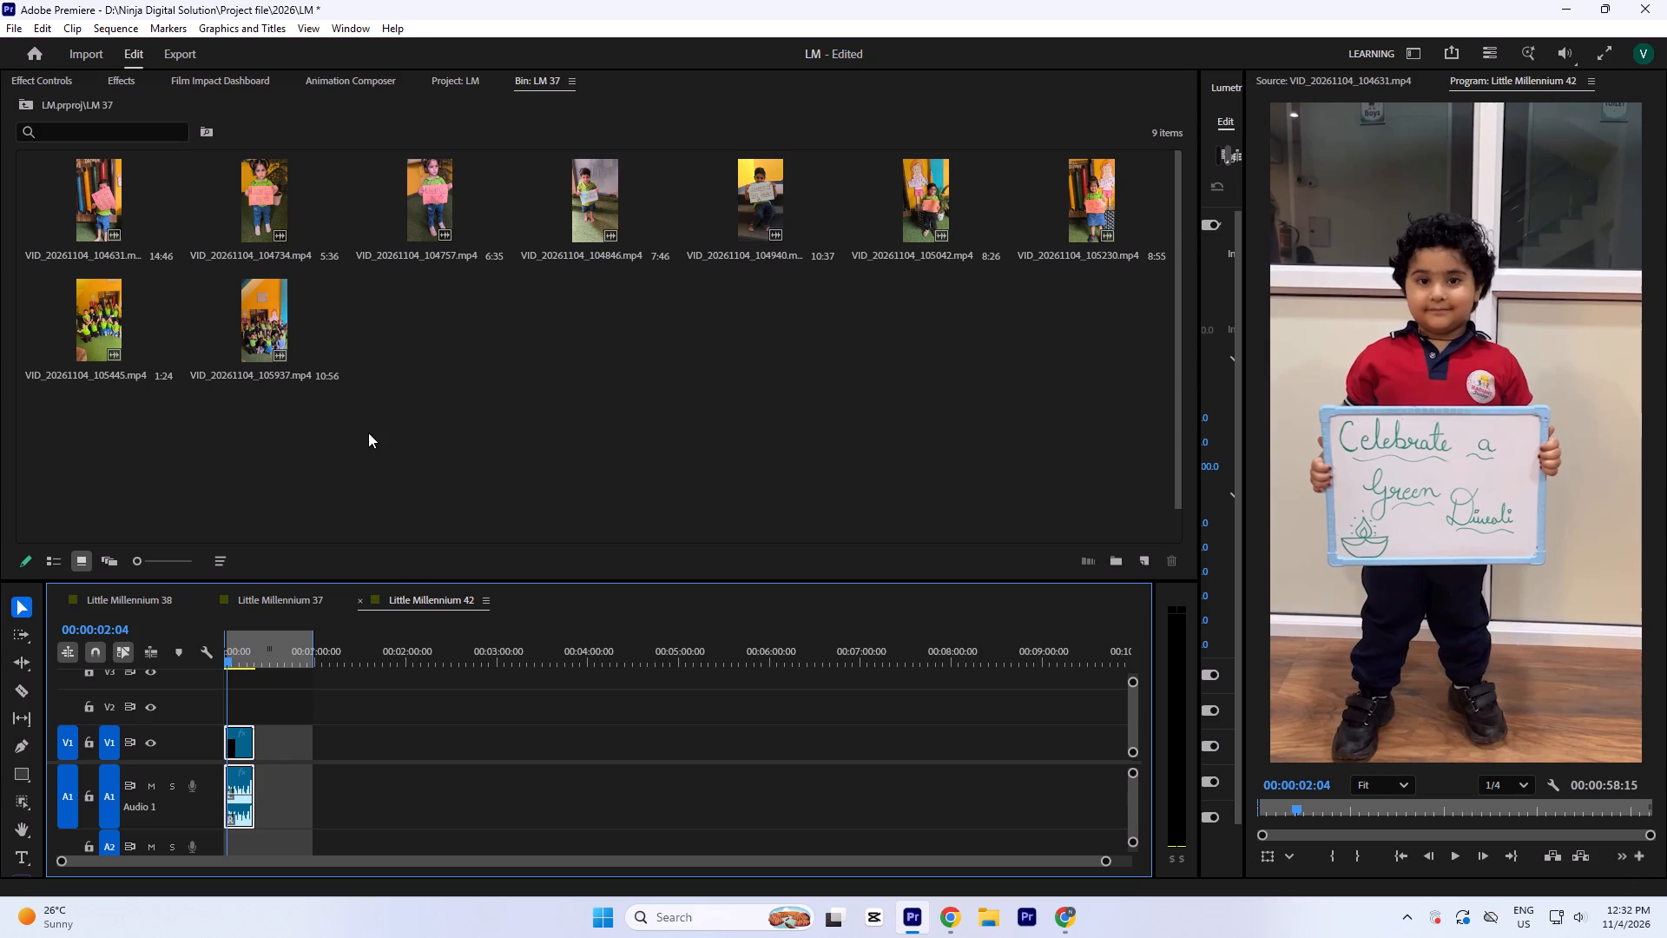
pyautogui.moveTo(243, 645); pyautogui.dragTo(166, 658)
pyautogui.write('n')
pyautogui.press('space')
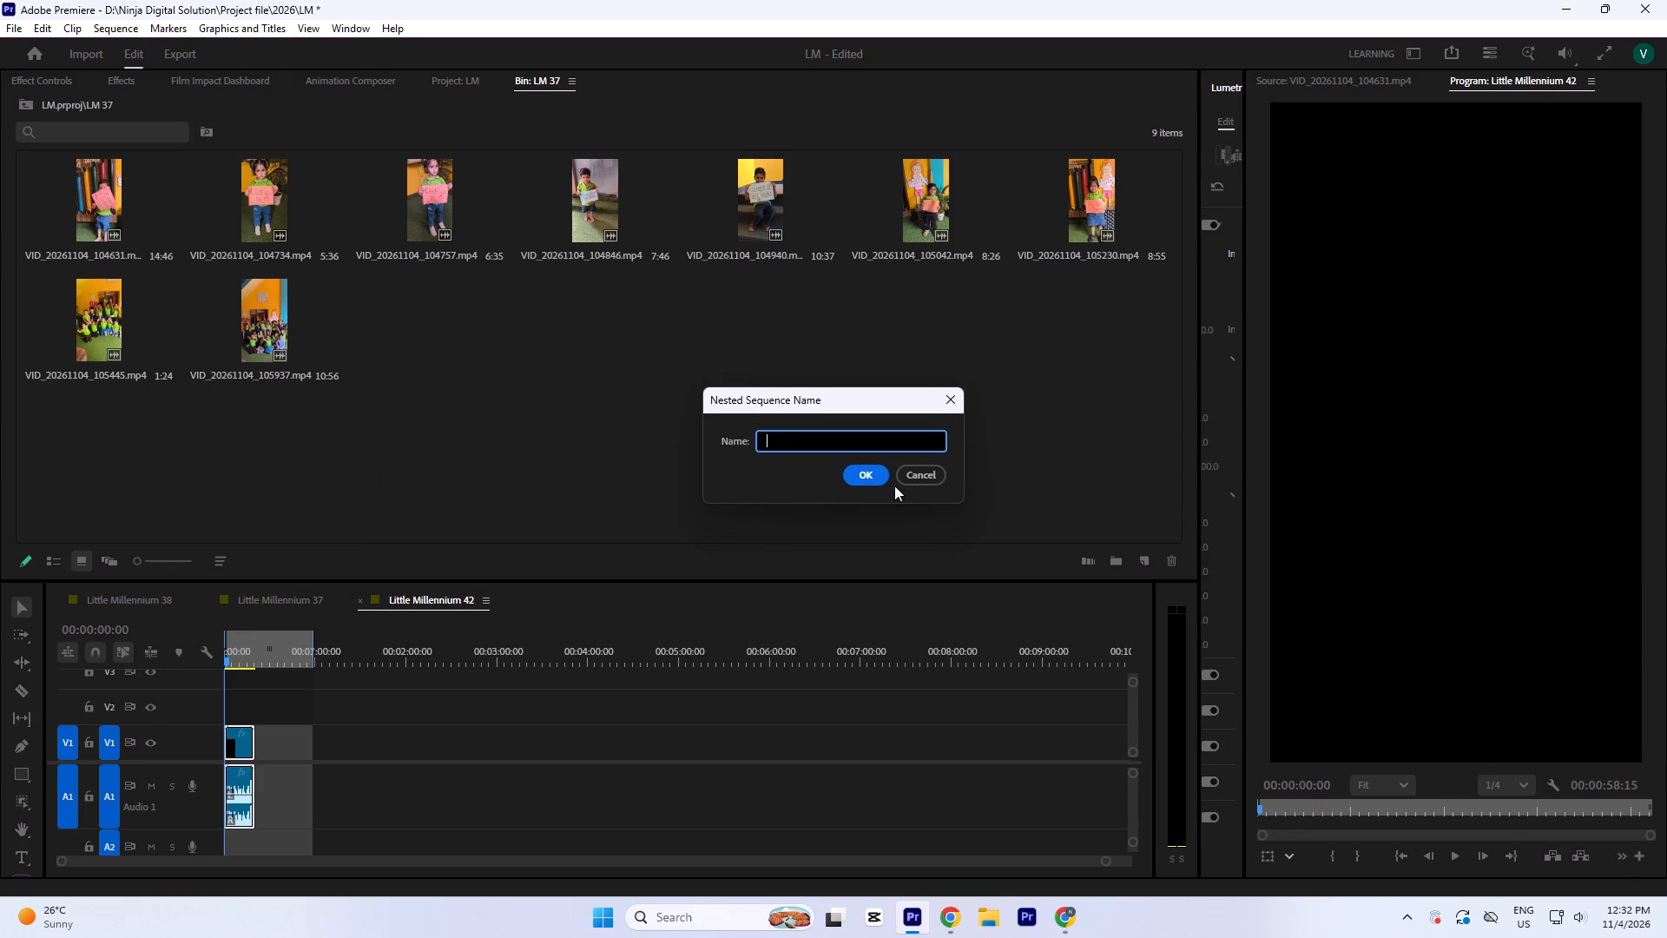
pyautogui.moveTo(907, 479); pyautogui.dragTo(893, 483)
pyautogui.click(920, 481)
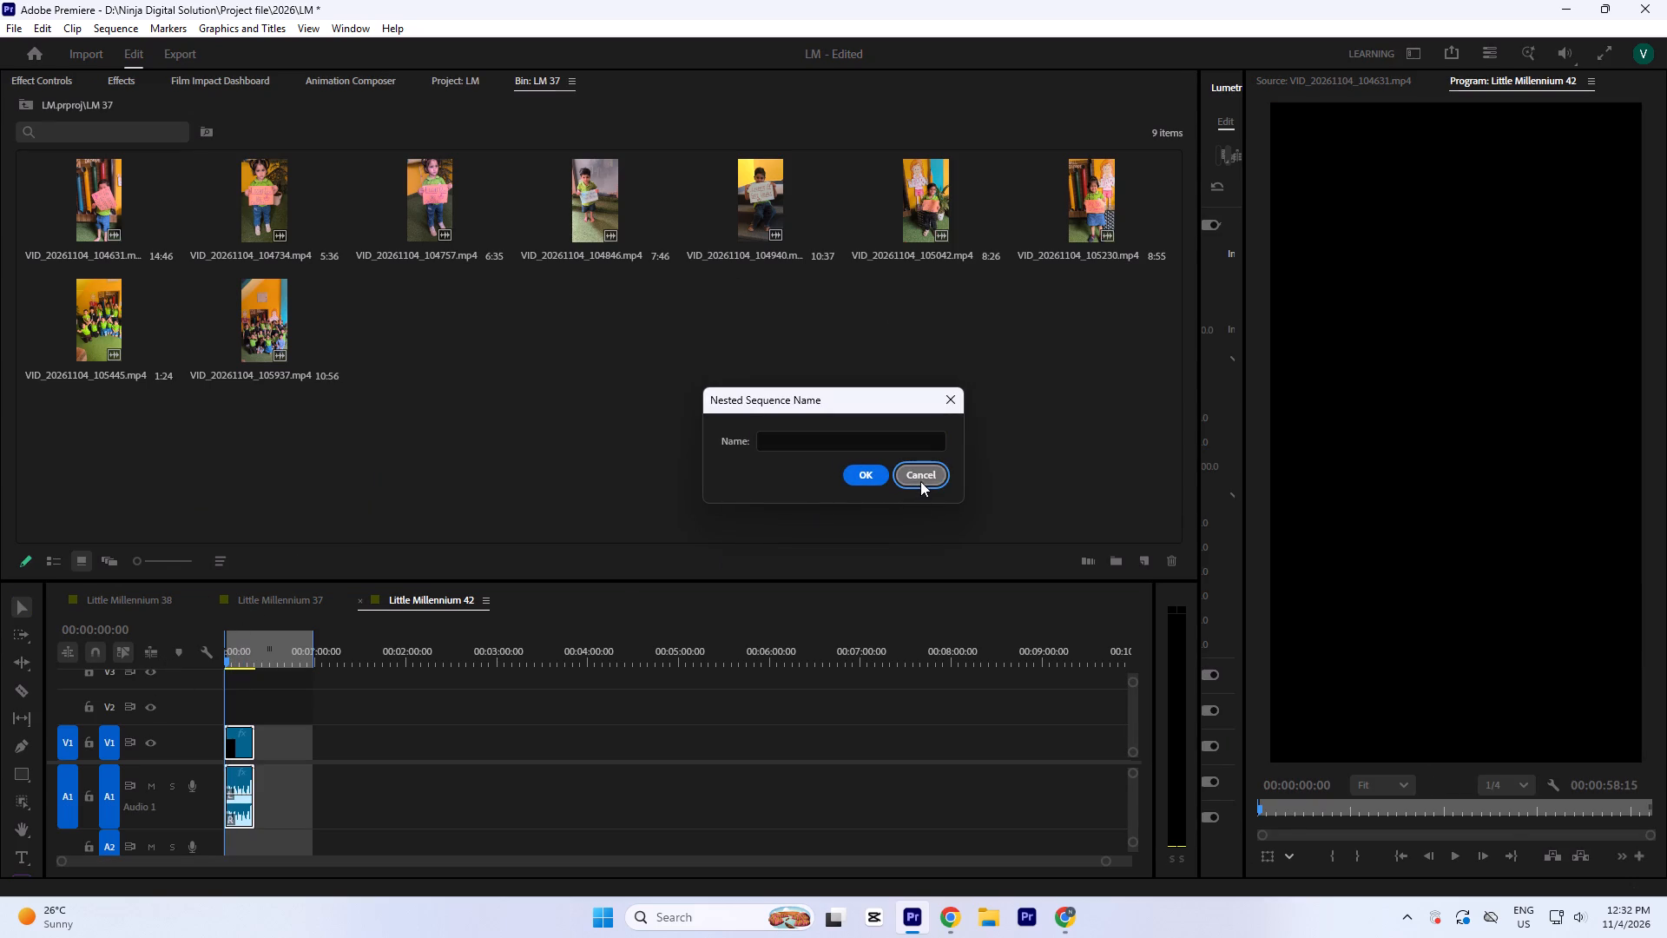
# Play the "Little voices, big messages!" reference video on the timeline and preview VID_20261104_104631.mp4 for comparison.
pyautogui.moveTo(240, 666); pyautogui.dragTo(210, 670)
pyautogui.press('space')
pyautogui.press('=')
pyautogui.press('=')
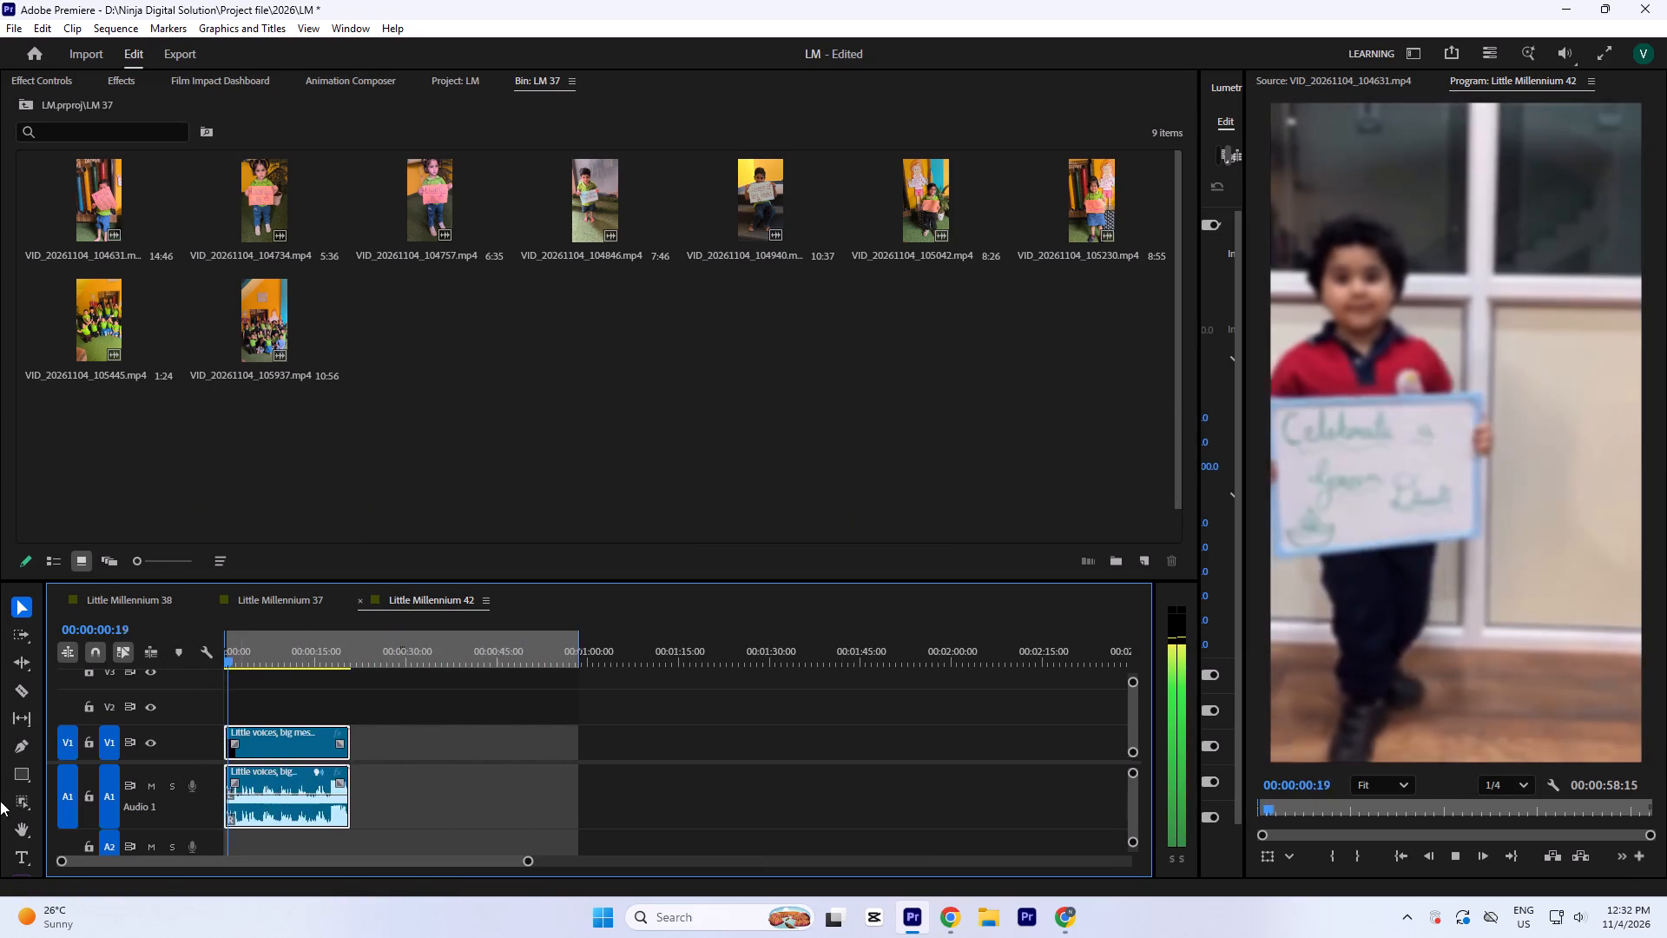
pyautogui.press('=')
pyautogui.press('=')
pyautogui.press('=')
pyautogui.press('-')
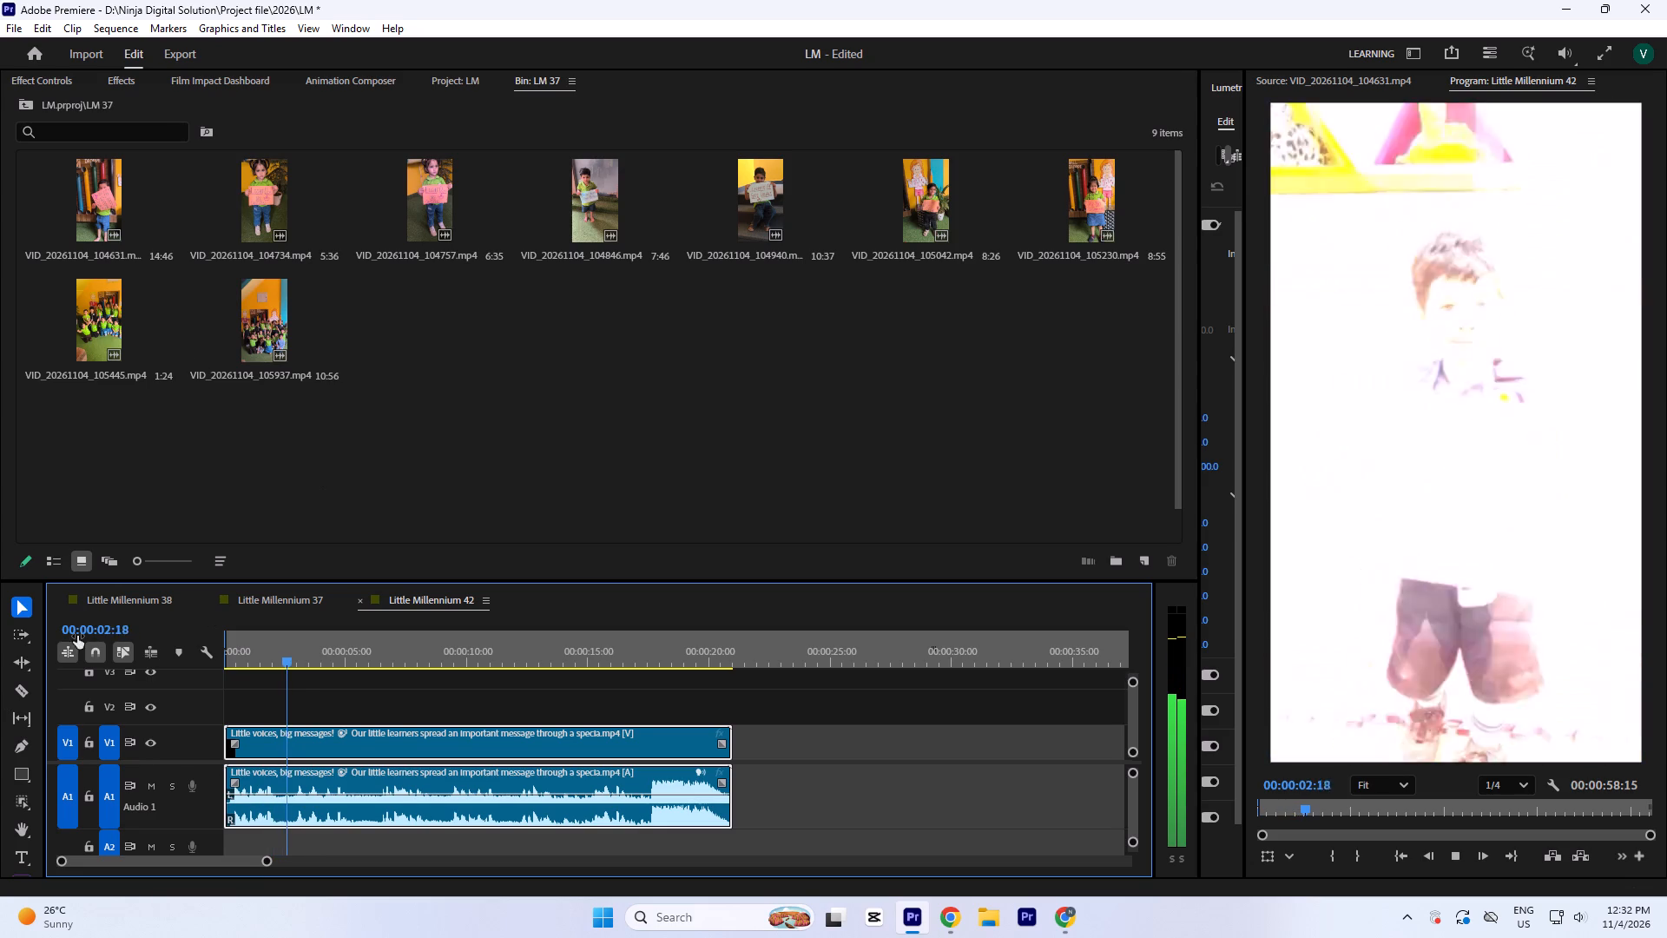
pyautogui.press('space')
pyautogui.doubleClick(113, 208)
pyautogui.press('space')
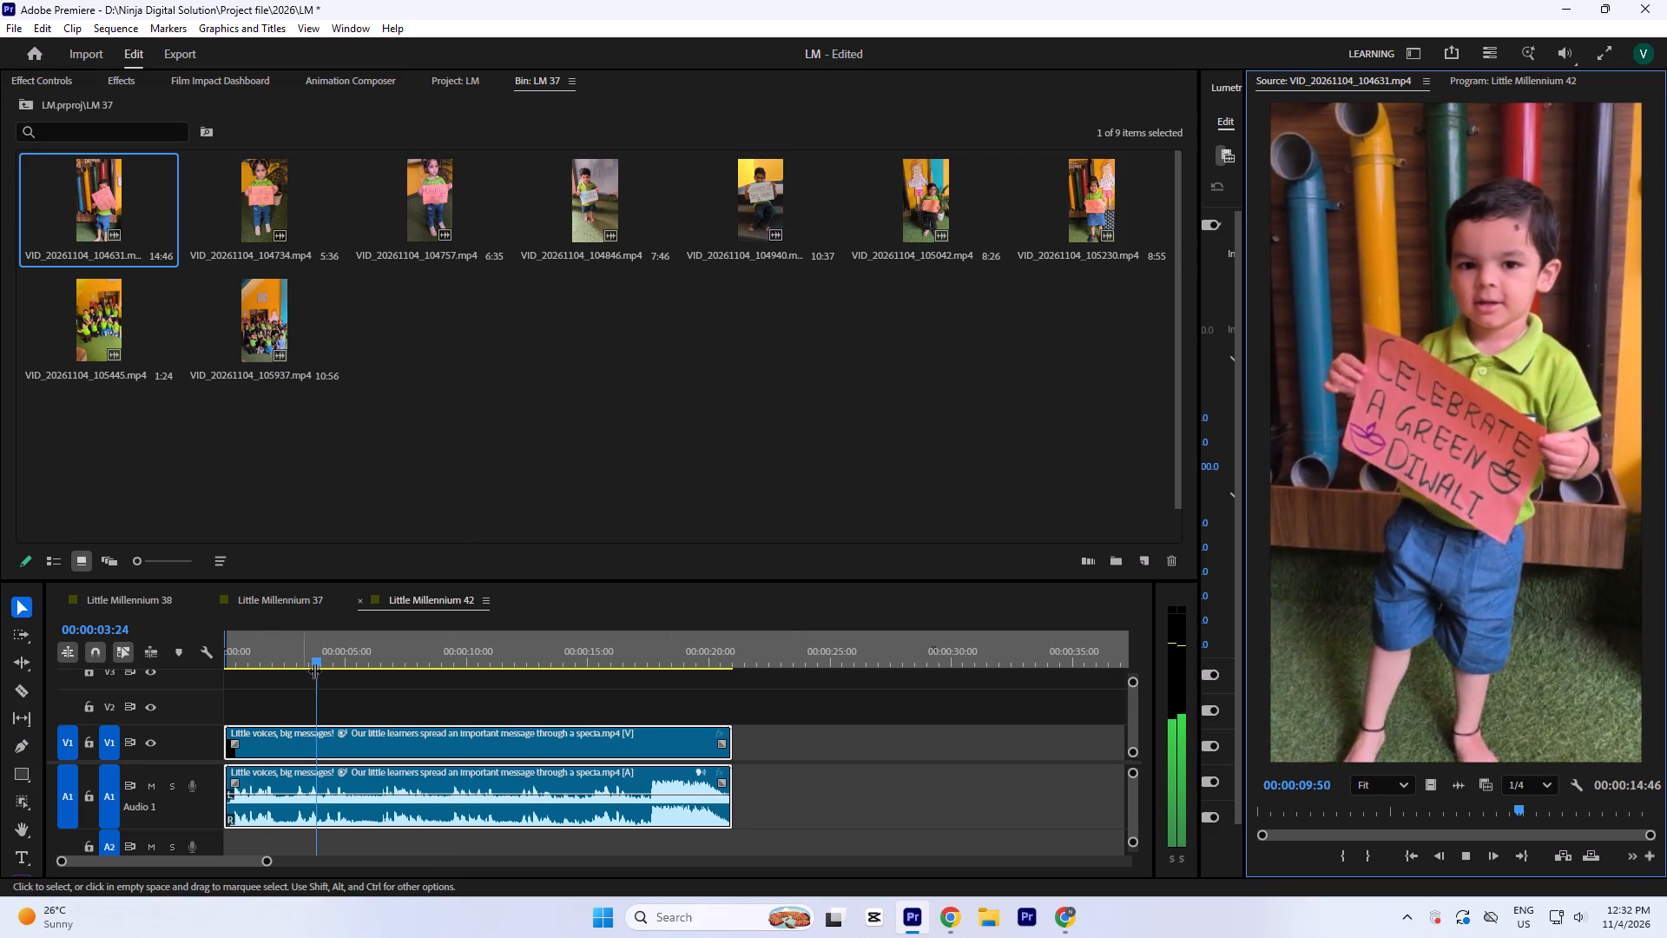
pyautogui.click(324, 654)
pyautogui.press('space')
pyautogui.press('space')
# Unlink the reference clip's video from its audio and run Scene Edit Detection on the video on V1.
pyautogui.hotkey('ctrl', 'l')
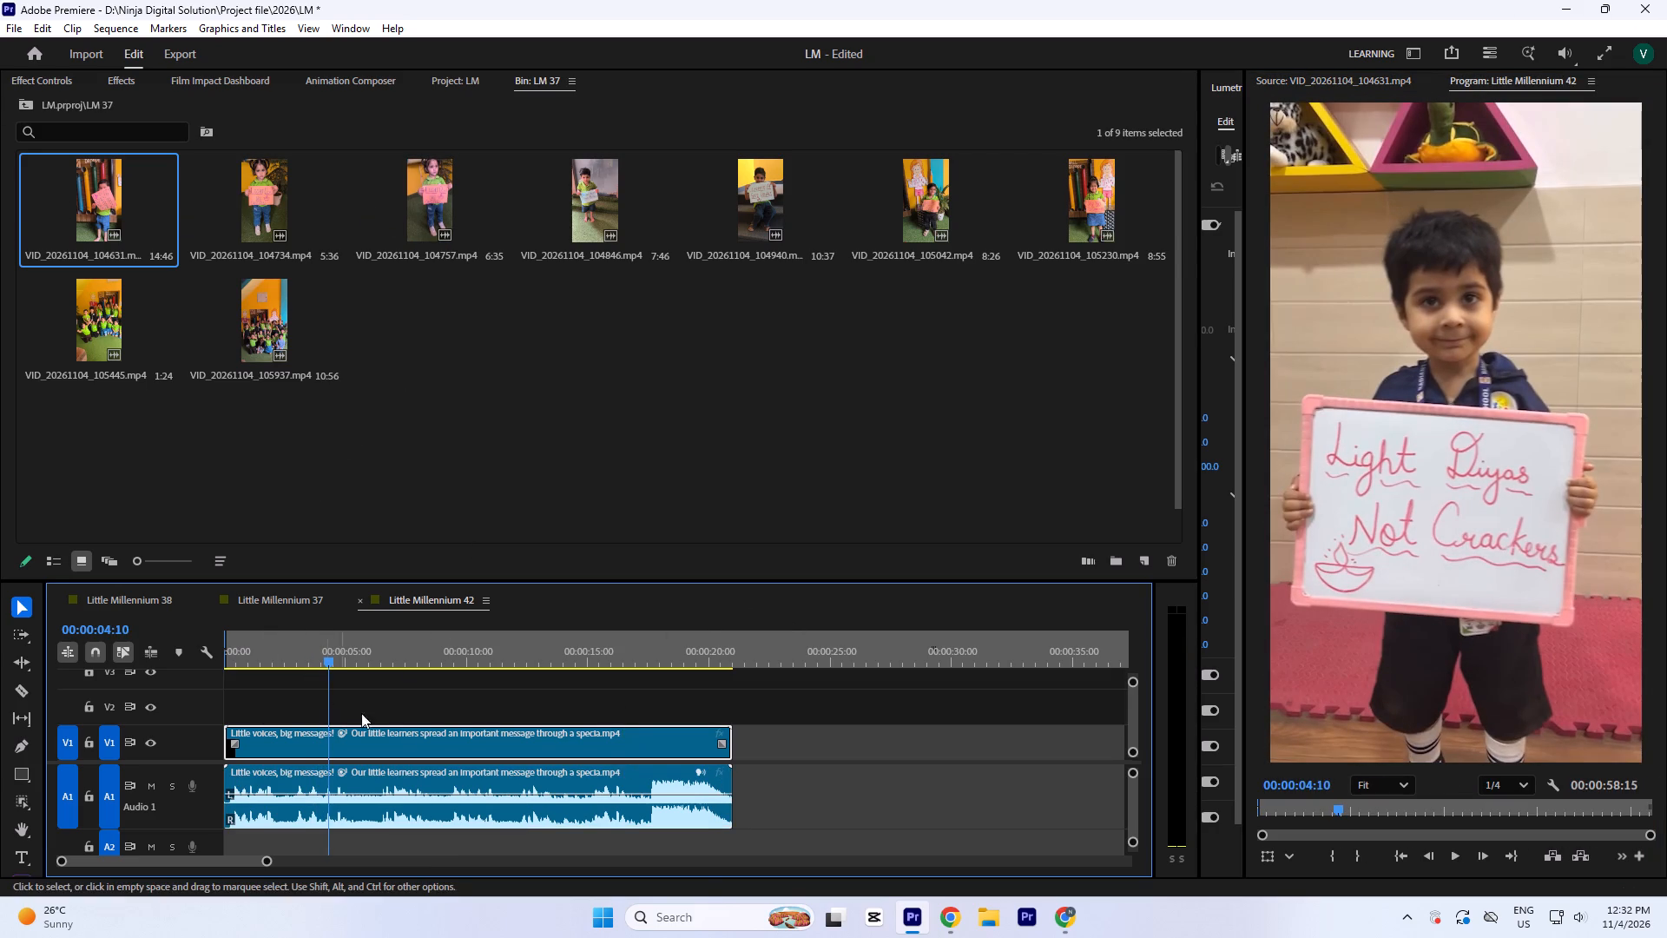
pyautogui.rightClick(443, 748)
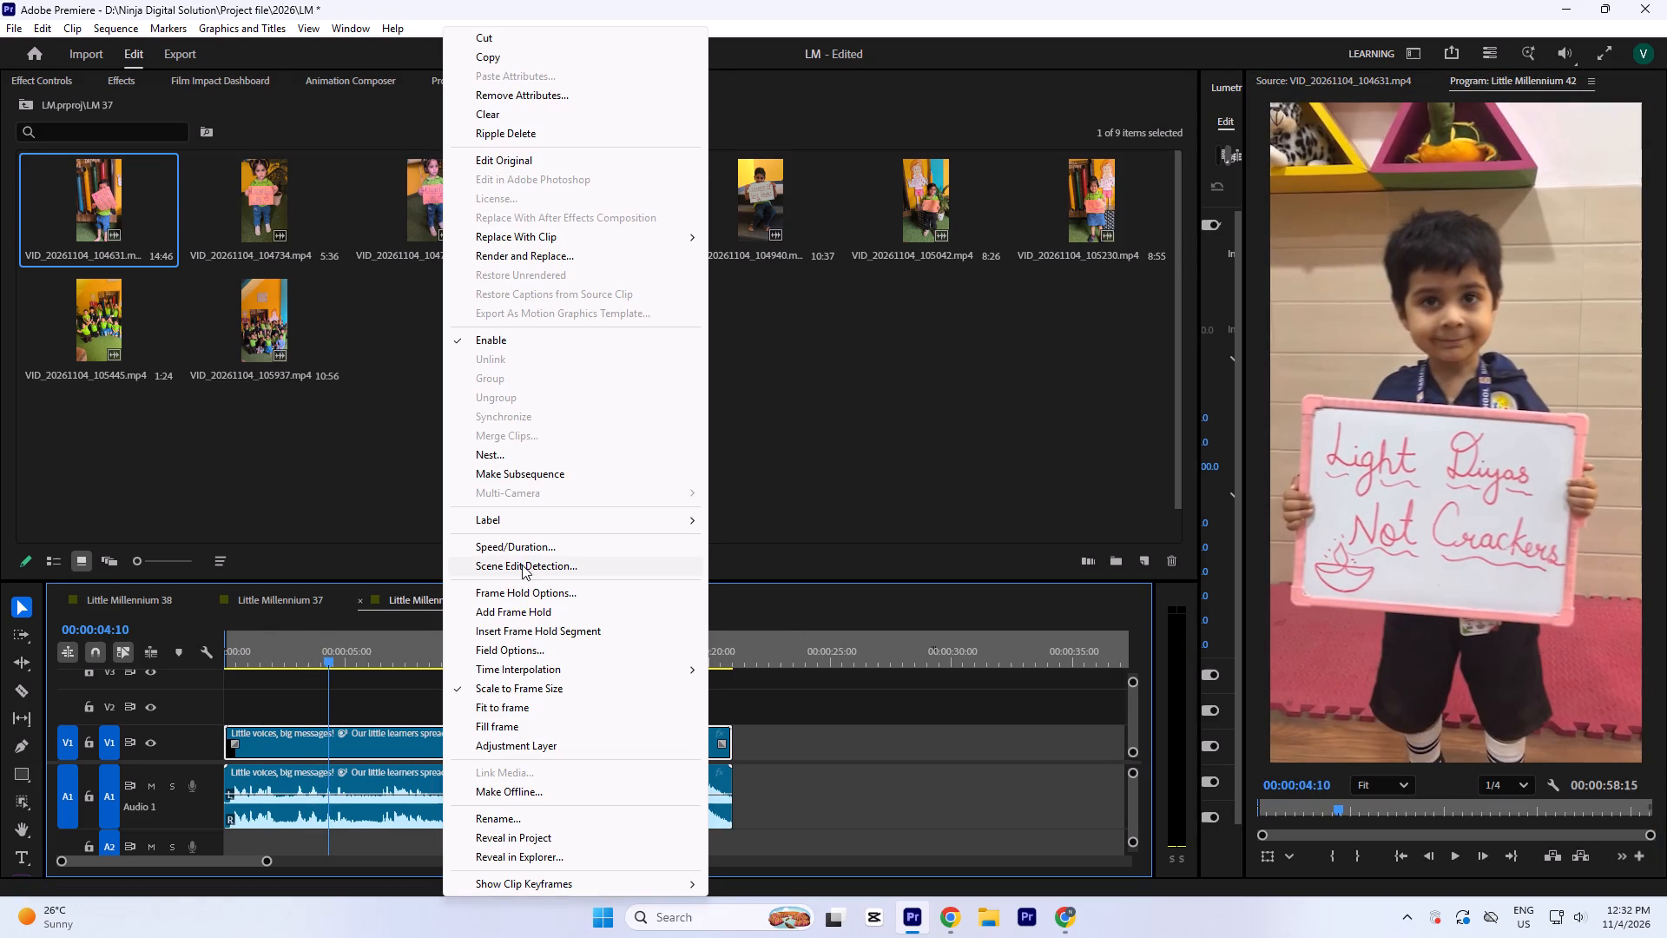
pyautogui.click(522, 565)
pyautogui.press('Return')
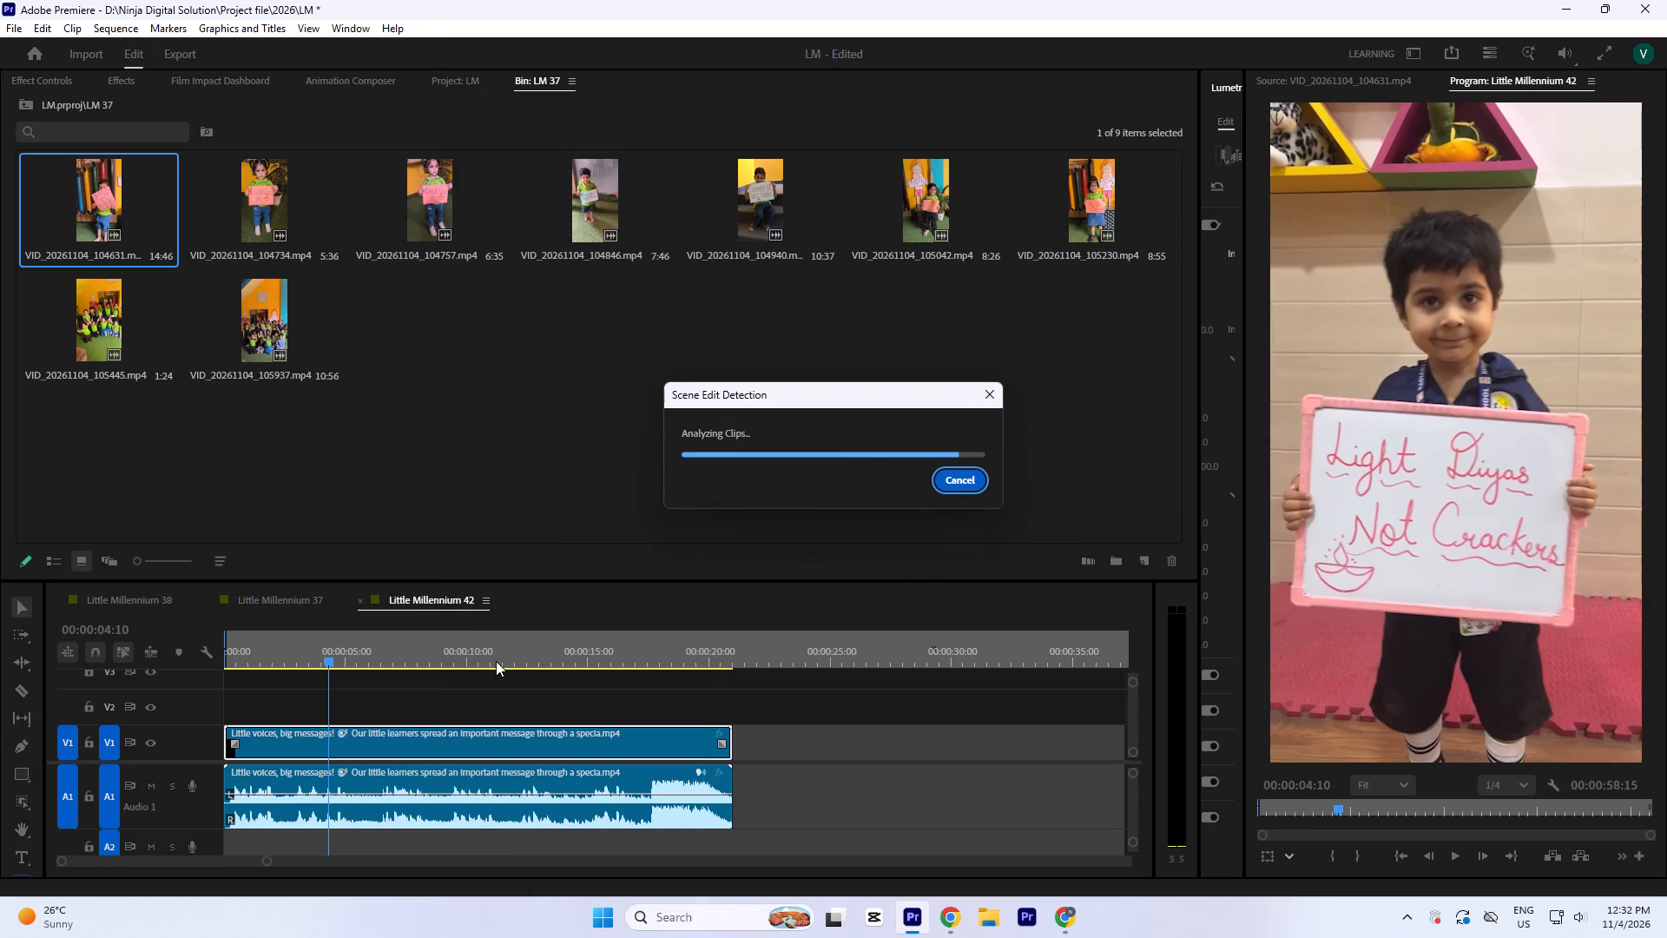
# Replay the reference video and compare it with the bin clips VID_20261104_104734, 104757 and 104631.
pyautogui.moveTo(328, 667); pyautogui.dragTo(201, 683)
pyautogui.press('space')
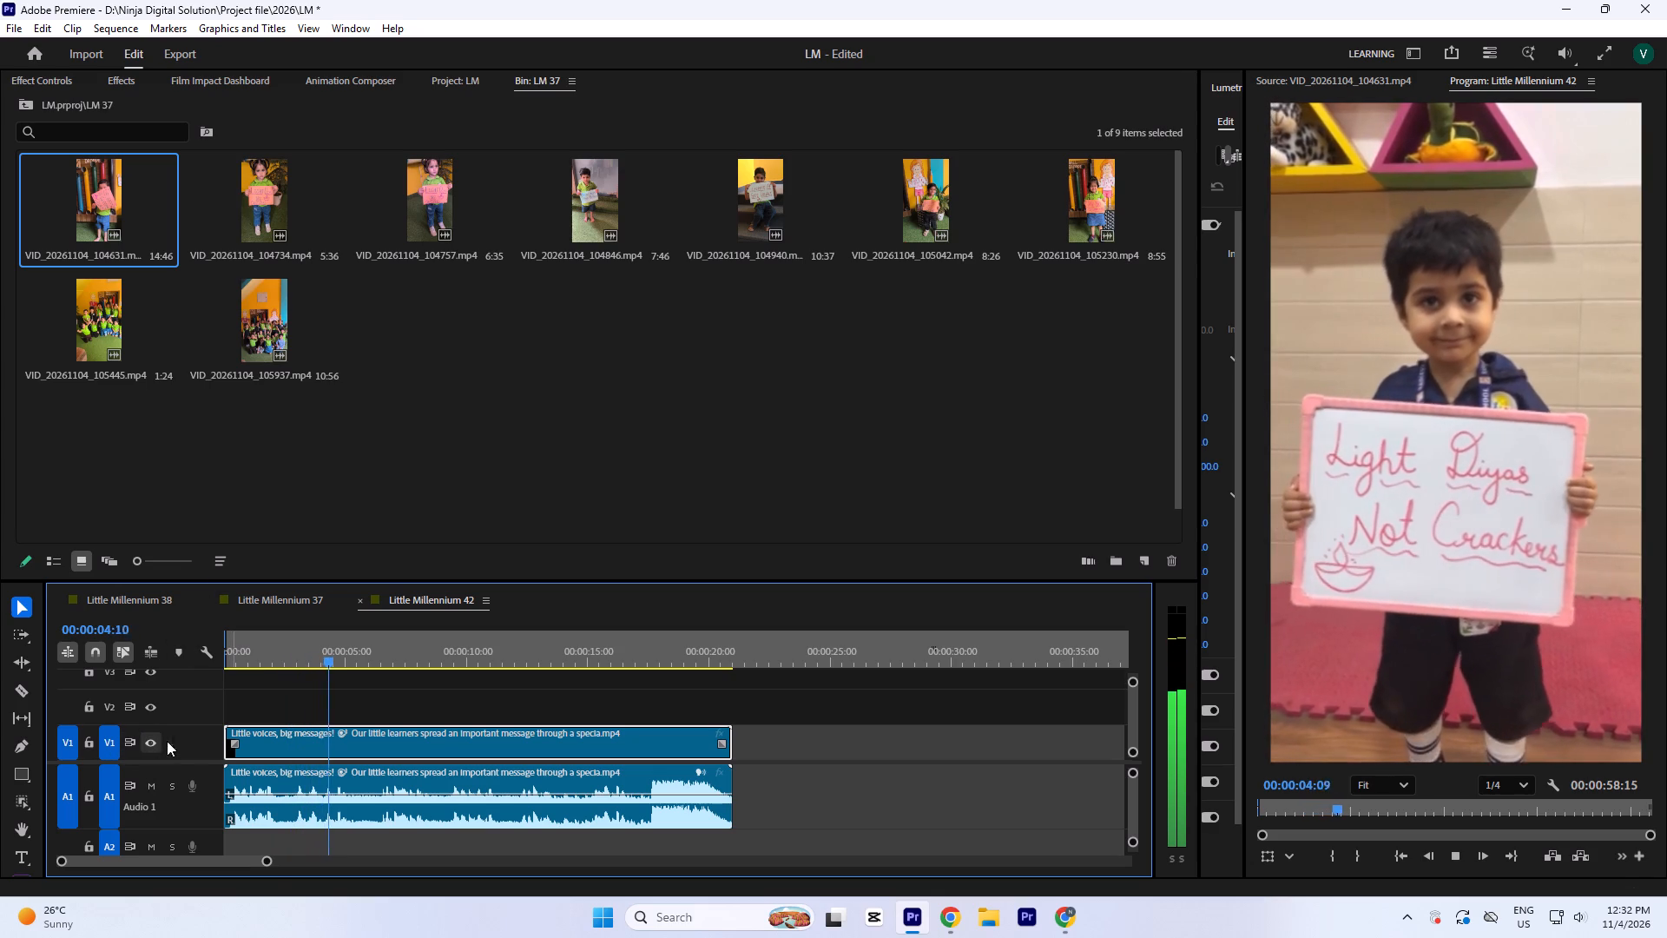
pyautogui.press('space')
pyautogui.doubleClick(258, 204)
pyautogui.press('space')
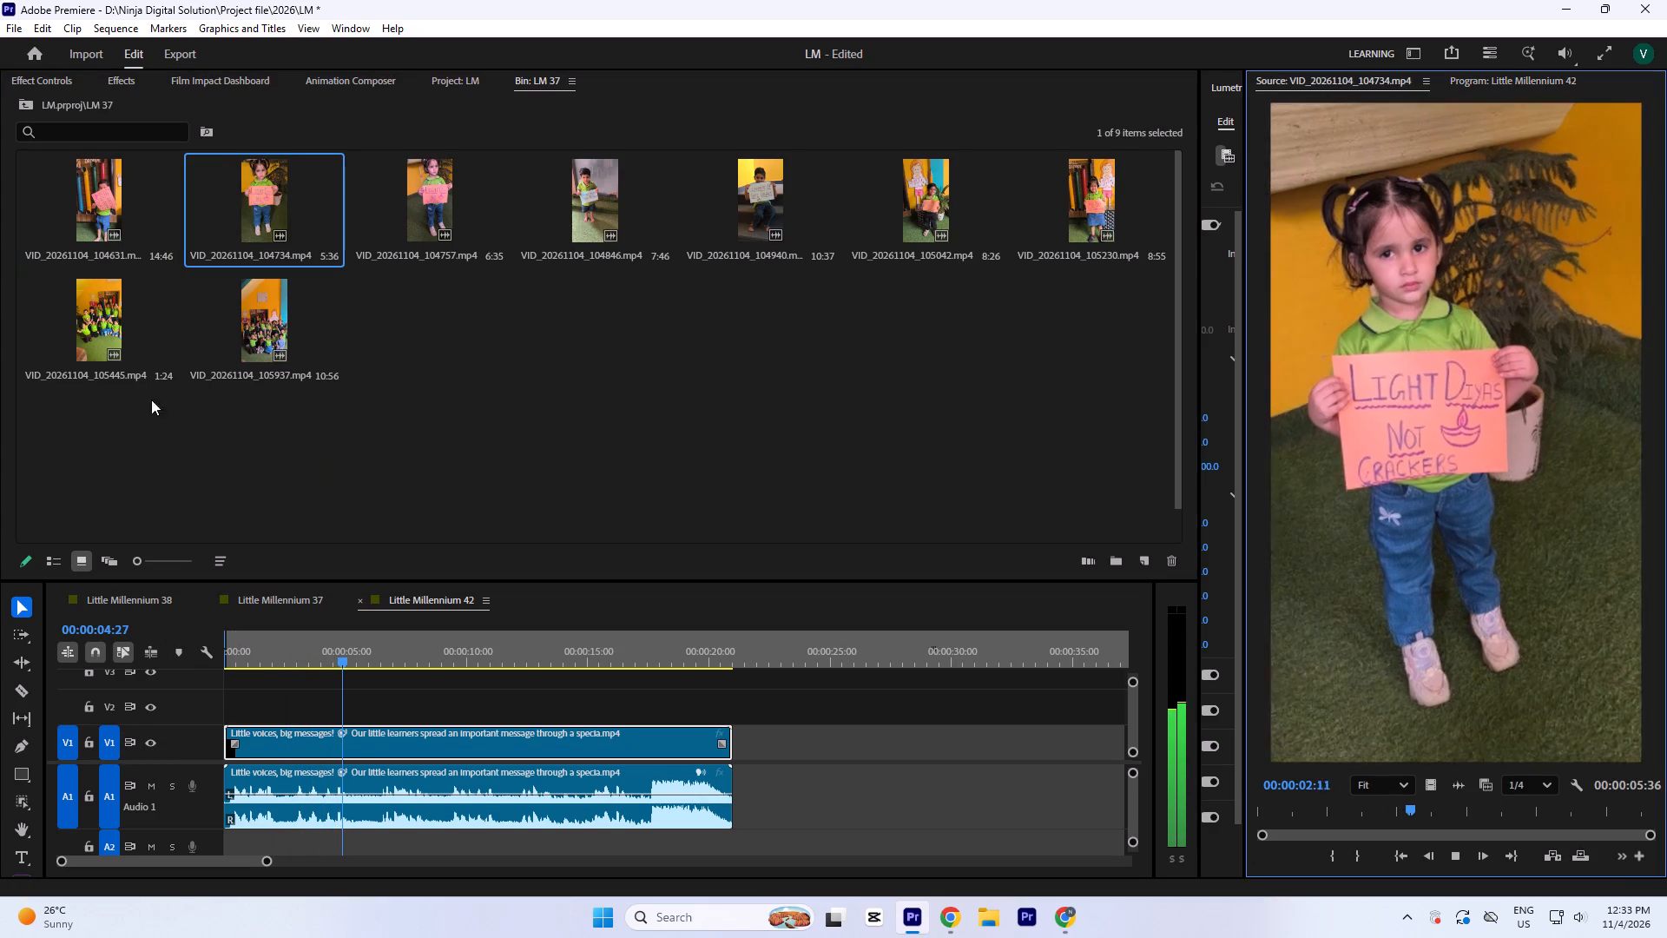
pyautogui.doubleClick(411, 186)
pyautogui.press('space')
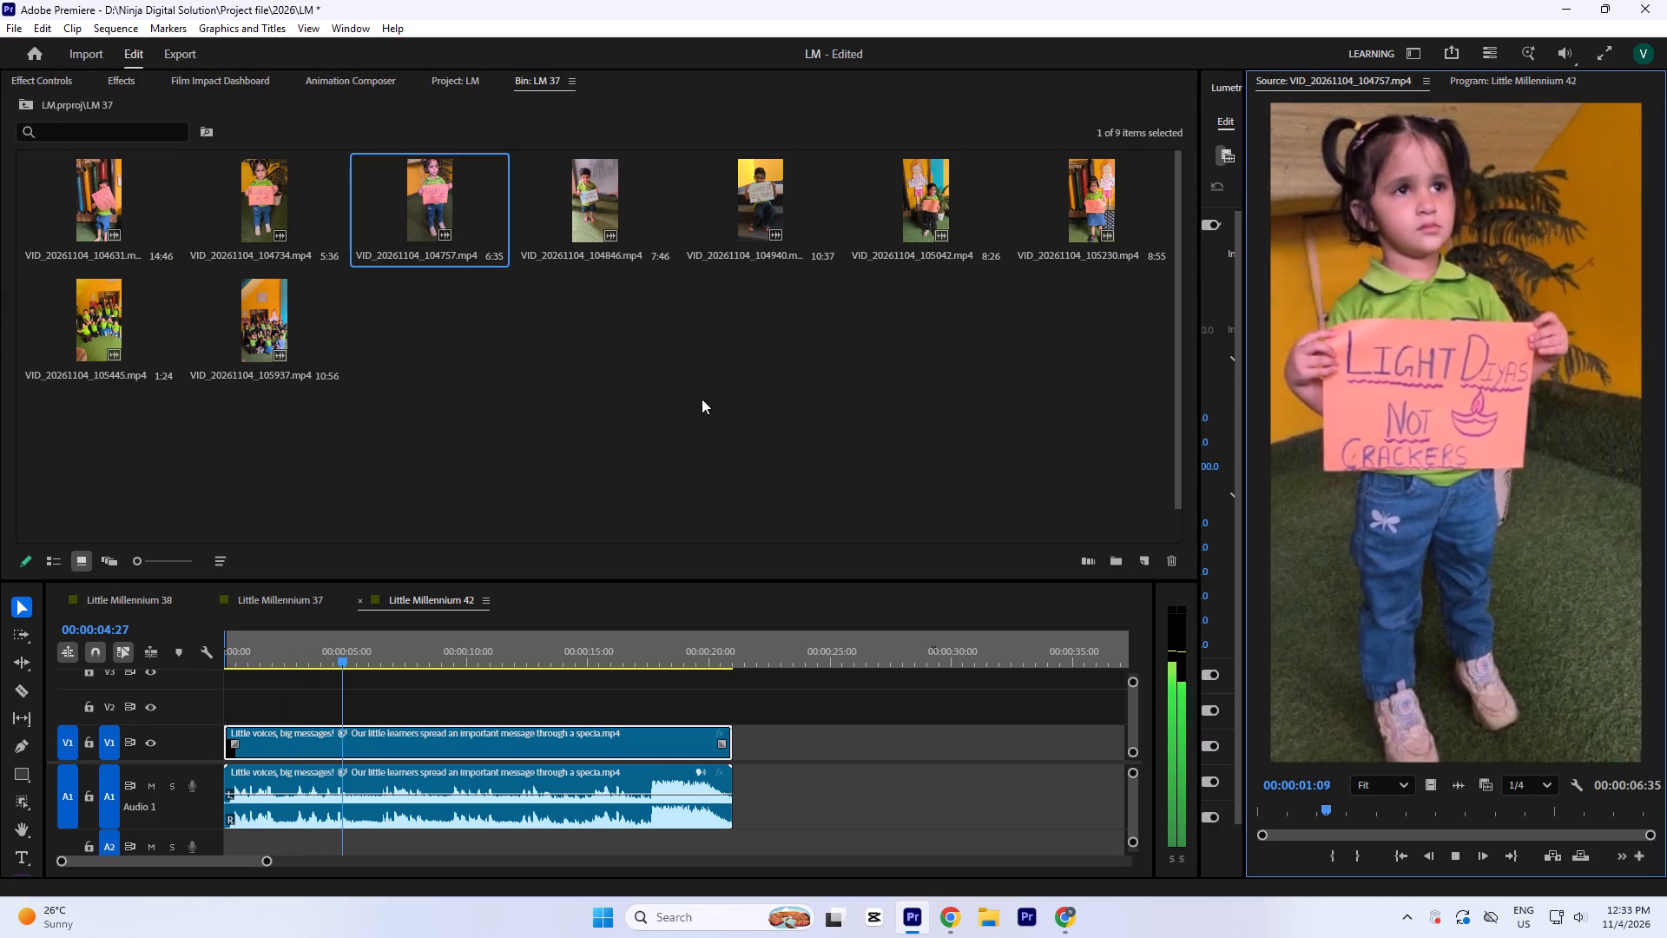
pyautogui.doubleClick(86, 195)
pyautogui.moveTo(287, 645); pyautogui.dragTo(191, 655)
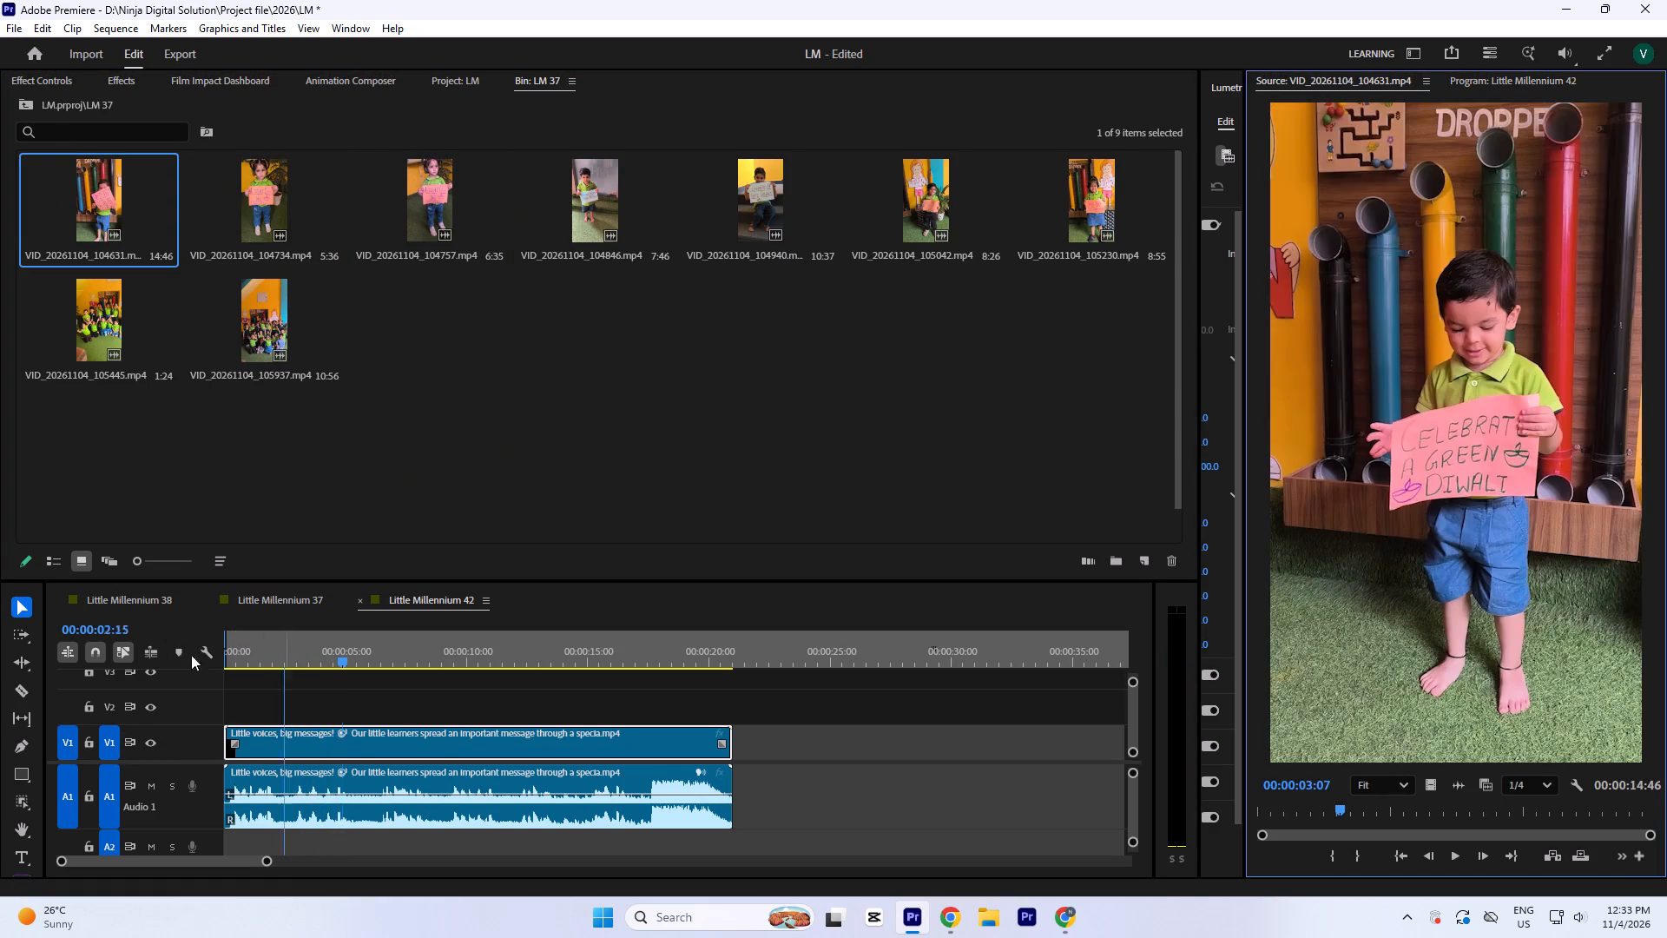
pyautogui.moveTo(191, 655); pyautogui.dragTo(284, 709)
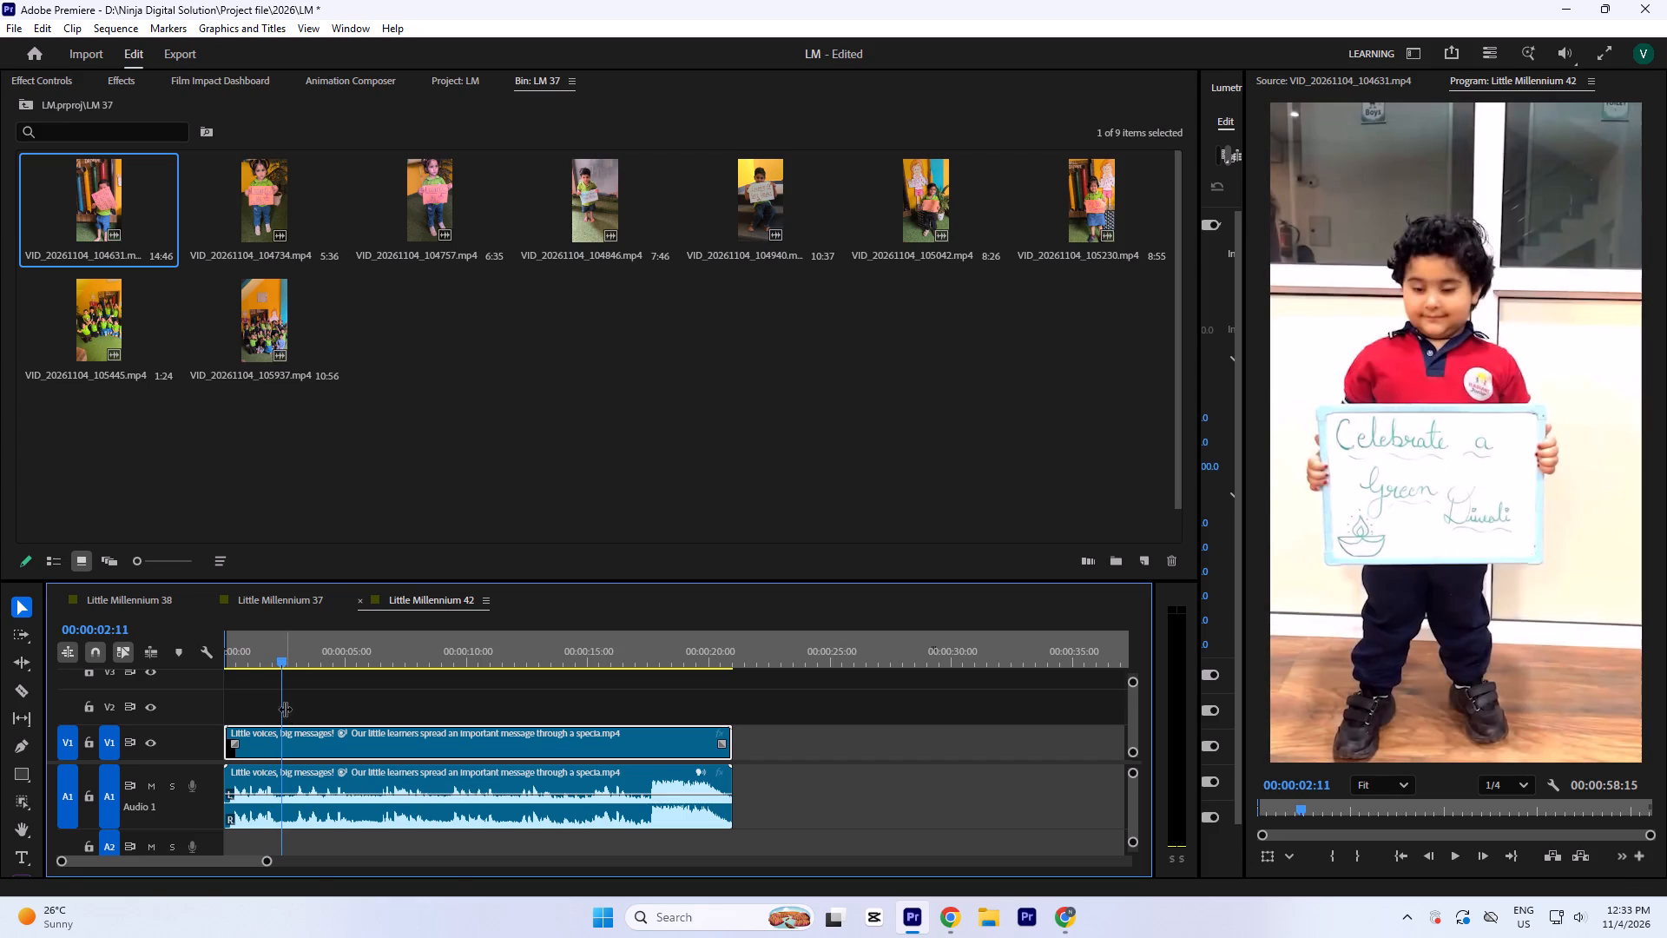
pyautogui.press('=')
# Copy the branding overlays on V6 to V9 and the closing image on V1 from Little Millennium 37 into Little Millennium 42.
pyautogui.click(273, 607)
pyautogui.moveTo(355, 644); pyautogui.dragTo(362, 650)
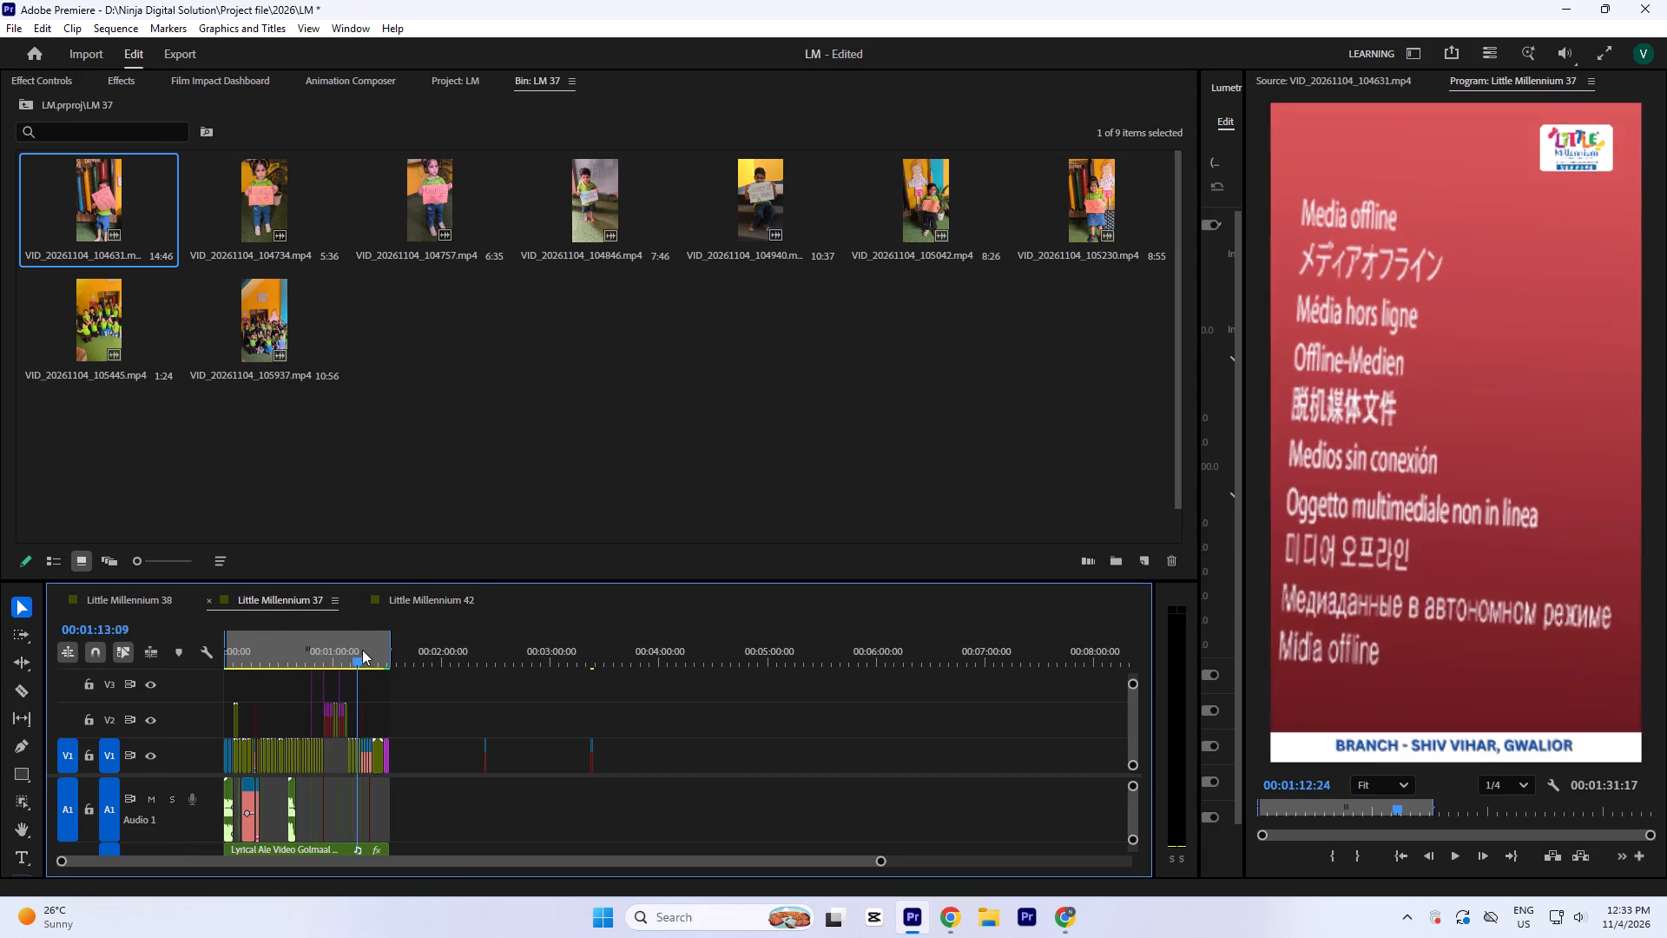
pyautogui.moveTo(362, 650); pyautogui.dragTo(366, 654)
pyautogui.write('`==')
pyautogui.press('=')
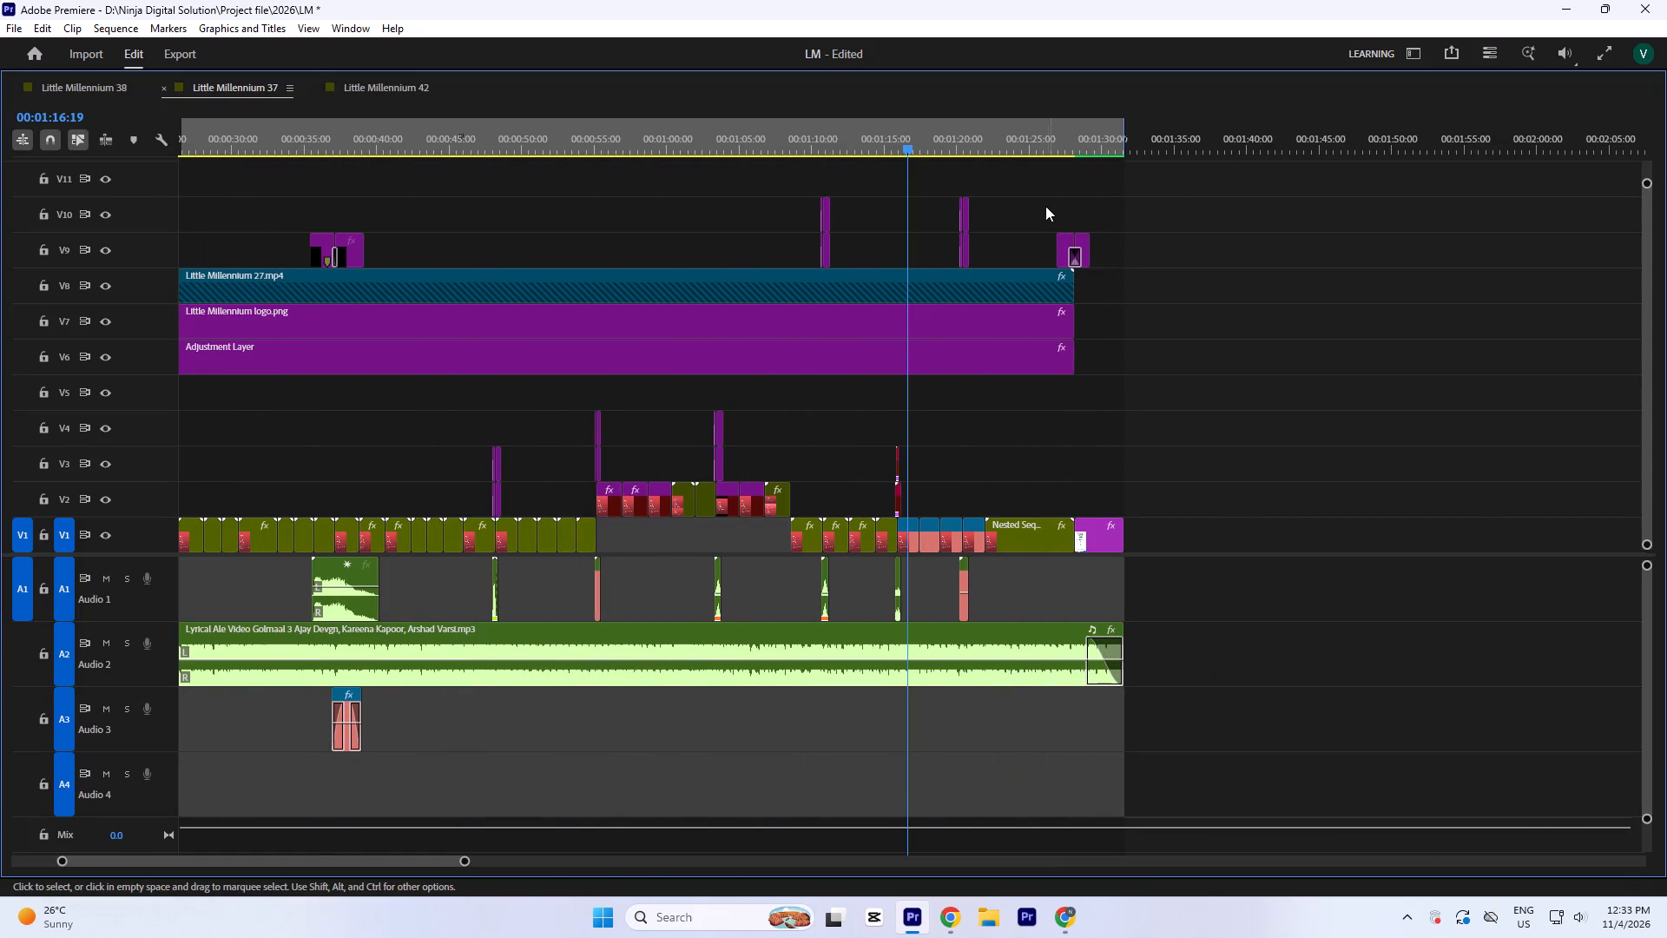
pyautogui.moveTo(1045, 206); pyautogui.dragTo(1126, 397)
pyautogui.keyDown('shift'); pyautogui.click(1096, 538); pyautogui.keyUp('shift')
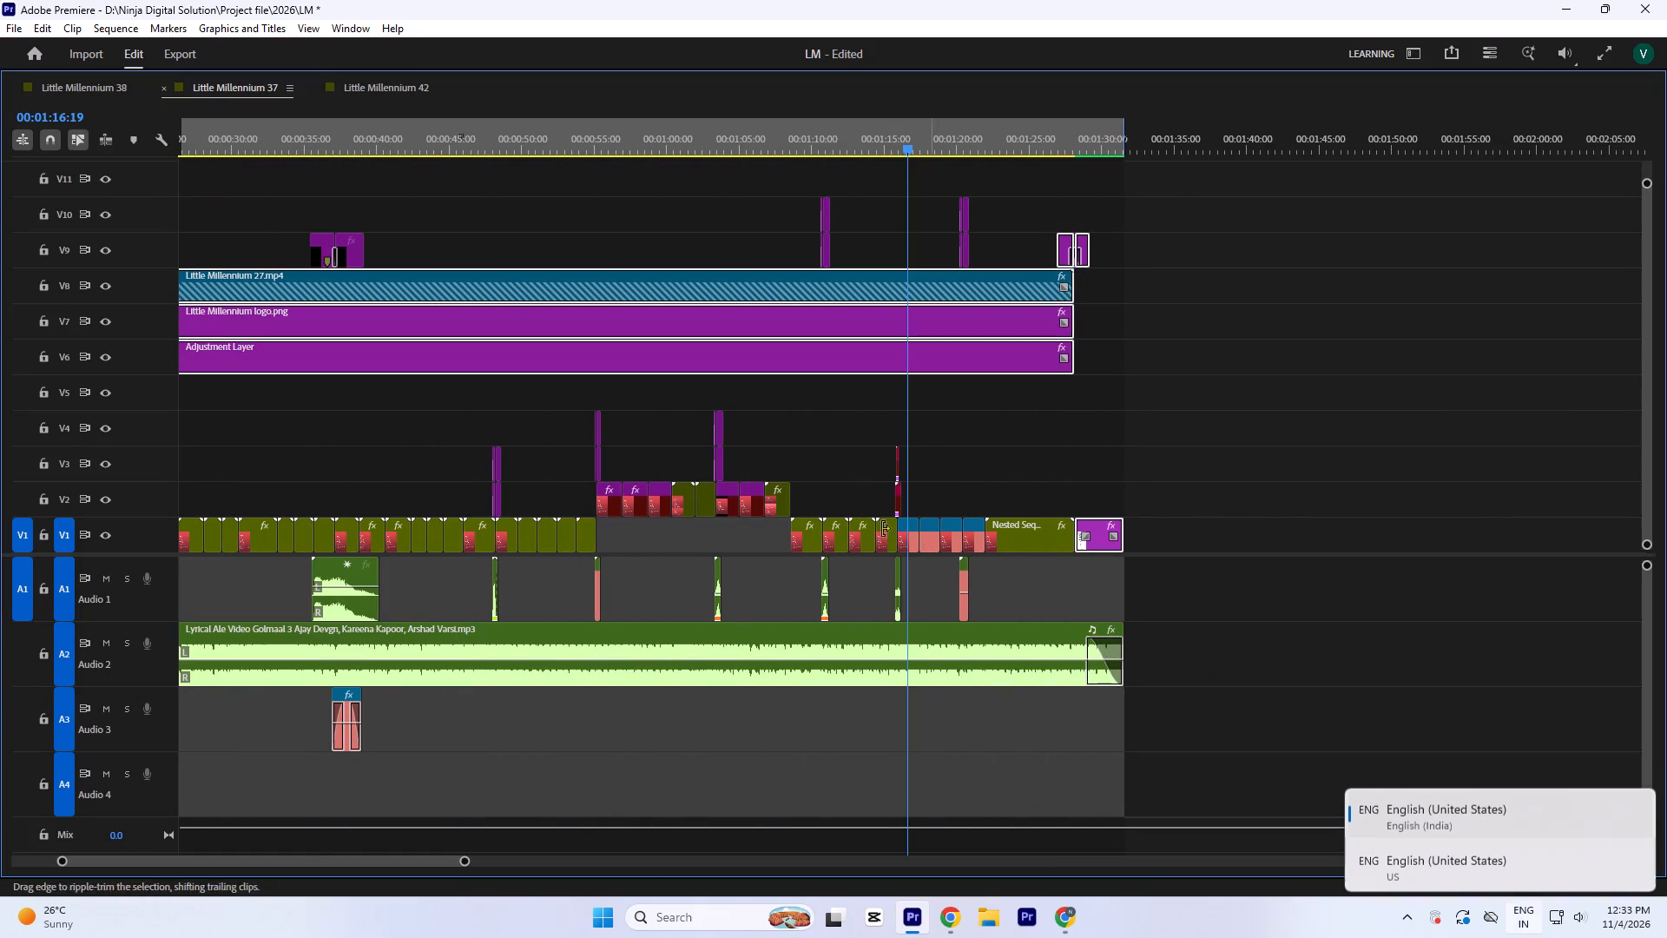
pyautogui.hotkey('ctrl', 'c')
pyautogui.hotkey('ctrl', 'c')
pyautogui.hotkey('ctrl', 'c')
pyautogui.click(413, 87)
pyautogui.click(669, 150)
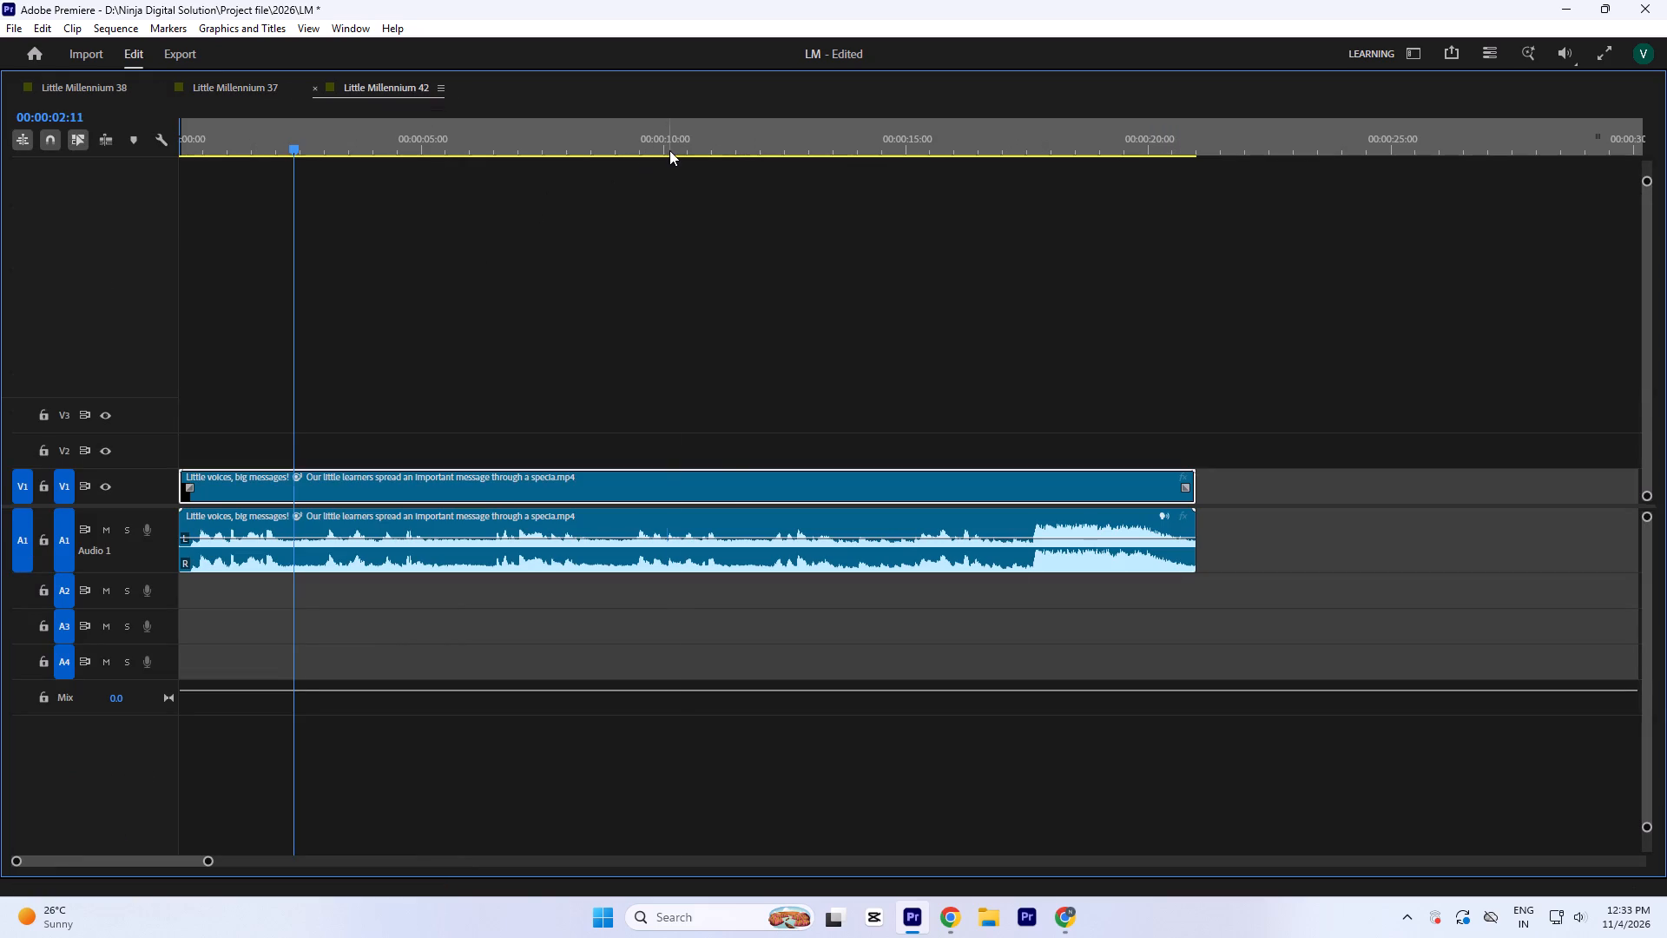
pyautogui.hotkey('ctrl', 'v')
# Move the pasted branding video, logo and adjustment layer to the sequence start and trim their ends to the reference clip's end, about 21 seconds.
pyautogui.click(526, 381)
pyautogui.press('-')
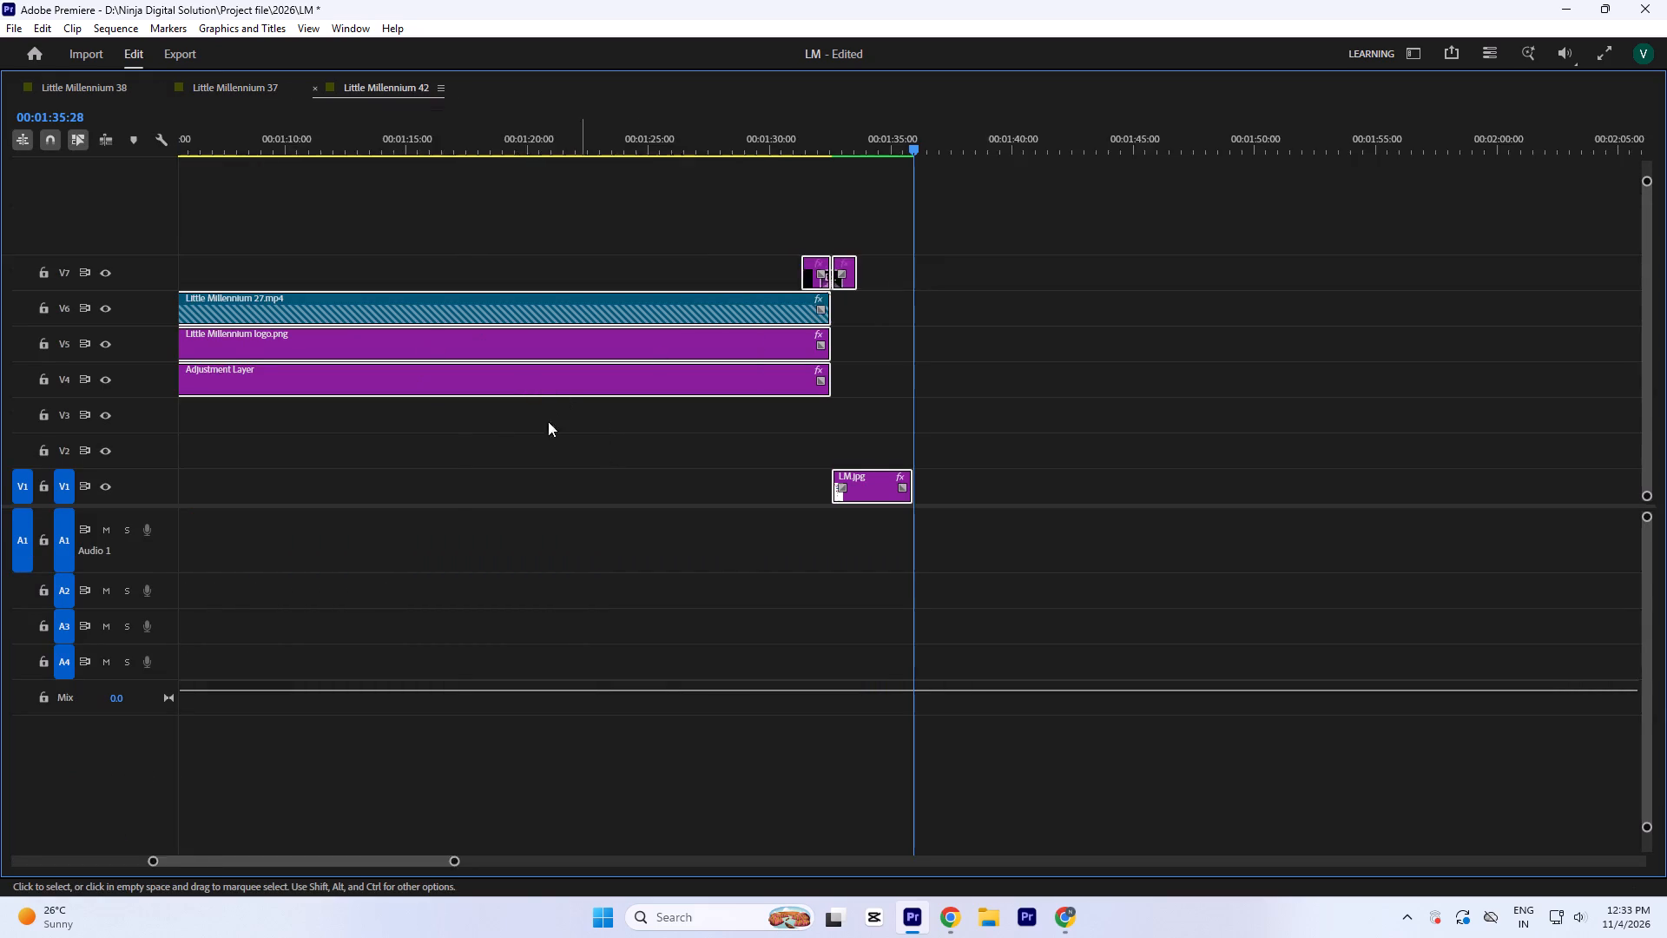
pyautogui.press('-')
pyautogui.press('-')
pyautogui.moveTo(451, 239); pyautogui.dragTo(527, 381)
pyautogui.moveTo(527, 381); pyautogui.dragTo(364, 366)
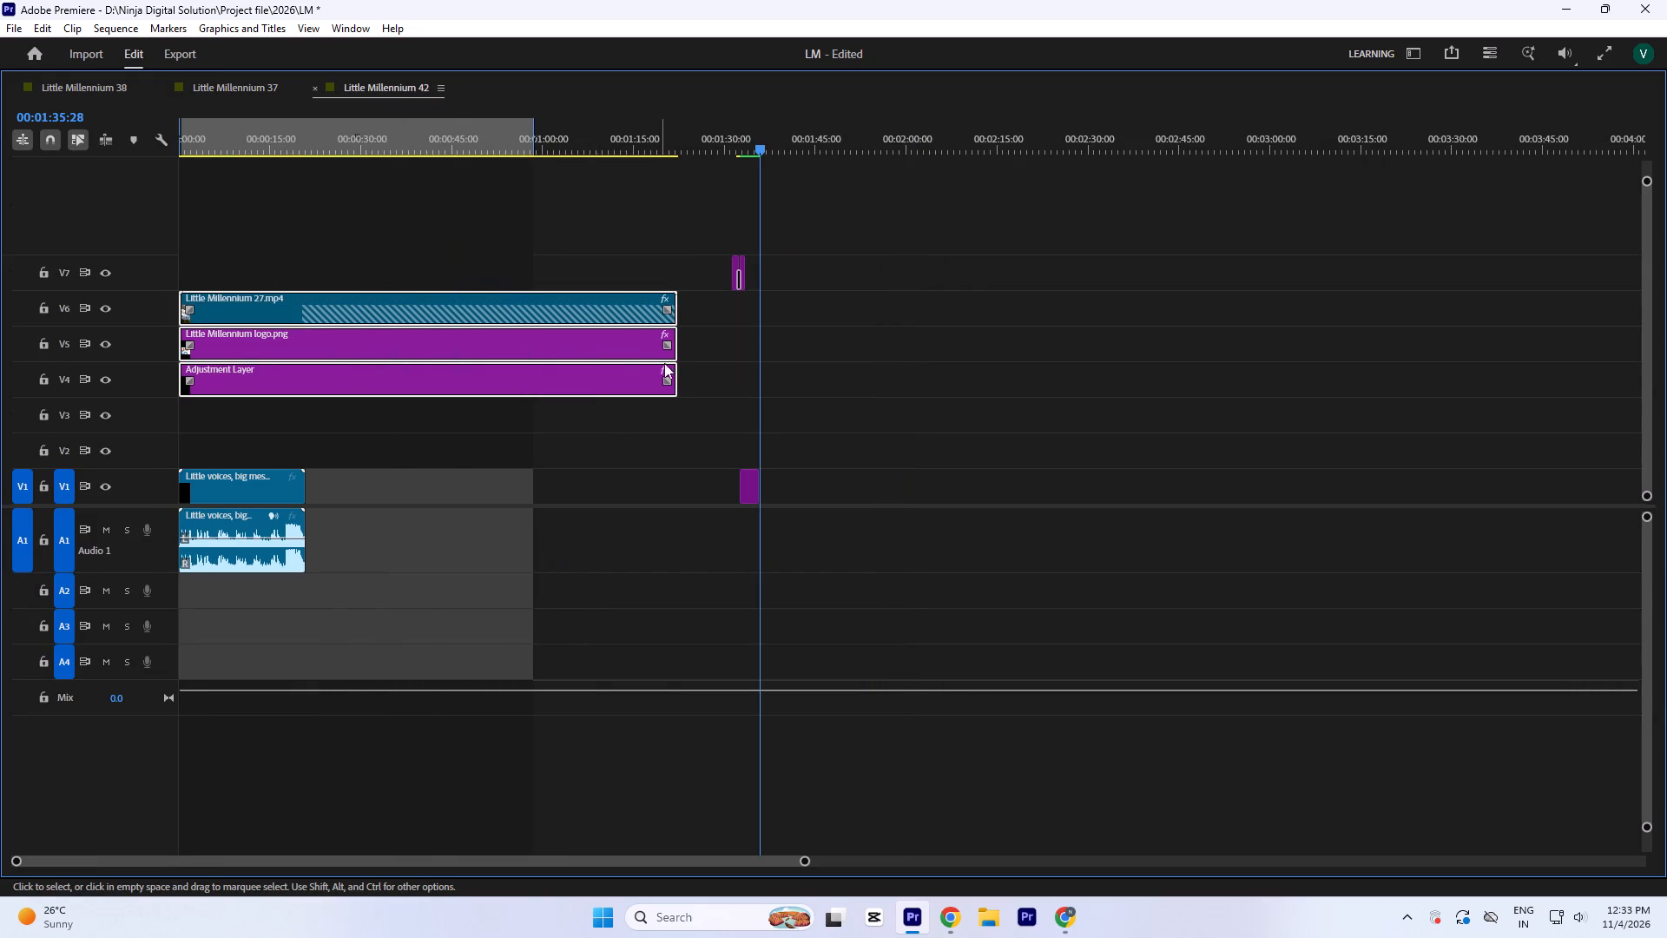
pyautogui.moveTo(682, 363); pyautogui.dragTo(314, 356)
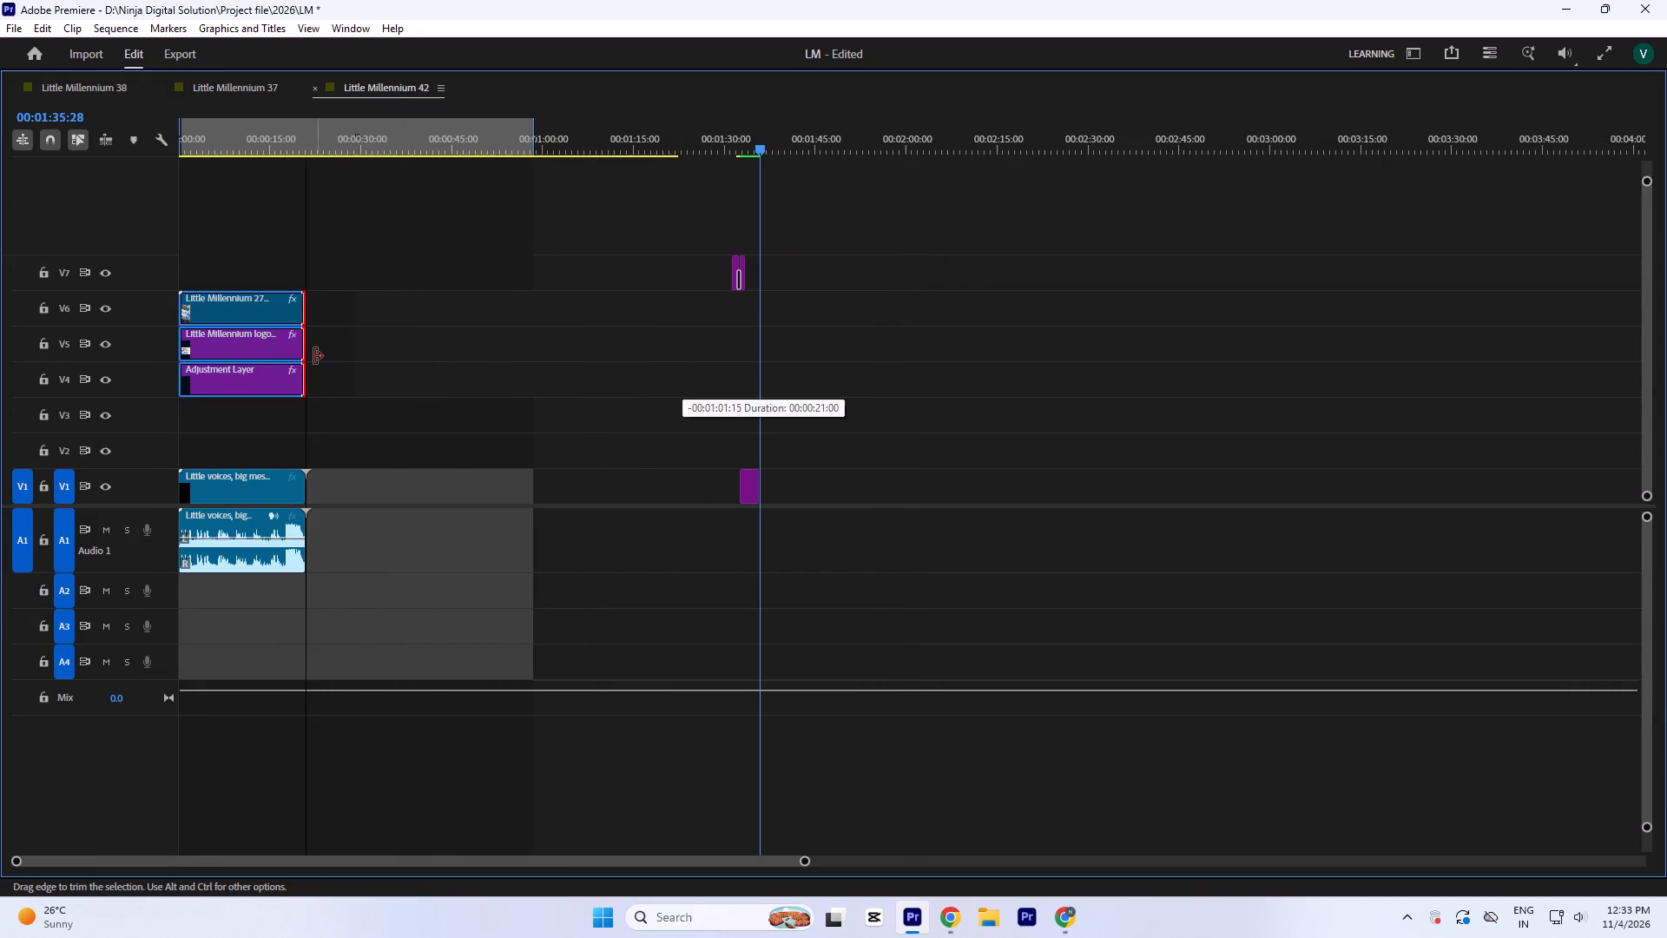
pyautogui.moveTo(314, 356); pyautogui.dragTo(313, 356)
# Move the closing LM.jpg image and its accompanying top-track clips earlier in the sequence, closer to the trimmed overlays.
pyautogui.moveTo(650, 254); pyautogui.dragTo(800, 488)
pyautogui.moveTo(751, 491); pyautogui.dragTo(442, 458)
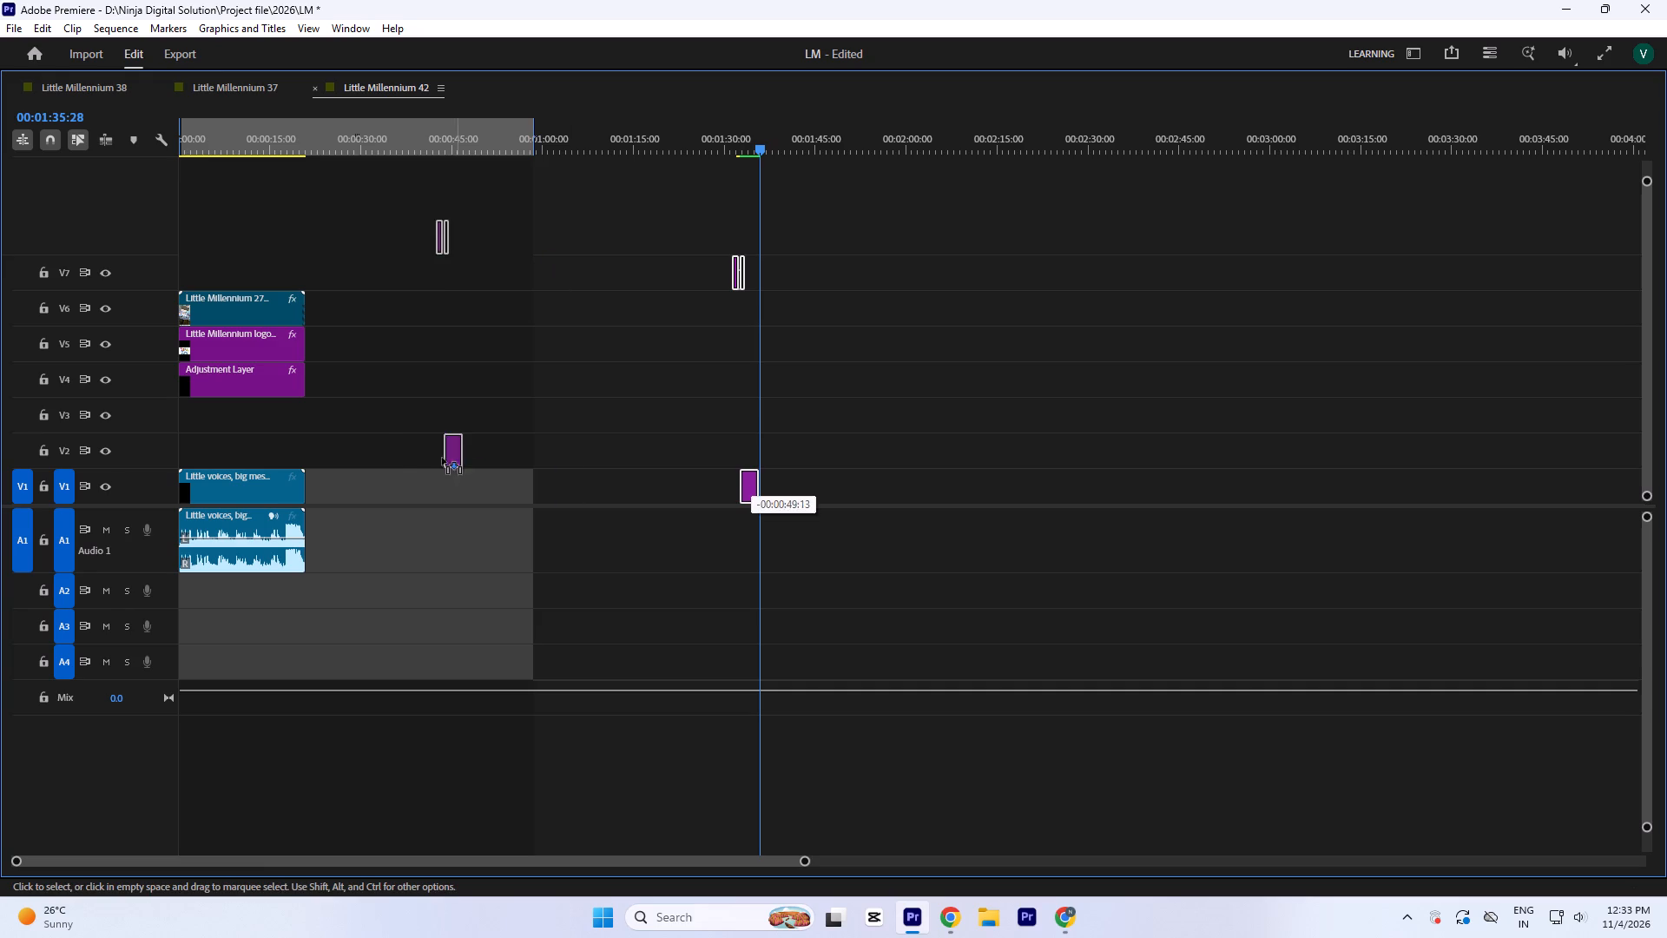
pyautogui.moveTo(442, 458); pyautogui.dragTo(405, 459)
# Scrub through VID_20261104_104631.mp4 in the source preview and set its In point at about 00:00:09:50.
pyautogui.moveTo(234, 144); pyautogui.dragTo(89, 168)
pyautogui.write('==`=')
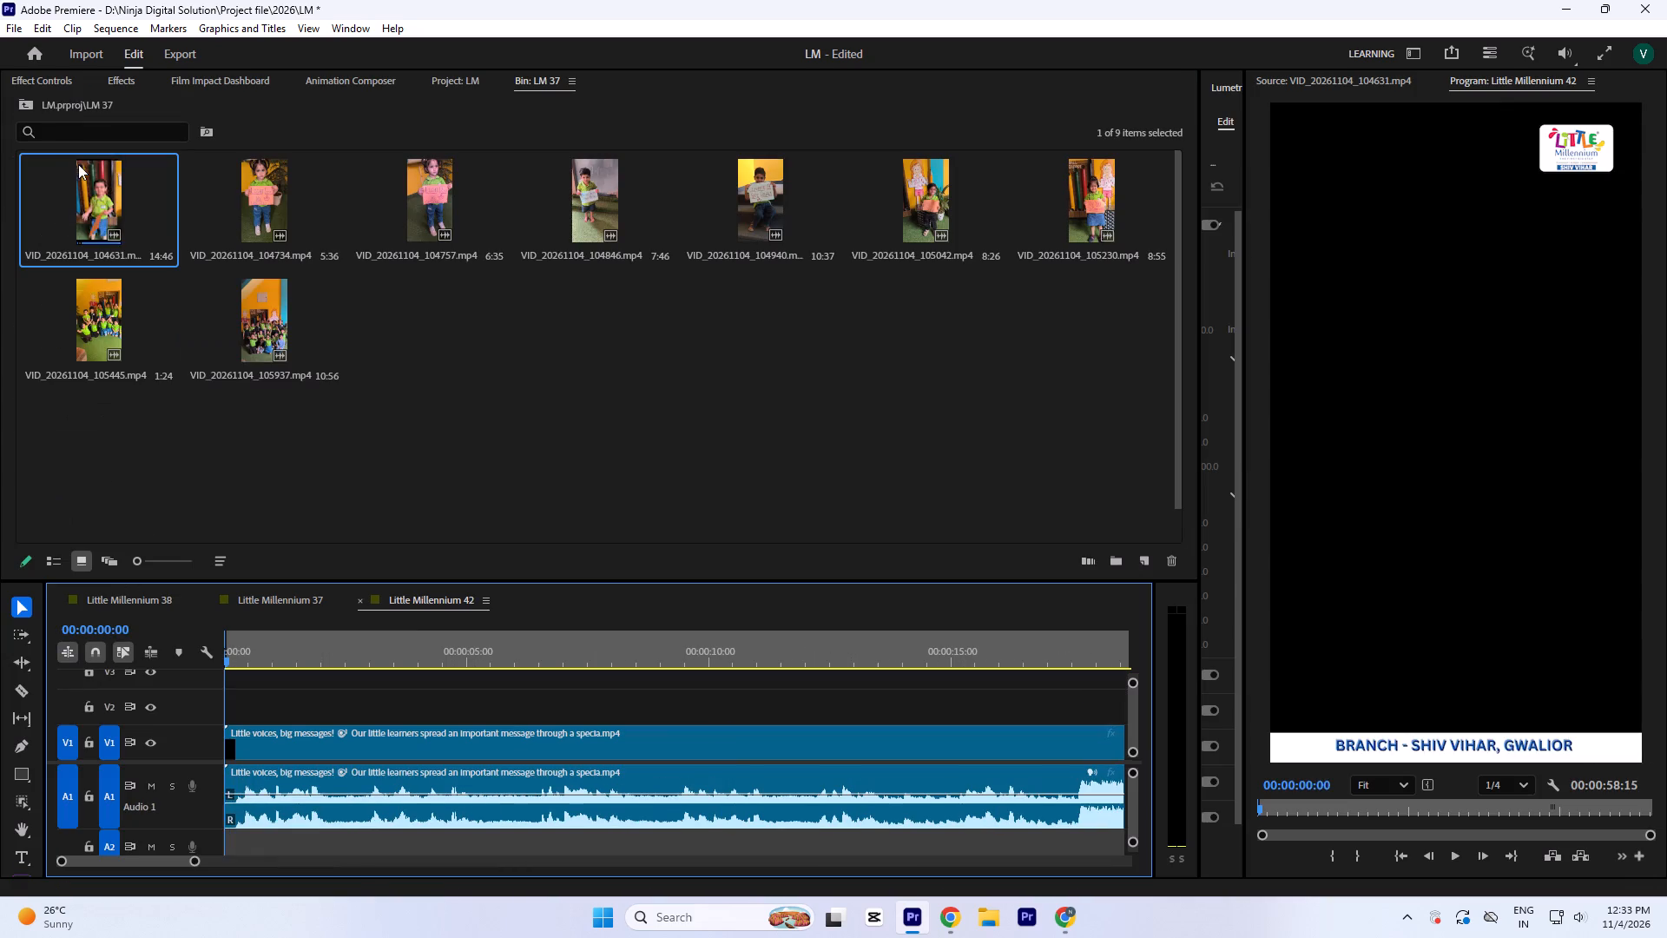
pyautogui.press('space')
pyautogui.press('space')
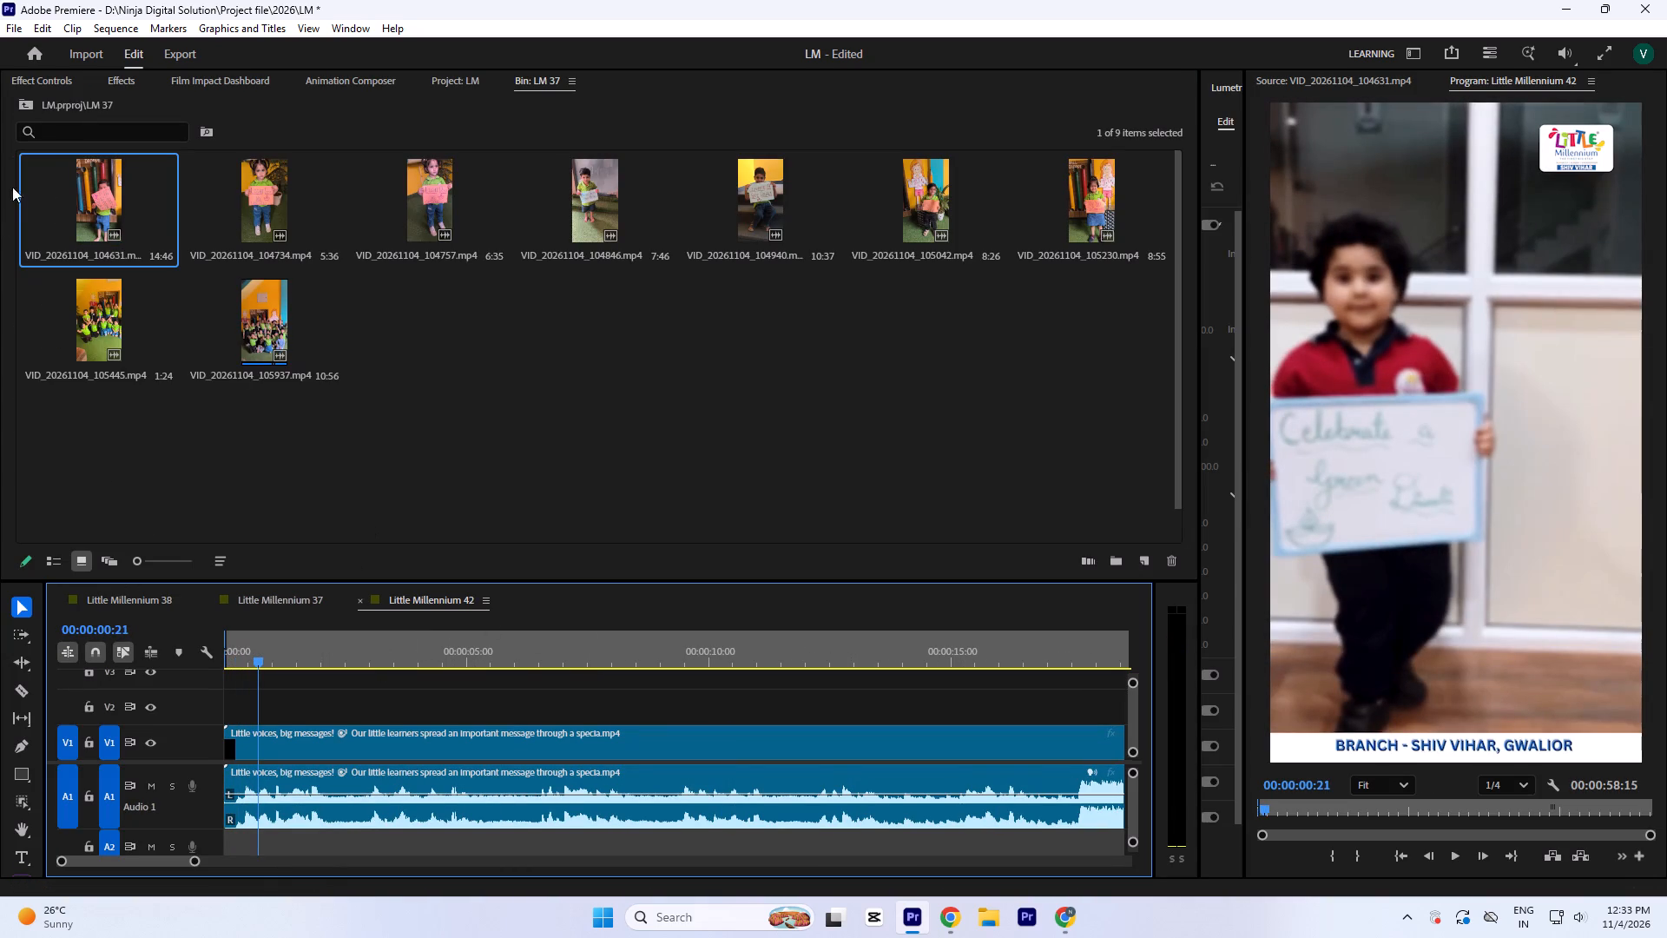
pyautogui.doubleClick(101, 177)
pyautogui.moveTo(1262, 815); pyautogui.dragTo(1285, 854)
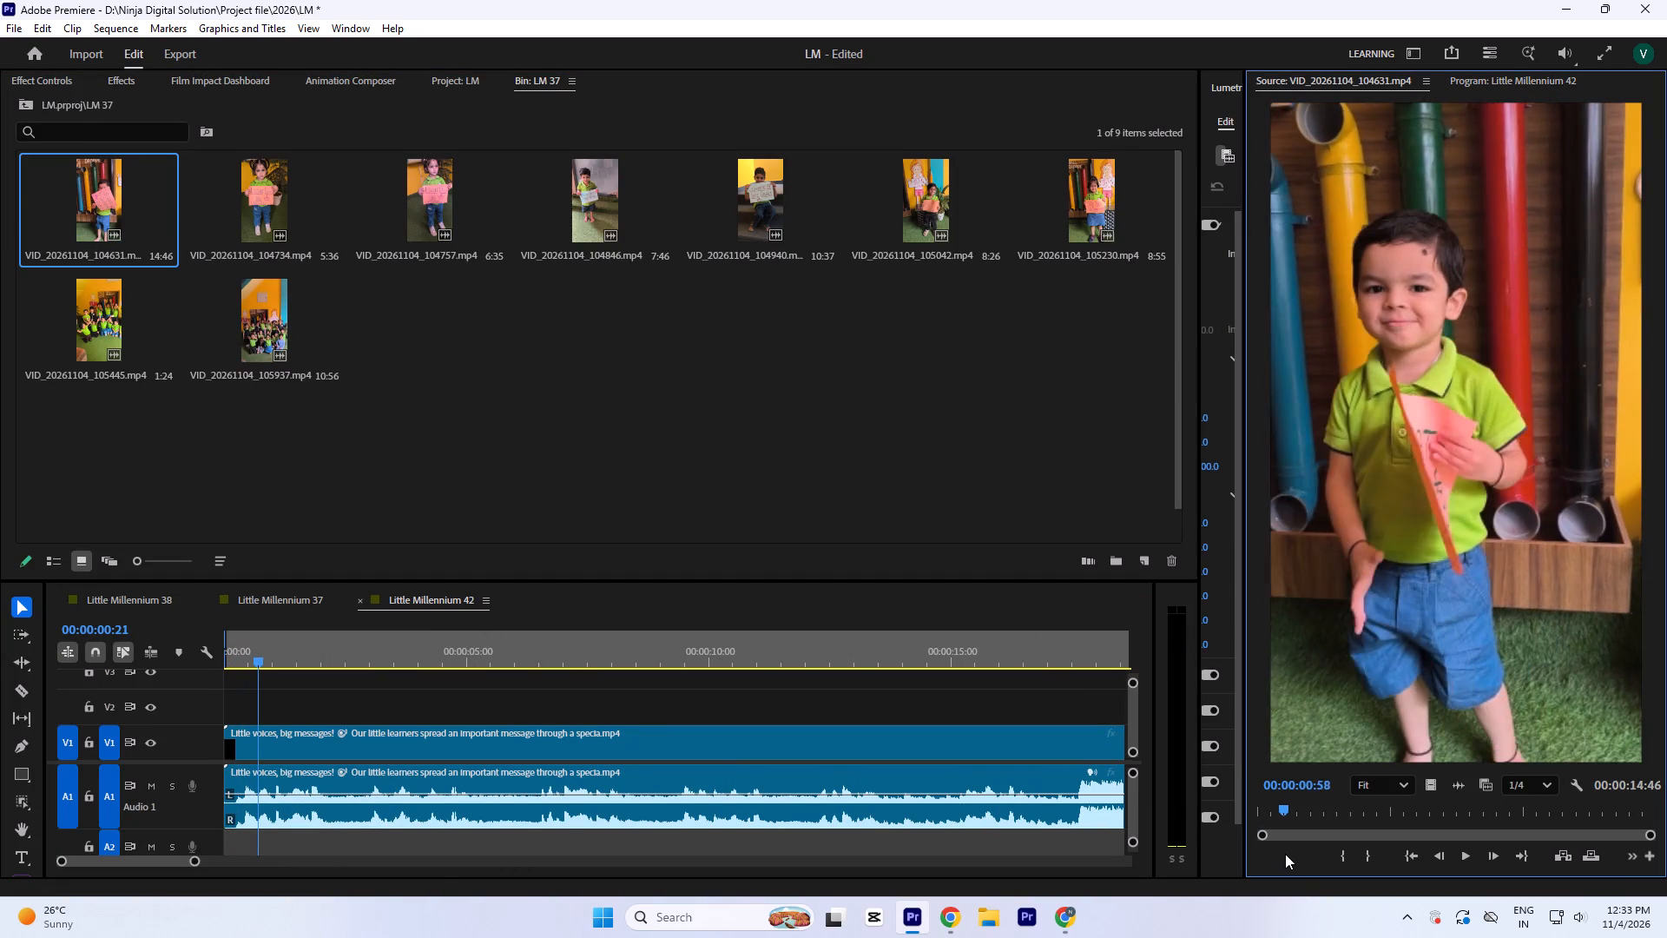
pyautogui.moveTo(1285, 854); pyautogui.dragTo(1369, 855)
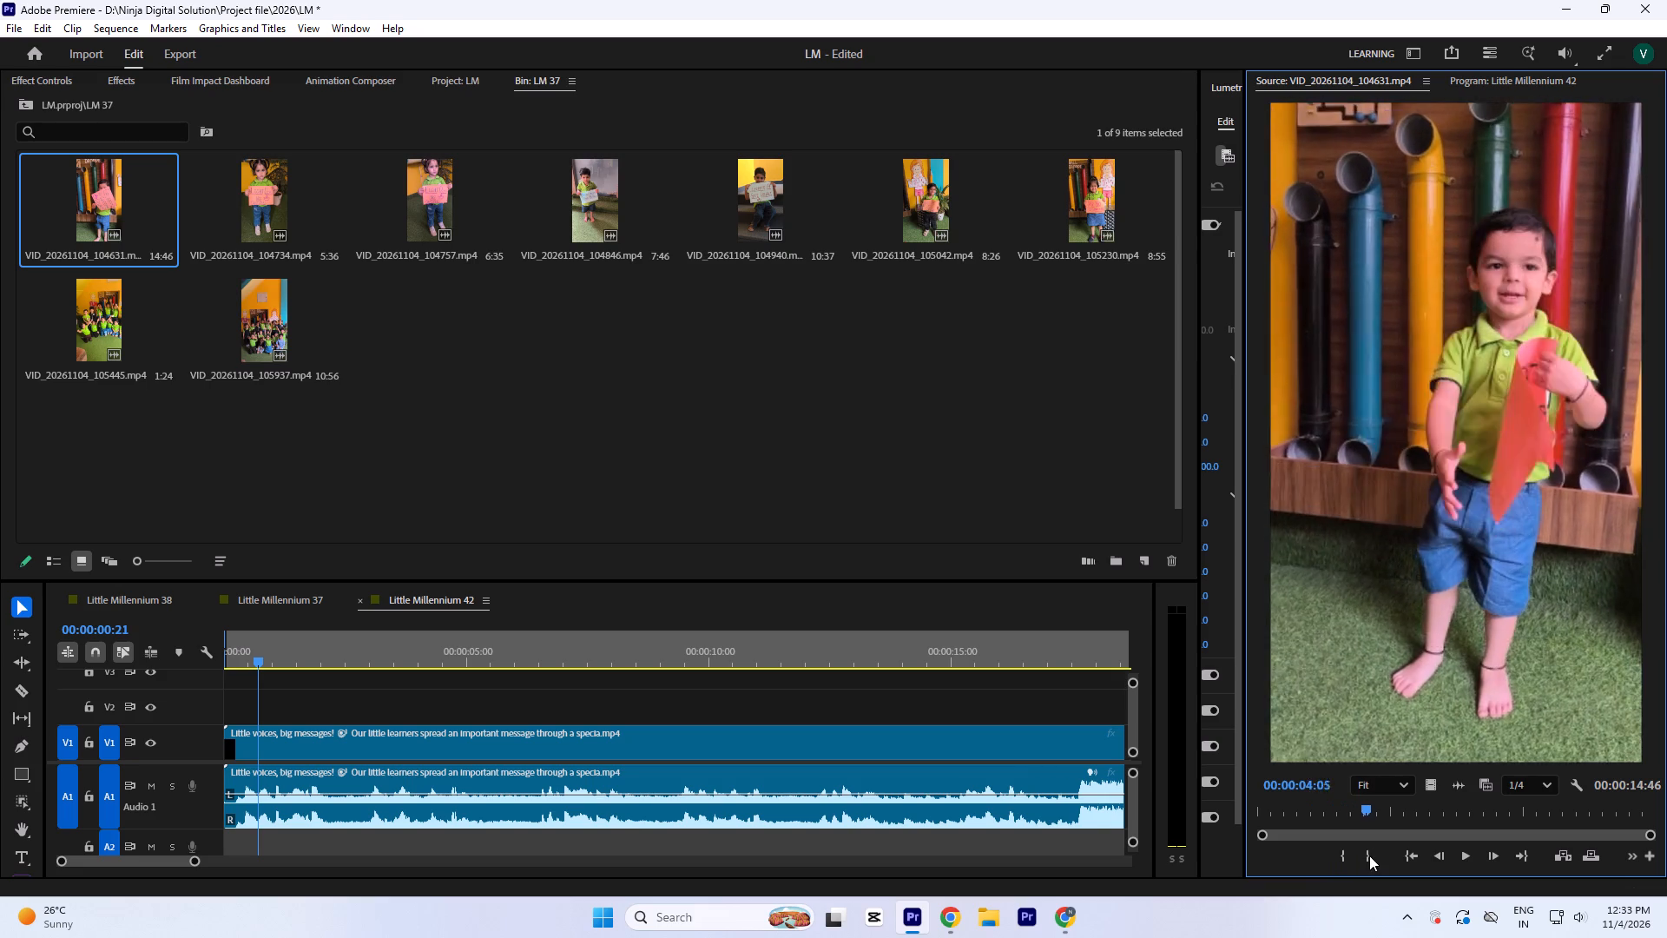
pyautogui.moveTo(1369, 855); pyautogui.dragTo(1446, 842)
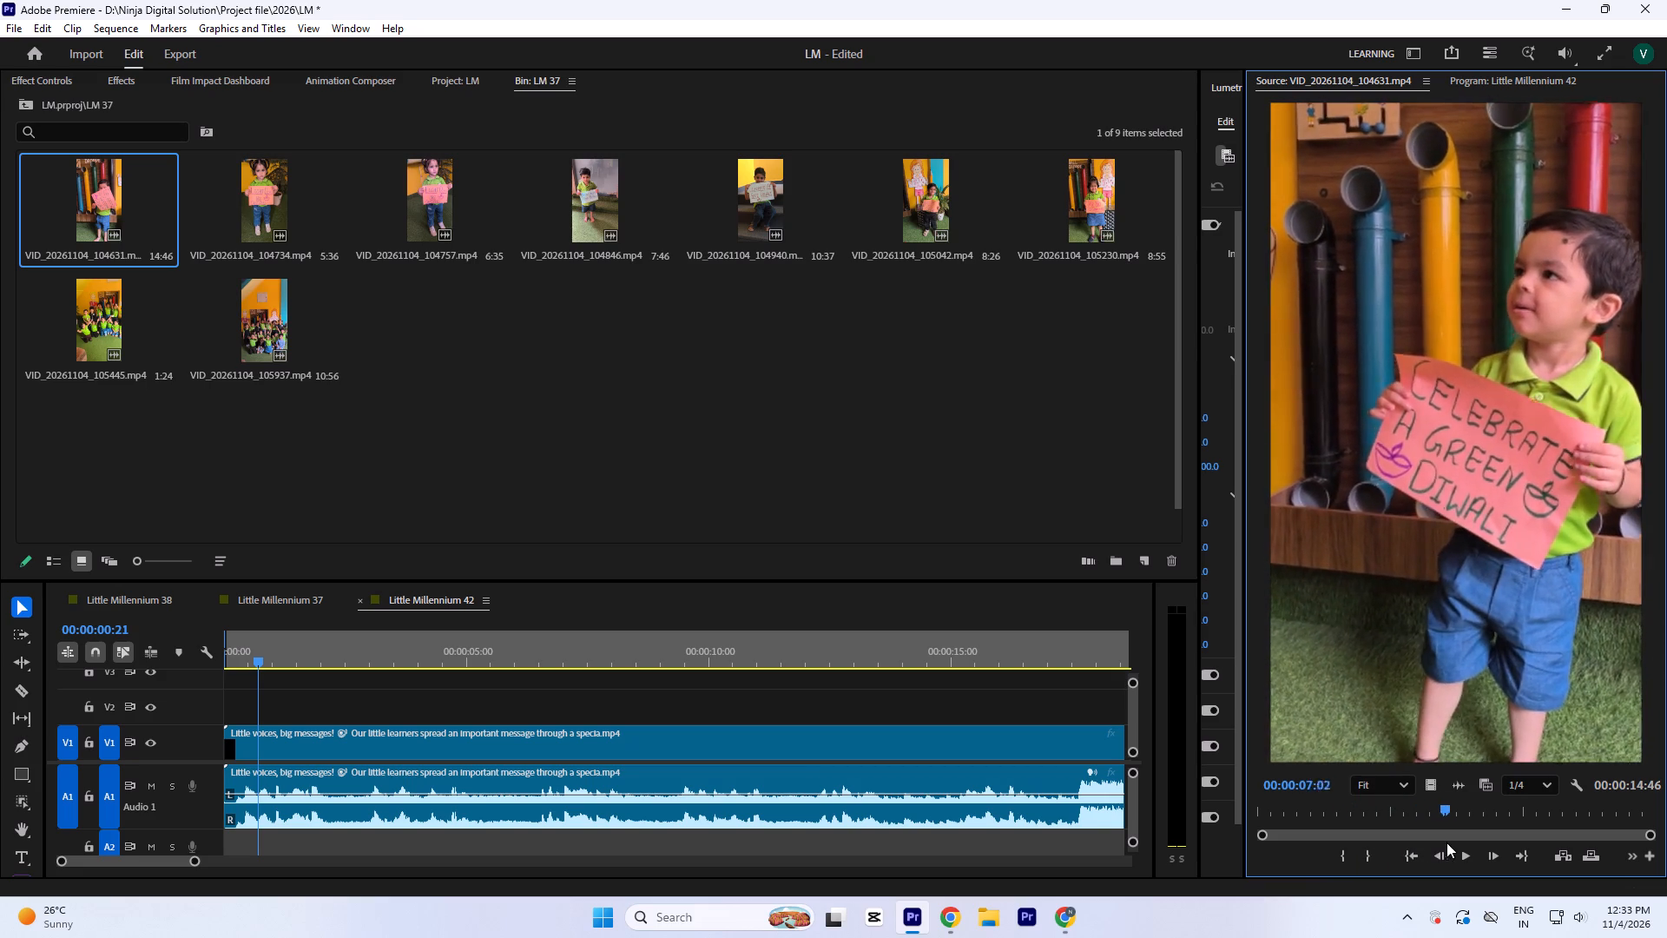
pyautogui.moveTo(1446, 842); pyautogui.dragTo(1598, 815)
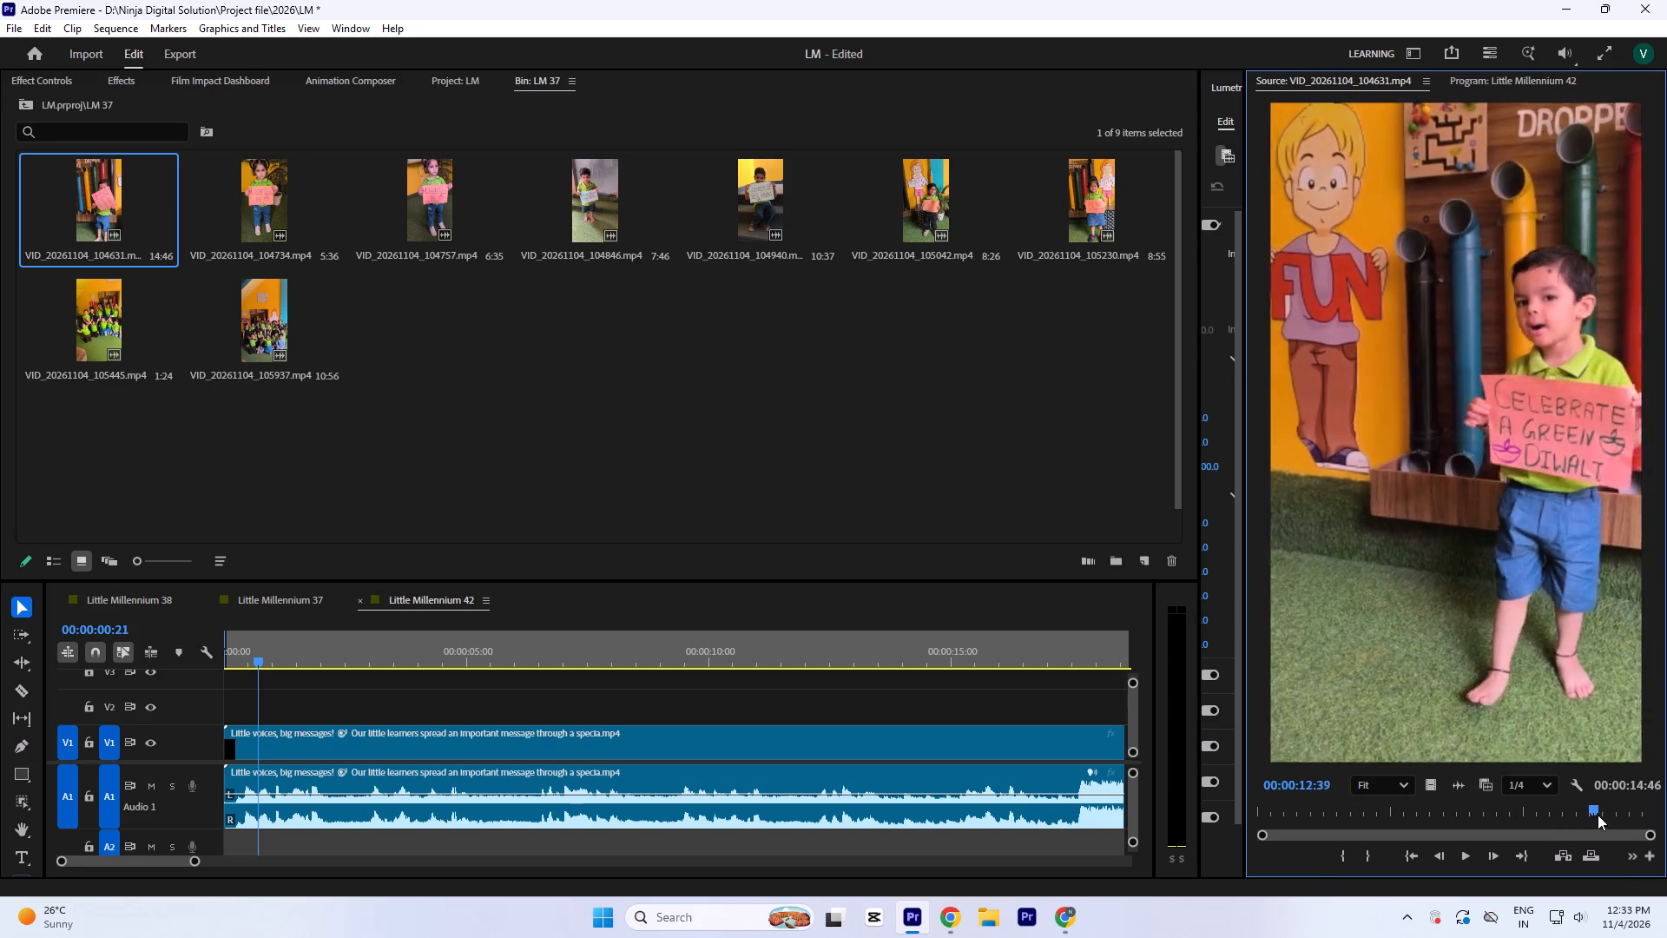
pyautogui.moveTo(1598, 815); pyautogui.dragTo(1521, 849)
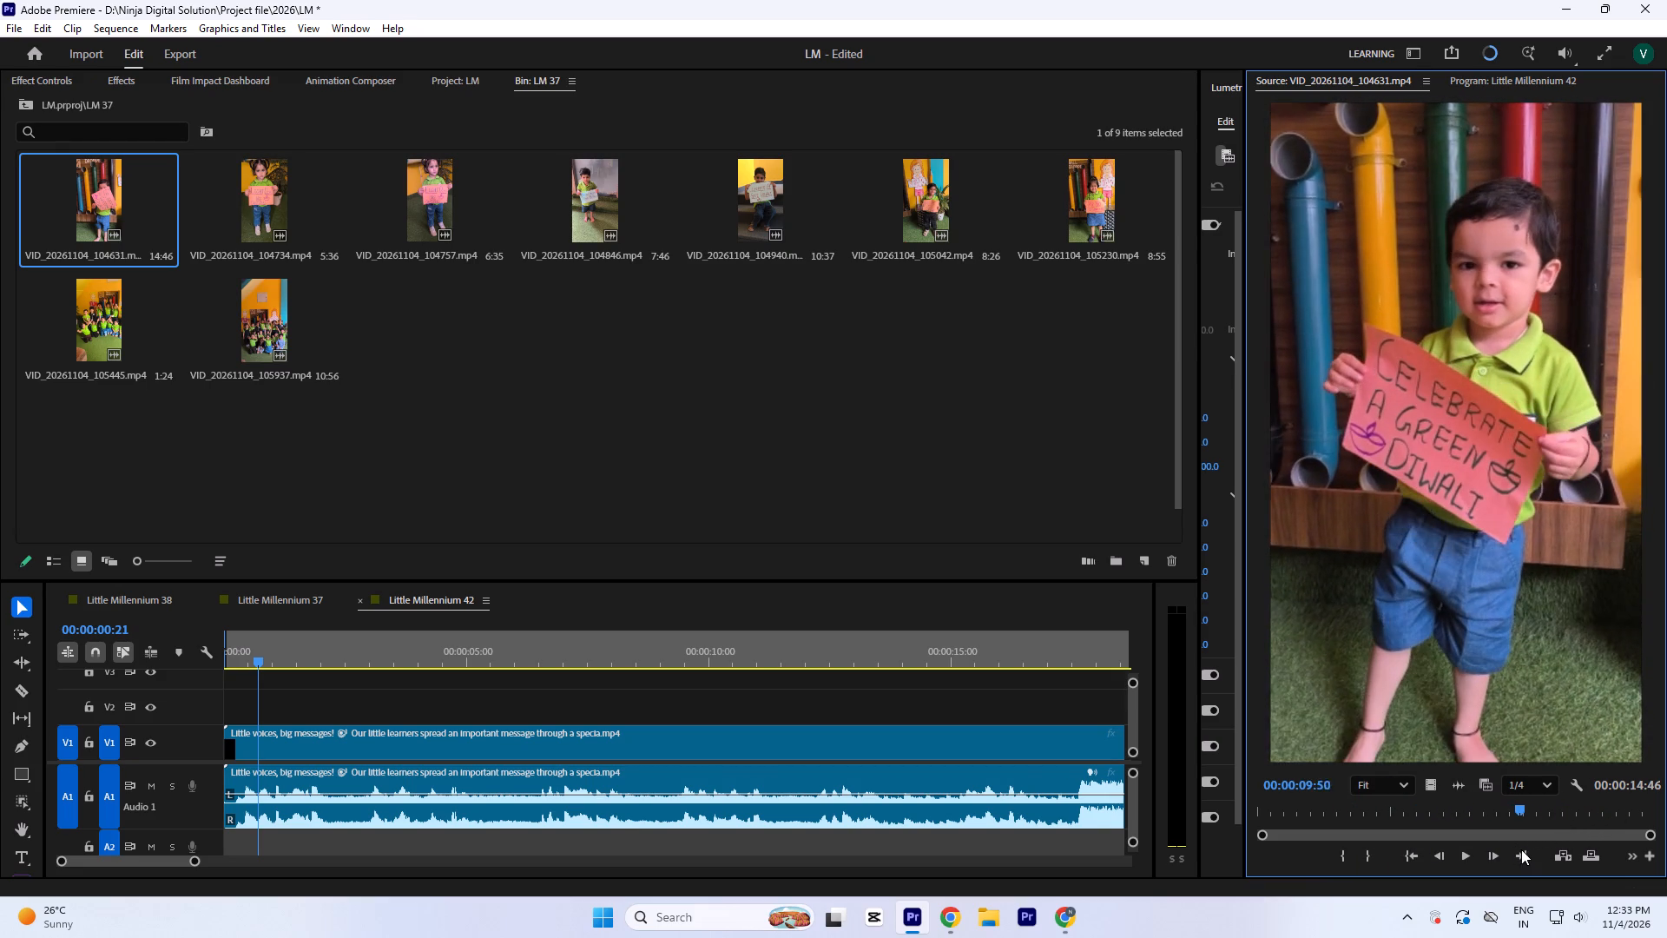
pyautogui.moveTo(1521, 849); pyautogui.dragTo(1522, 849)
pyautogui.press('i')
# Play through VID_20261104_104631.mp4 and set its Out point at about 00:00:12:28.
pyautogui.press('space')
pyautogui.press('space')
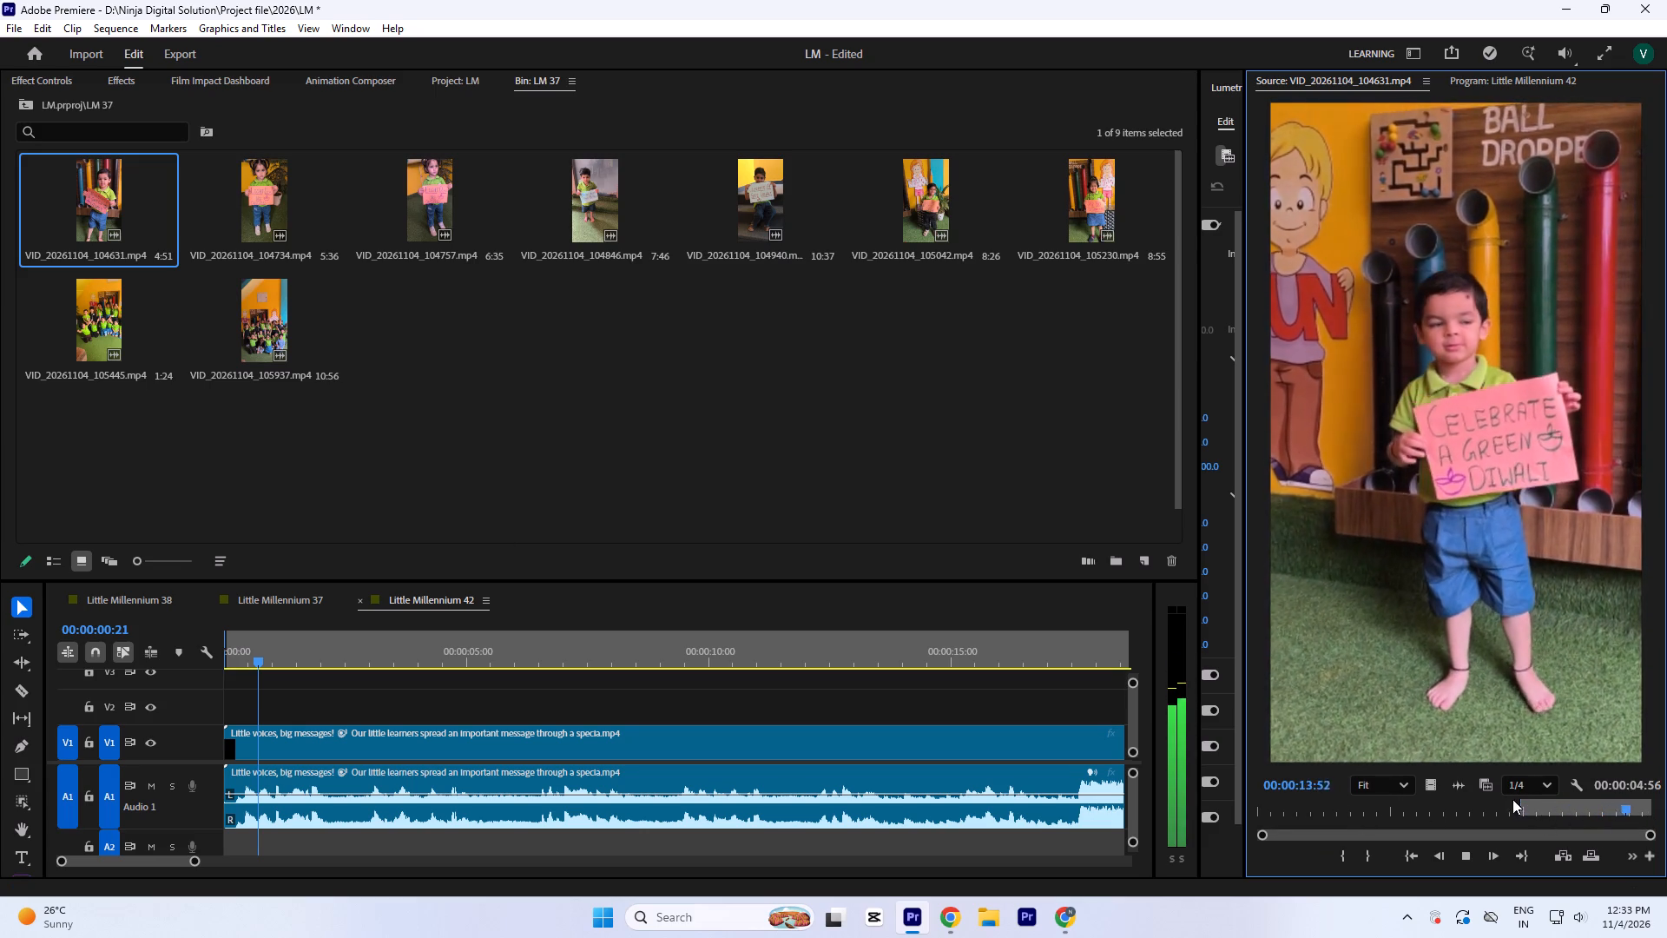
pyautogui.moveTo(1625, 812); pyautogui.dragTo(1195, 815)
pyautogui.press('space')
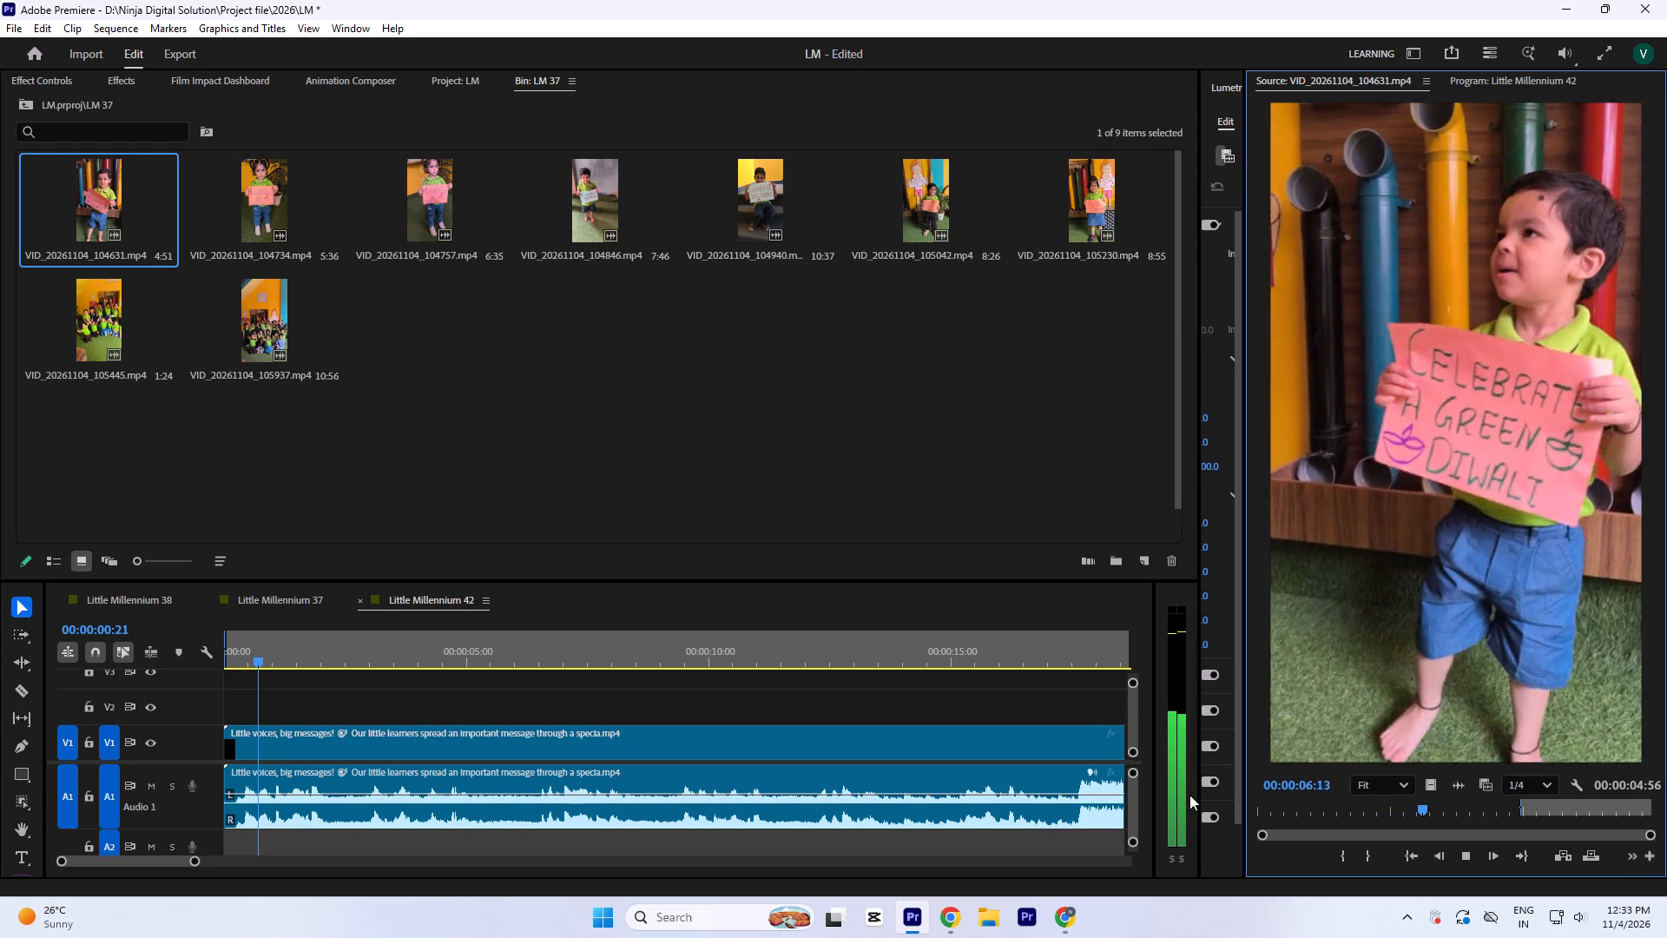
pyautogui.press('space')
pyautogui.press('space')
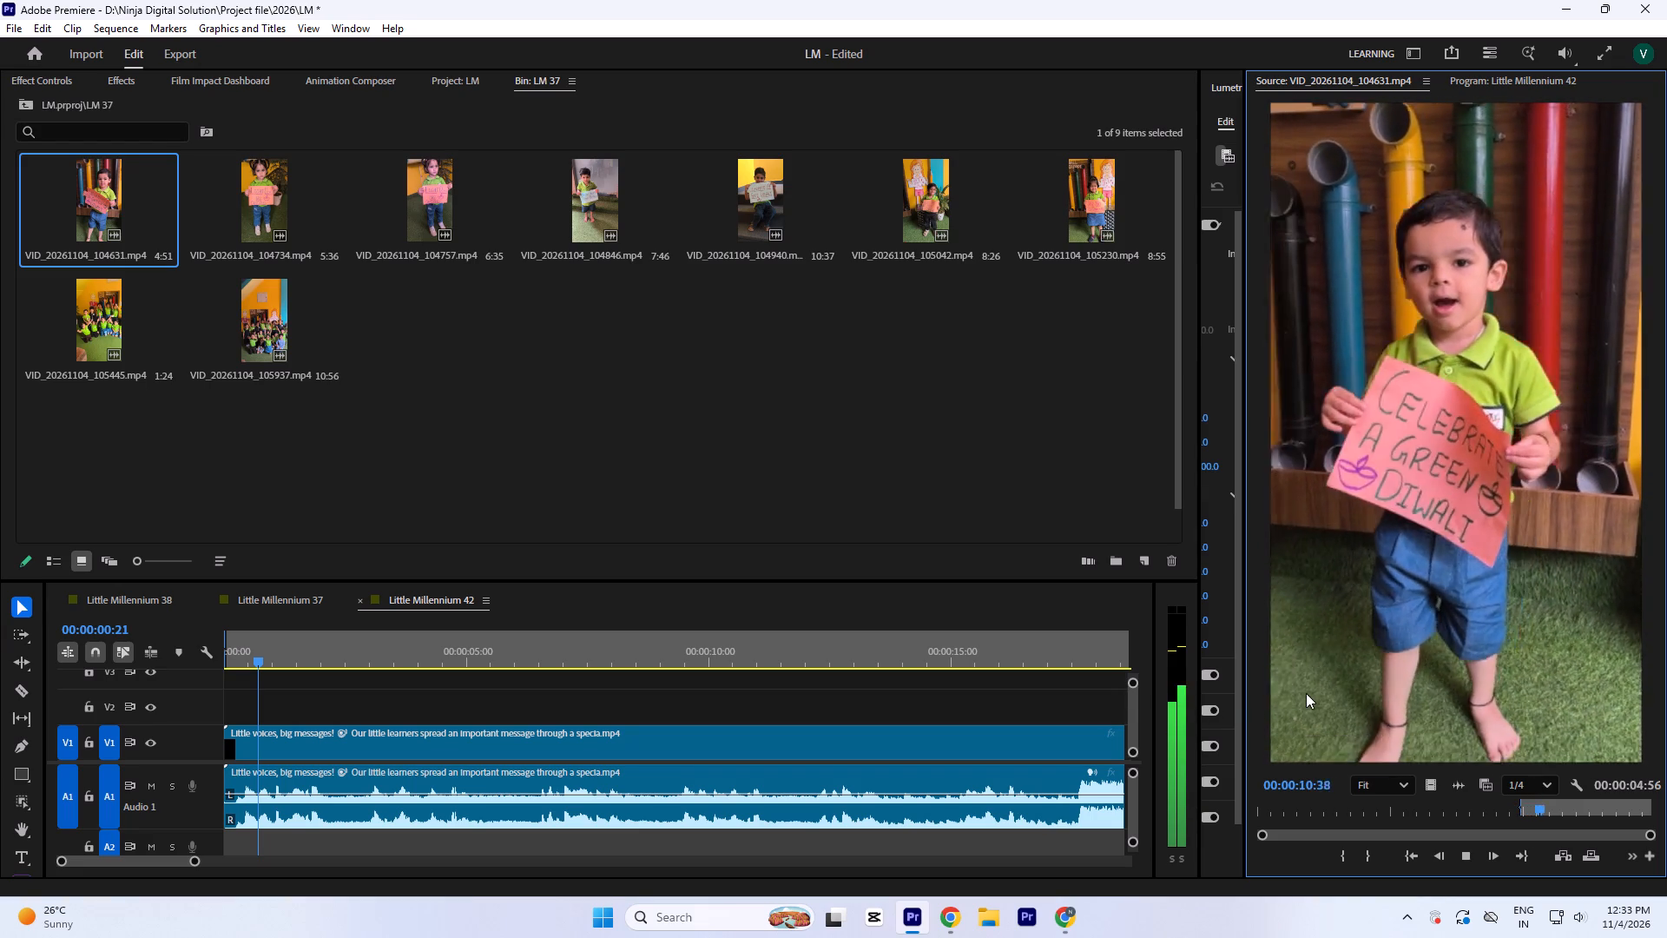
pyautogui.press('space')
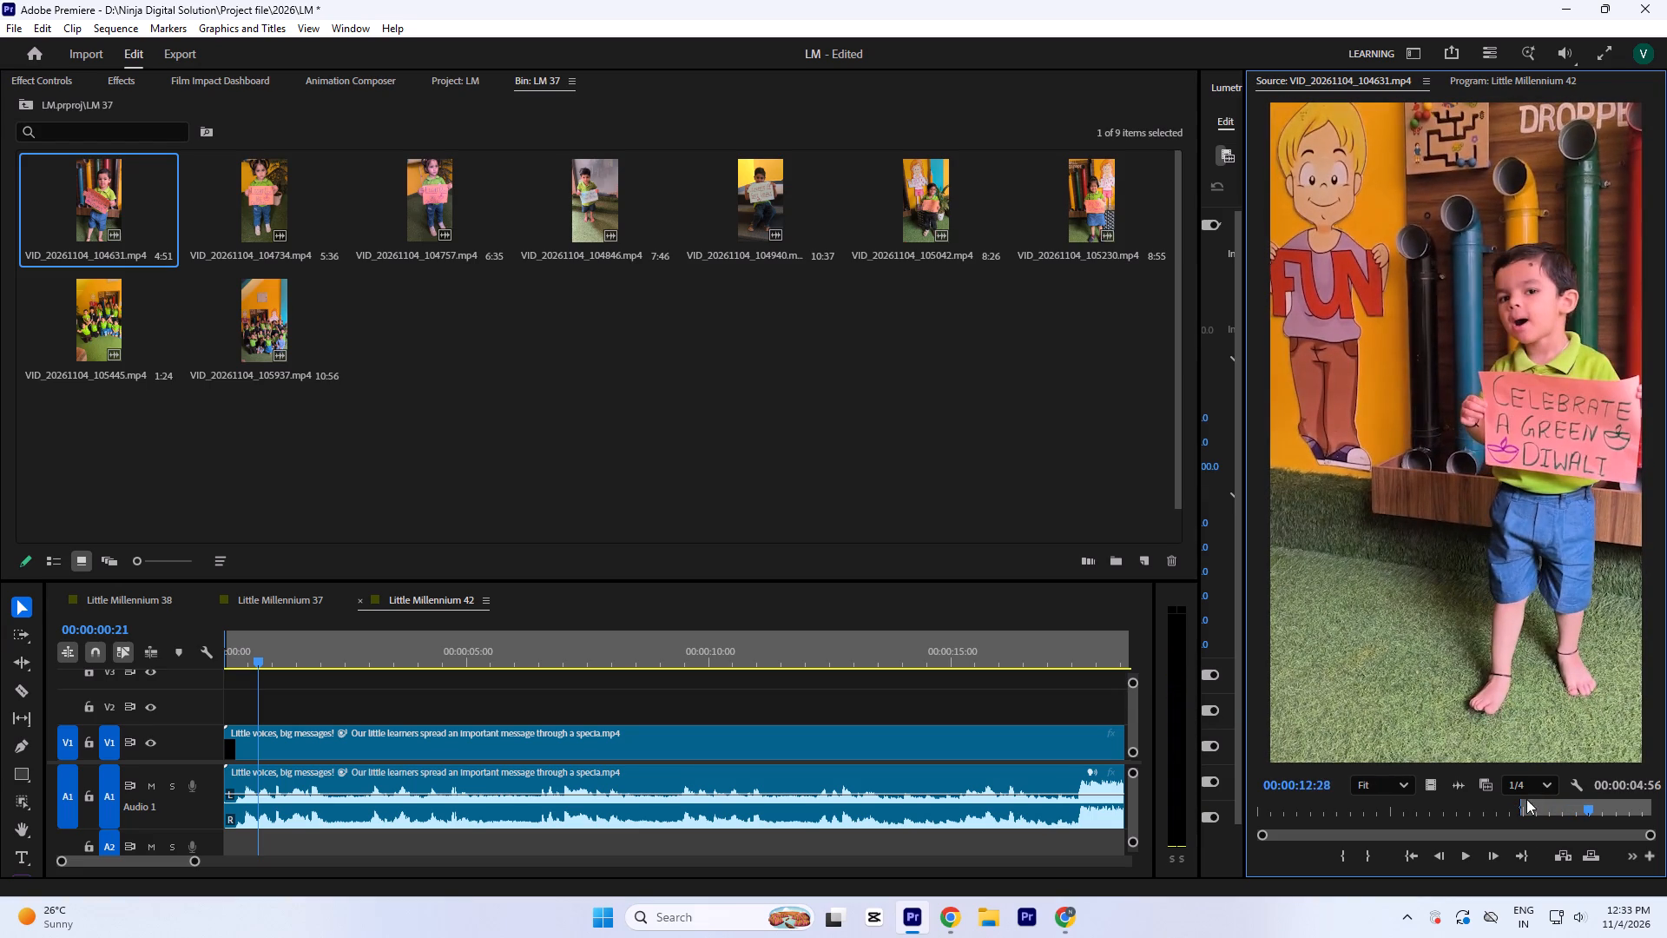
pyautogui.press('o')
# Place only the video of the marked VID_20261104_104631.mp4 section on V2 above the reference clip, starting at about 7 seconds.
pyautogui.moveTo(1427, 785); pyautogui.dragTo(586, 703)
pyautogui.moveTo(323, 634); pyautogui.dragTo(657, 720)
# Set the speed of the VID_20261104_104631.mp4 clip on V2 to 80% and play it back.
pyautogui.click(657, 714)
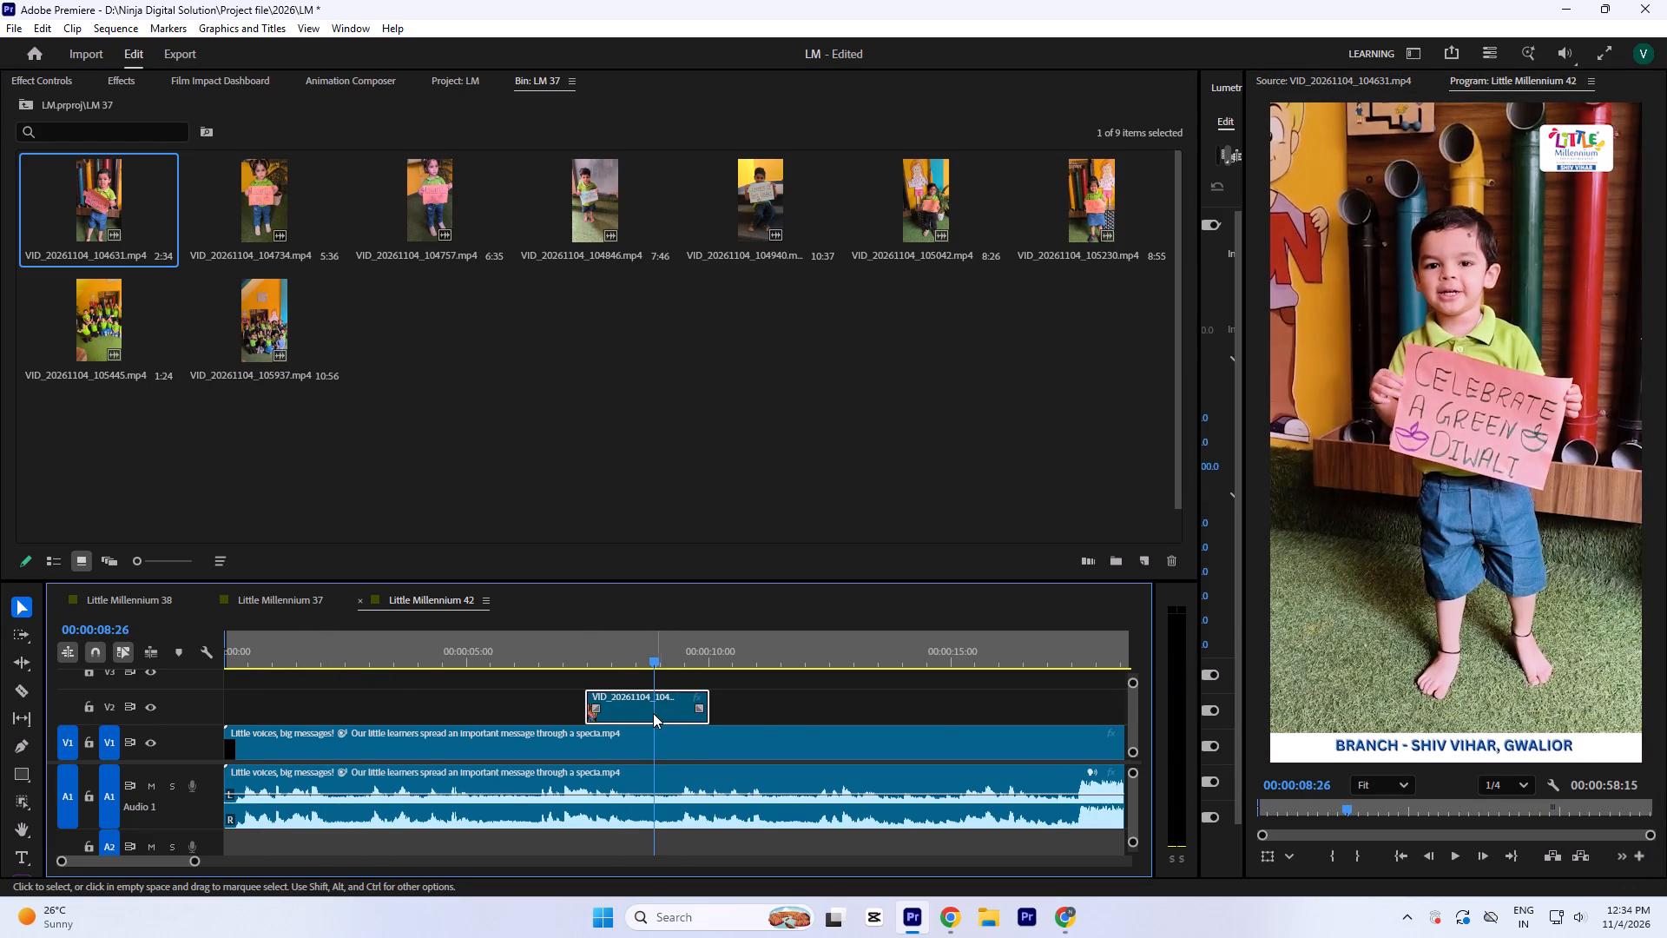
pyautogui.hotkey('ctrl', 'r')
pyautogui.press('8')
pyautogui.press('0')
pyautogui.press('Return')
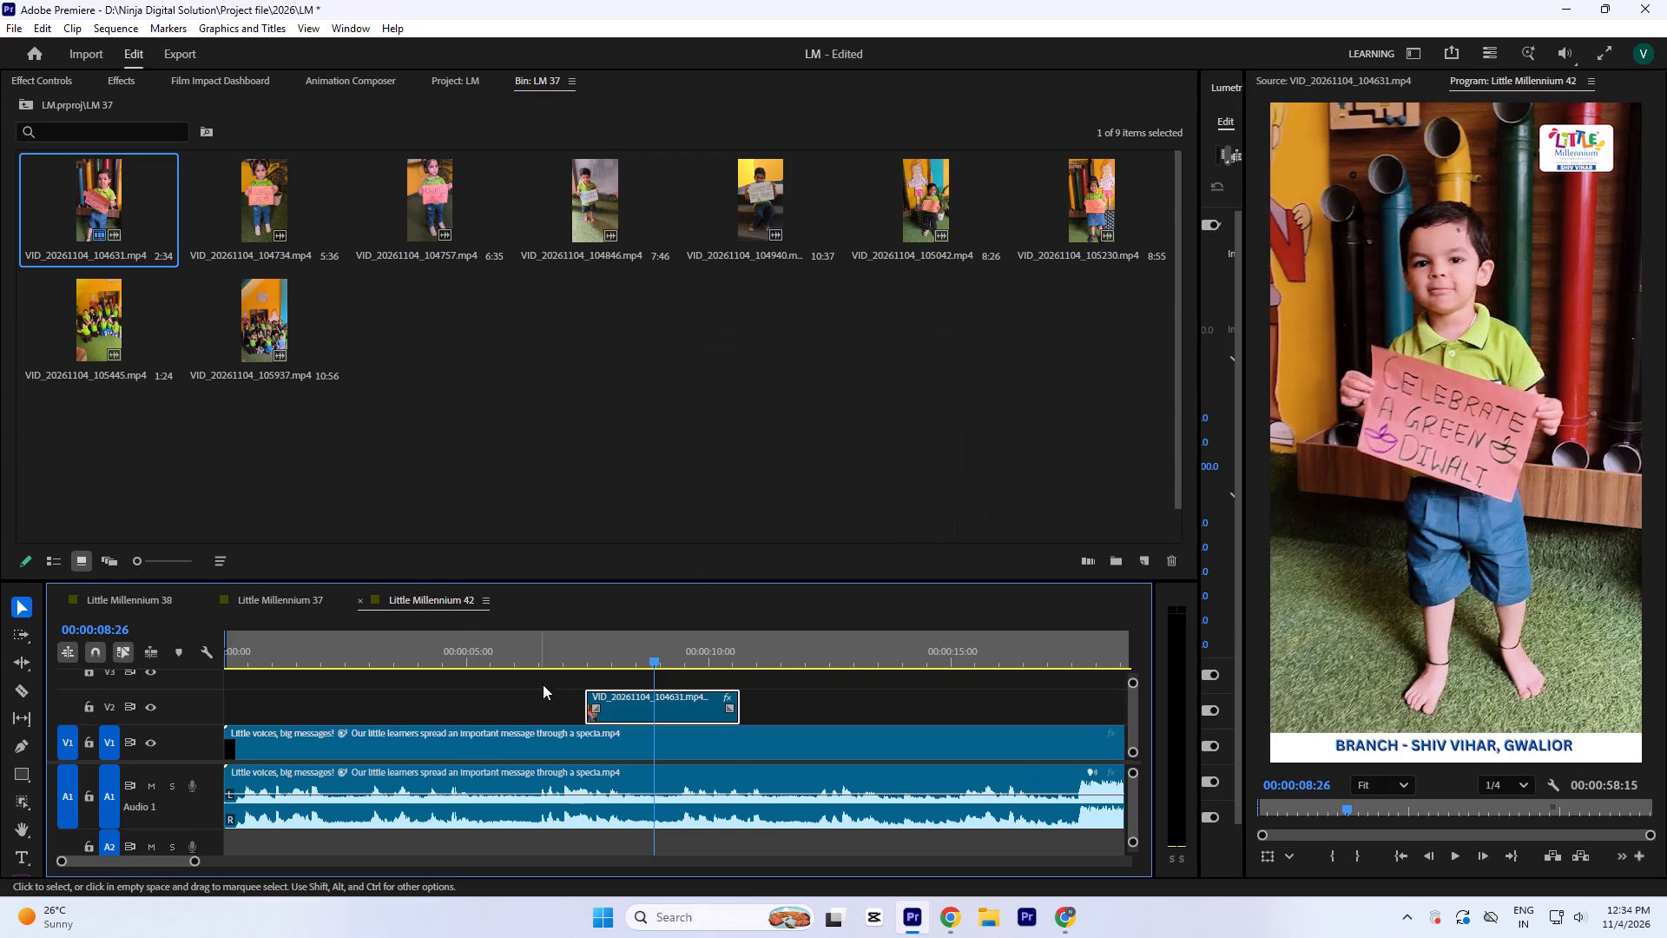
pyautogui.click(590, 639)
pyautogui.press('space')
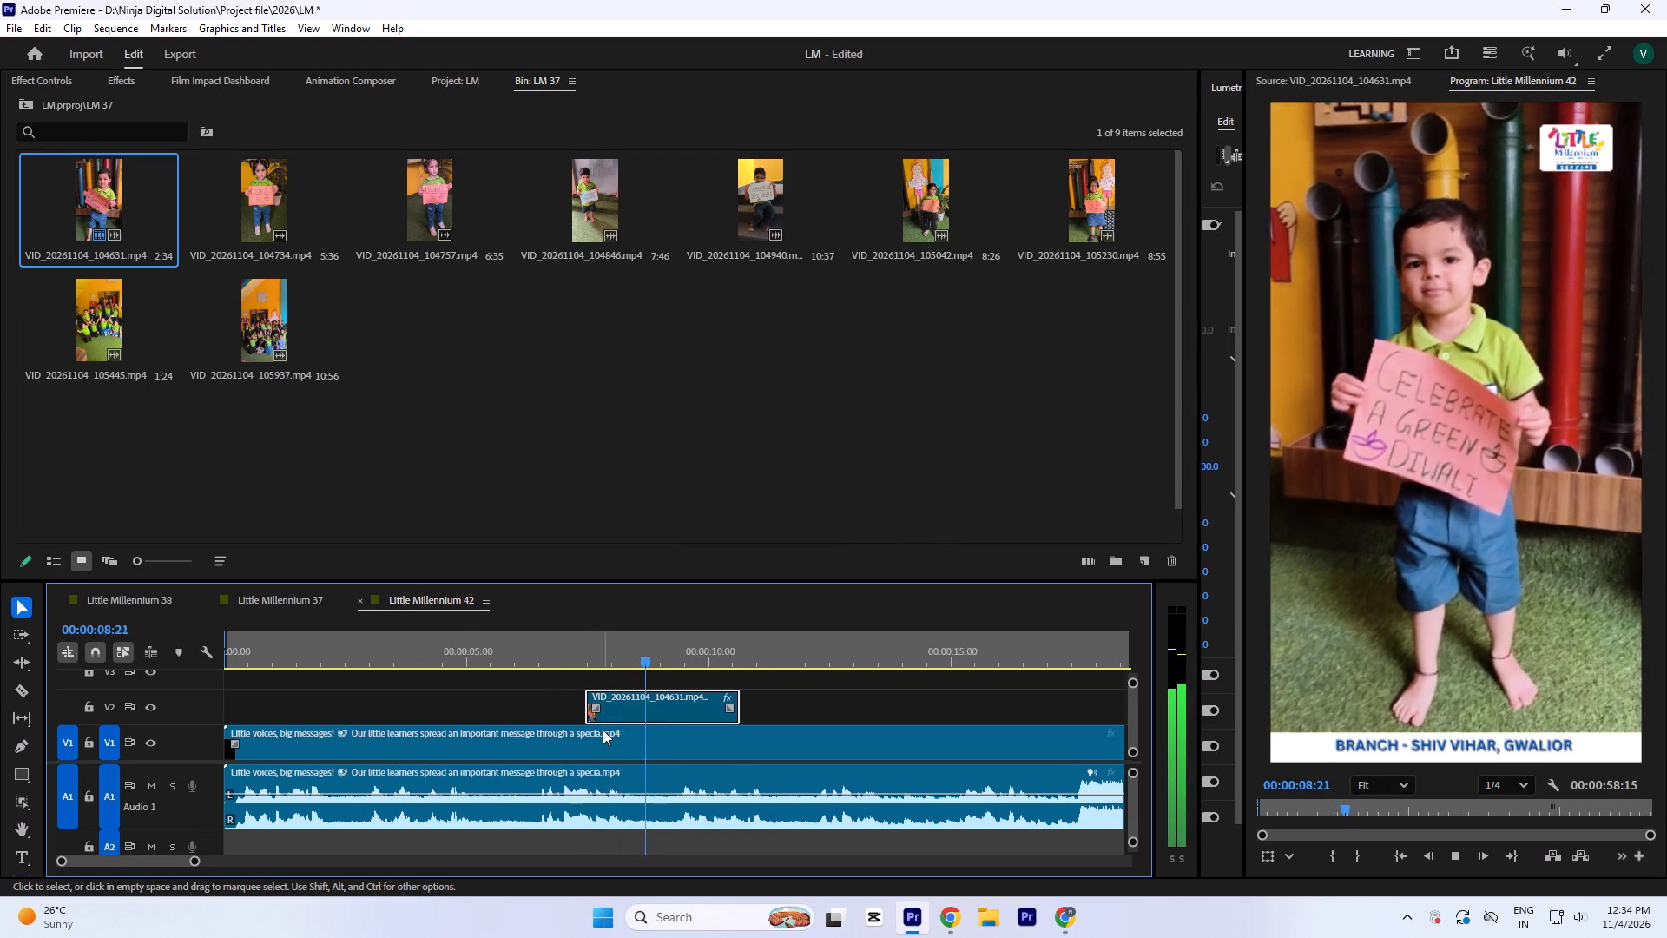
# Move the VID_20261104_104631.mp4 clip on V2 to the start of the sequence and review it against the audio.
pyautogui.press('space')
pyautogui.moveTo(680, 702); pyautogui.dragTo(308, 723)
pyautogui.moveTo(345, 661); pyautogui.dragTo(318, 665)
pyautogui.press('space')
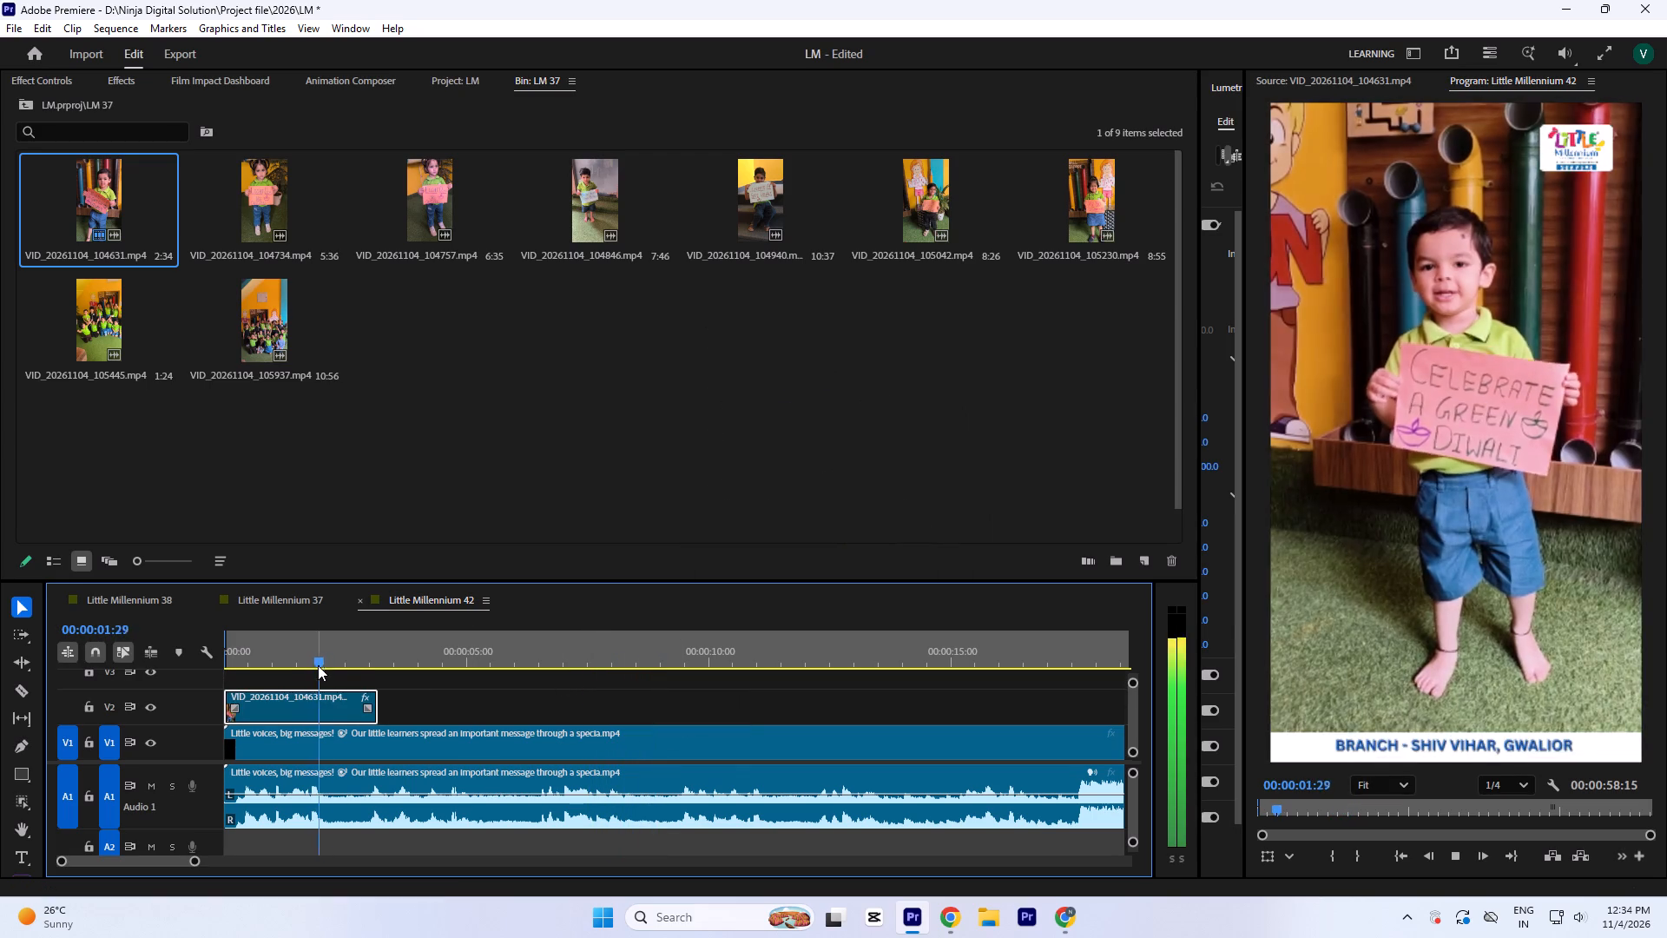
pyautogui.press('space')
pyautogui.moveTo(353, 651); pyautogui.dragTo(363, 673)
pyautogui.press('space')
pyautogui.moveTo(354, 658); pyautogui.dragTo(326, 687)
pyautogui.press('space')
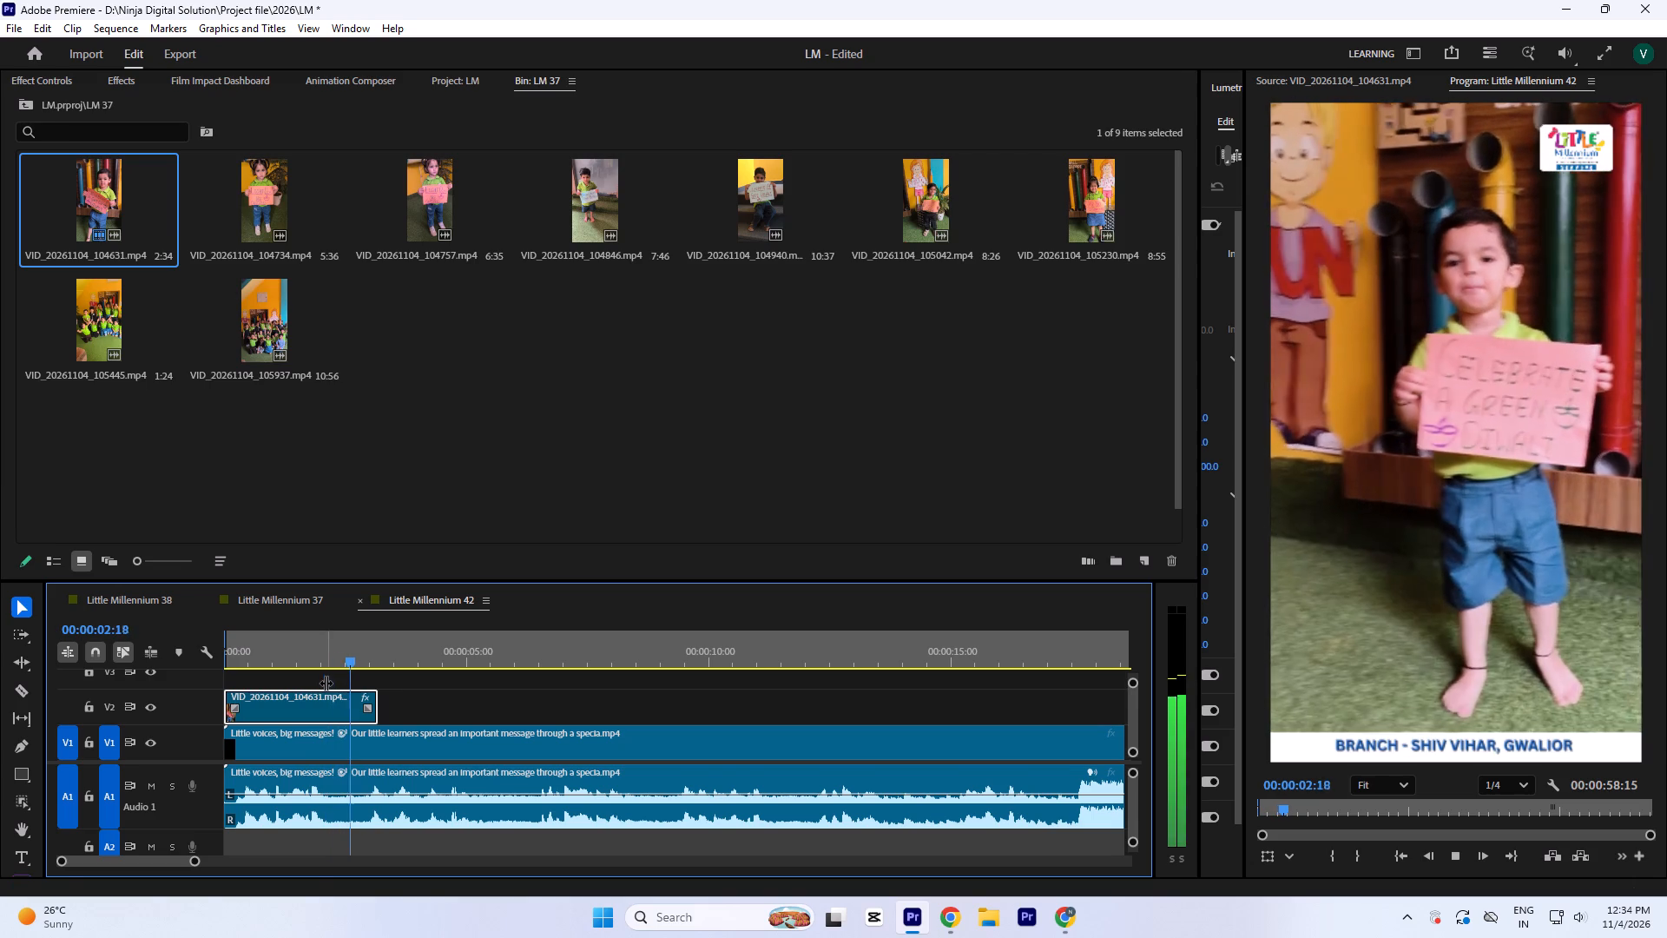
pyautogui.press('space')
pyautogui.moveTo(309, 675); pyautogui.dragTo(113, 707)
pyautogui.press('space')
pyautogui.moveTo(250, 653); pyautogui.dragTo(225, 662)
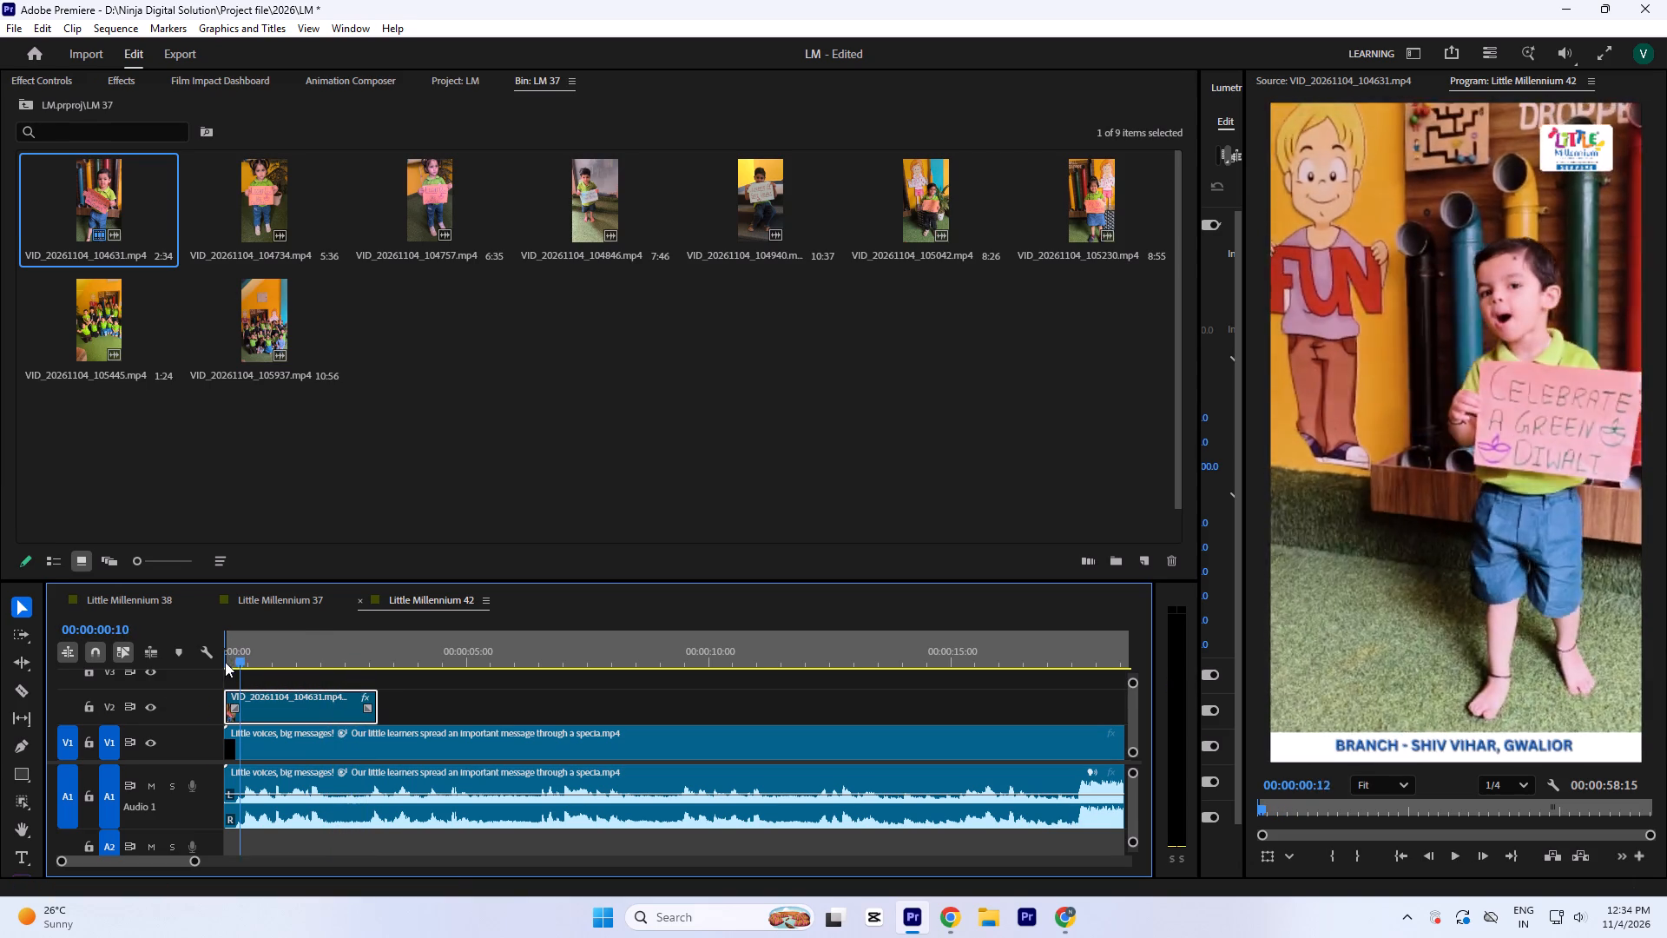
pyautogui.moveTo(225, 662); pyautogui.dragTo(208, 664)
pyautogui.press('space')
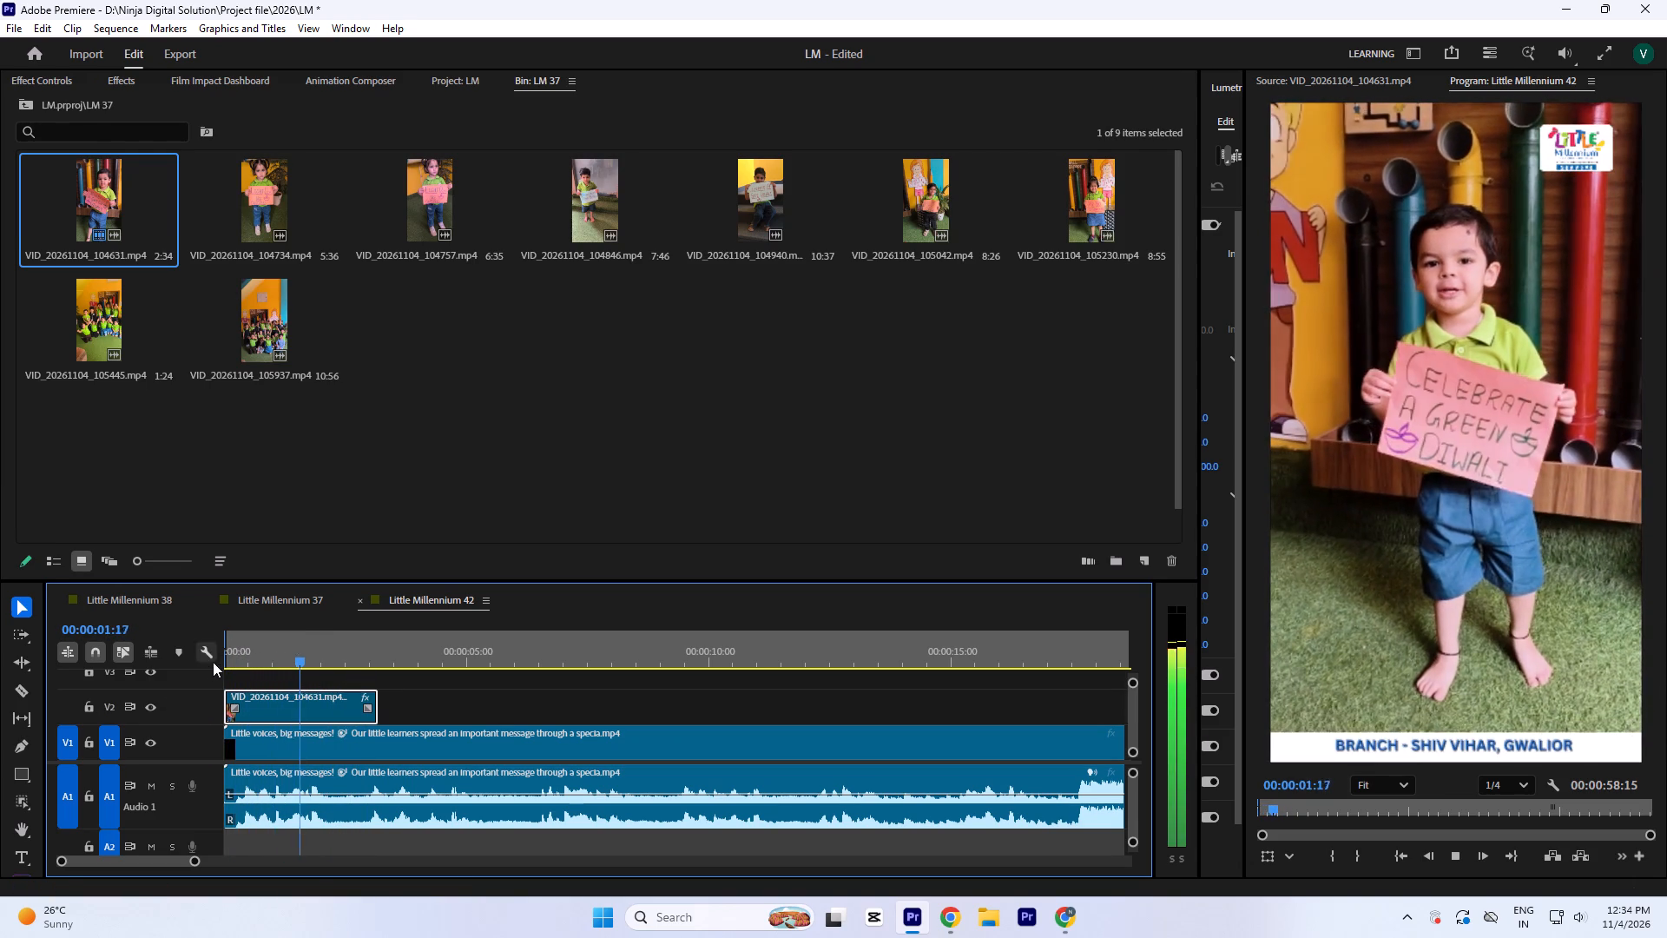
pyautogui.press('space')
# Delete the VID_20261104_104631.mp4 clip from V2.
pyautogui.click(292, 703)
pyautogui.press('Delete')
# Preview VID_20261104_104631.mp4, VID_20261104_105042.mp4 and VID_20261104_104734.mp4 to compare the children's placards.
pyautogui.doubleClick(112, 225)
pyautogui.press('space')
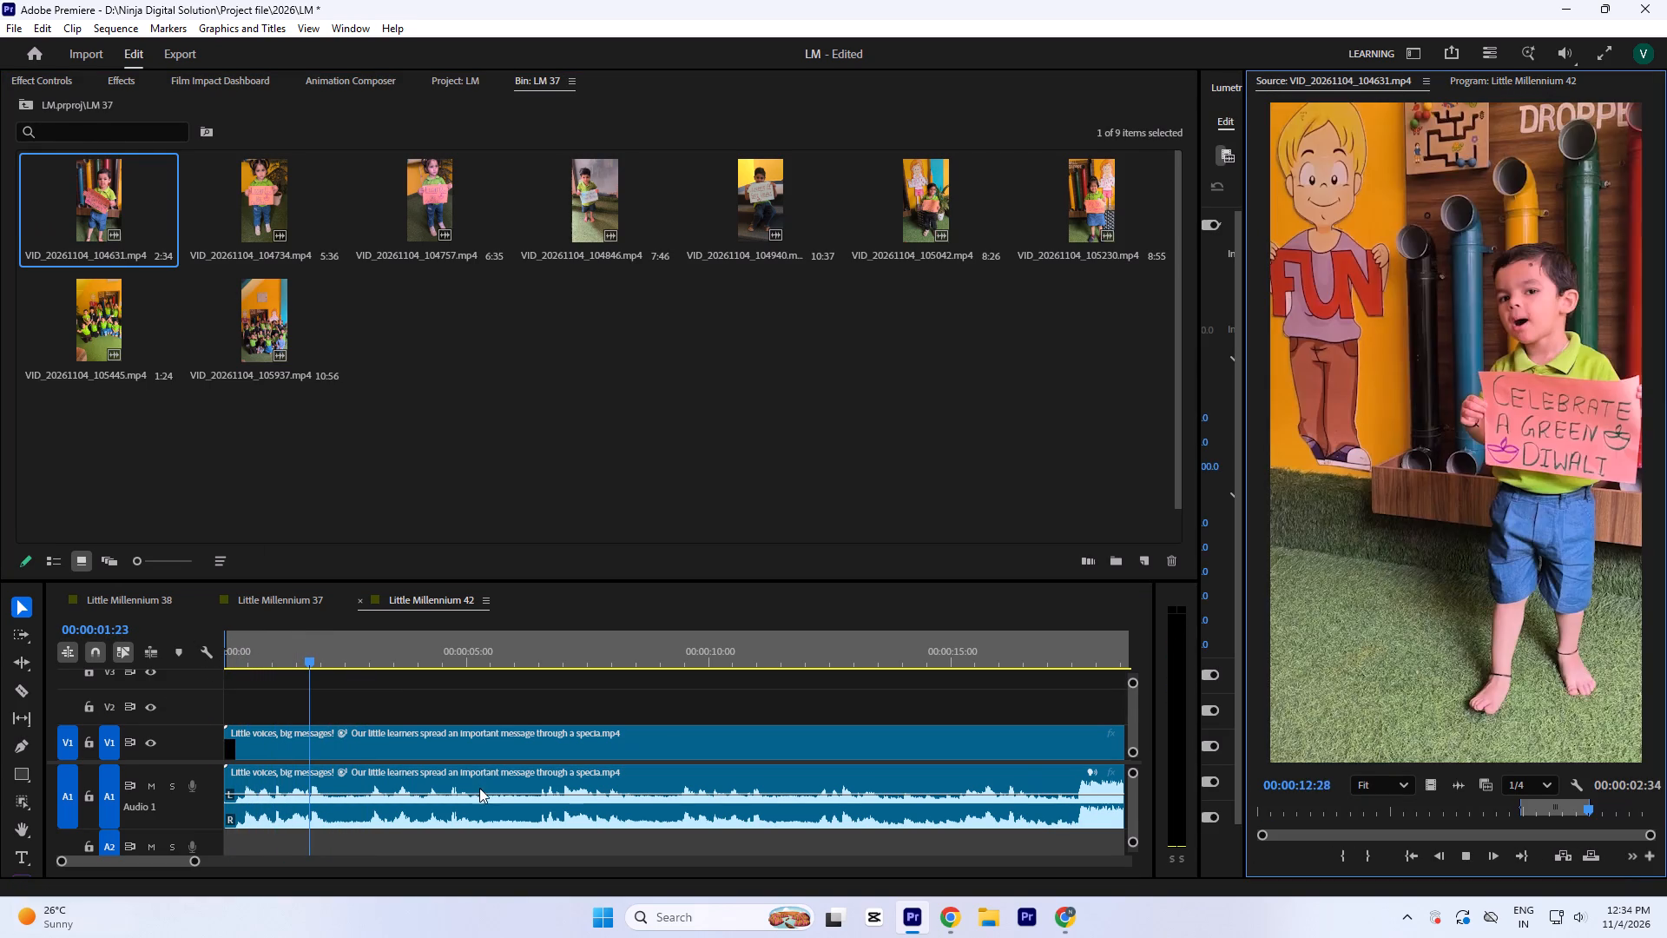
pyautogui.doubleClick(914, 183)
pyautogui.press('space')
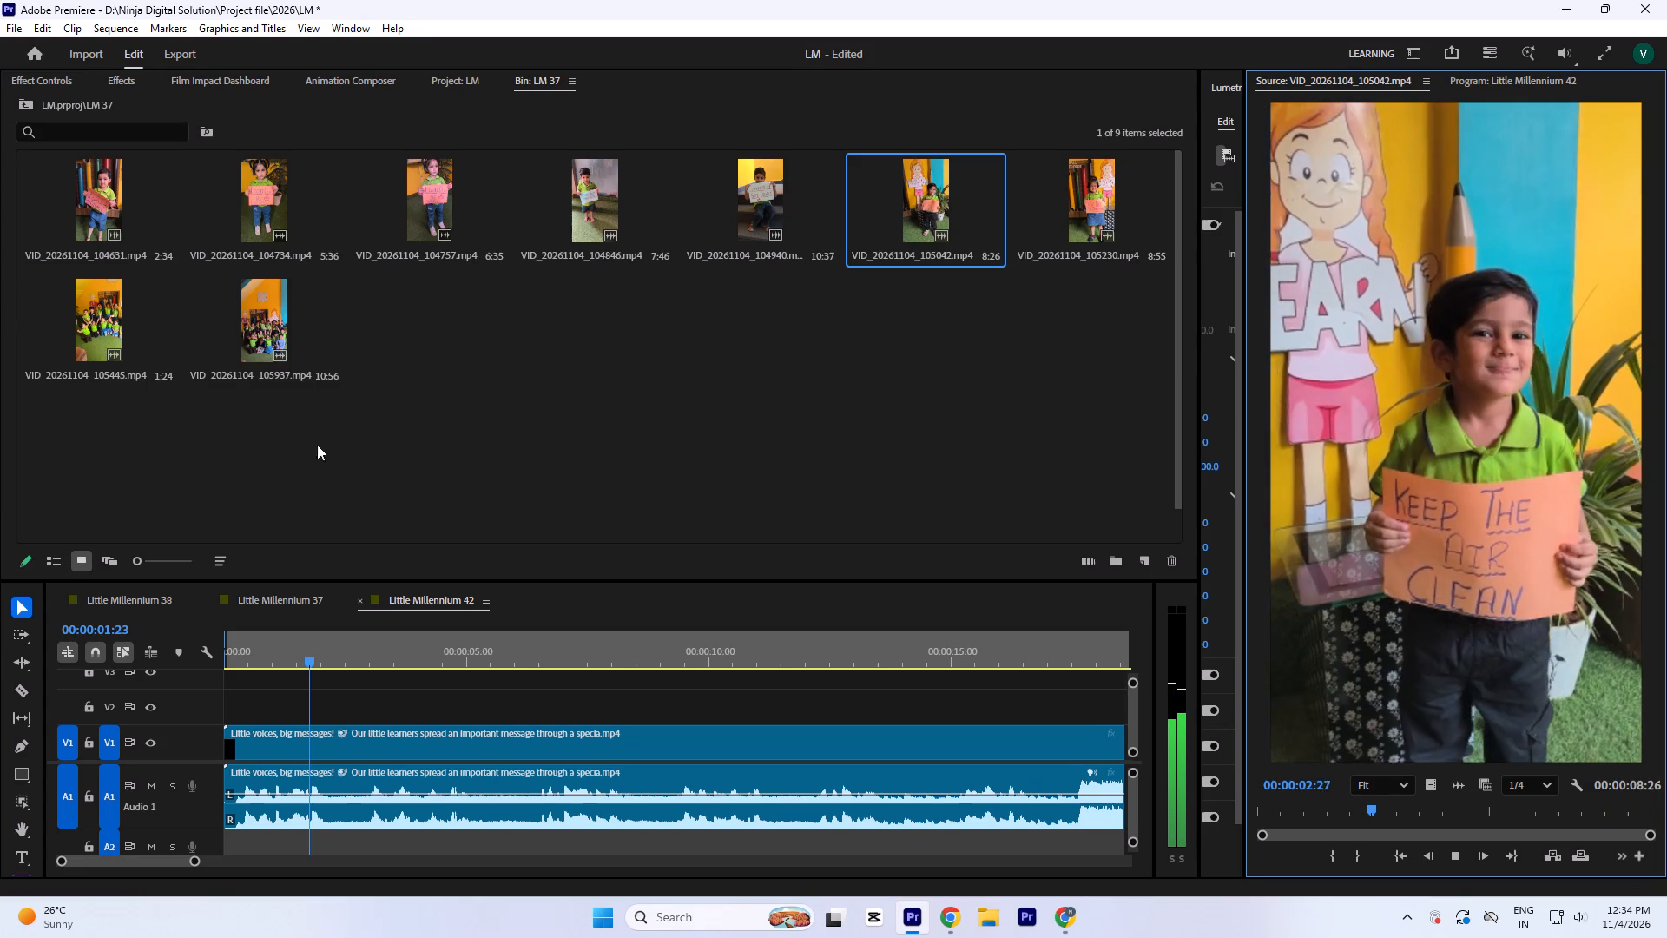
pyautogui.doubleClick(261, 196)
pyautogui.press('space')
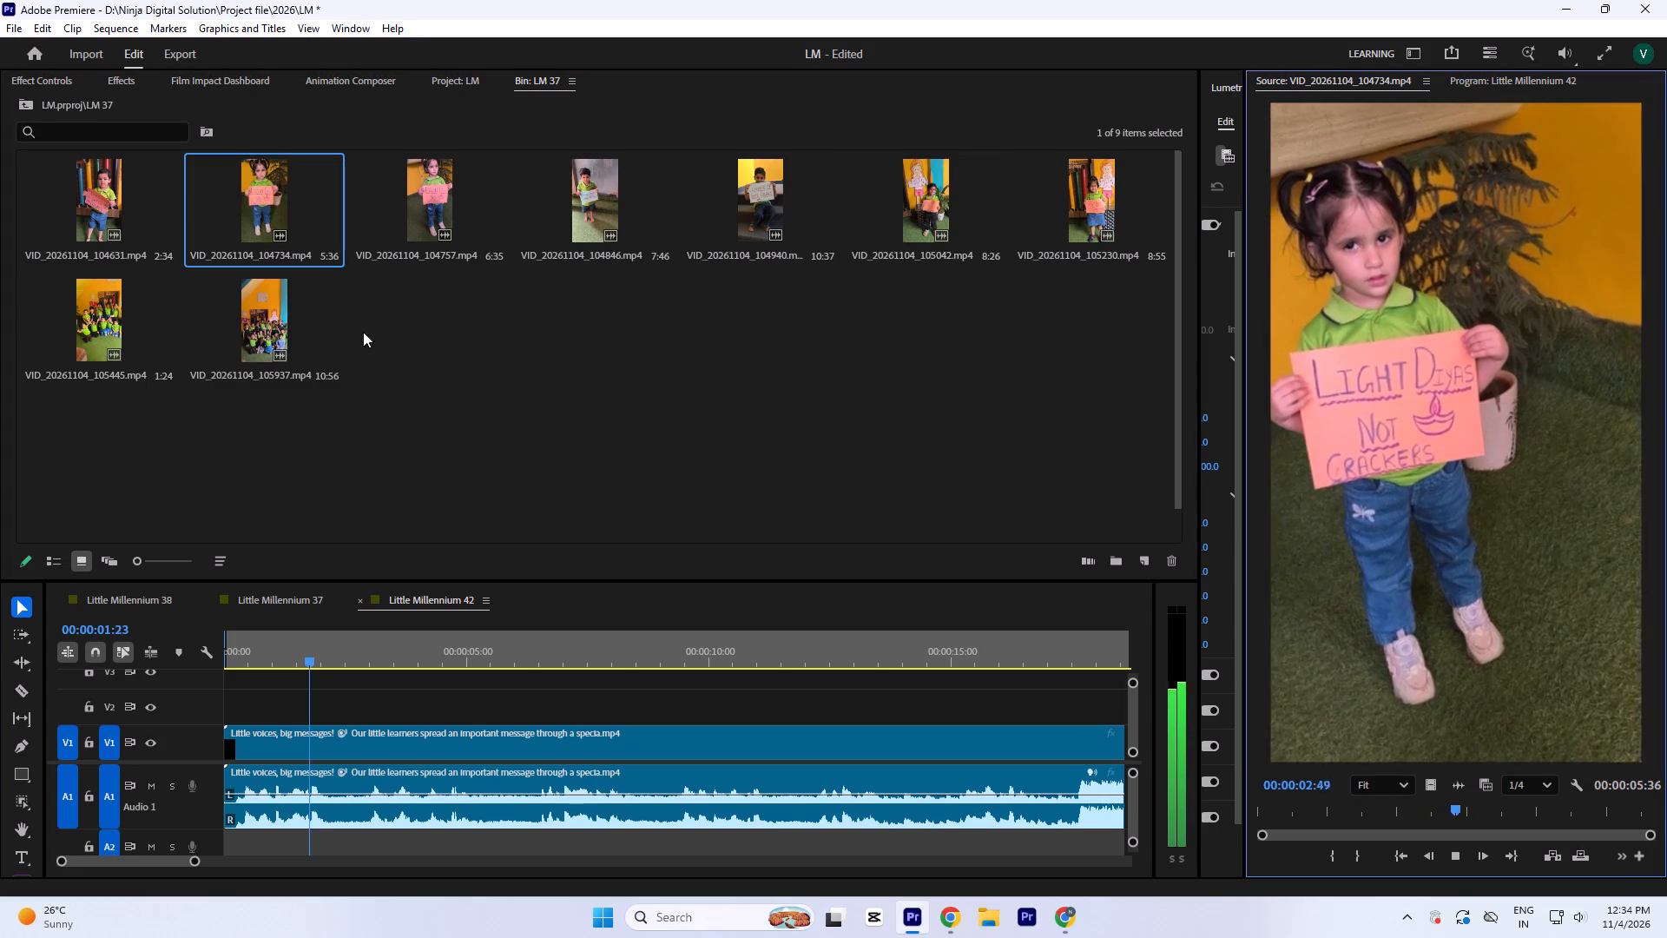
# Mark a section of VID_20261104_104631.mp4 about 00:00:01:34 long, with its In point at about 00:00:05:06.
pyautogui.doubleClick(120, 209)
pyautogui.press('space')
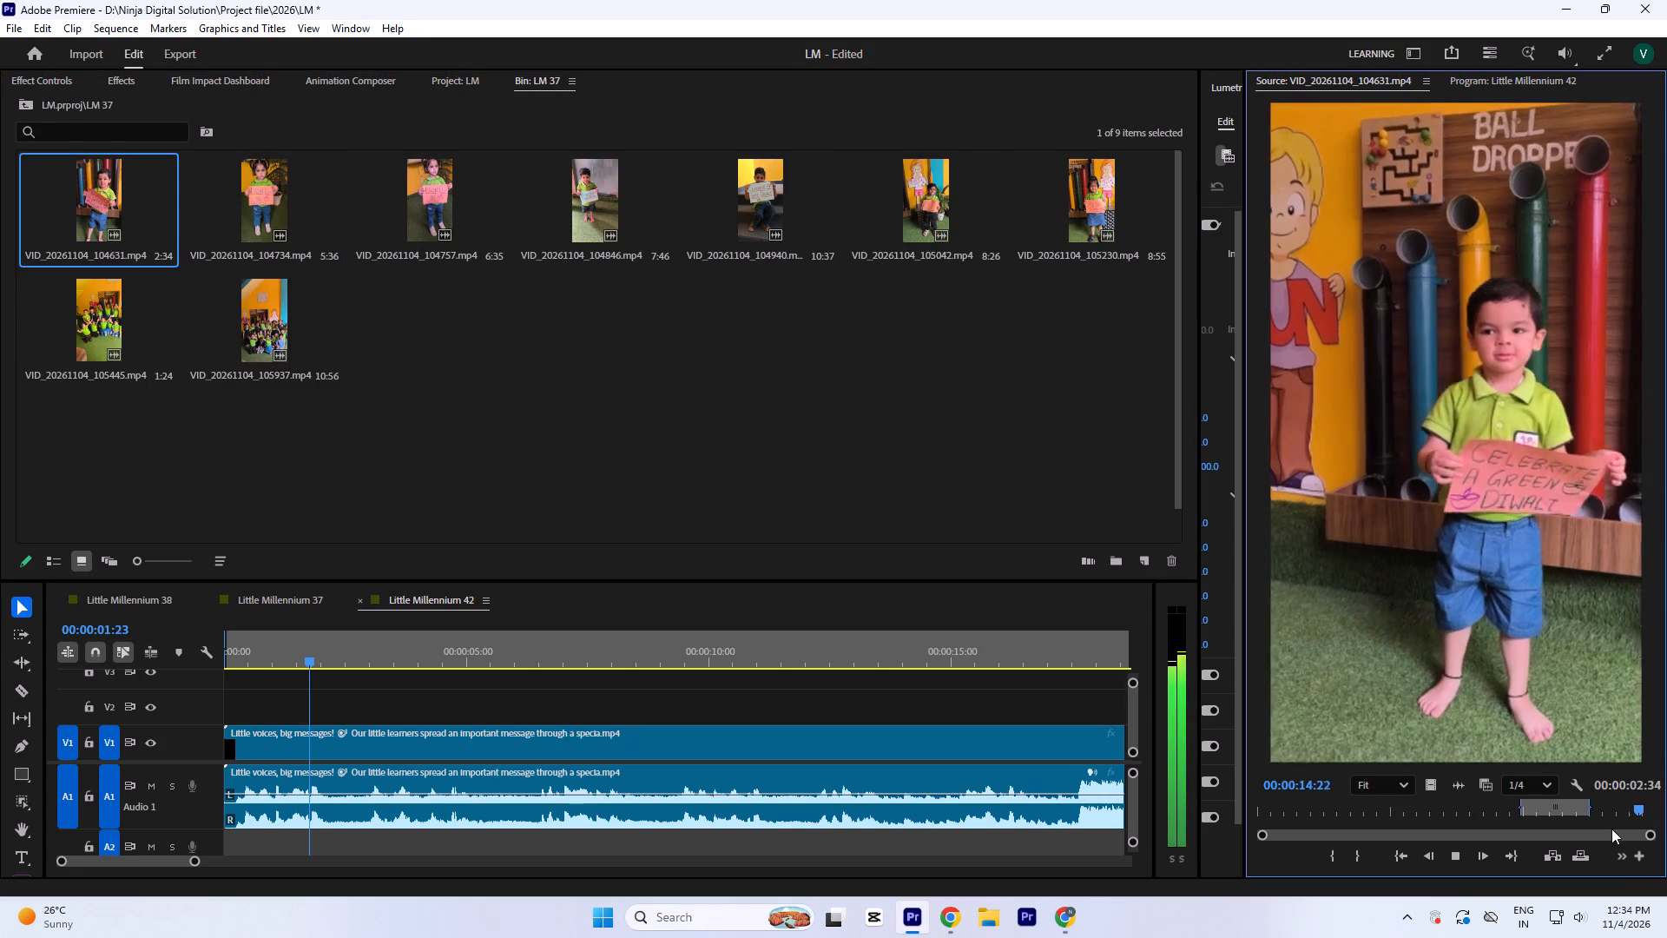
pyautogui.moveTo(1611, 808); pyautogui.dragTo(1396, 819)
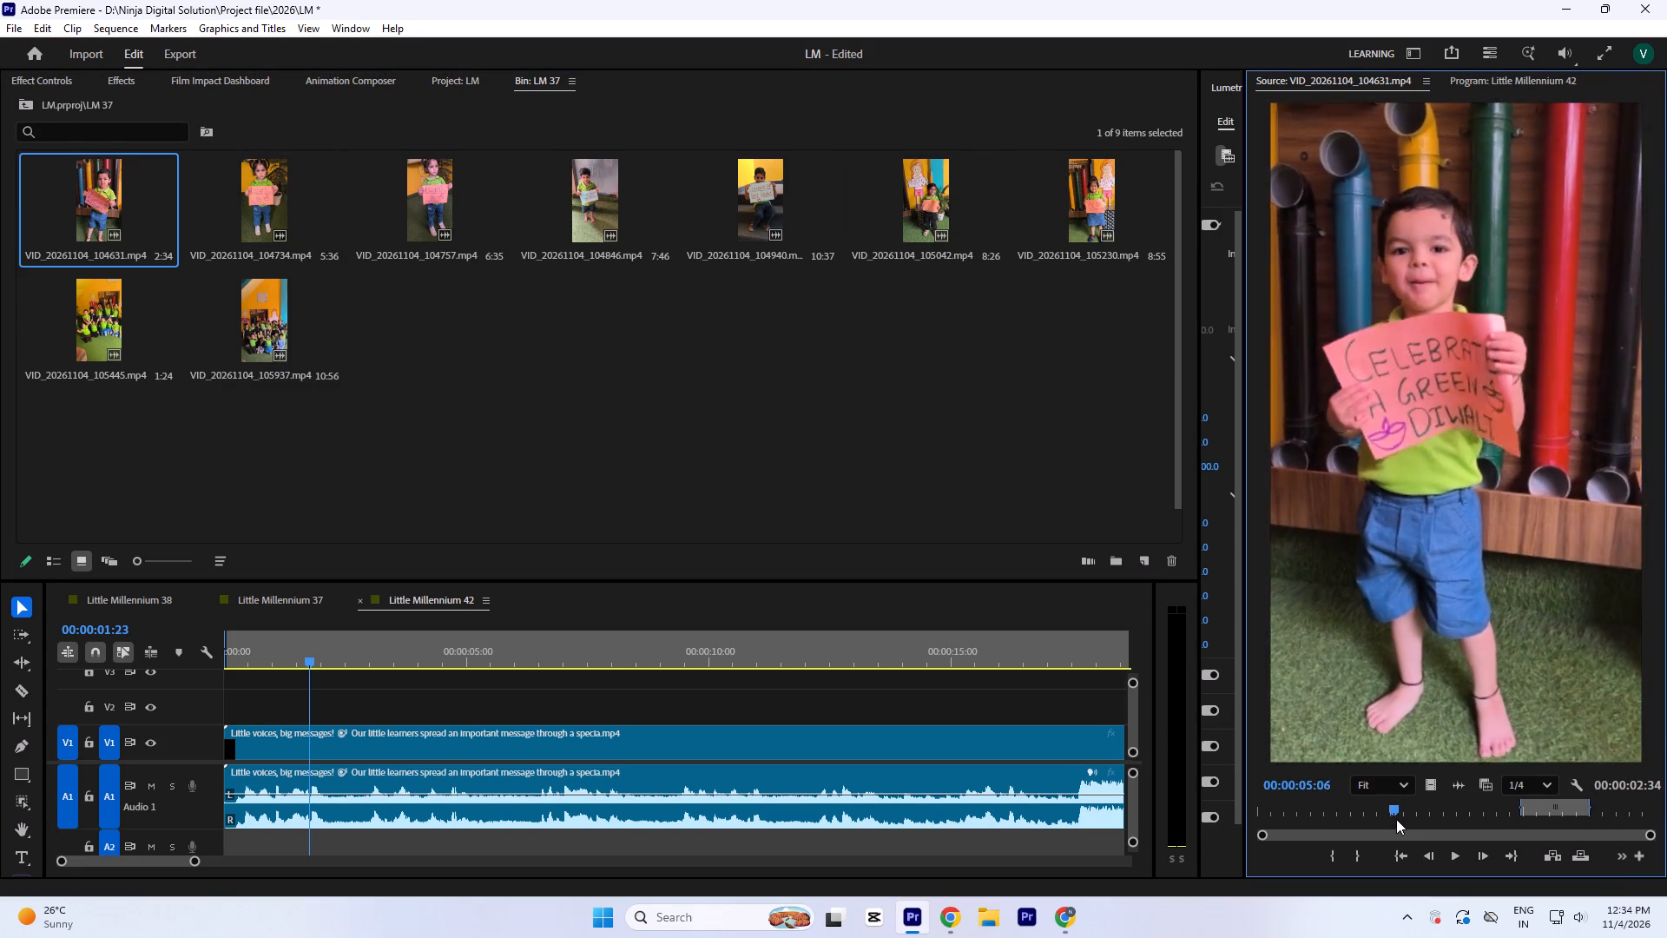
pyautogui.moveTo(1396, 819); pyautogui.dragTo(1395, 820)
pyautogui.press('i')
pyautogui.press('space')
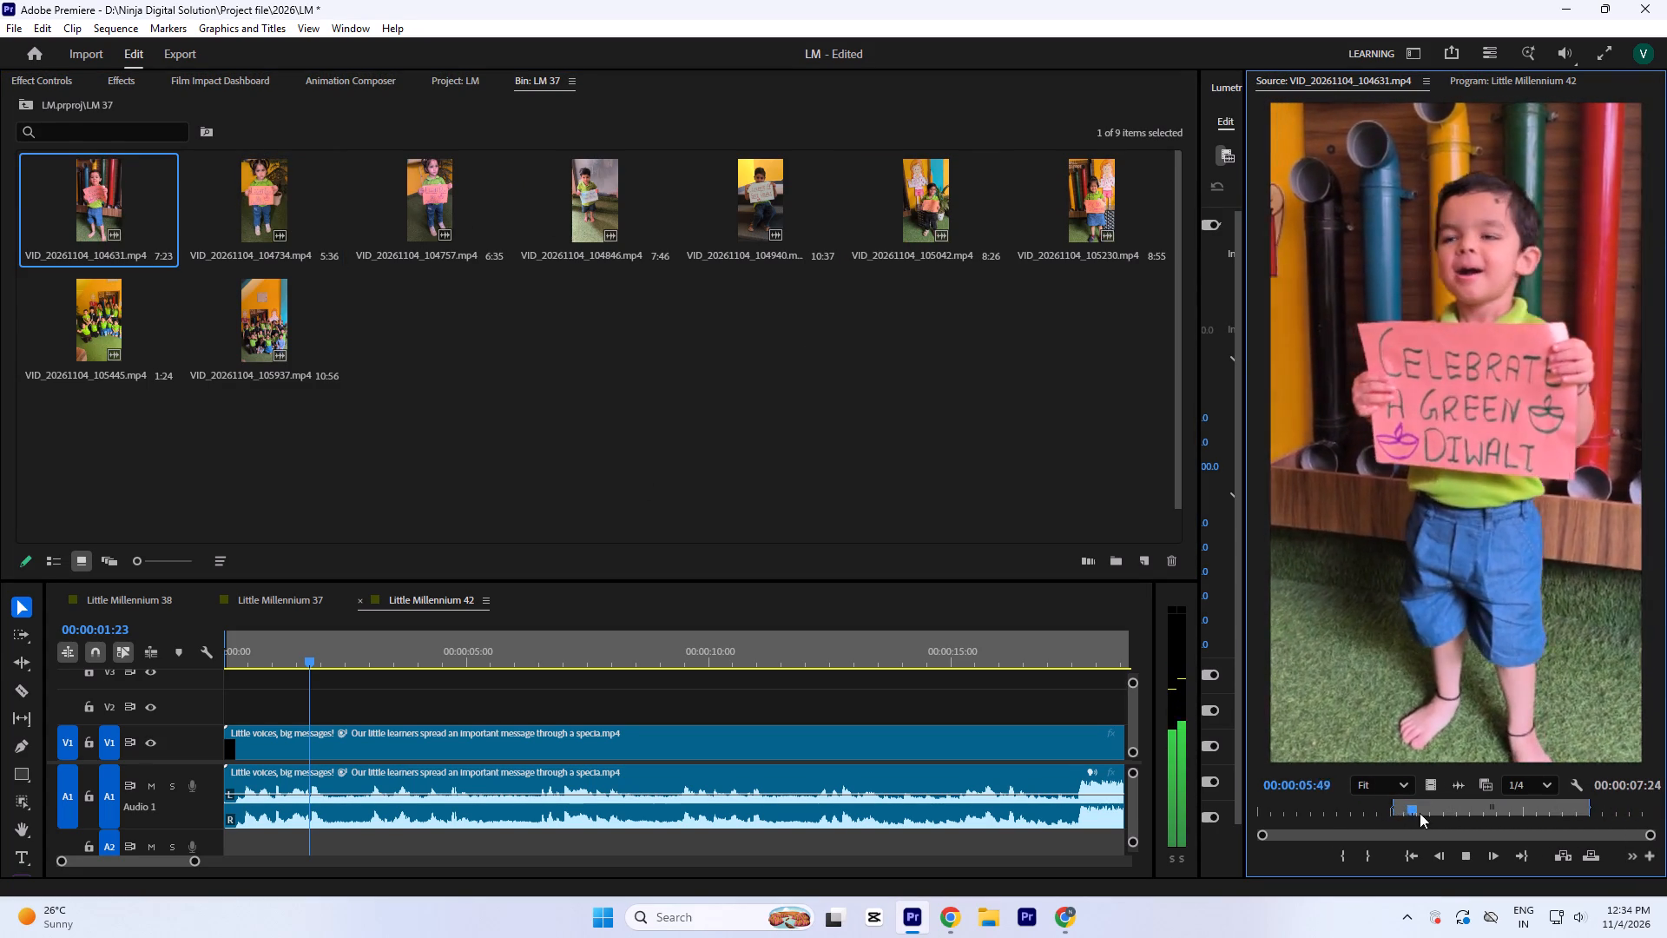
pyautogui.press('o')
pyautogui.press('space')
pyautogui.press('space')
pyautogui.press('space')
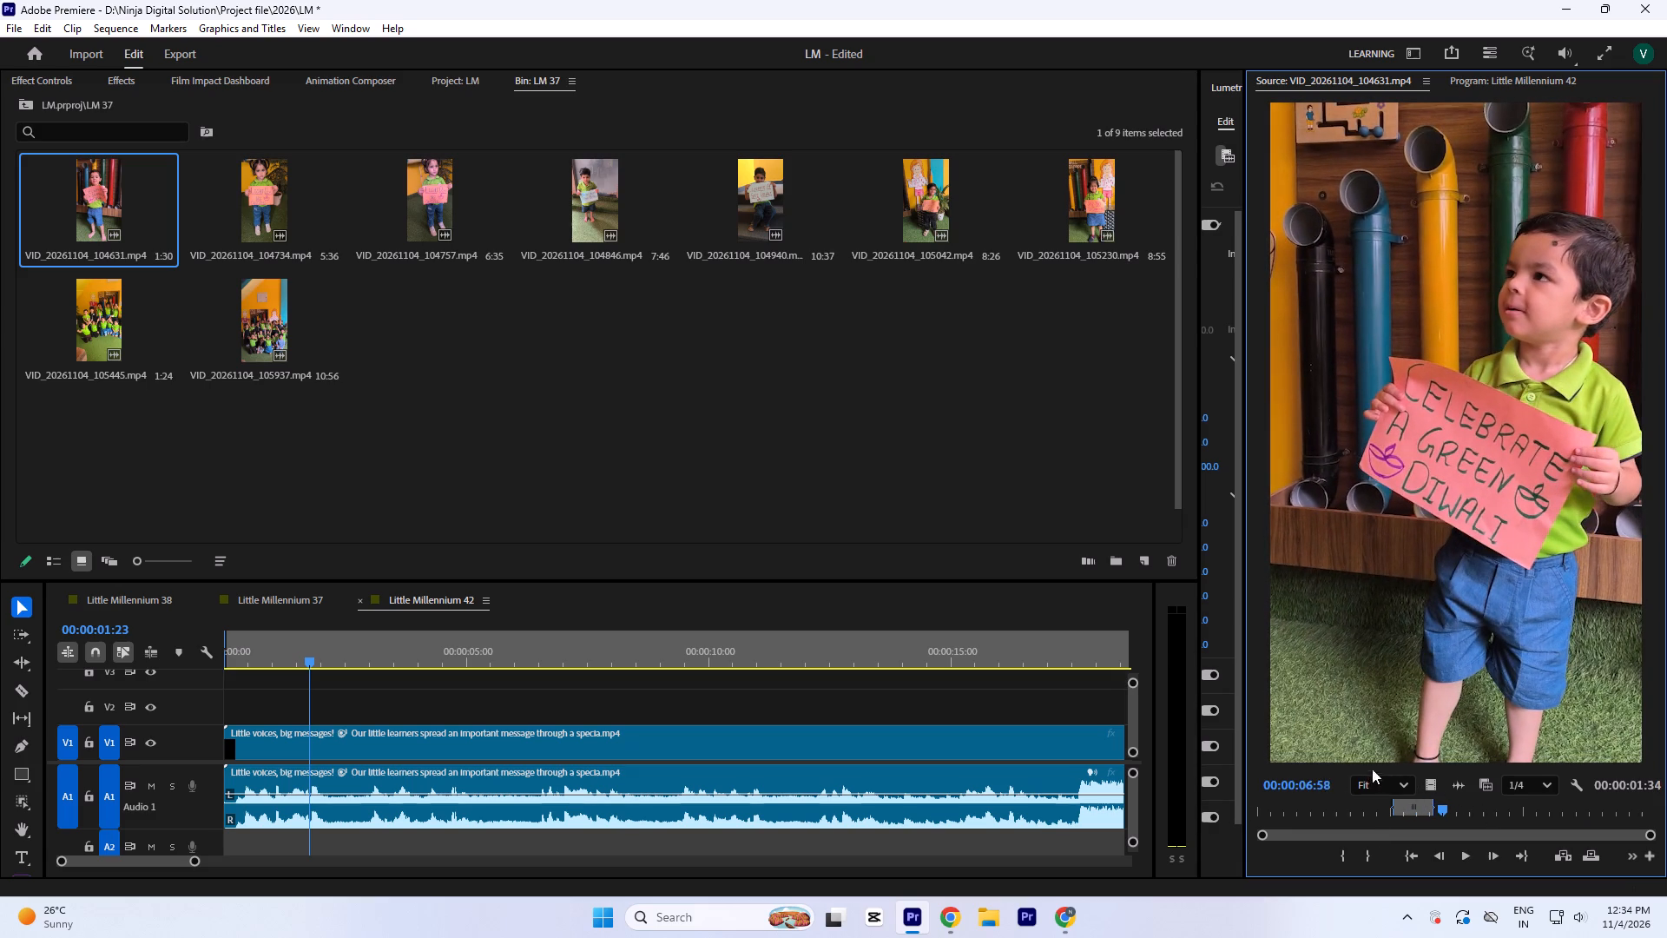
pyautogui.press('space')
pyautogui.press('space')
# Place only the video of the marked VID_20261104_104631.mp4 section on V2 at the start of the sequence.
pyautogui.moveTo(1429, 783); pyautogui.dragTo(376, 691)
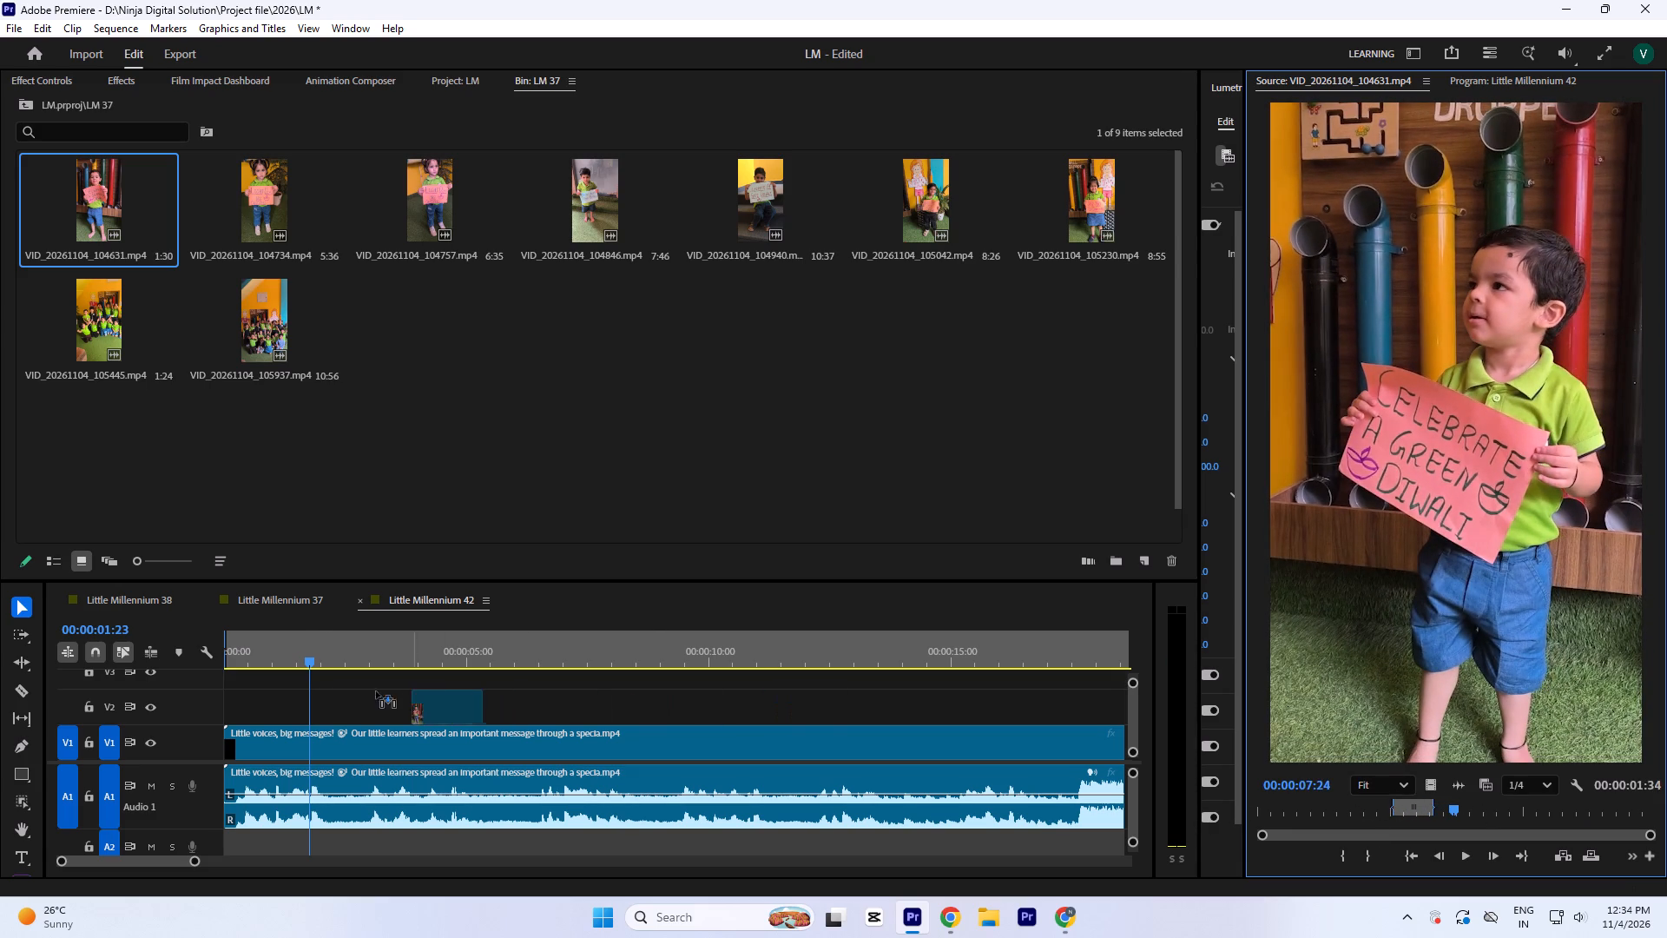
pyautogui.moveTo(376, 691); pyautogui.dragTo(222, 697)
# Set the speed of the VID_20261104_104631.mp4 clip on V2 to 80% and play it from the start.
pyautogui.click(271, 701)
pyautogui.click(265, 648)
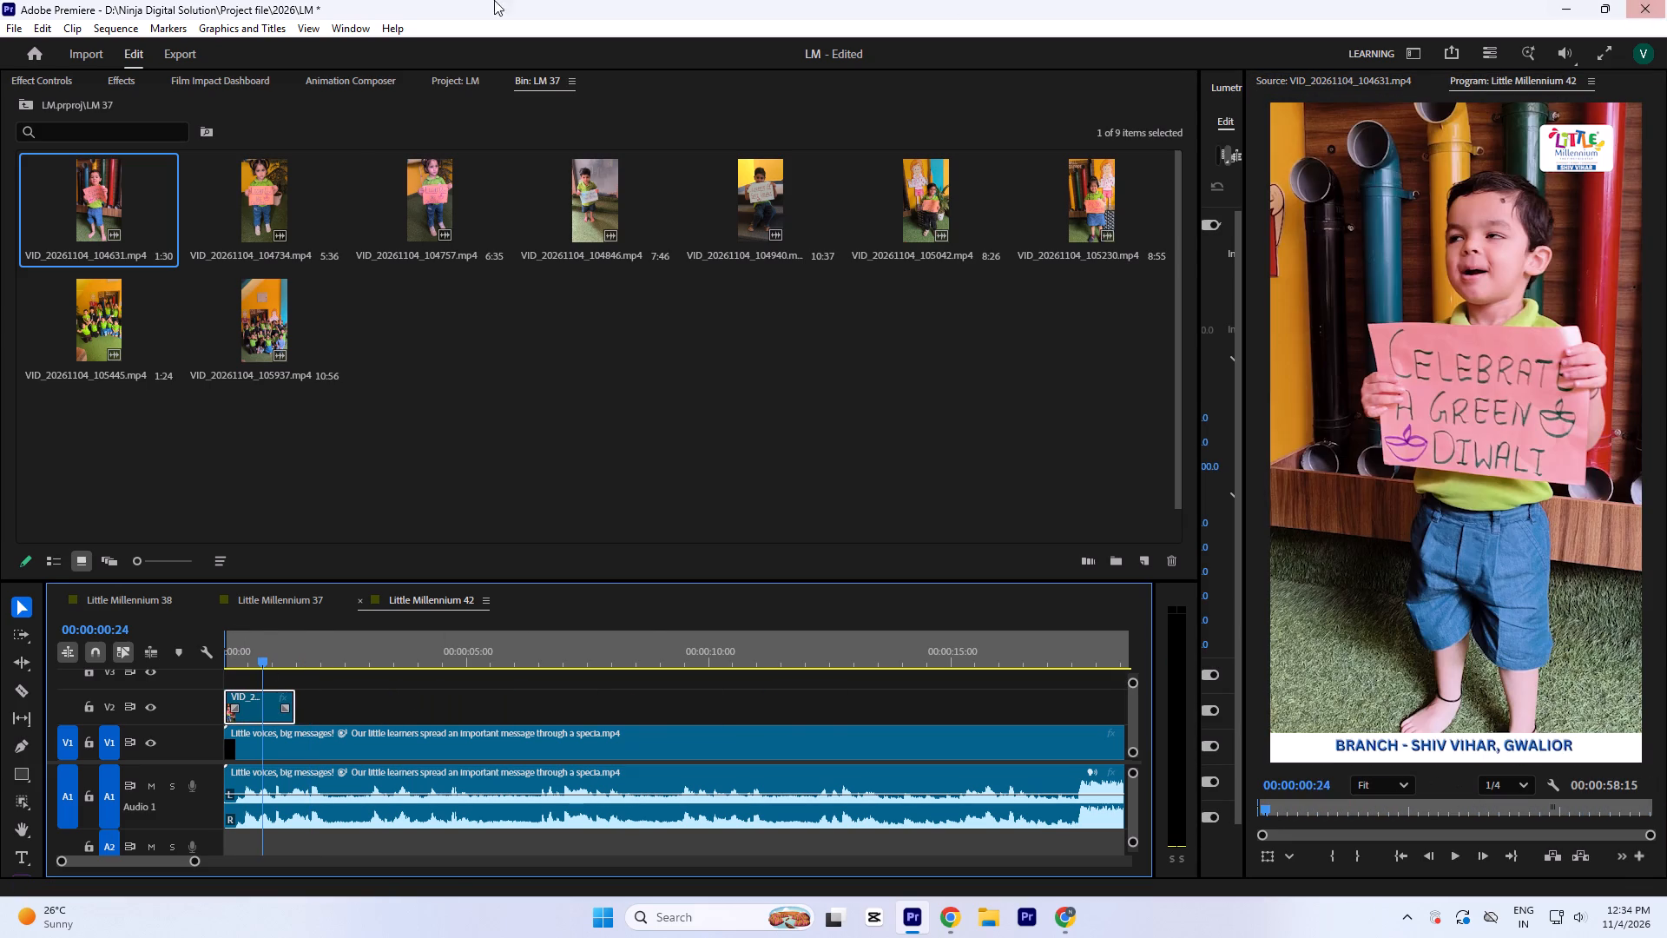
pyautogui.hotkey('ctrl', 'r')
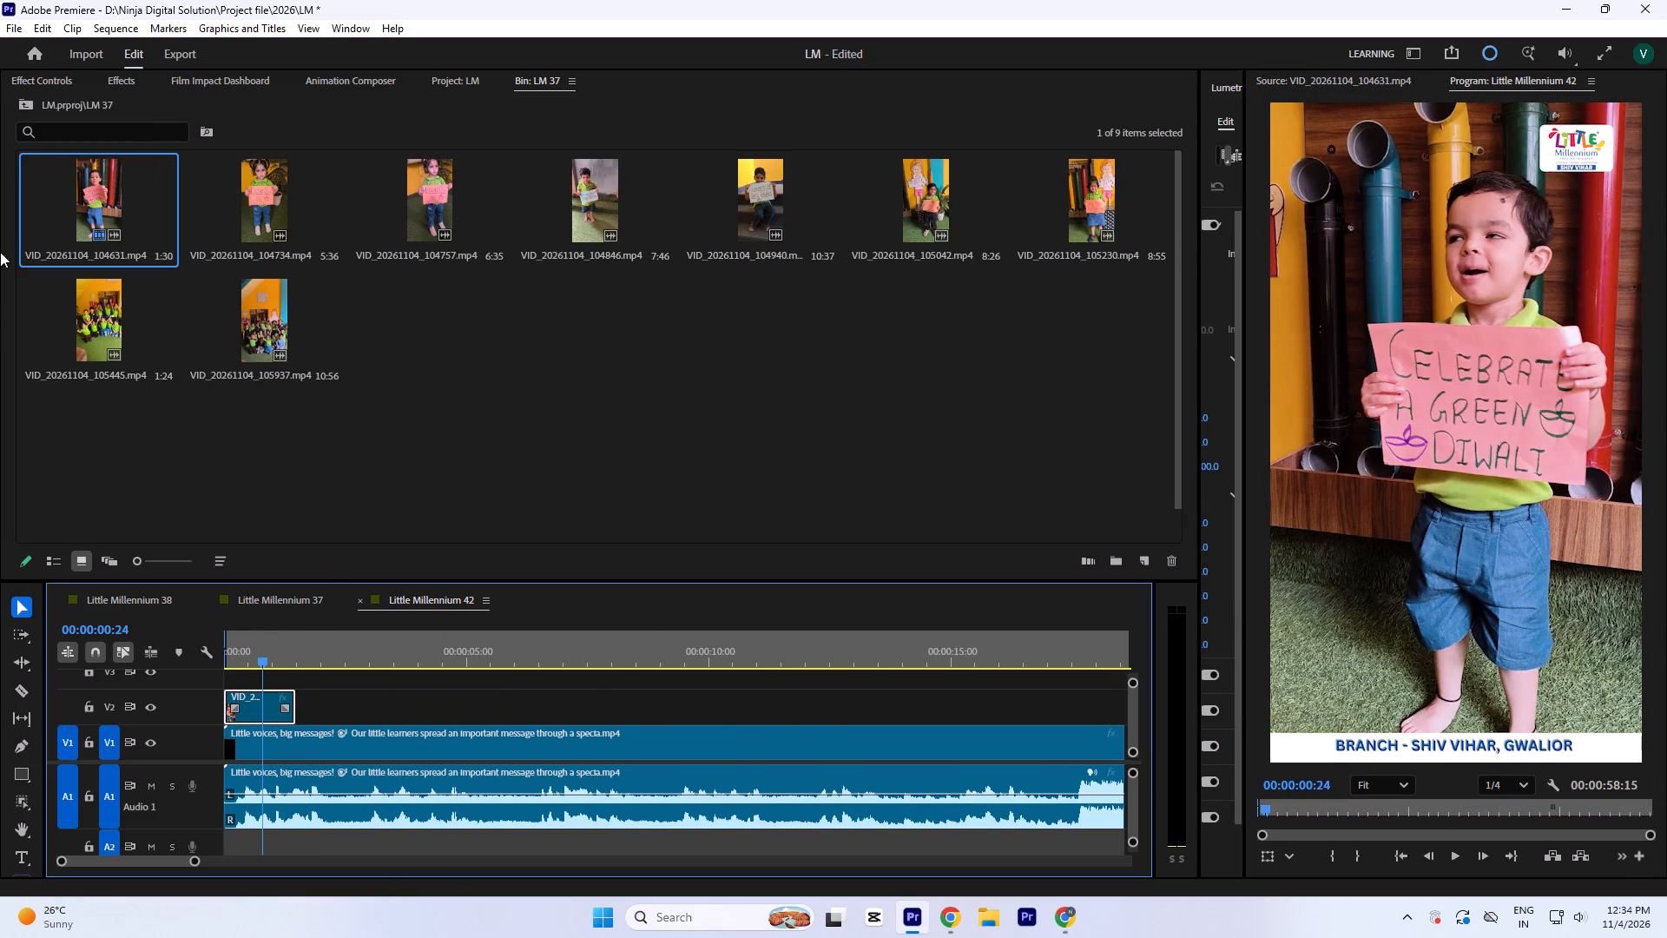
pyautogui.click(283, 648)
pyautogui.hotkey('ctrl', 'r')
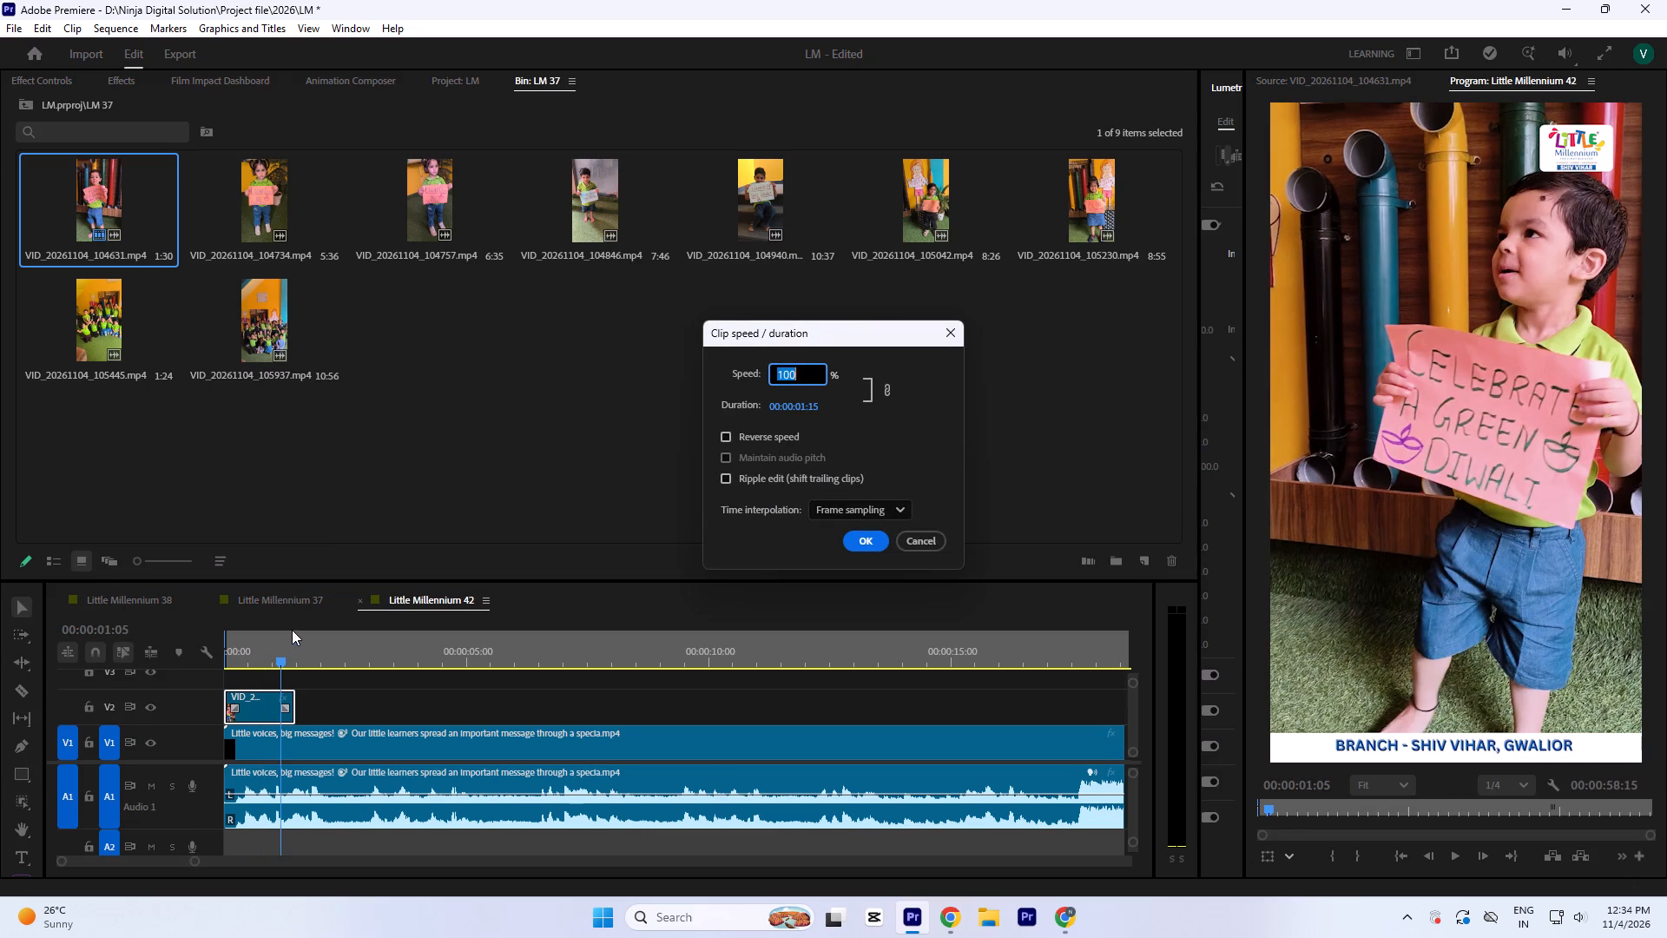
pyautogui.press('8')
pyautogui.press('0')
pyautogui.press('Return')
pyautogui.moveTo(247, 643); pyautogui.dragTo(168, 643)
pyautogui.press('space')
pyautogui.press('space')
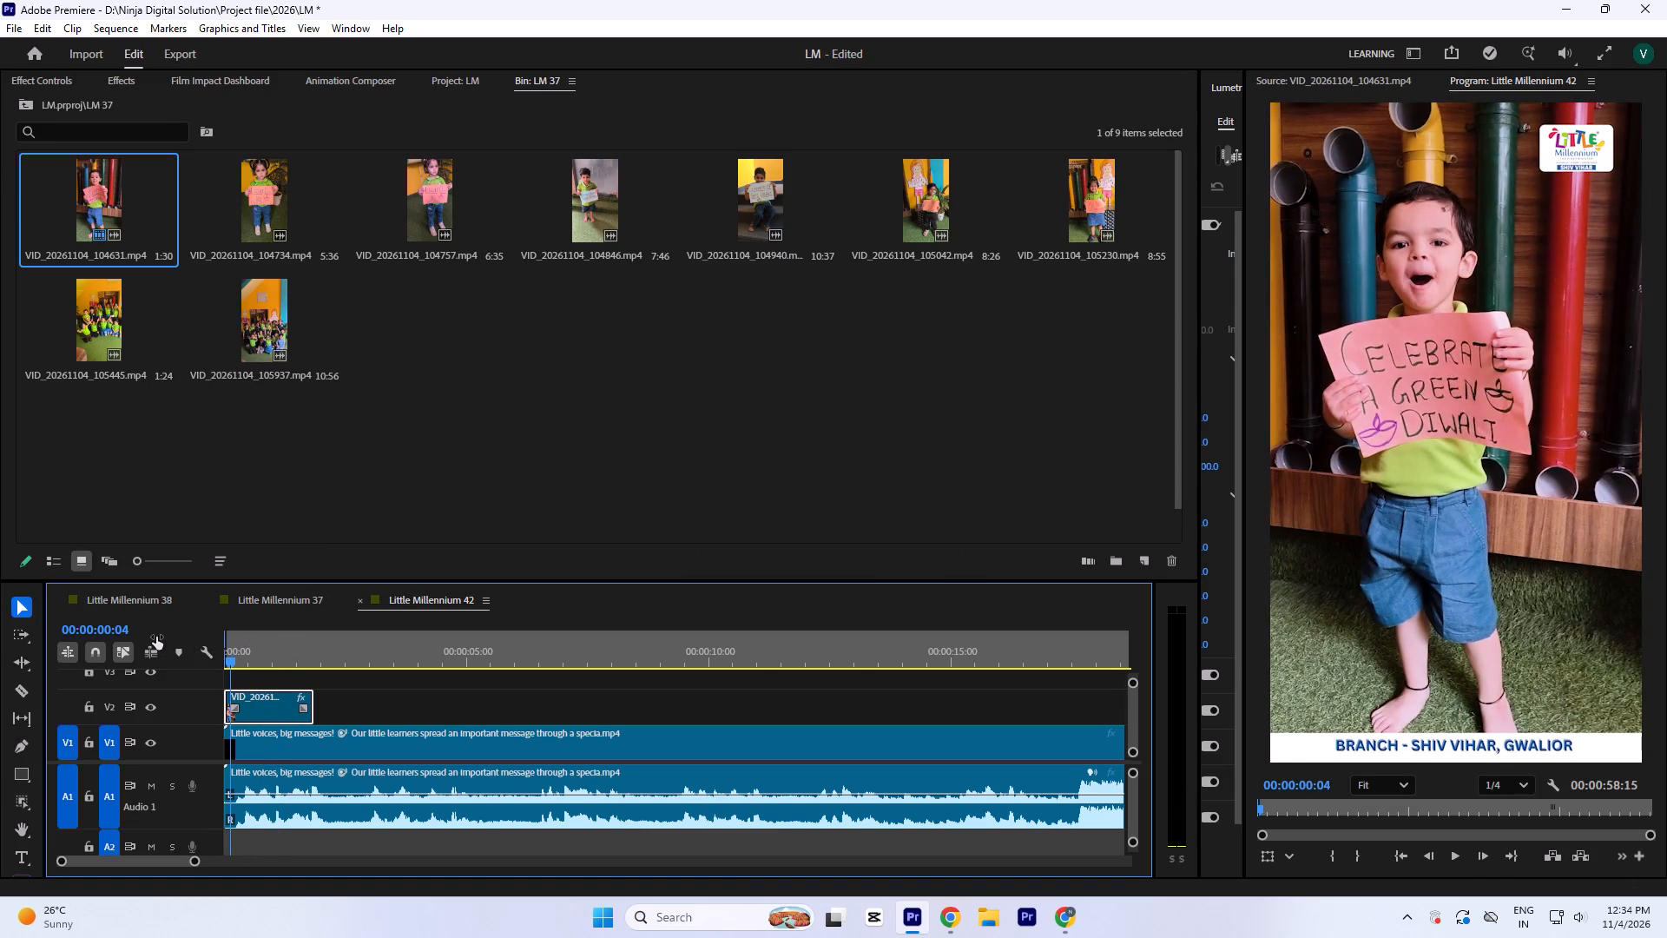
# Trim about 7 frames off the start of the branding layers and reference clip with its audio, and close the gap.
pyautogui.write('`==')
pyautogui.press('=')
pyautogui.press('=')
pyautogui.moveTo(309, 446); pyautogui.dragTo(406, 455)
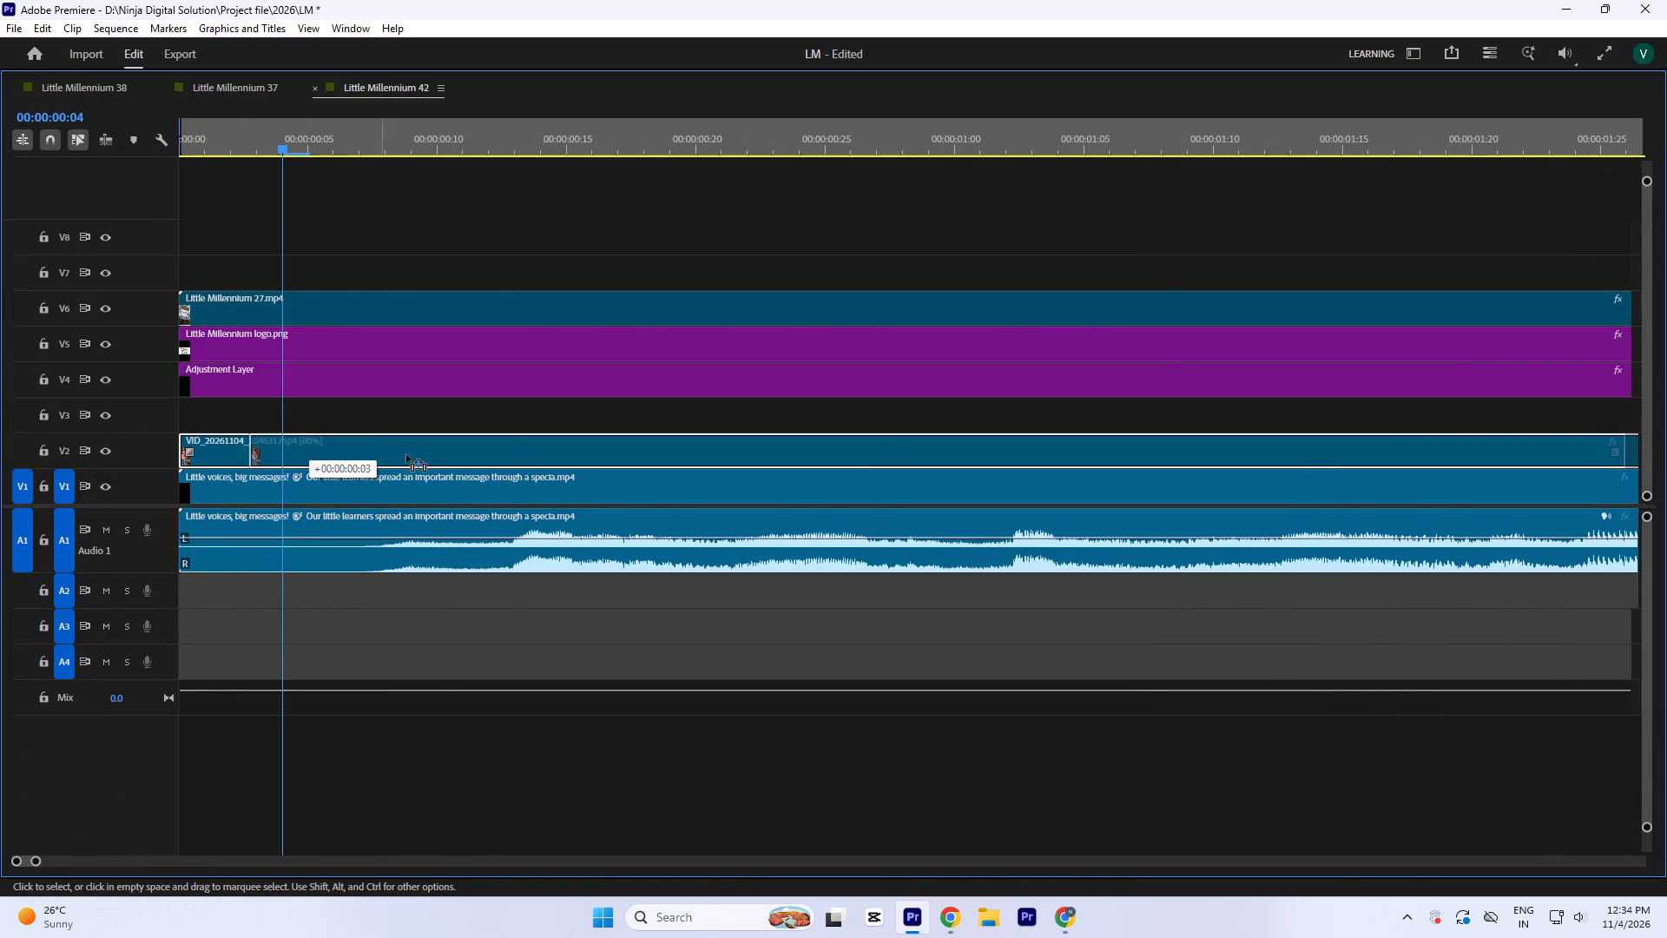
pyautogui.moveTo(406, 455); pyautogui.dragTo(511, 455)
pyautogui.moveTo(245, 235); pyautogui.dragTo(293, 535)
pyautogui.moveTo(181, 569); pyautogui.dragTo(357, 578)
pyautogui.click(288, 545)
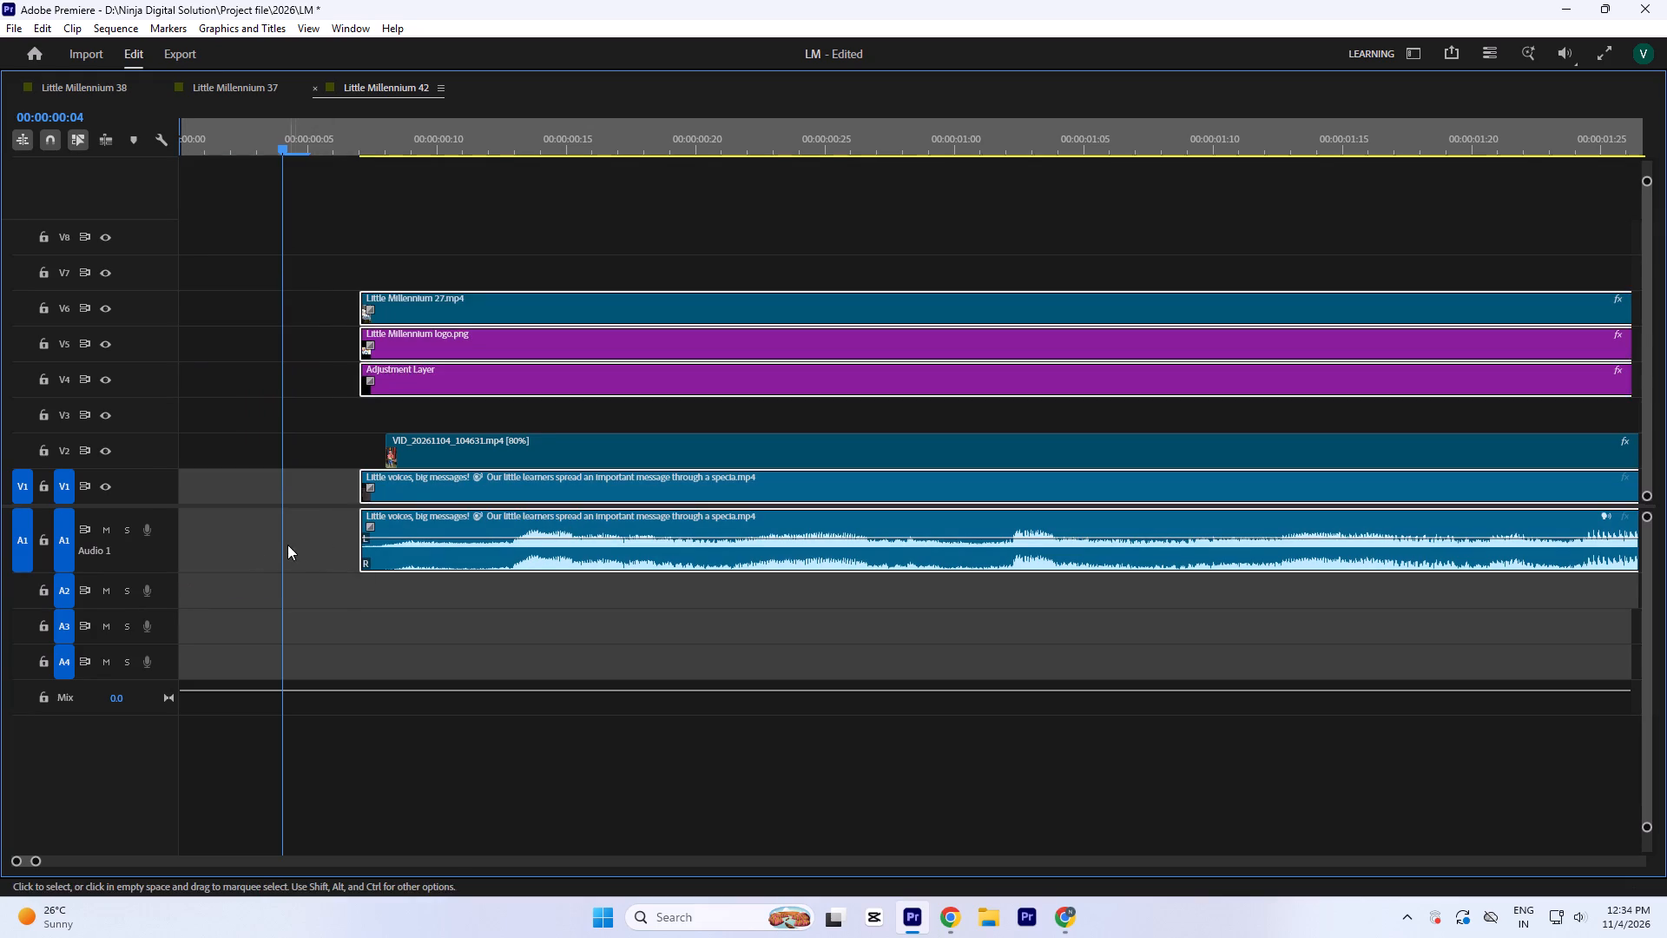
pyautogui.press('Delete')
# Move the VID_20261104_104631.mp4 clip on V2 back to the very start of the sequence.
pyautogui.moveTo(228, 150); pyautogui.dragTo(49, 173)
pyautogui.press('=')
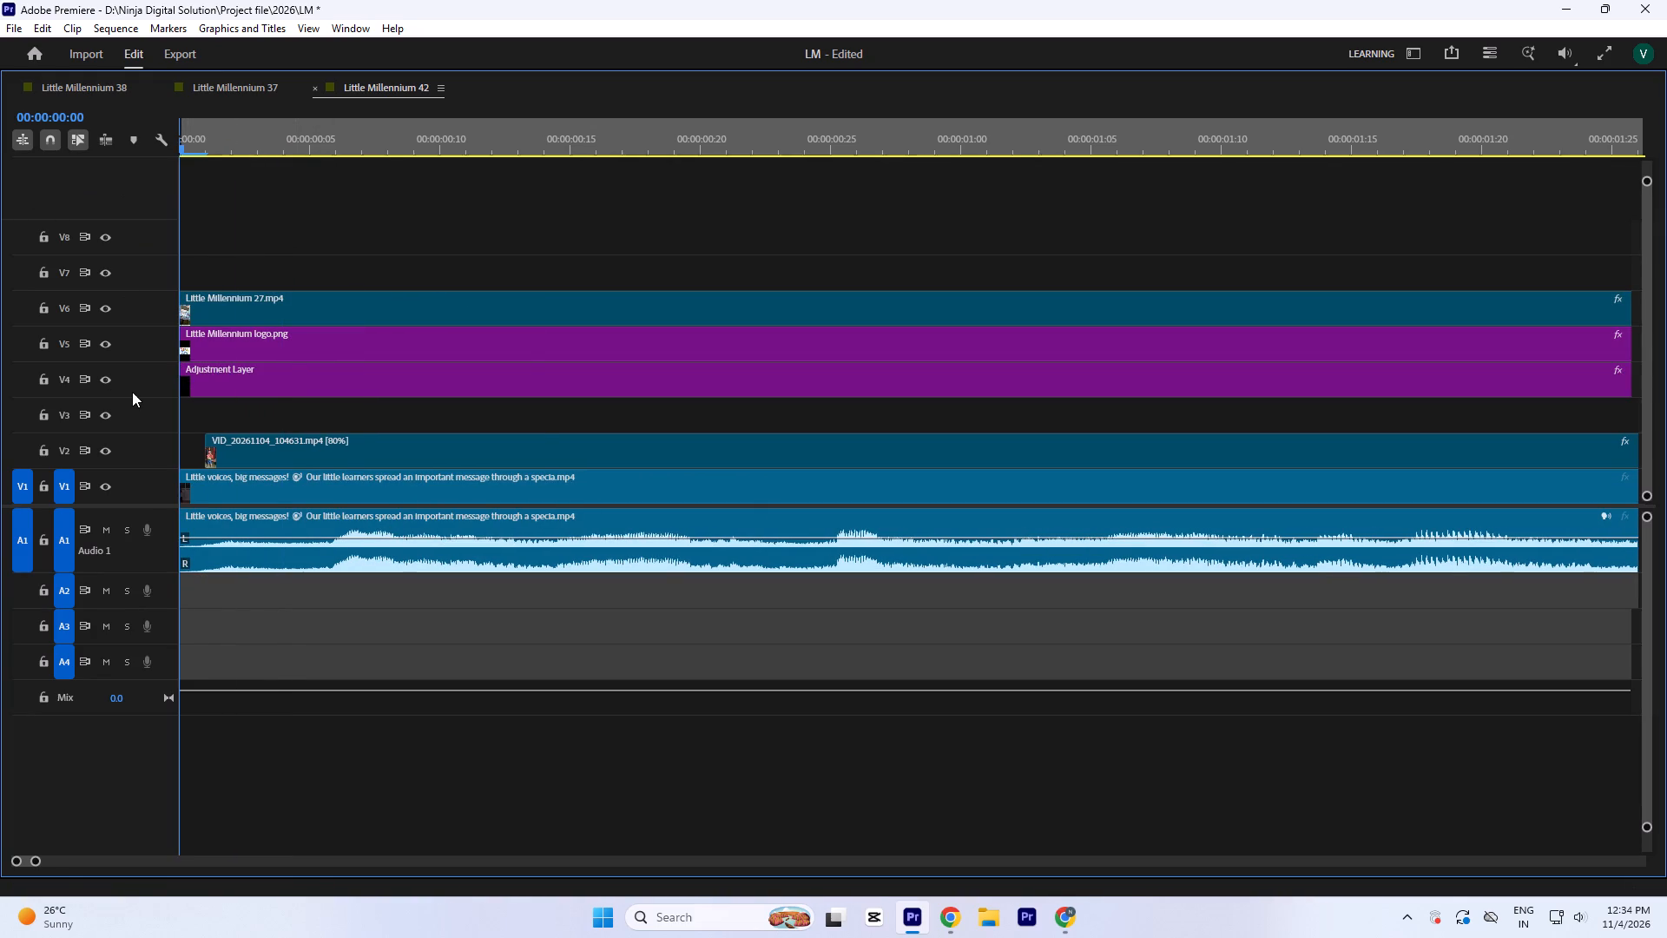
pyautogui.moveTo(294, 448); pyautogui.dragTo(232, 450)
pyautogui.write('`--')
pyautogui.press('-')
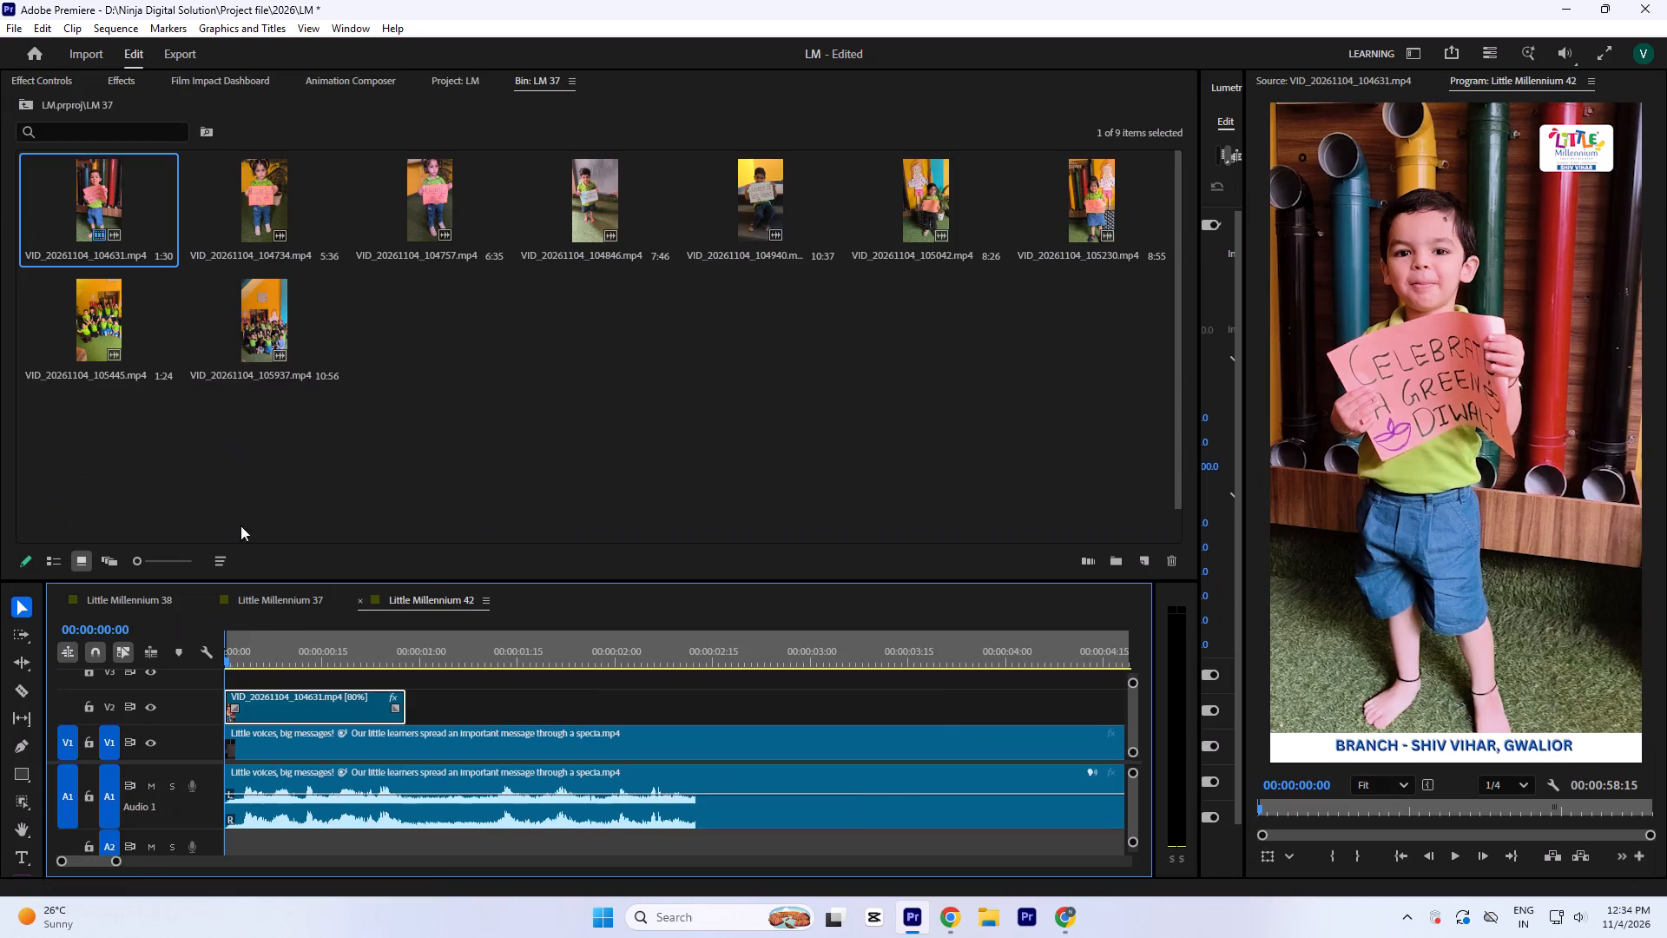
# Extend the end of the V2 clip to a duration of about 00:00:02:19 and play through the cut.
pyautogui.press('space')
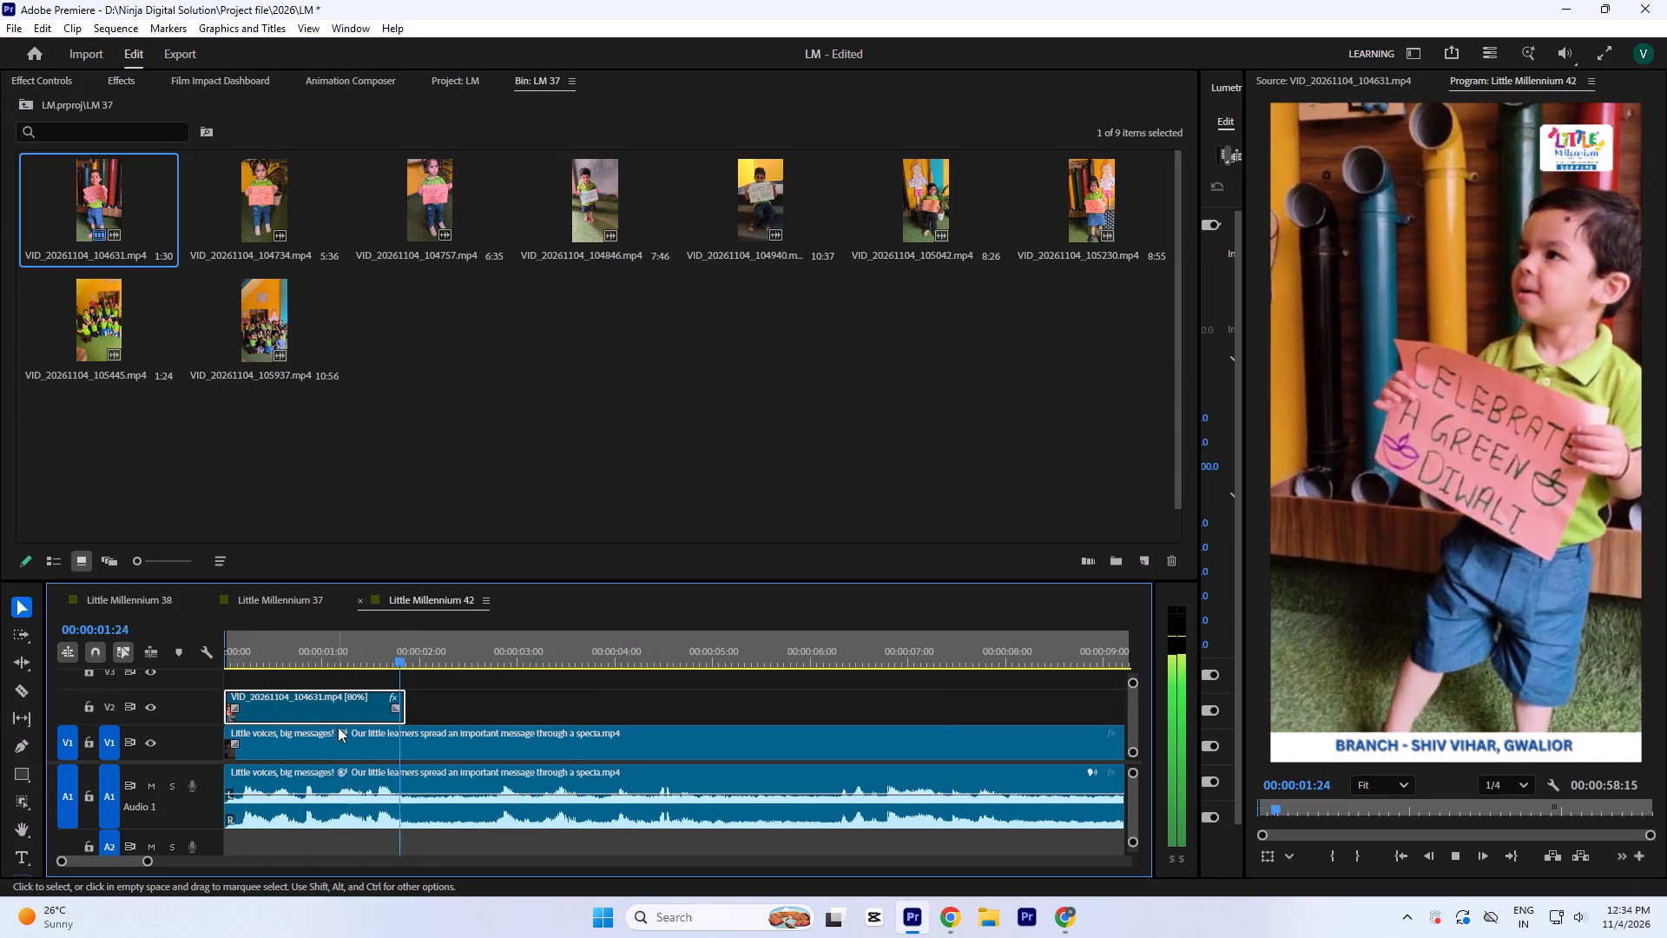
pyautogui.press('space')
pyautogui.moveTo(405, 713); pyautogui.dragTo(479, 716)
pyautogui.press('space')
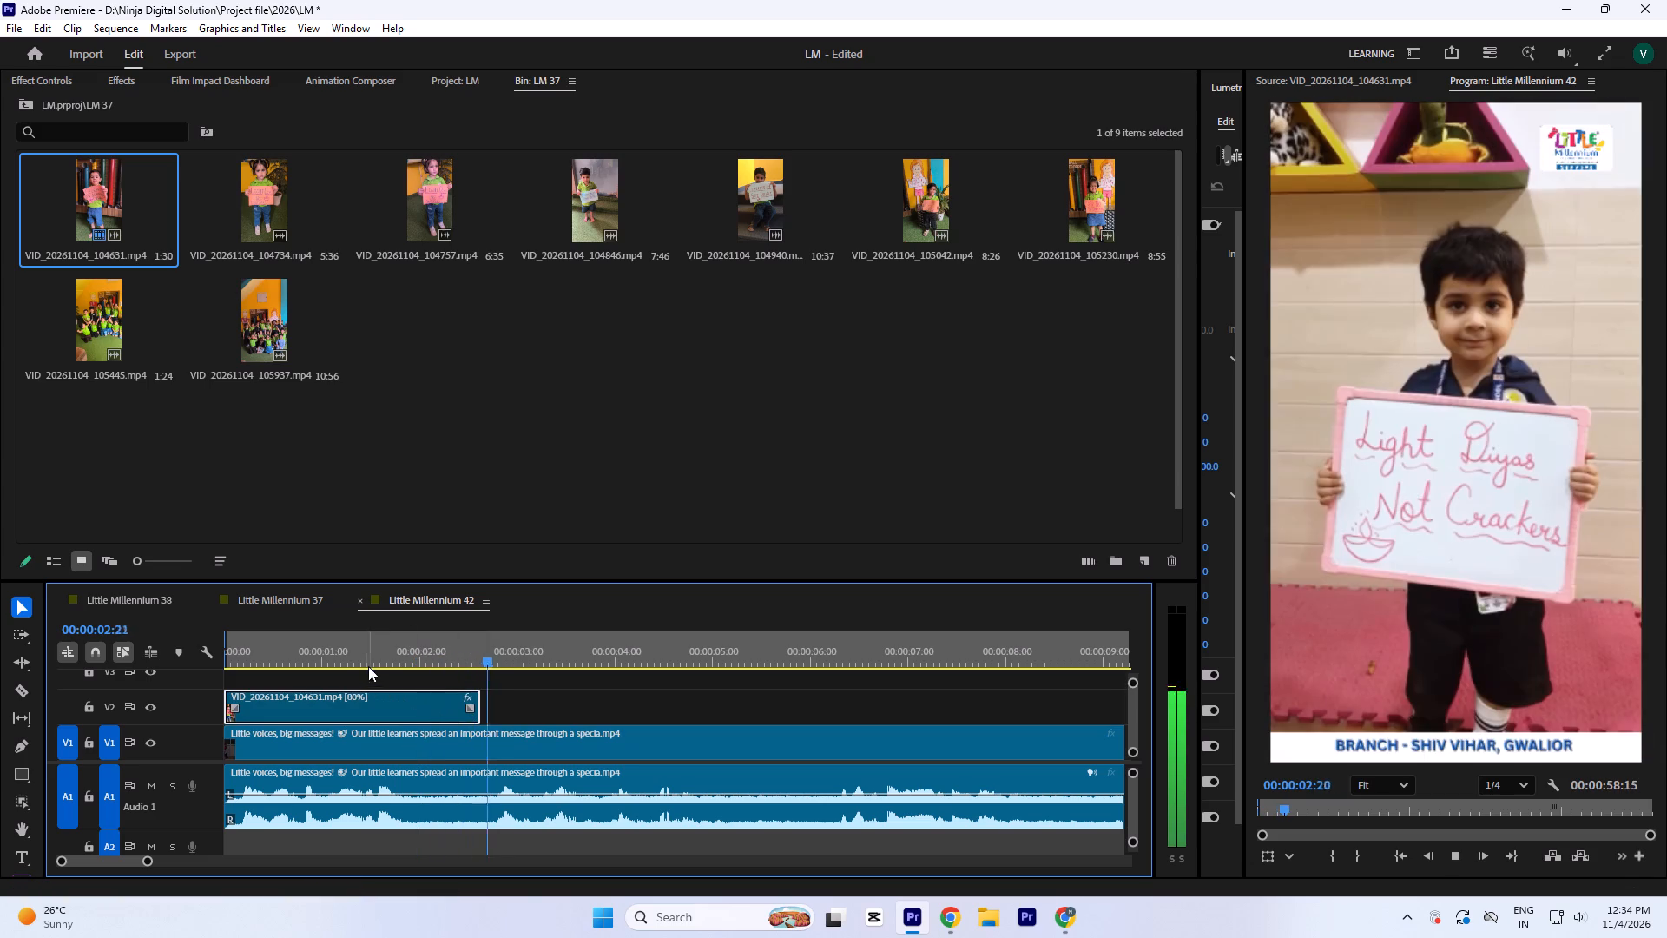
pyautogui.press('space')
pyautogui.moveTo(476, 631); pyautogui.dragTo(456, 654)
pyautogui.press('space')
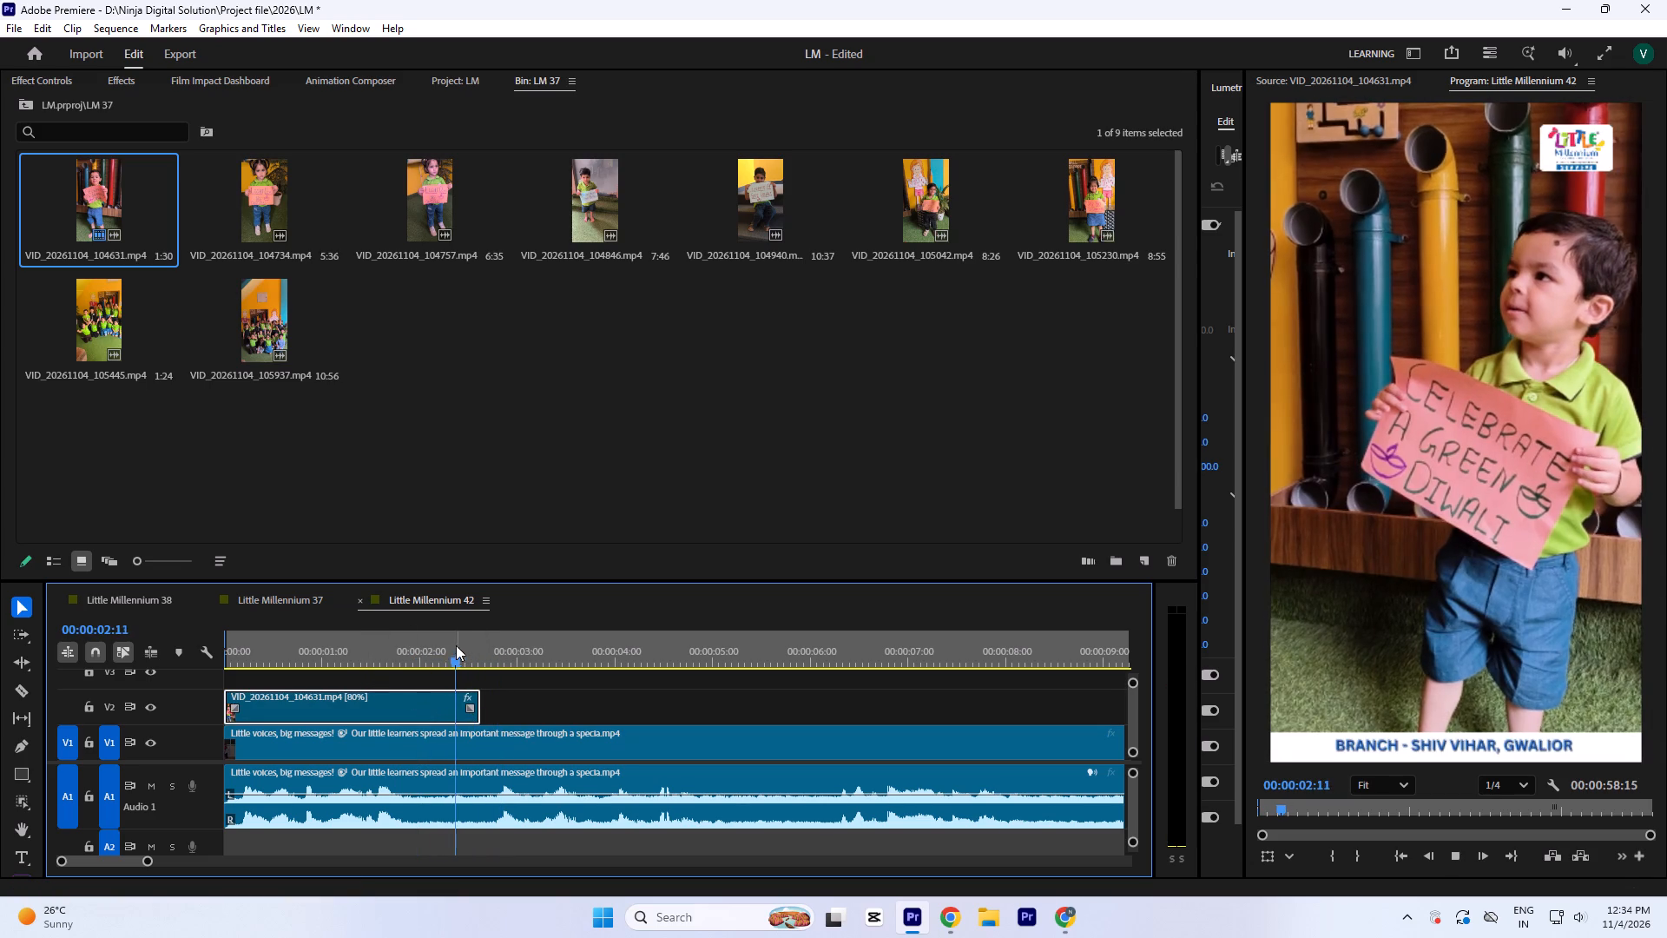
pyautogui.press('space')
# Trim the end of the V2 clip back to 00:00:02:10, at the reference video's transition.
pyautogui.click(456, 635)
pyautogui.press('=')
pyautogui.press('=')
pyautogui.press('=')
pyautogui.press('=')
pyautogui.press('=')
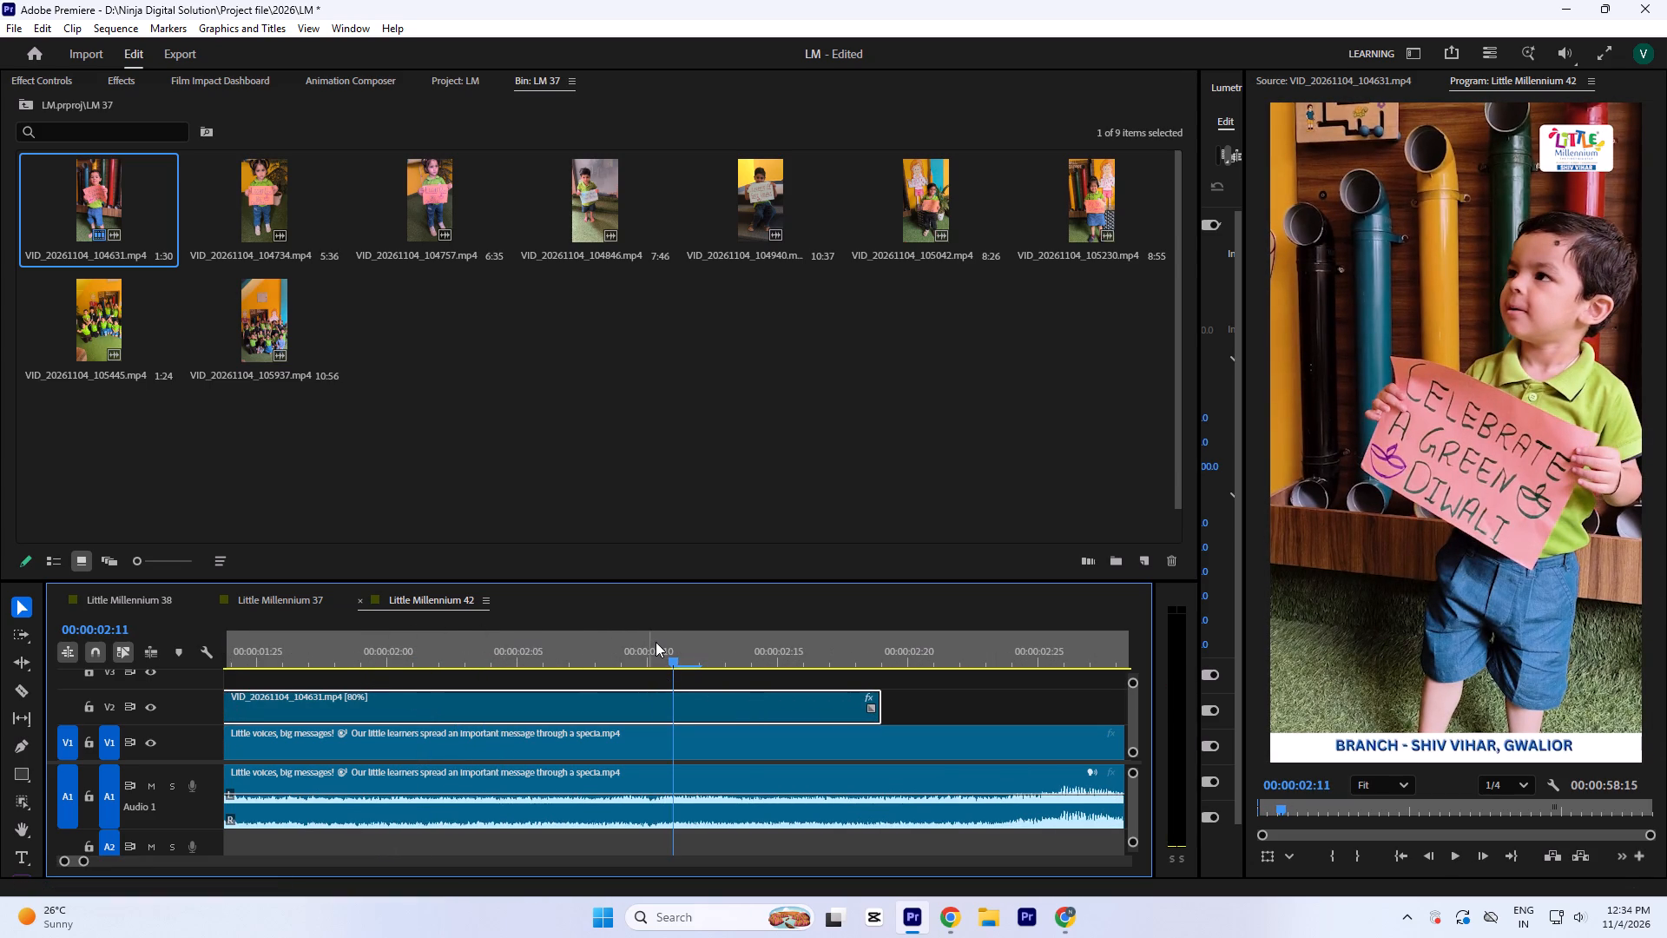
pyautogui.click(656, 642)
pyautogui.press('-')
pyautogui.press('-')
pyautogui.press('-')
pyautogui.moveTo(485, 713); pyautogui.dragTo(469, 716)
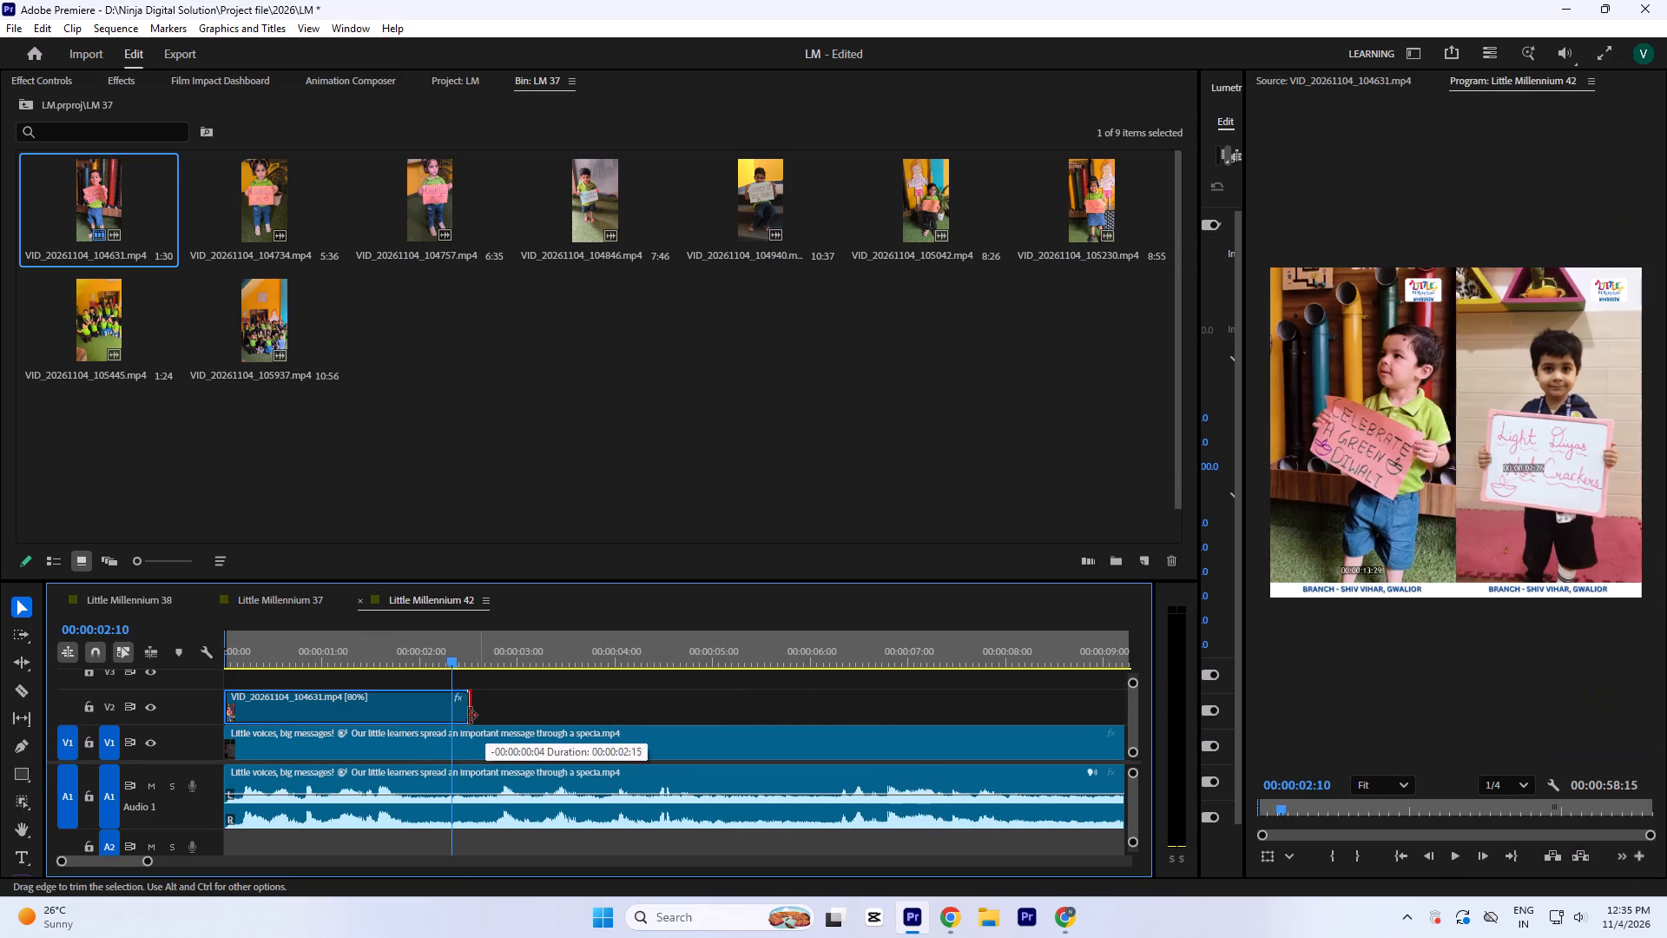
pyautogui.moveTo(469, 716); pyautogui.dragTo(458, 716)
pyautogui.press('=')
pyautogui.press('=')
pyautogui.press('=')
pyautogui.press('=')
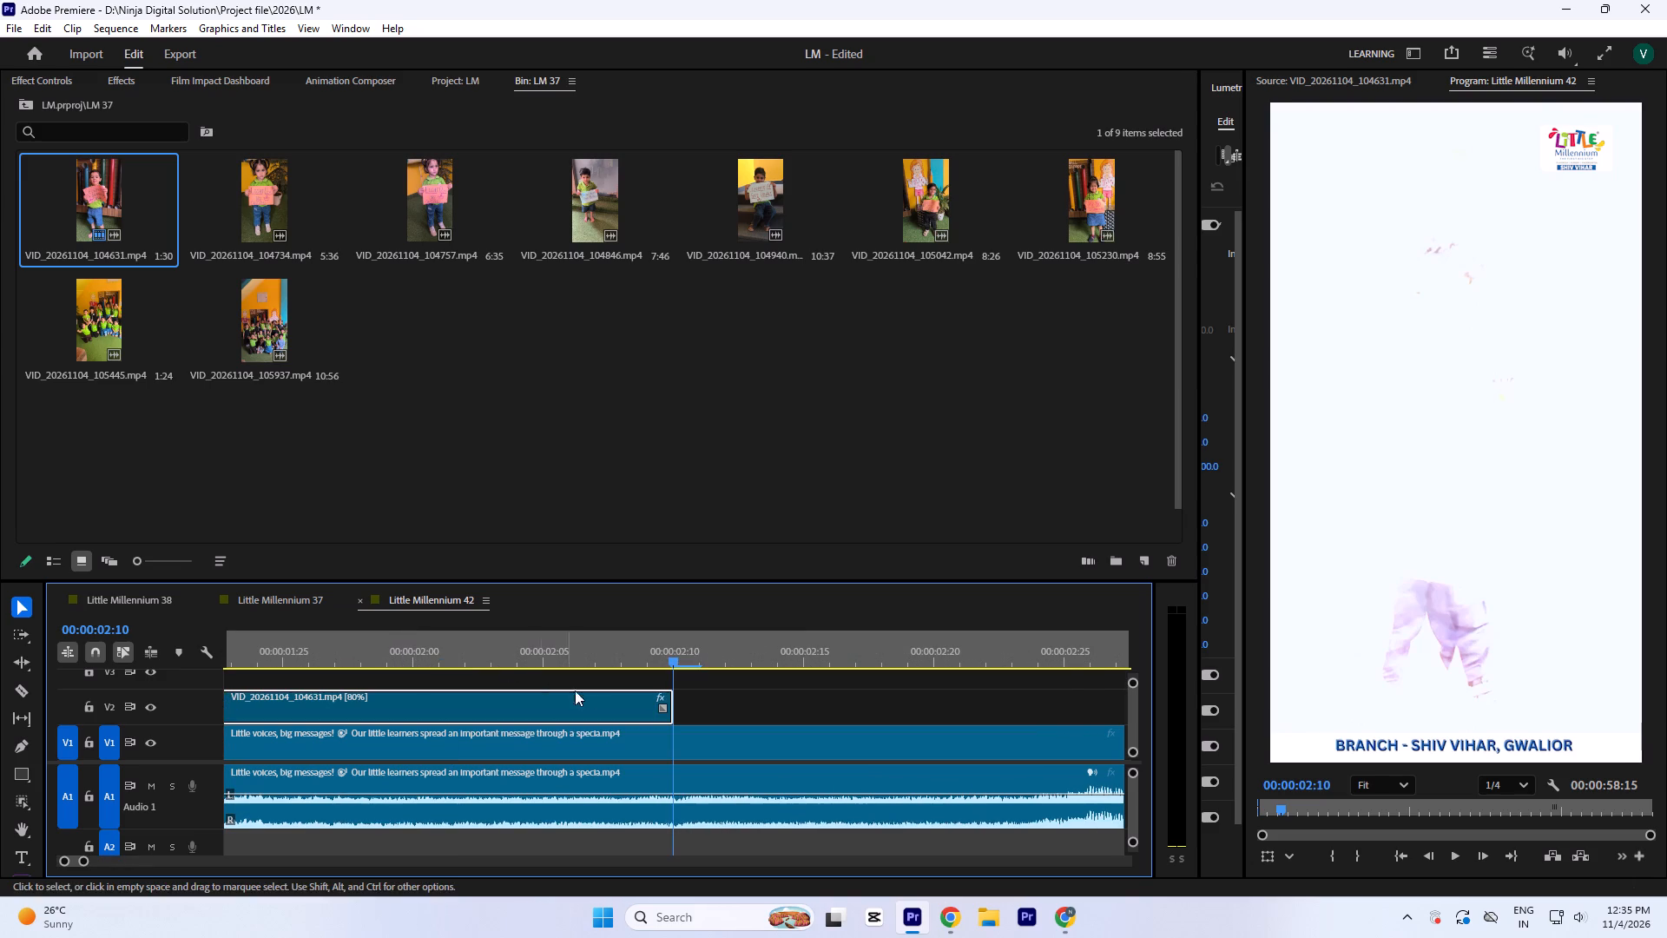
pyautogui.press('=')
# Hide track V2 and play the reference clip underneath to check its opening shot and transition.
pyautogui.click(142, 704)
pyautogui.click(448, 661)
pyautogui.press('-')
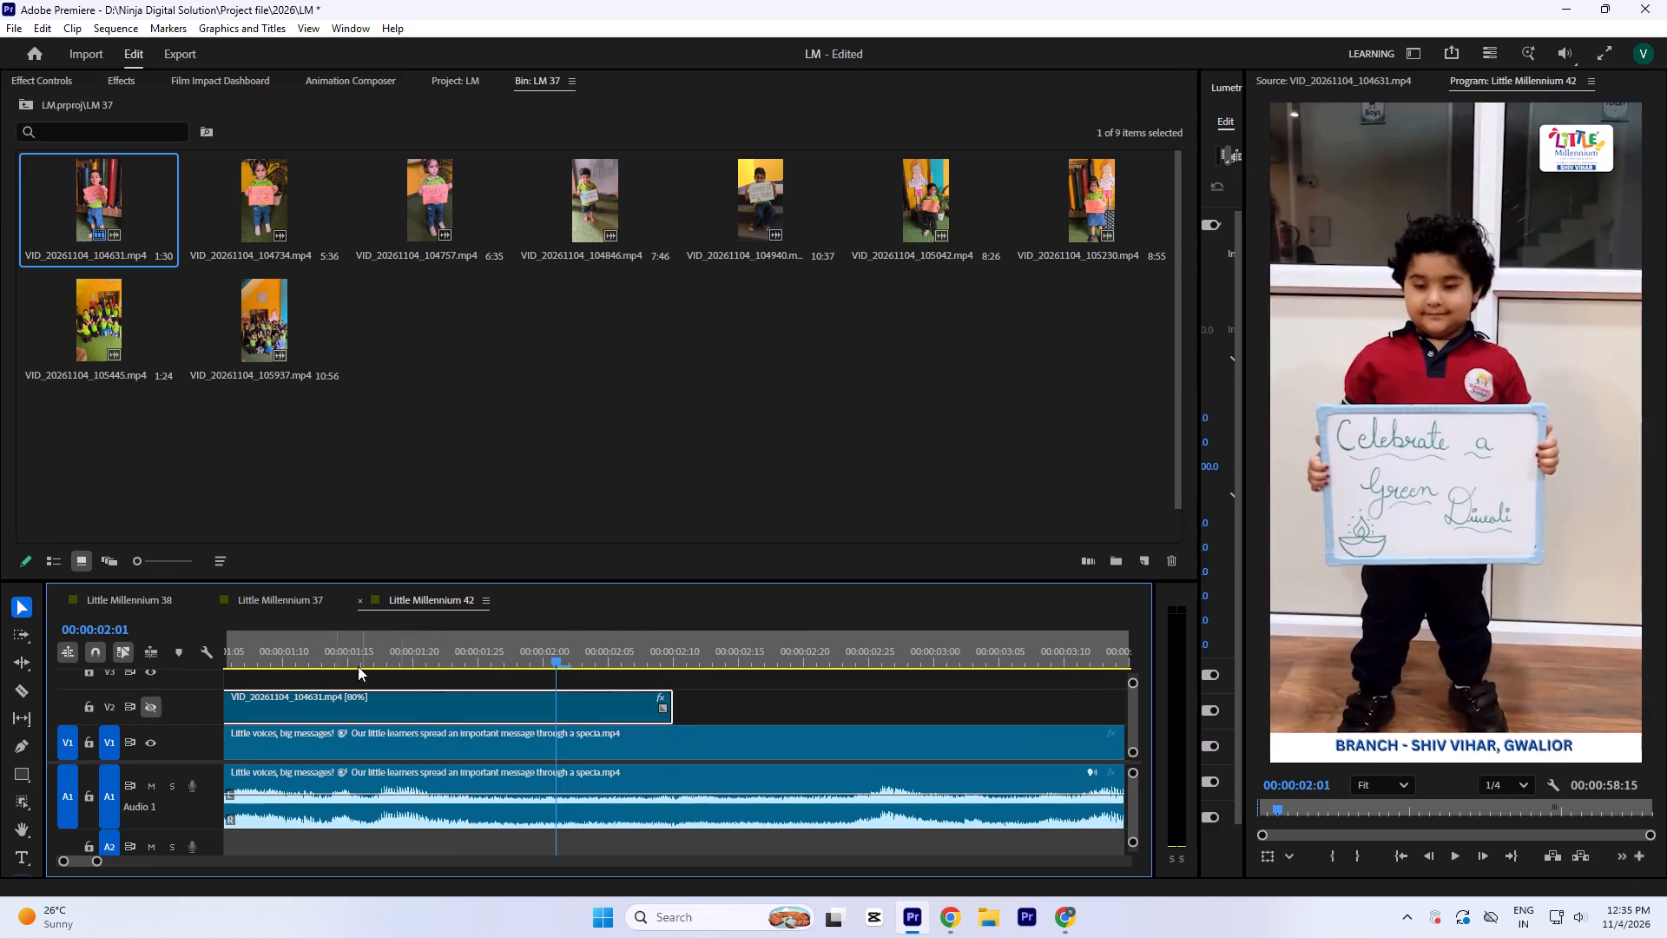
pyautogui.press('space')
pyautogui.press('space')
pyautogui.press('-')
pyautogui.press('-')
pyautogui.moveTo(383, 657); pyautogui.dragTo(103, 676)
pyautogui.press('space')
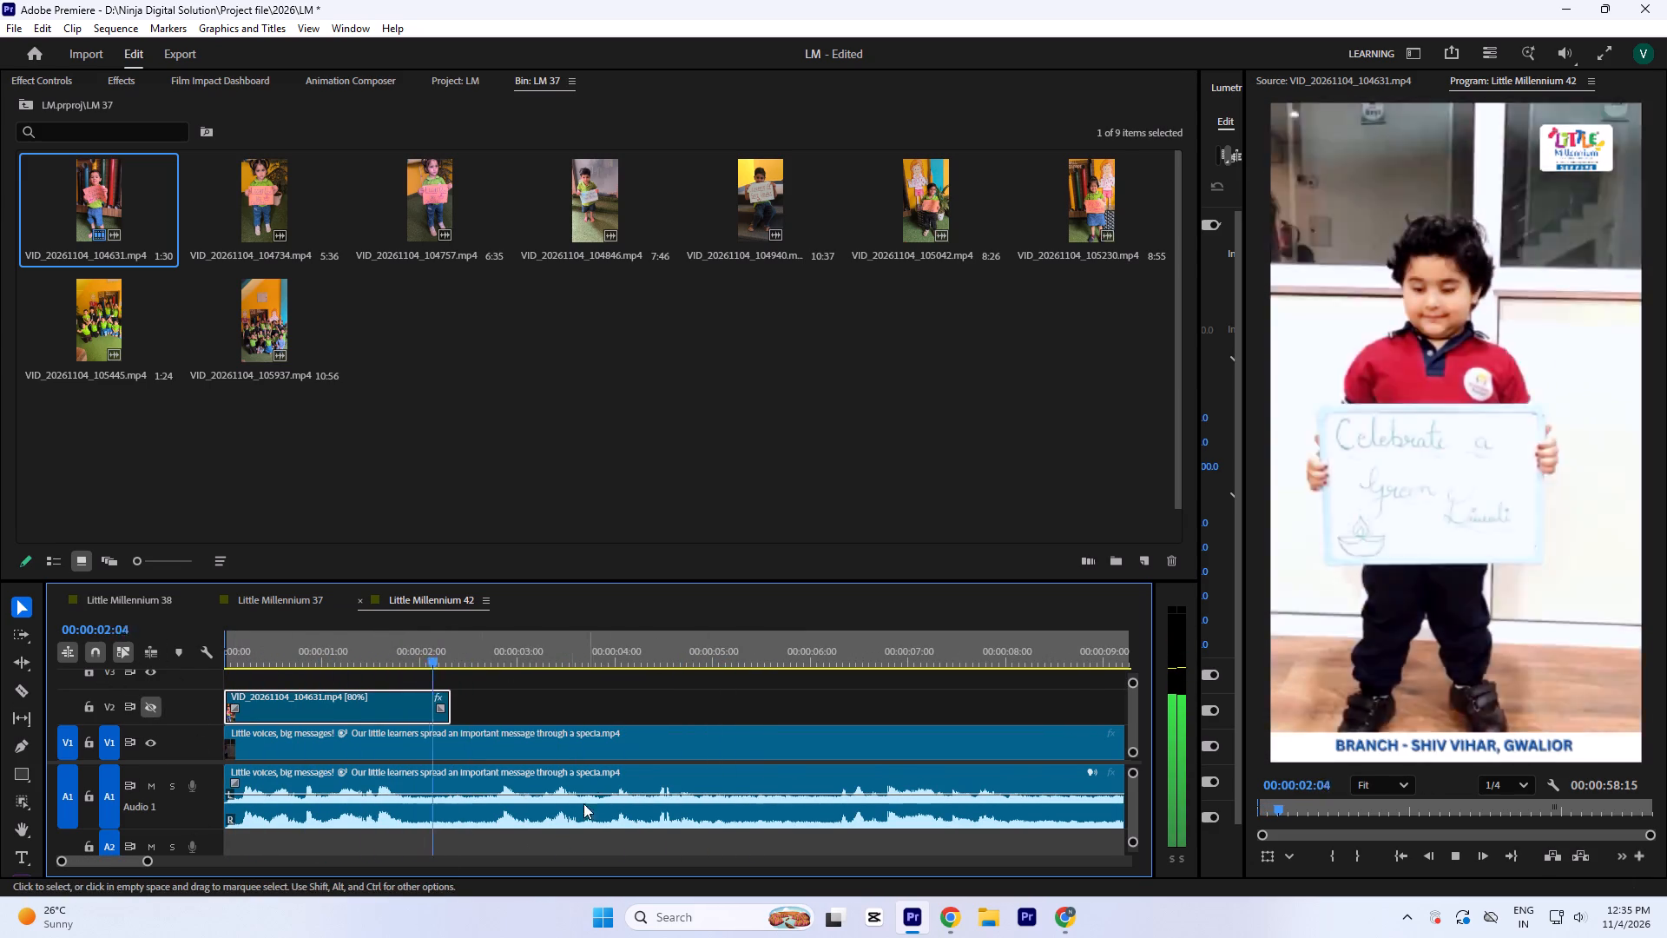
pyautogui.press('space')
pyautogui.press('space')
pyautogui.press('-')
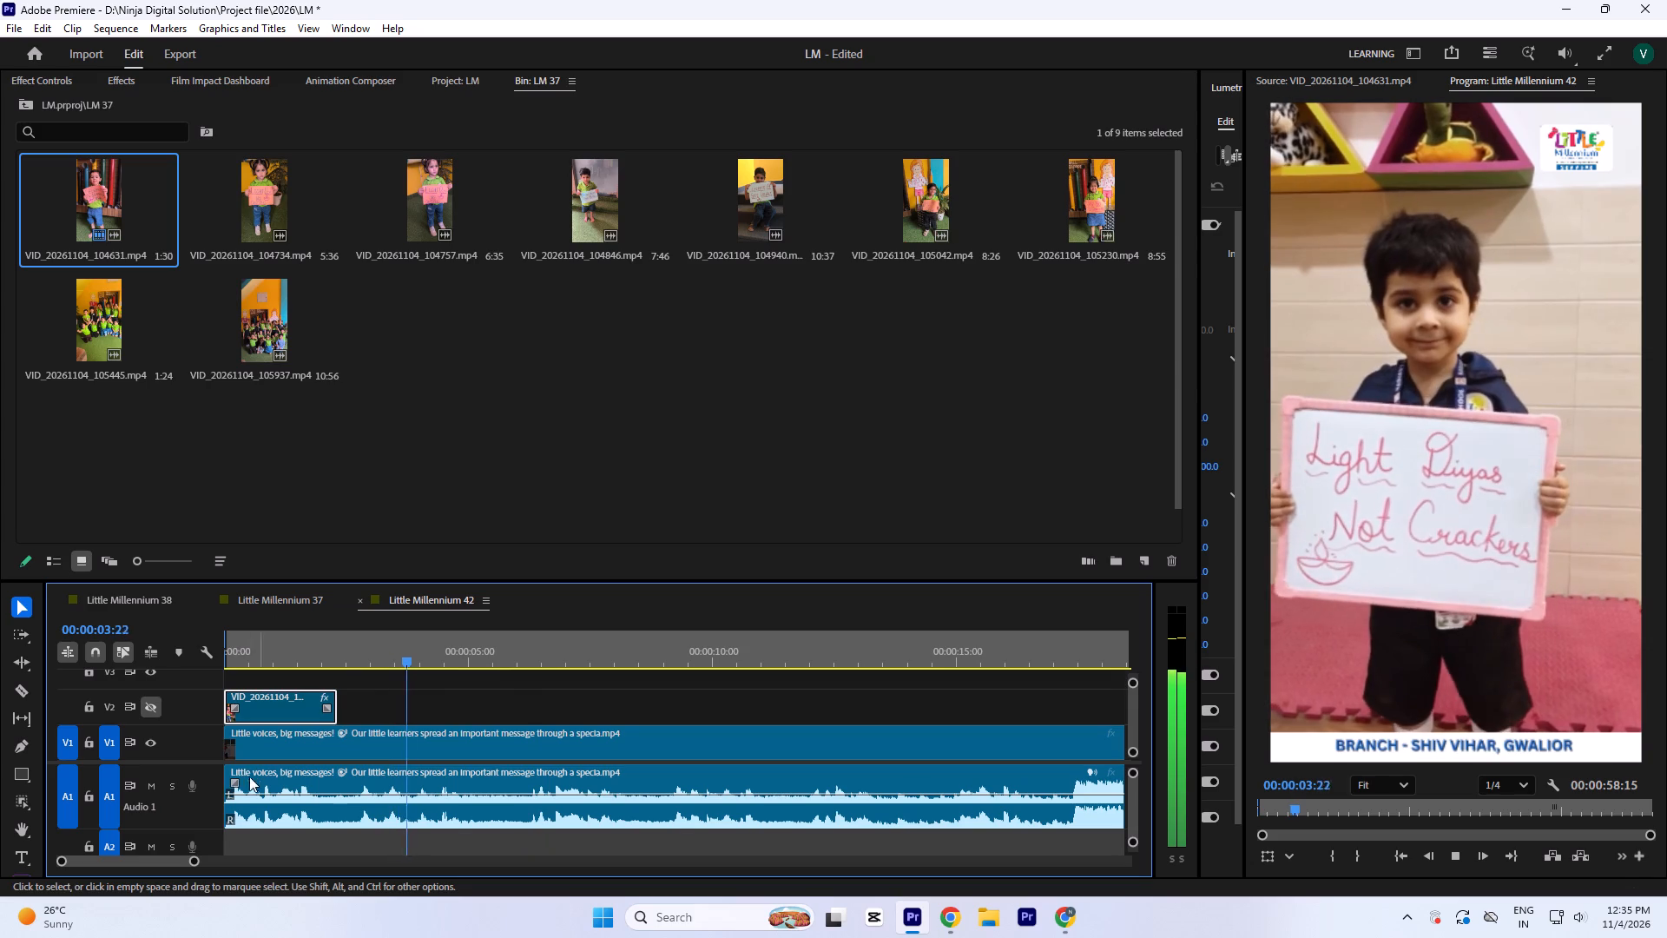
# Raise the system volume slightly.
pyautogui.click(1569, 928)
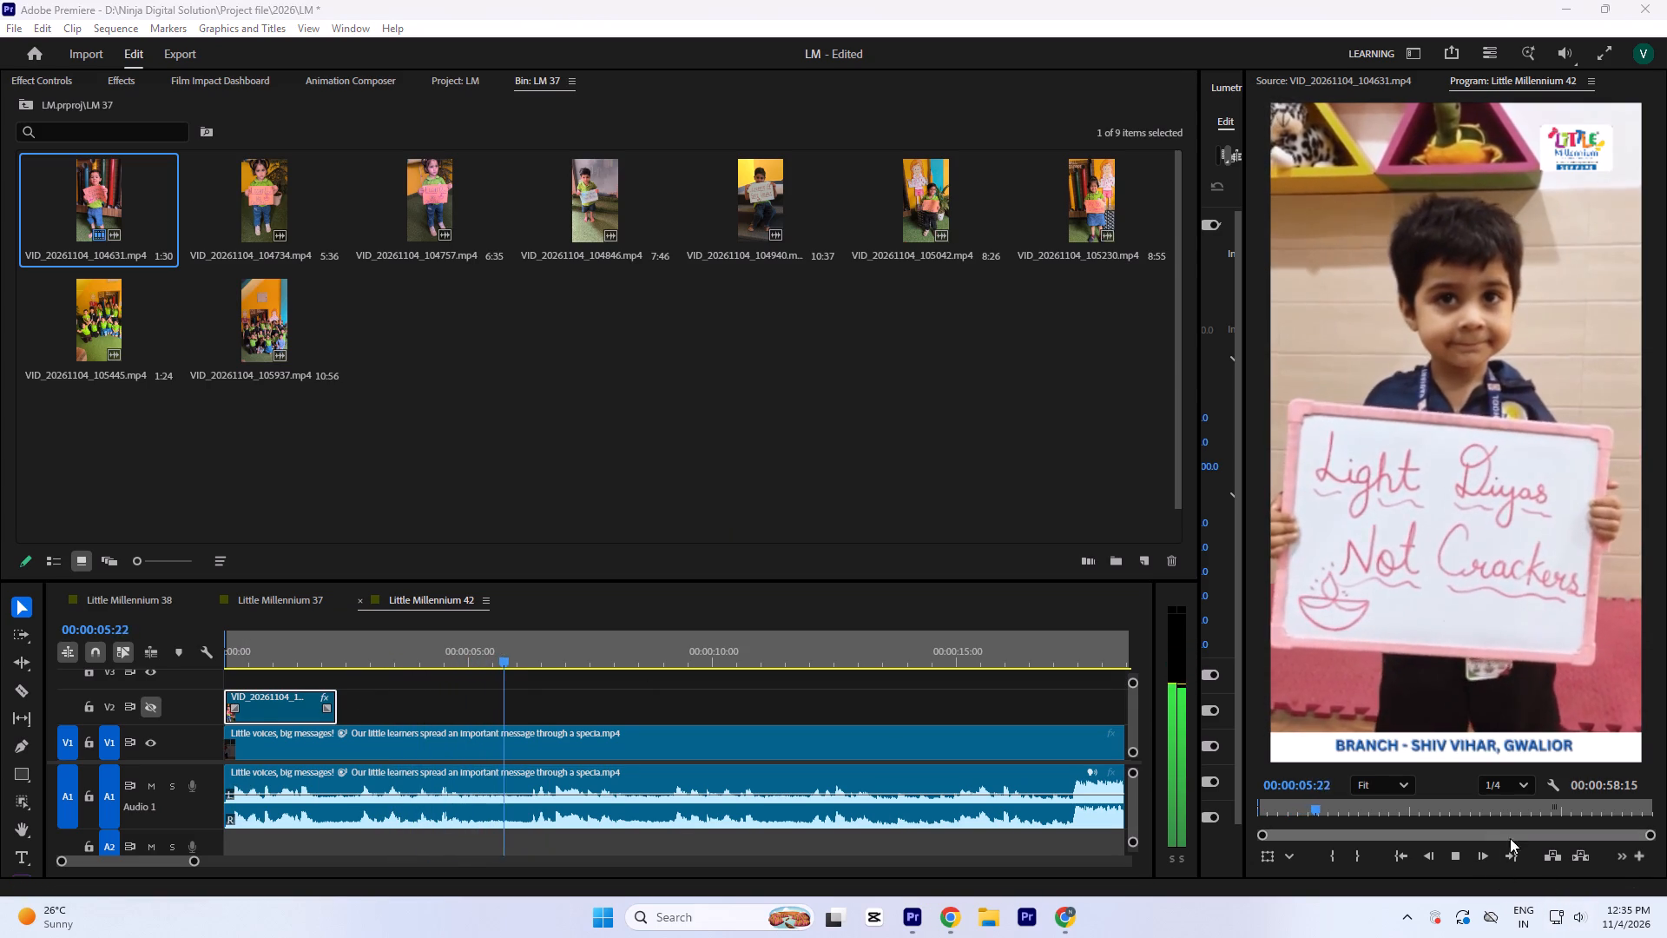
pyautogui.click(1568, 910)
pyautogui.click(1575, 916)
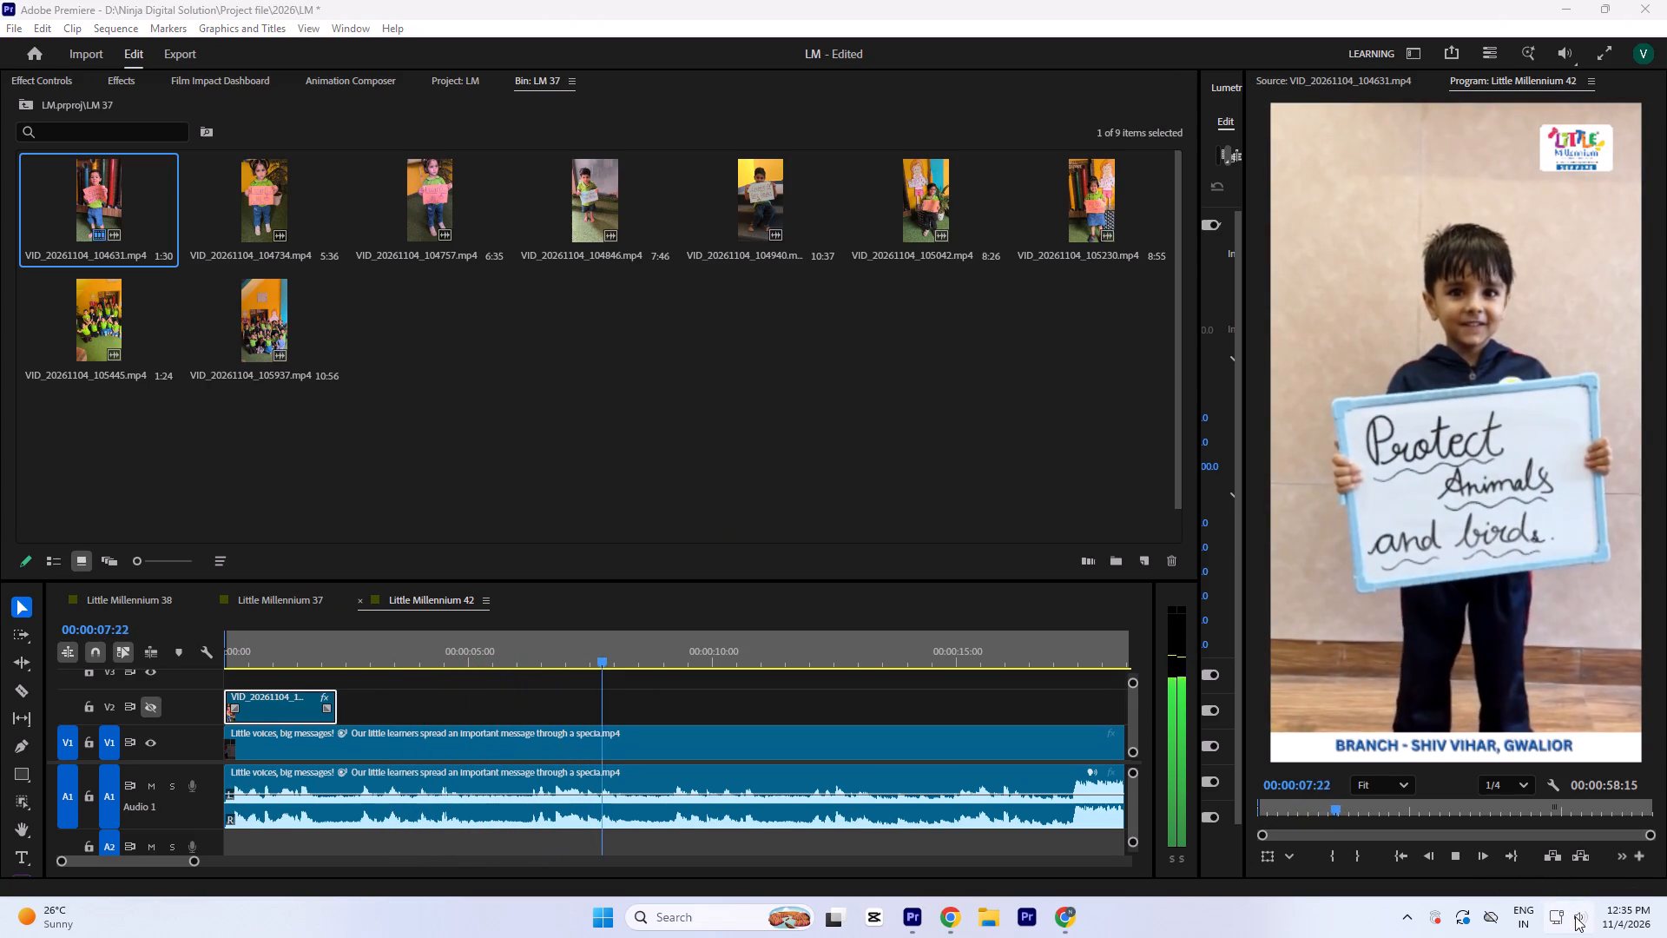
pyautogui.moveTo(1461, 816); pyautogui.dragTo(1487, 822)
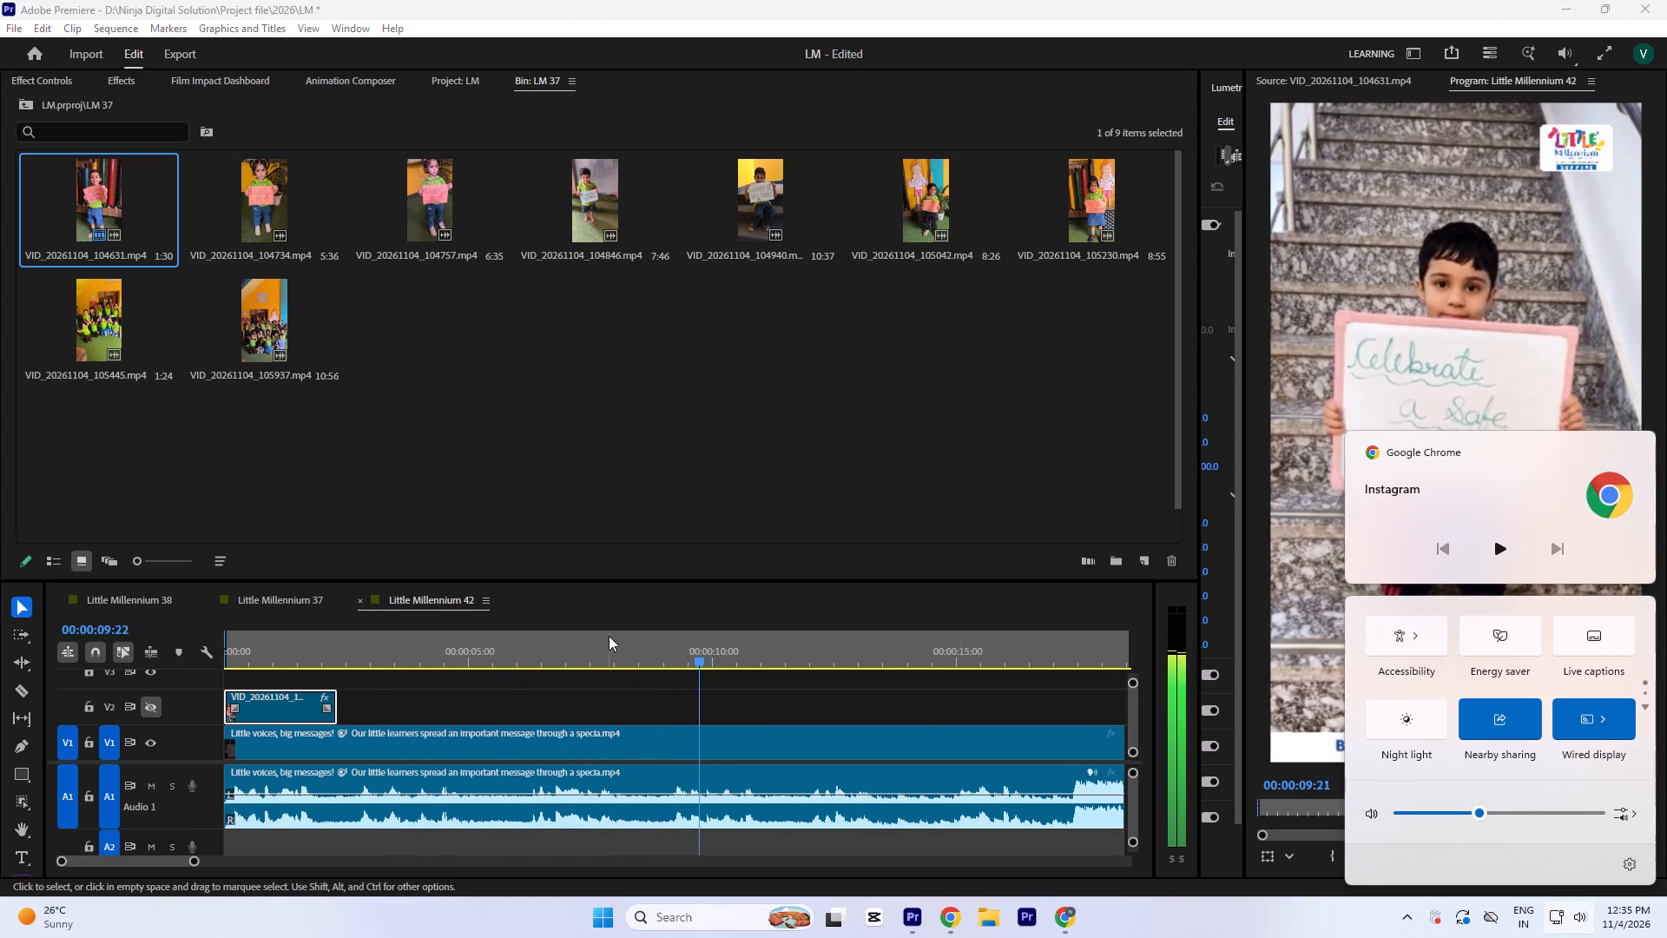
pyautogui.click(612, 649)
# Replay the reference opening, and make track V2 visible again to review the new clip from the start.
pyautogui.press('-')
pyautogui.moveTo(338, 653); pyautogui.dragTo(72, 663)
pyautogui.press('space')
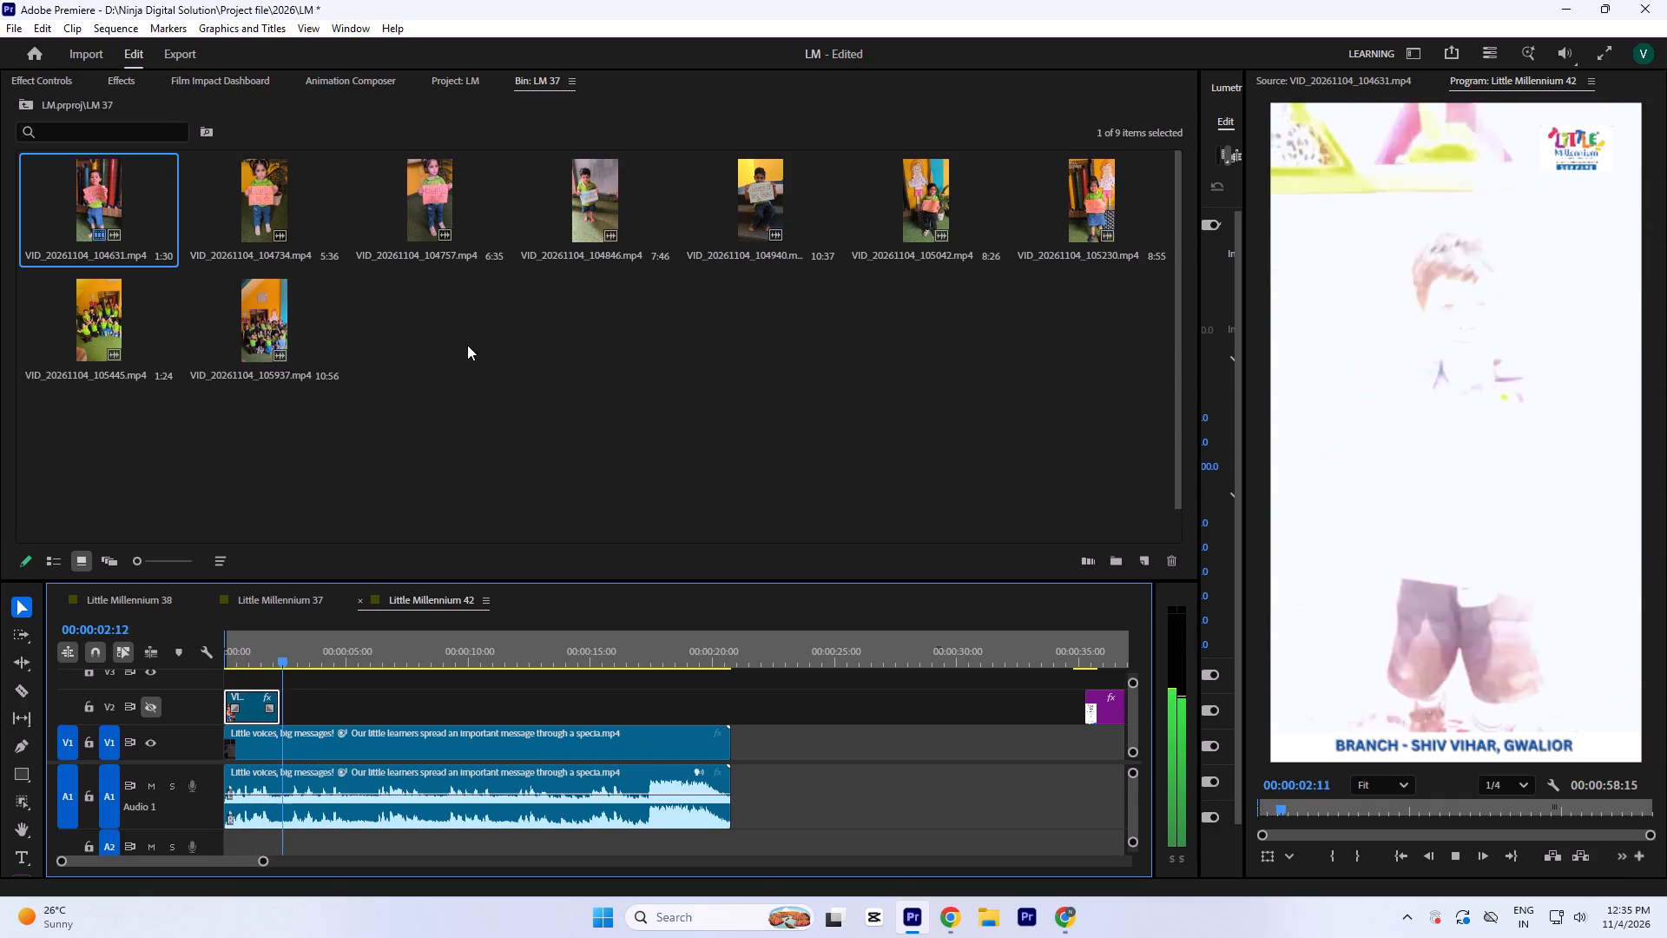
pyautogui.click(155, 712)
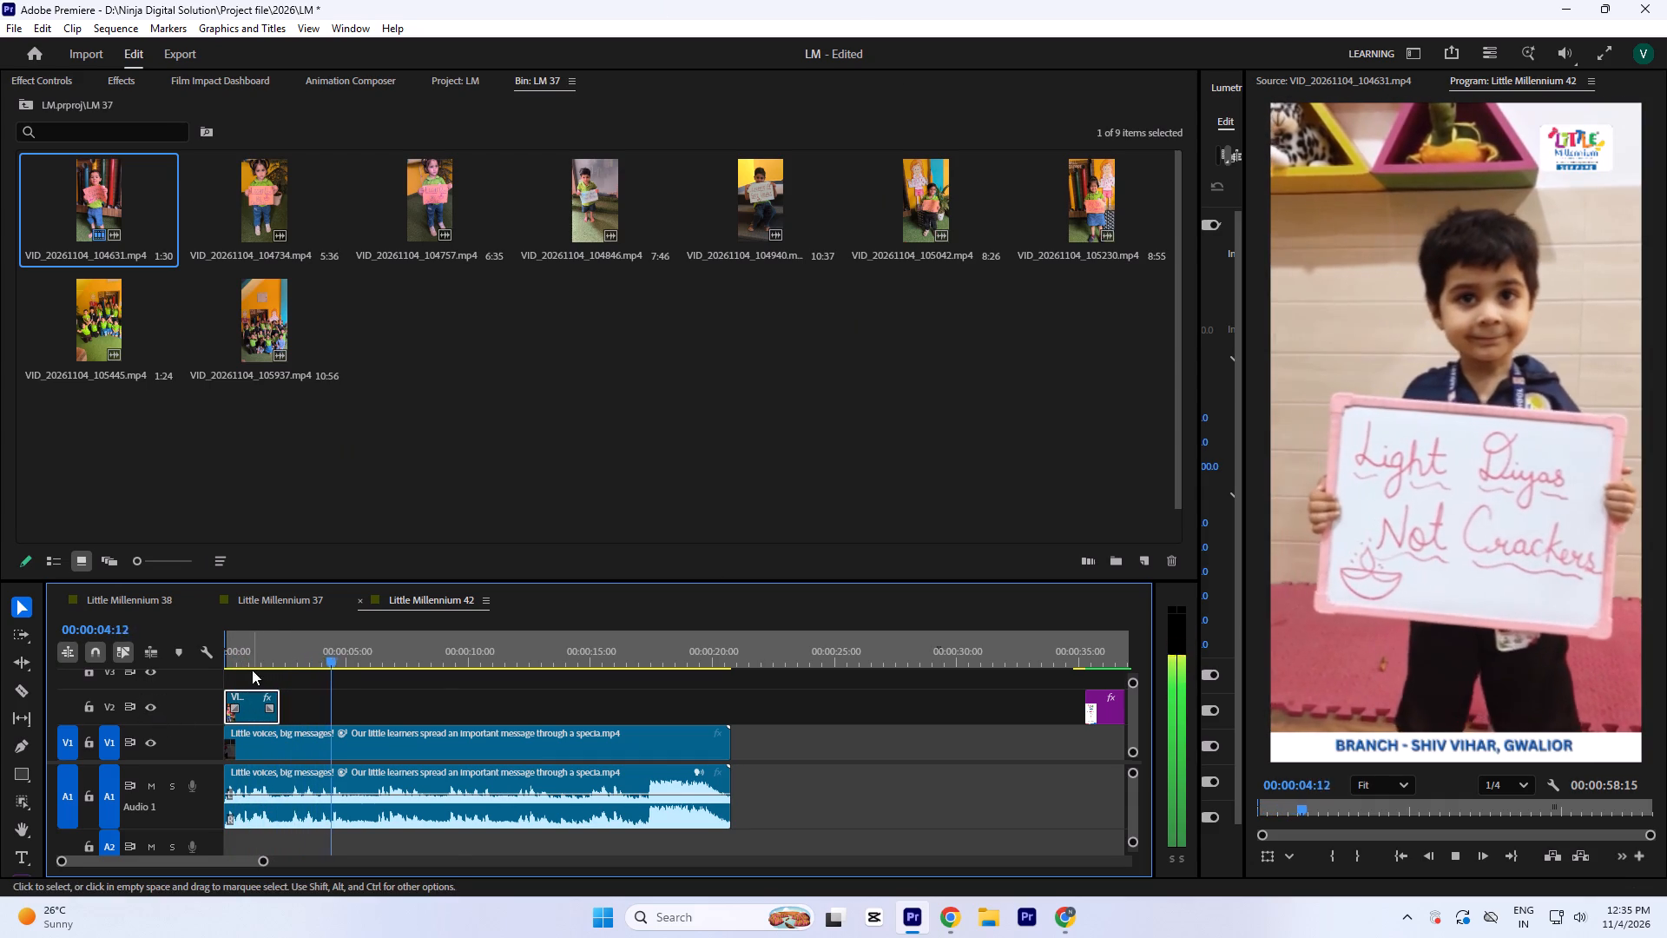
pyautogui.moveTo(252, 670); pyautogui.dragTo(178, 682)
pyautogui.moveTo(259, 662); pyautogui.dragTo(182, 667)
pyautogui.press('space')
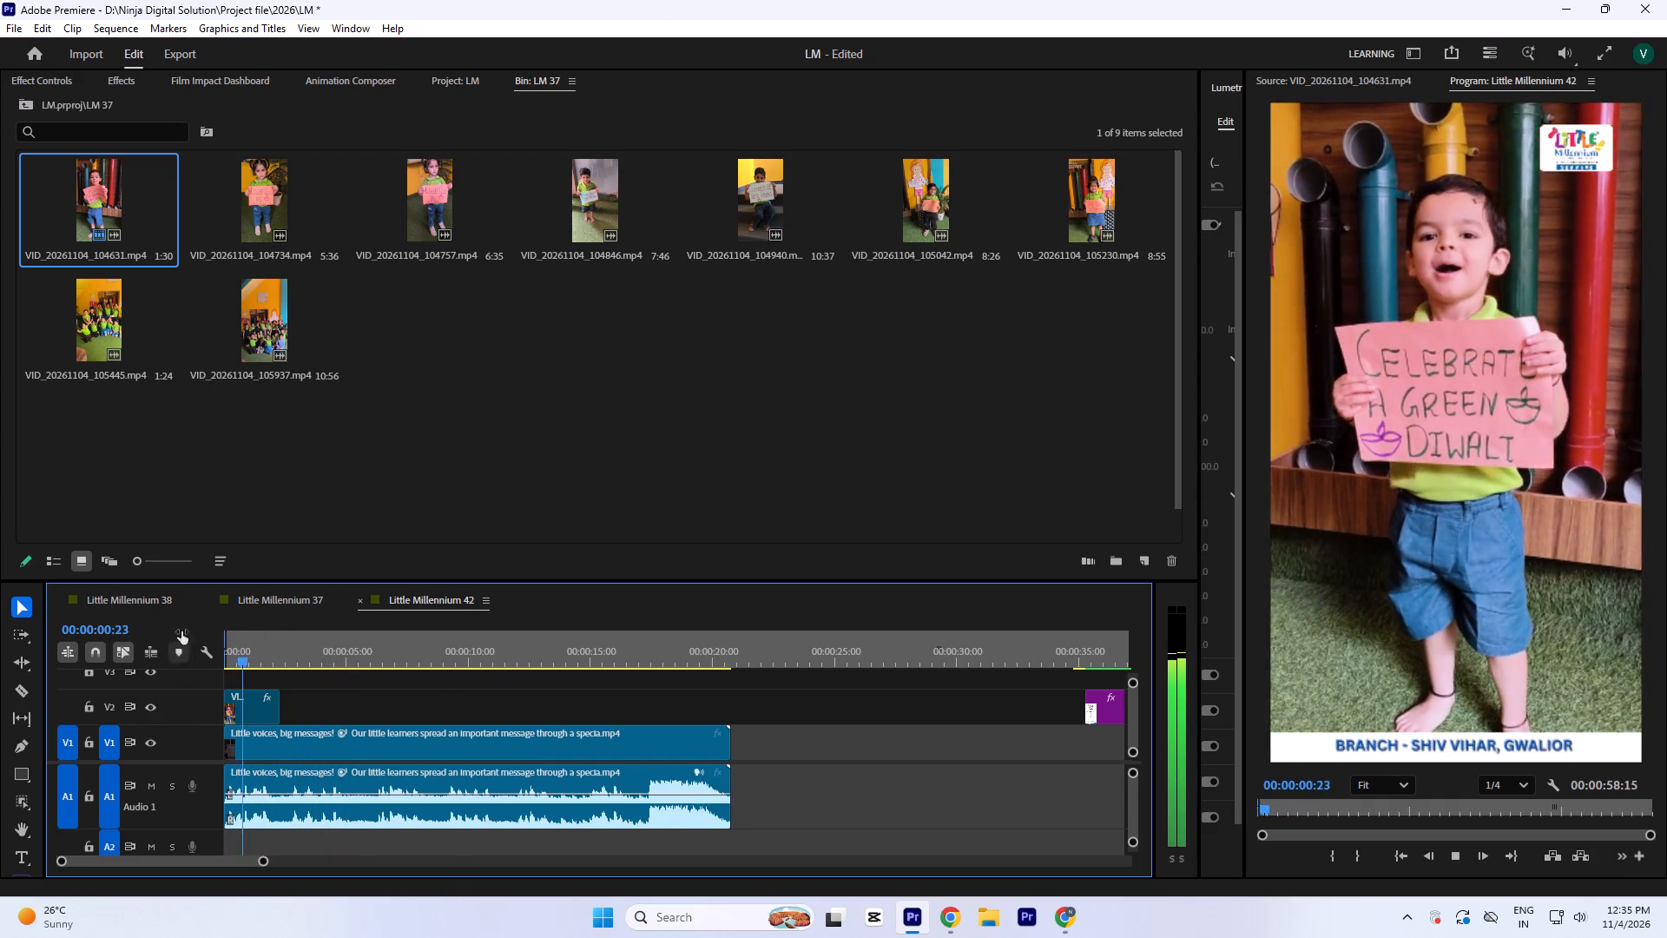
# Replay the opening placard clip on V2 several times, checking it through its cut to the reference shot.
pyautogui.press('=')
pyautogui.press('=')
pyautogui.press('=')
pyautogui.press('=')
pyautogui.press('=')
pyautogui.press('space')
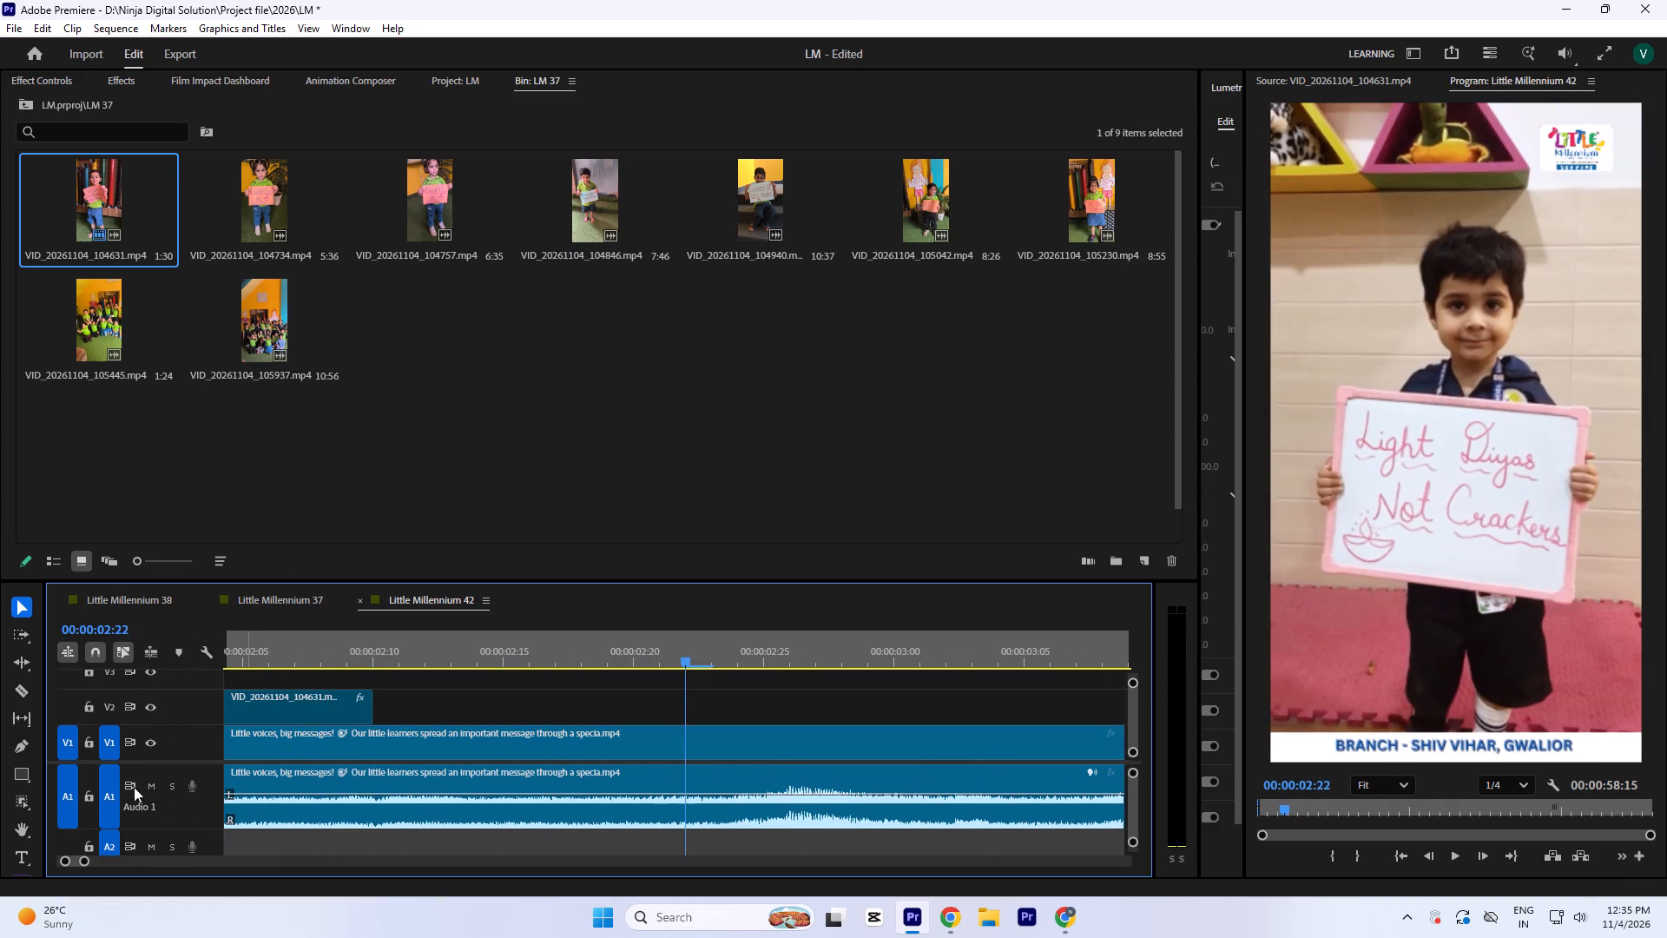
pyautogui.moveTo(295, 634); pyautogui.dragTo(92, 665)
pyautogui.press('-')
pyautogui.press('-')
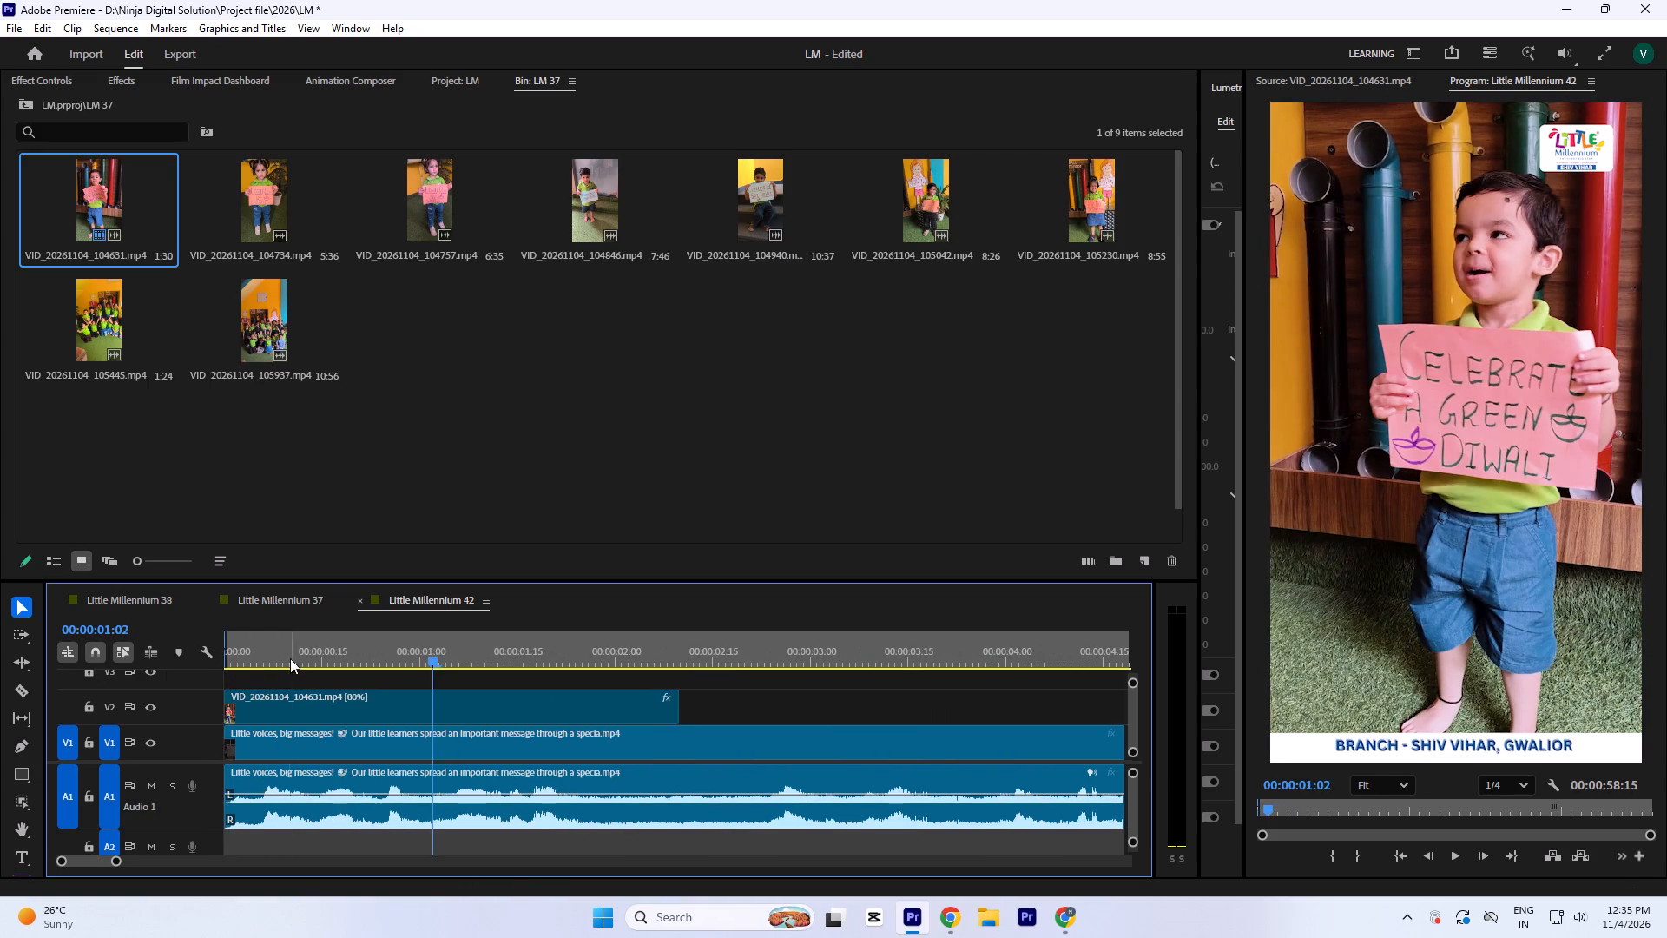
pyautogui.moveTo(290, 658); pyautogui.dragTo(93, 677)
pyautogui.press('space')
pyautogui.press('-')
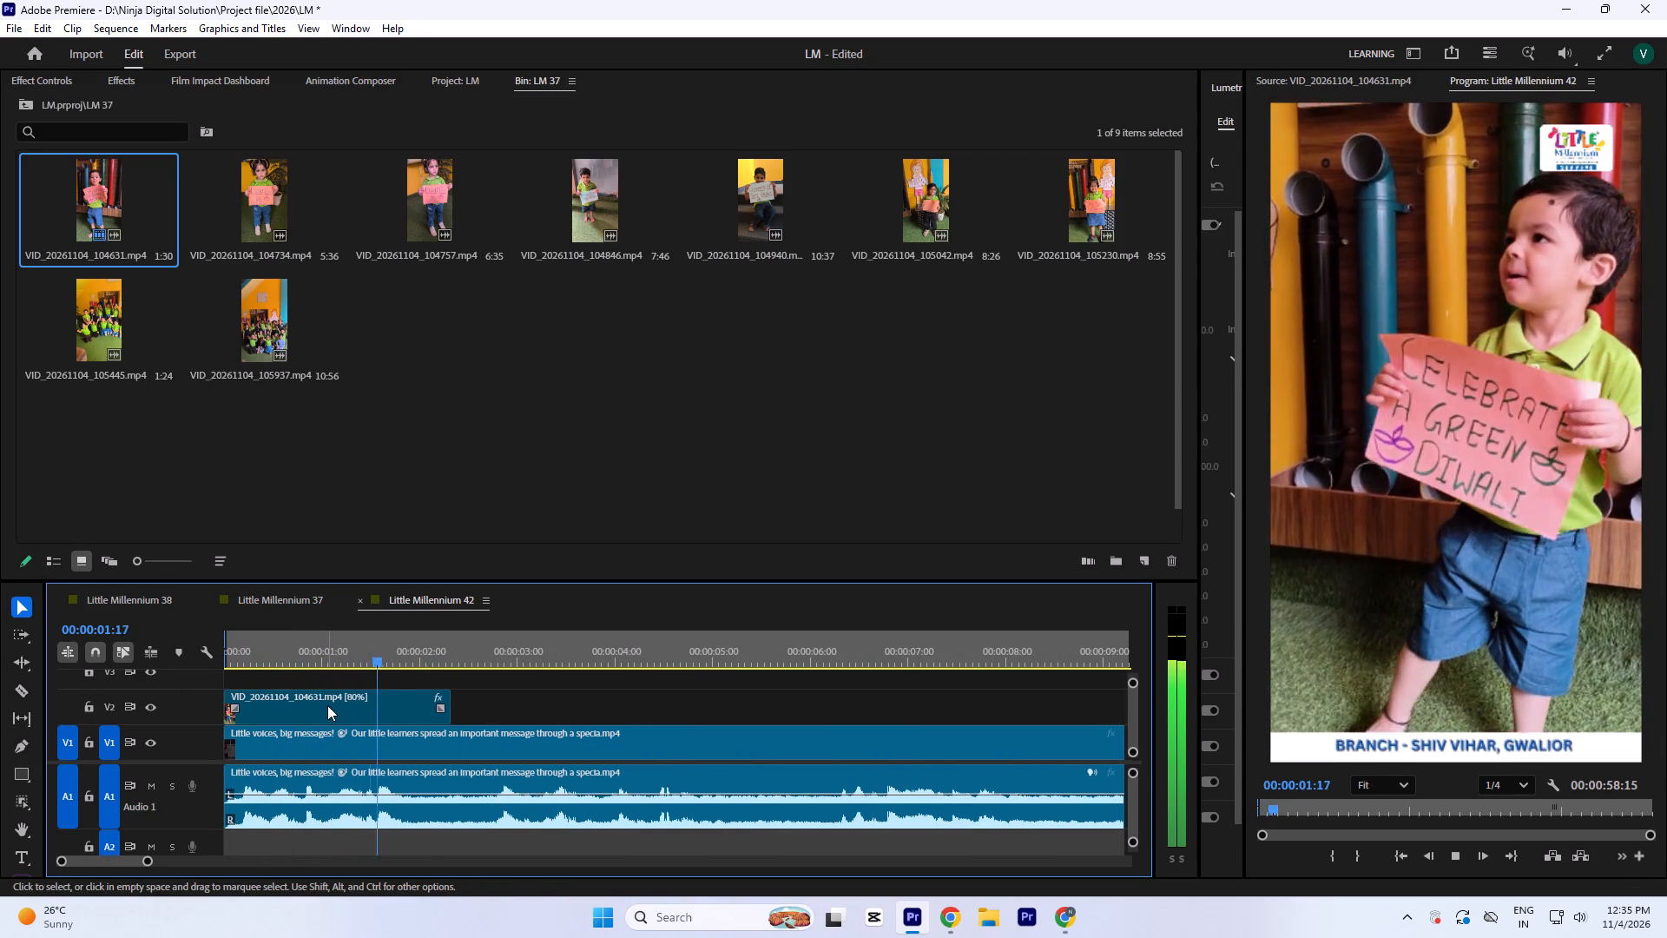
pyautogui.press('space')
pyautogui.moveTo(345, 657); pyautogui.dragTo(102, 681)
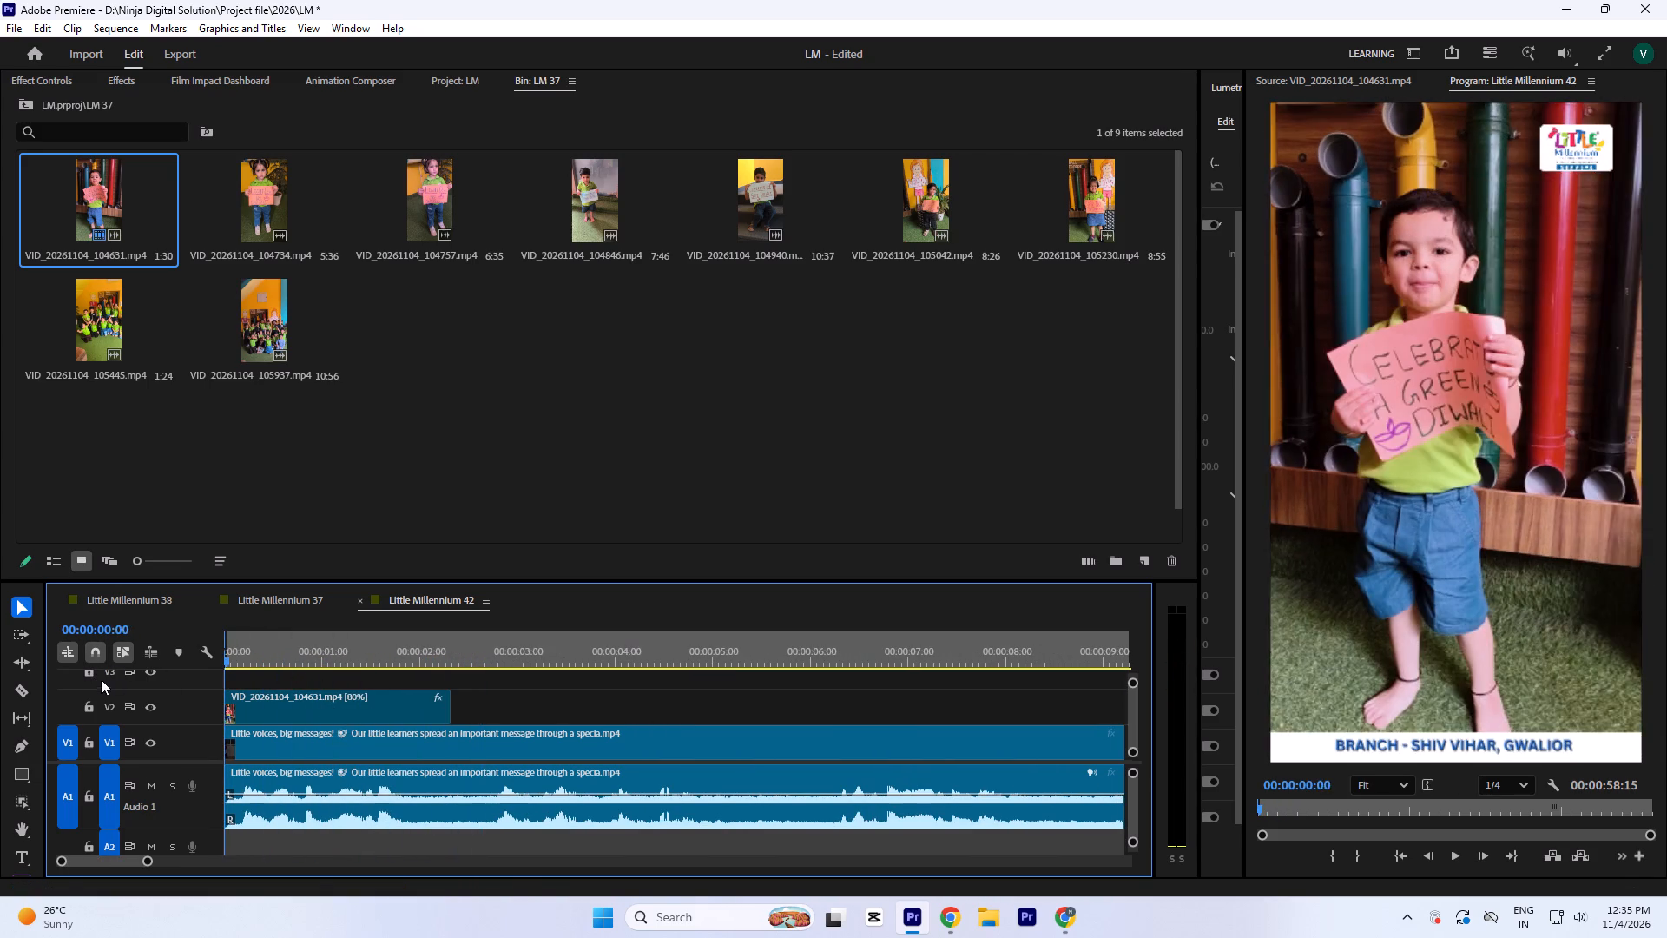
pyautogui.press('space')
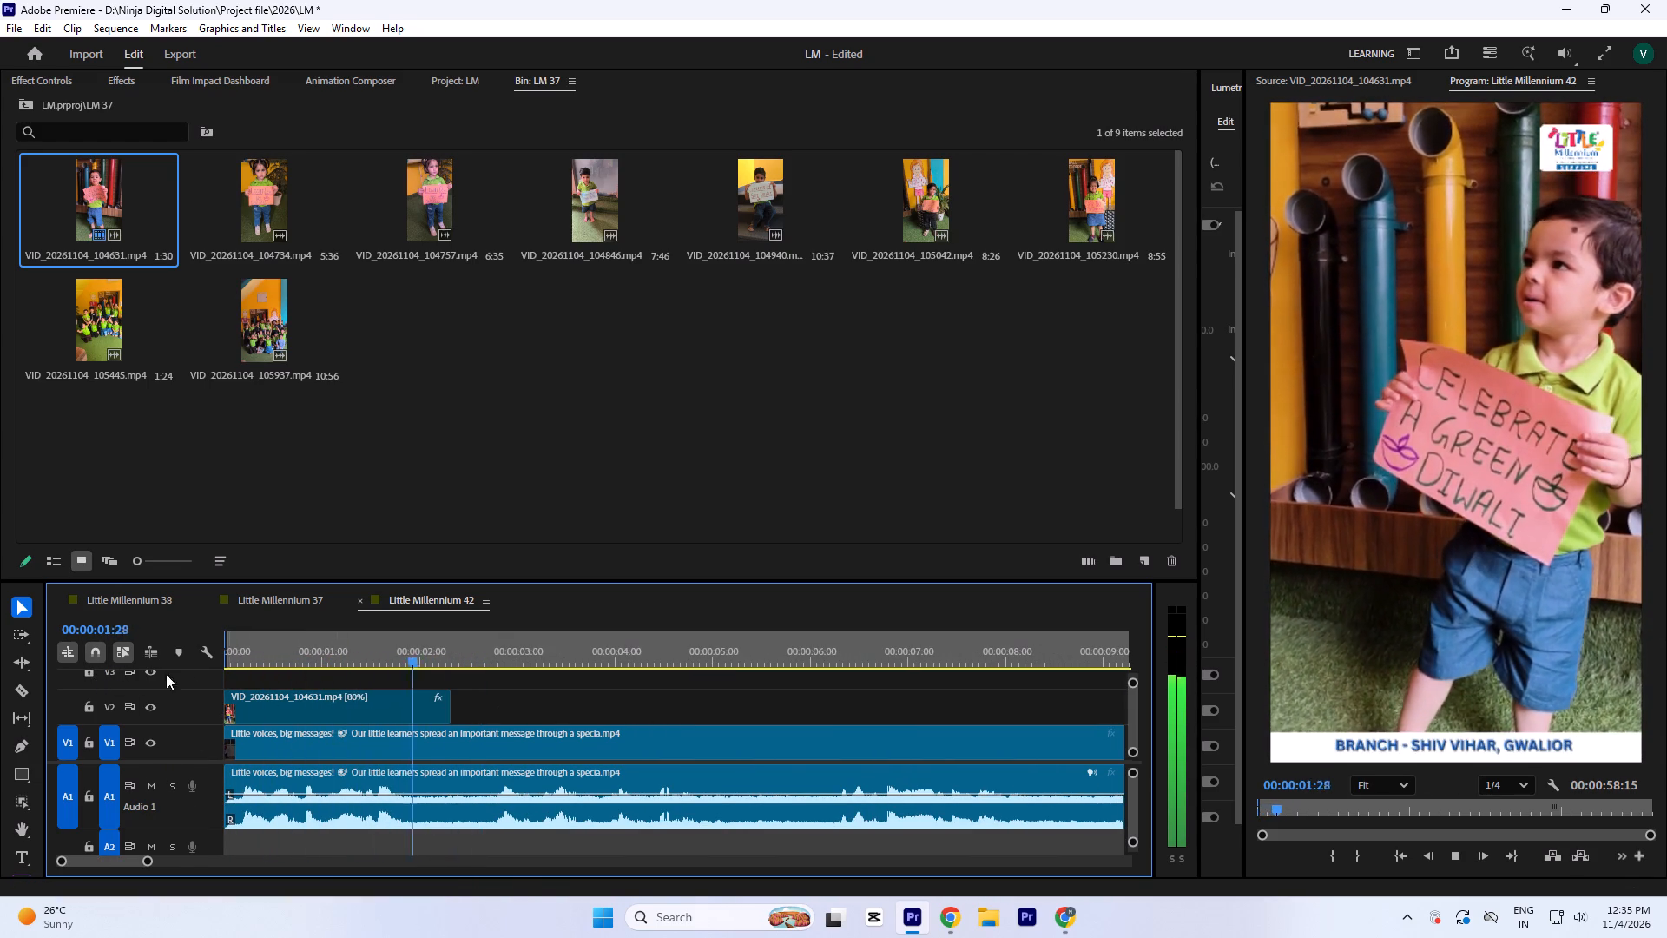
pyautogui.press('space')
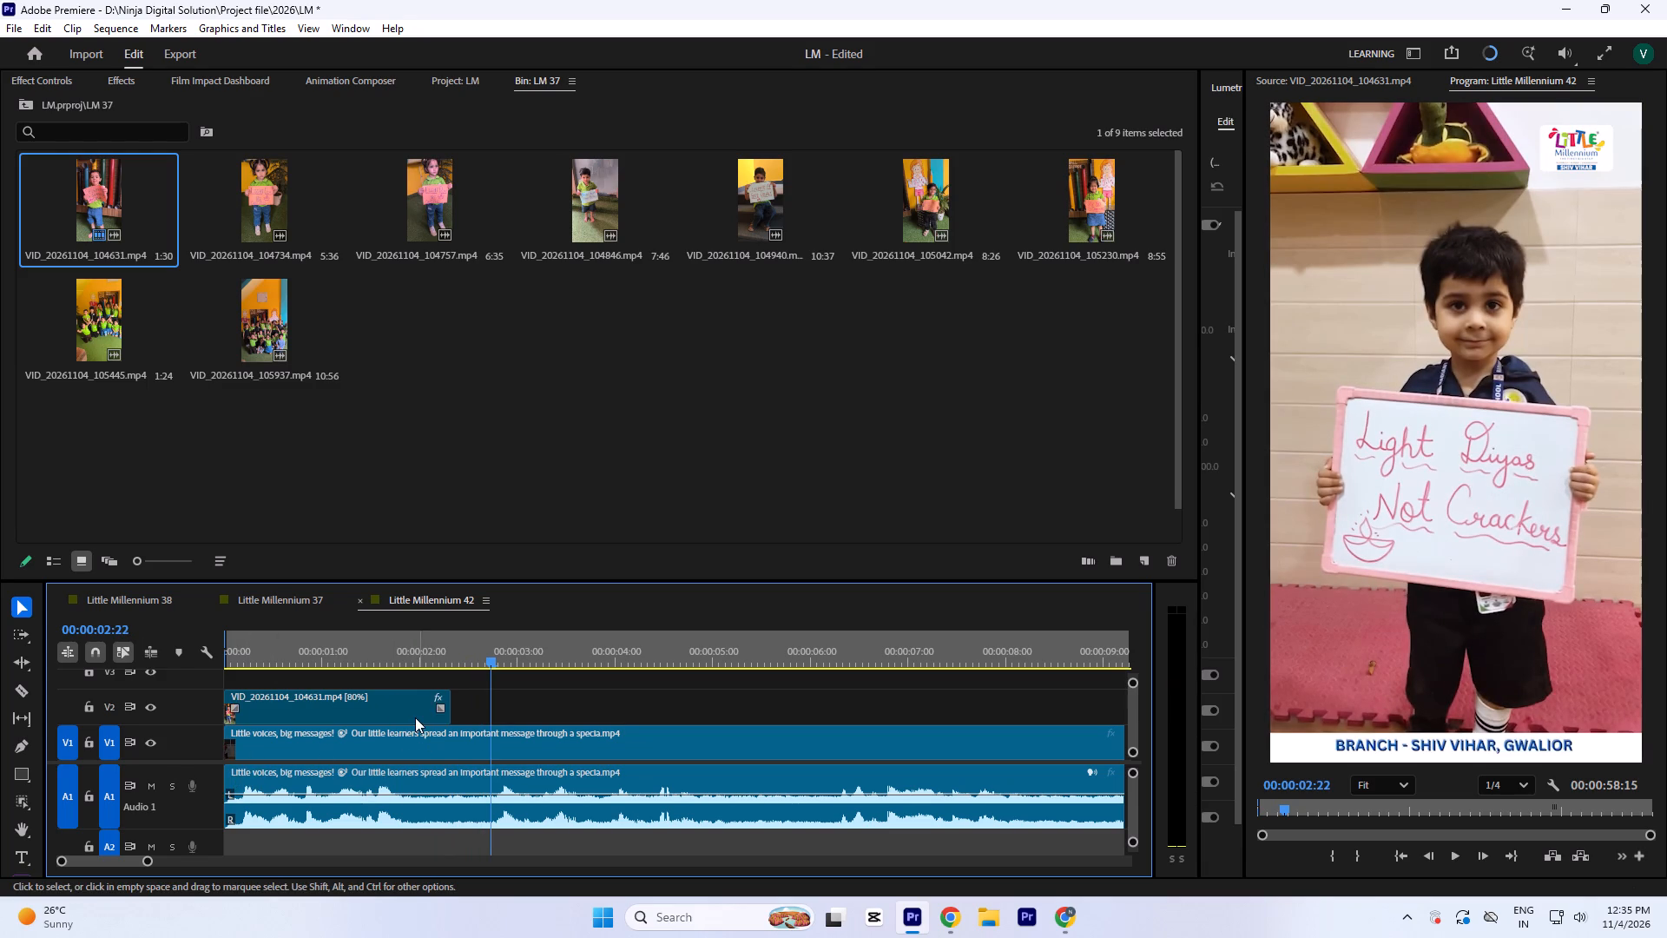
# Save the project.
pyautogui.click(415, 717)
pyautogui.click(433, 656)
pyautogui.hotkey('ctrl', 's')
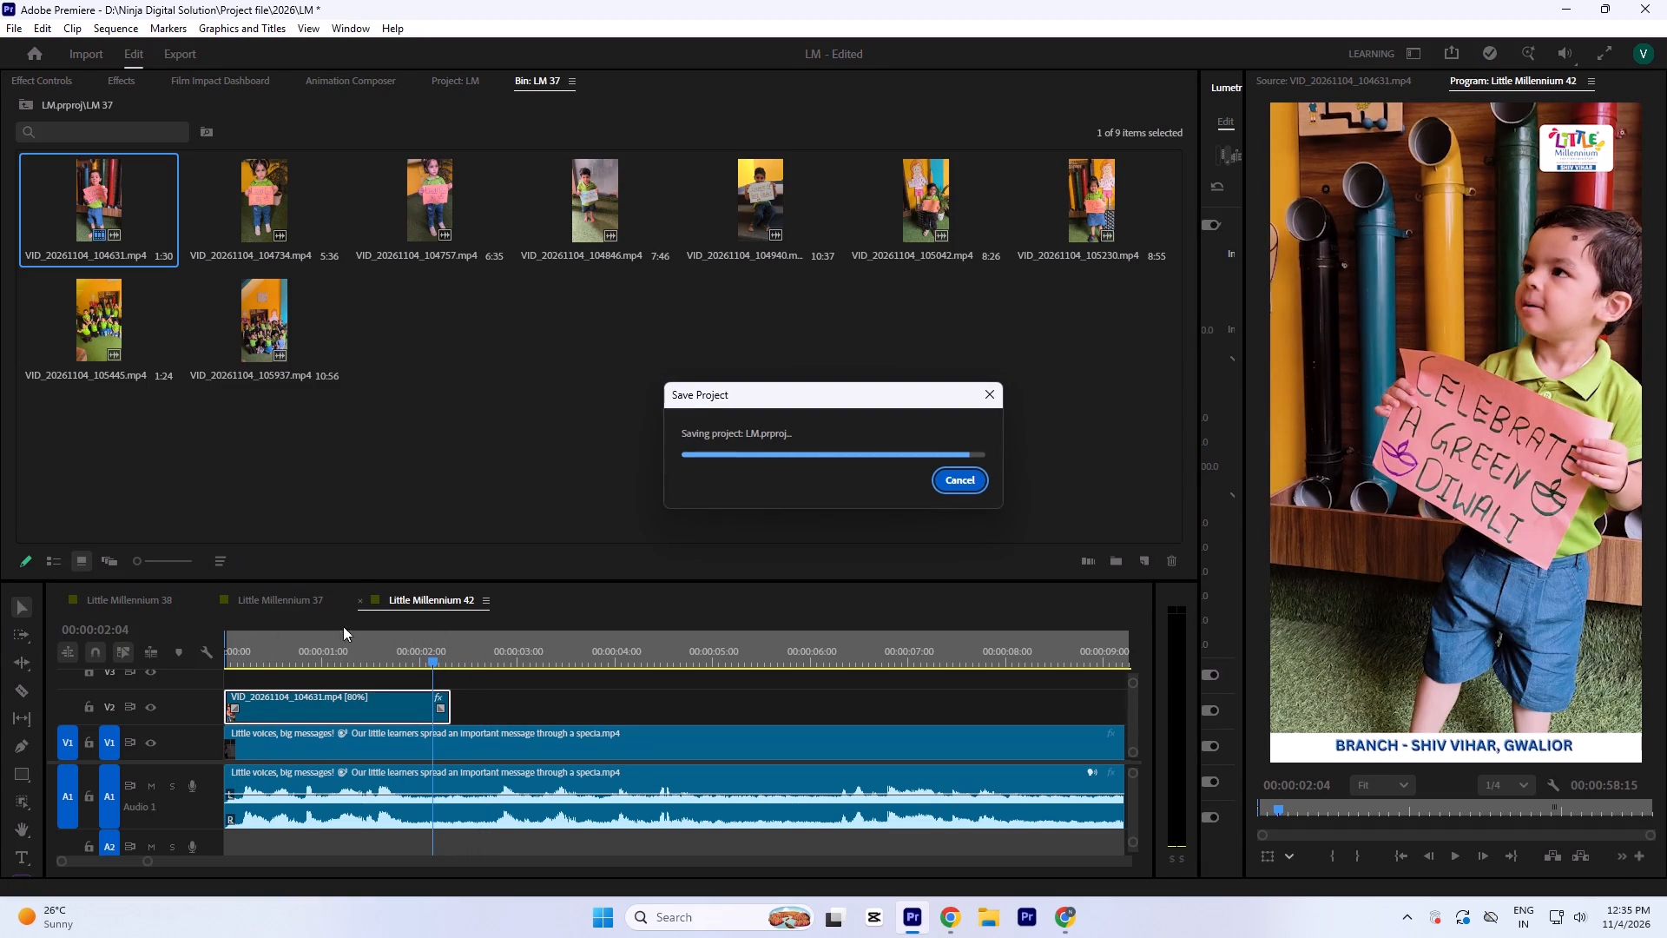
# Replay the start of the sequence to check how the child's movement begins in the V2 clip.
pyautogui.moveTo(356, 648); pyautogui.dragTo(191, 661)
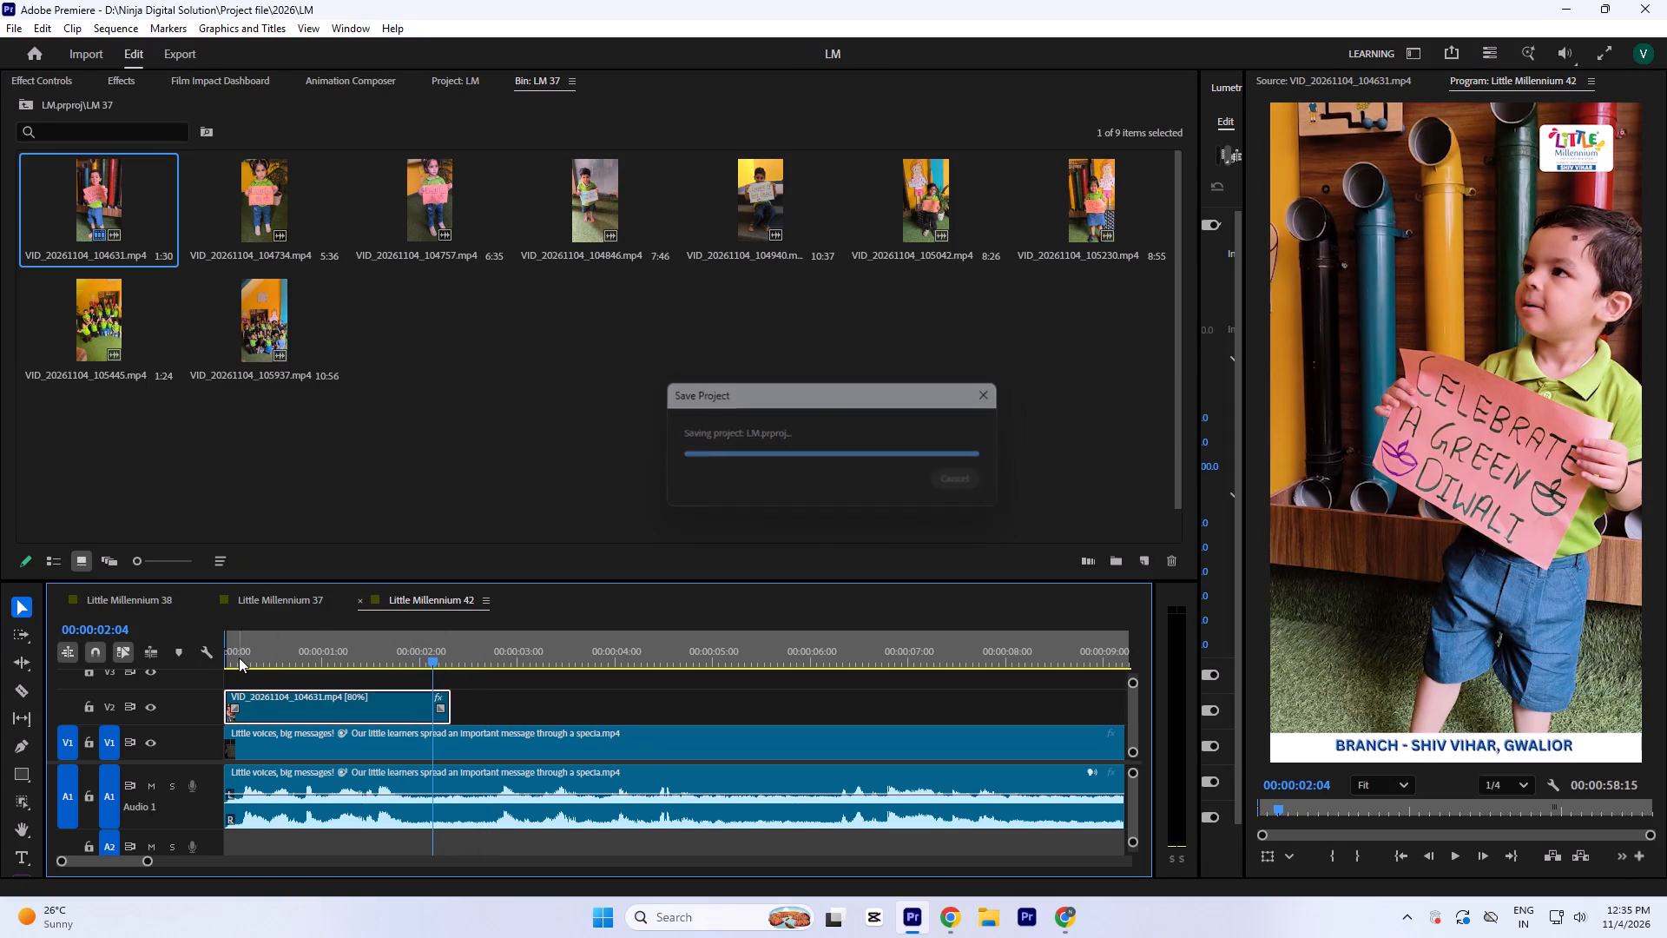
pyautogui.moveTo(281, 657); pyautogui.dragTo(161, 679)
pyautogui.press('space')
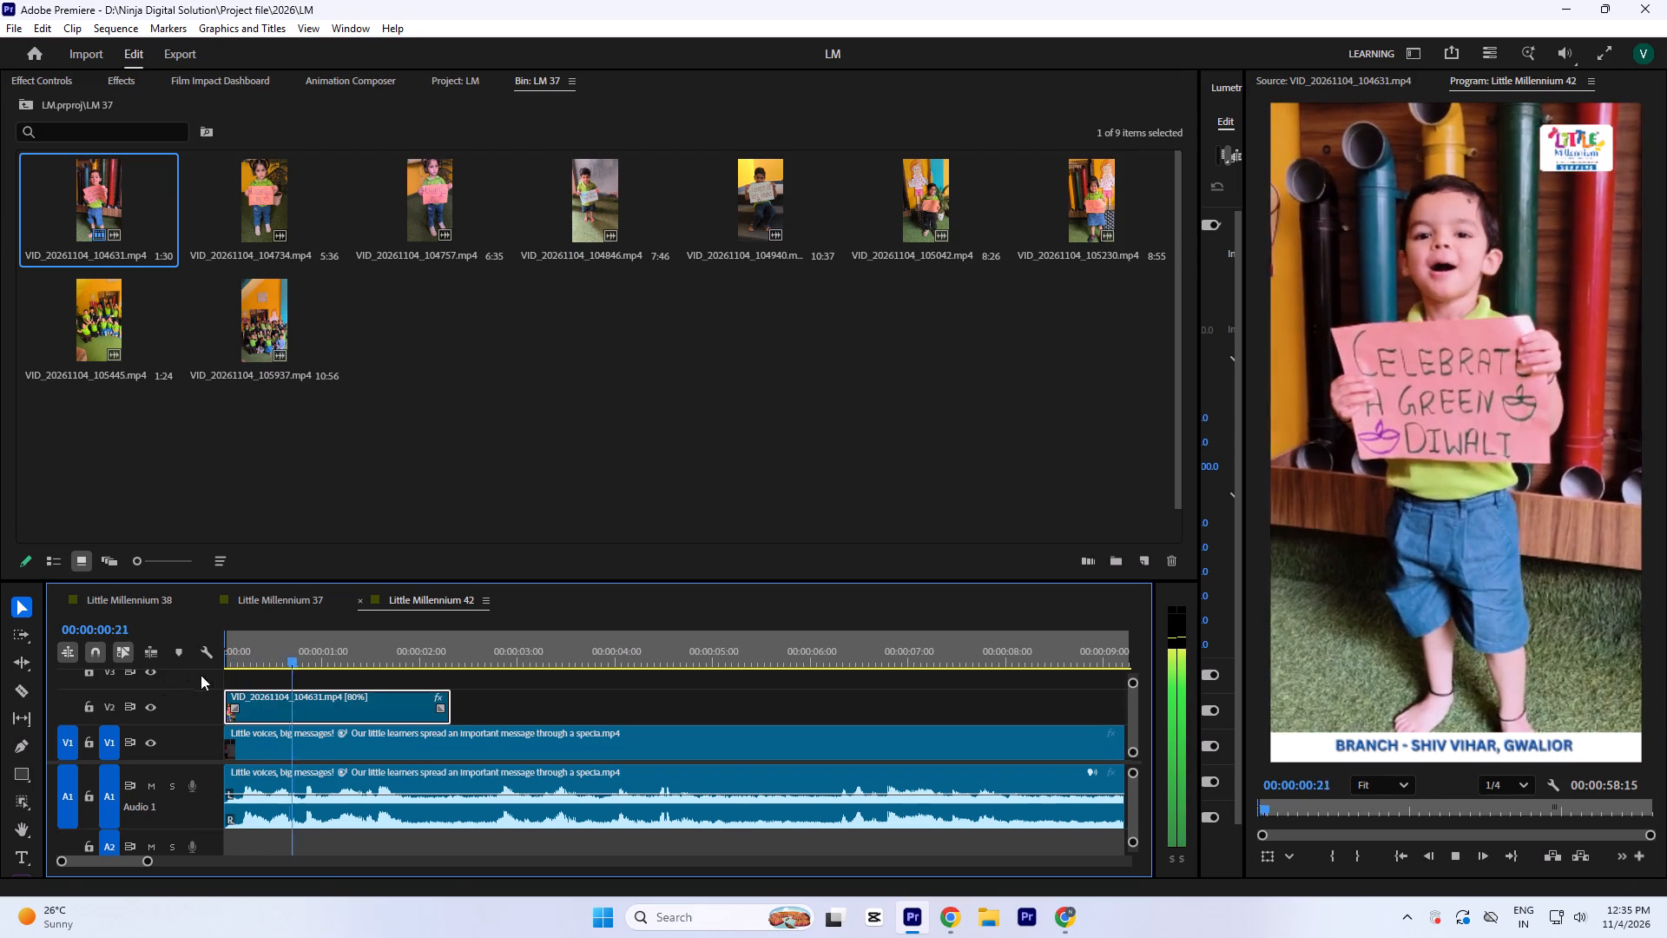
pyautogui.press('space')
pyautogui.moveTo(435, 655); pyautogui.dragTo(155, 682)
pyautogui.press('space')
pyautogui.press('space')
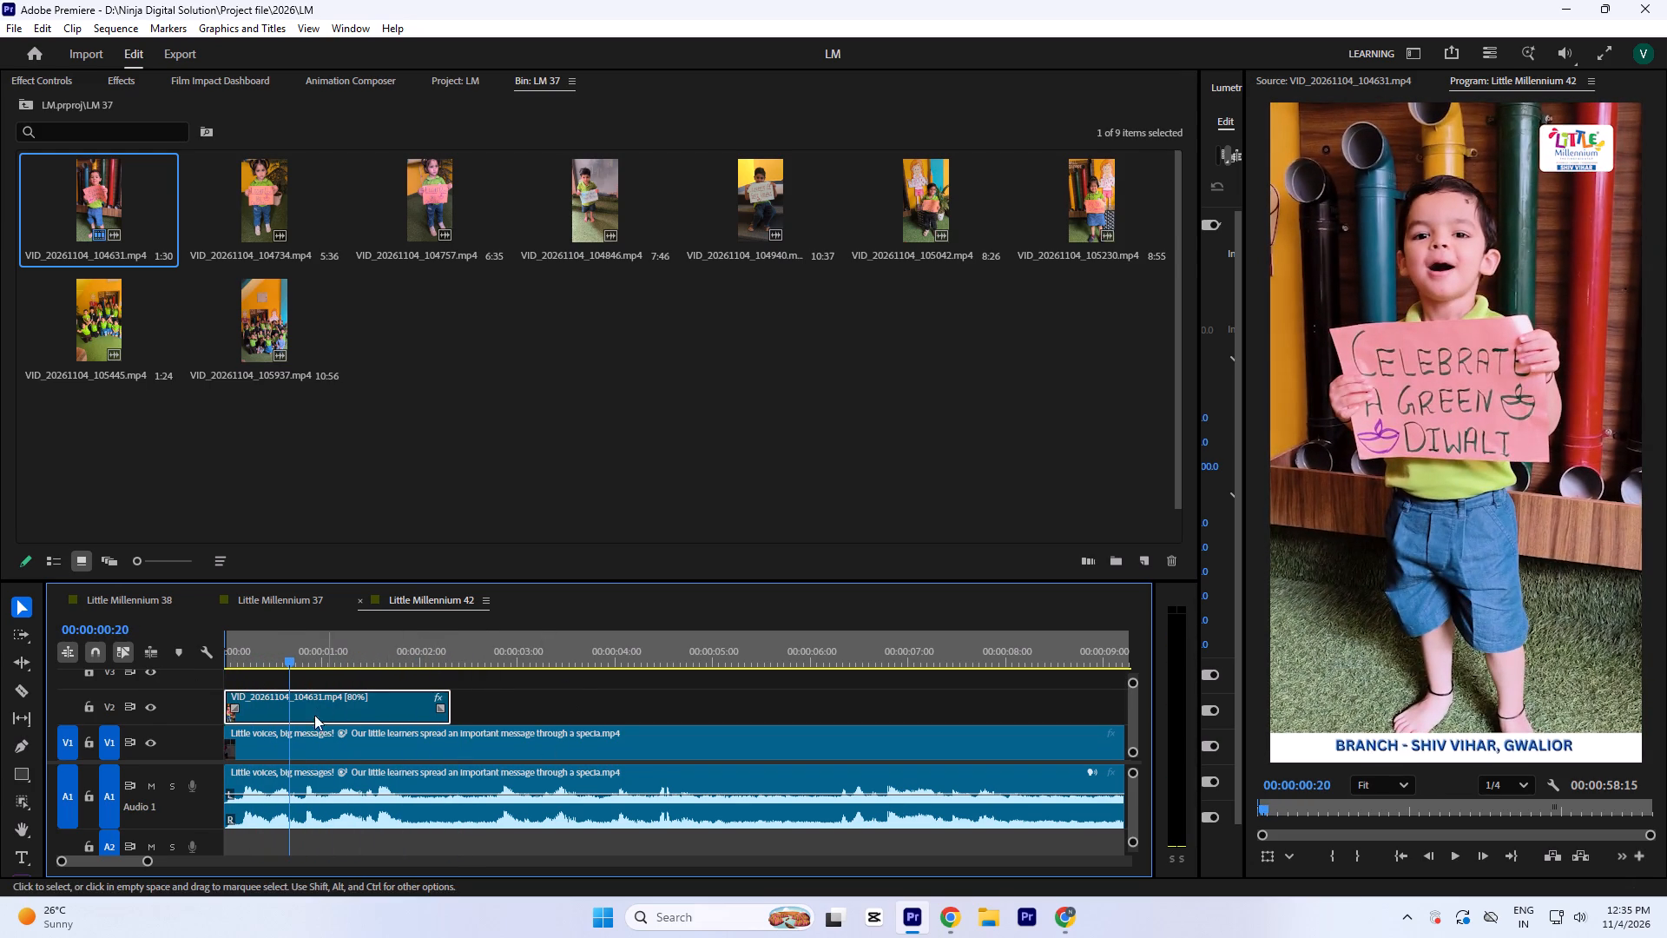
pyautogui.press('space')
pyautogui.press('space')
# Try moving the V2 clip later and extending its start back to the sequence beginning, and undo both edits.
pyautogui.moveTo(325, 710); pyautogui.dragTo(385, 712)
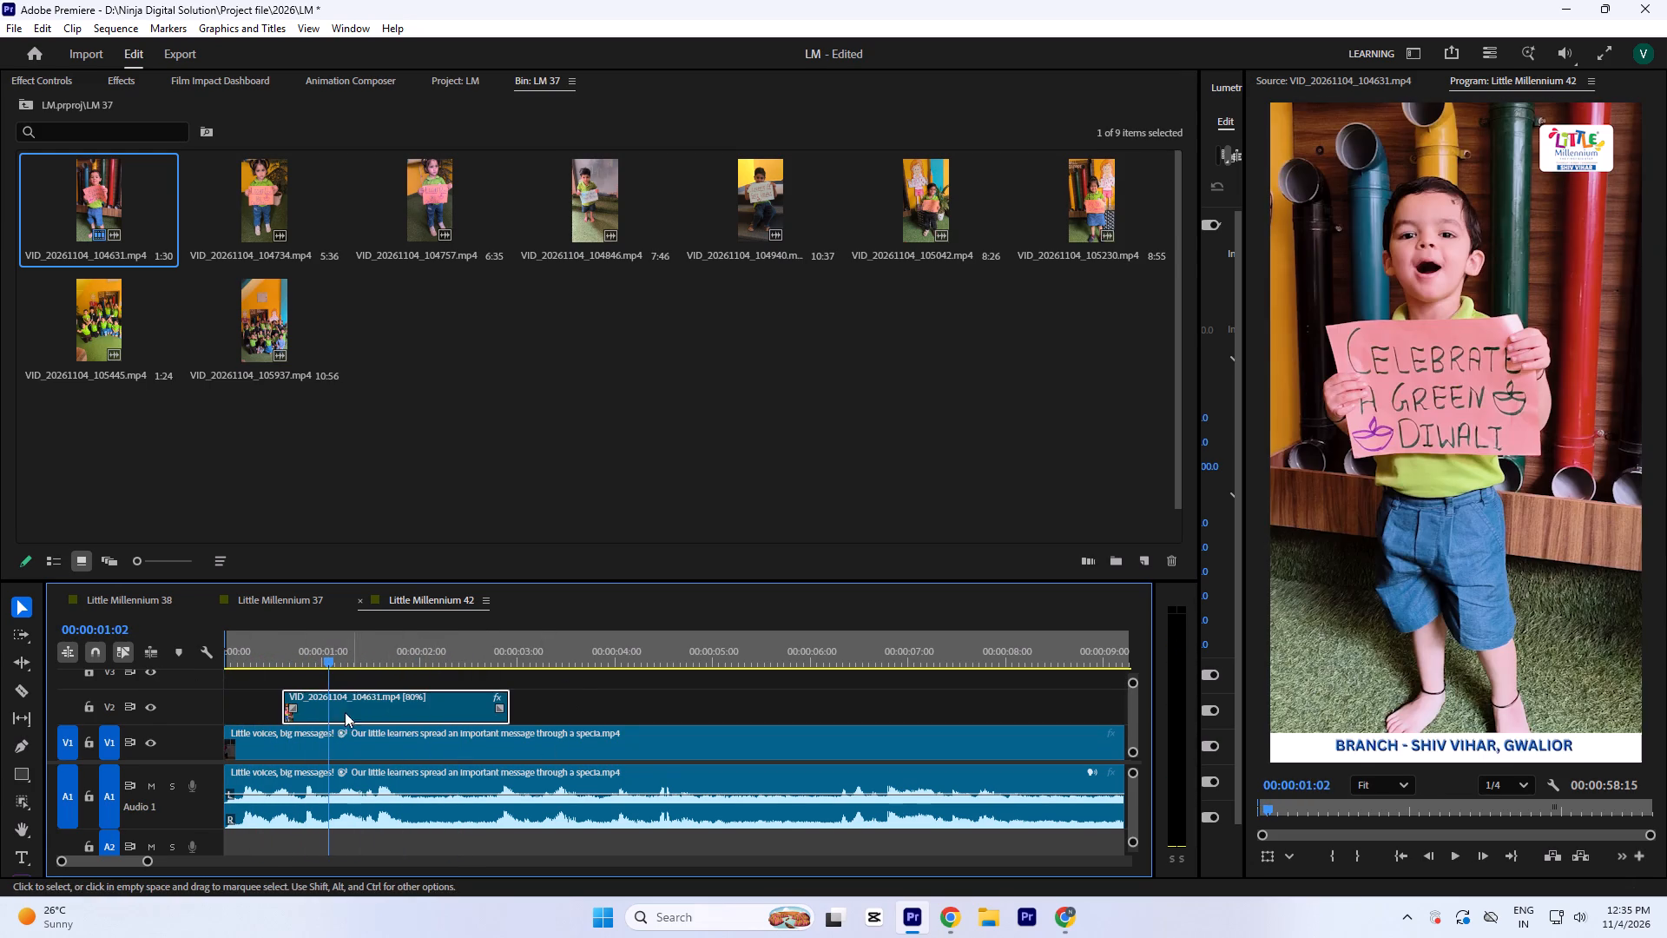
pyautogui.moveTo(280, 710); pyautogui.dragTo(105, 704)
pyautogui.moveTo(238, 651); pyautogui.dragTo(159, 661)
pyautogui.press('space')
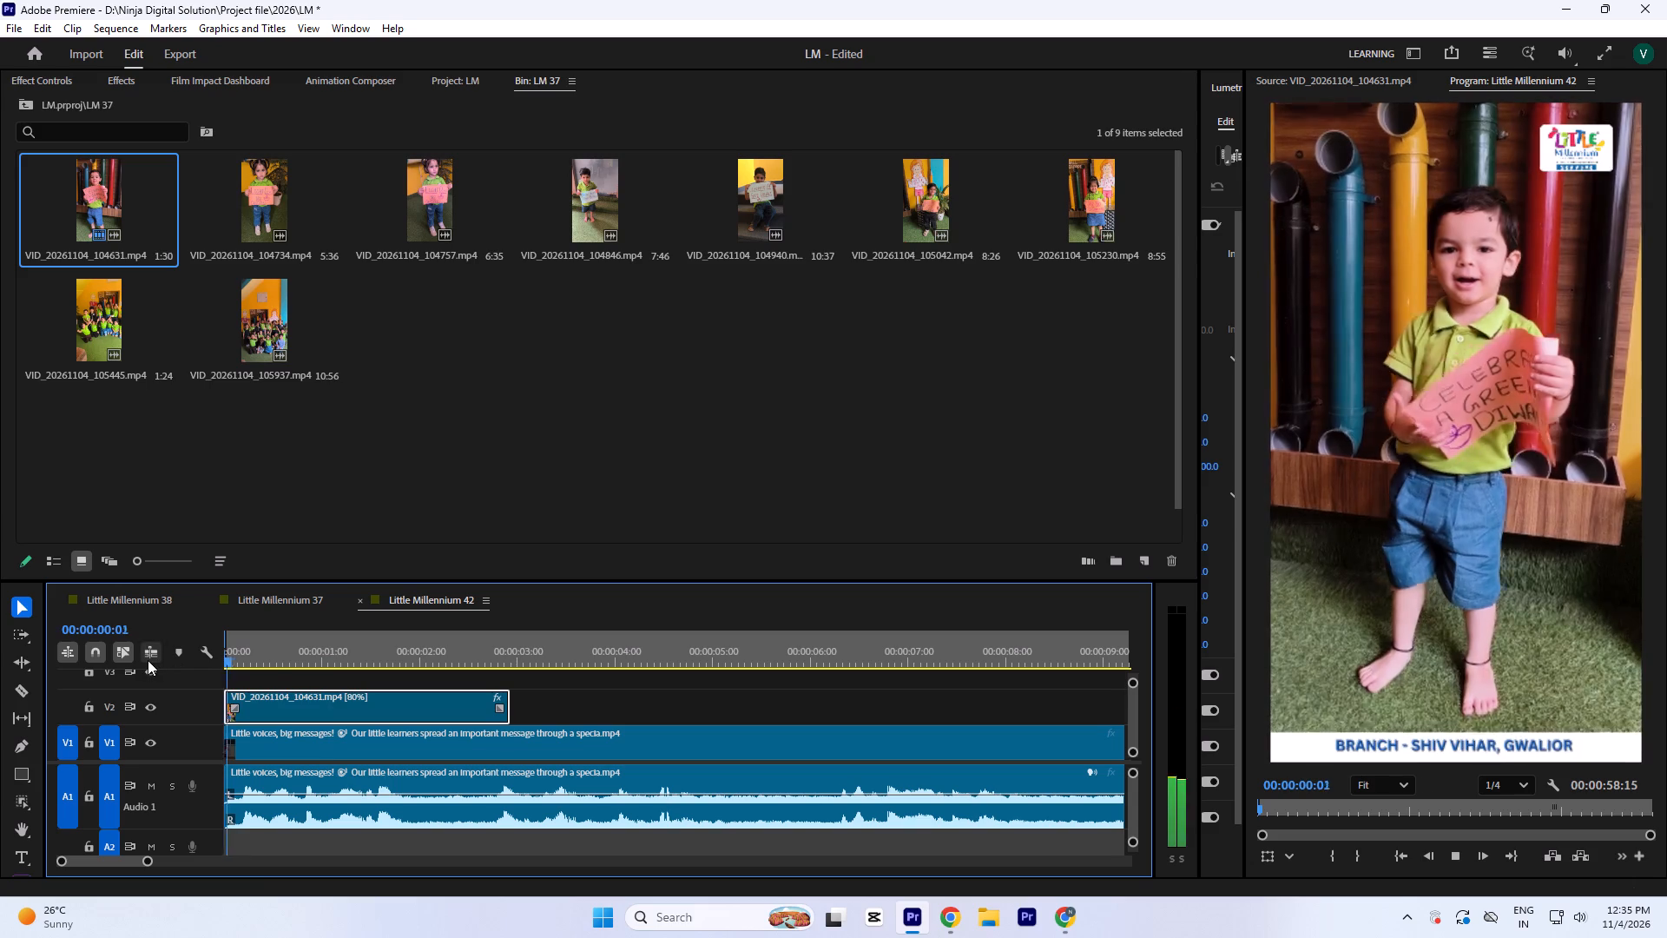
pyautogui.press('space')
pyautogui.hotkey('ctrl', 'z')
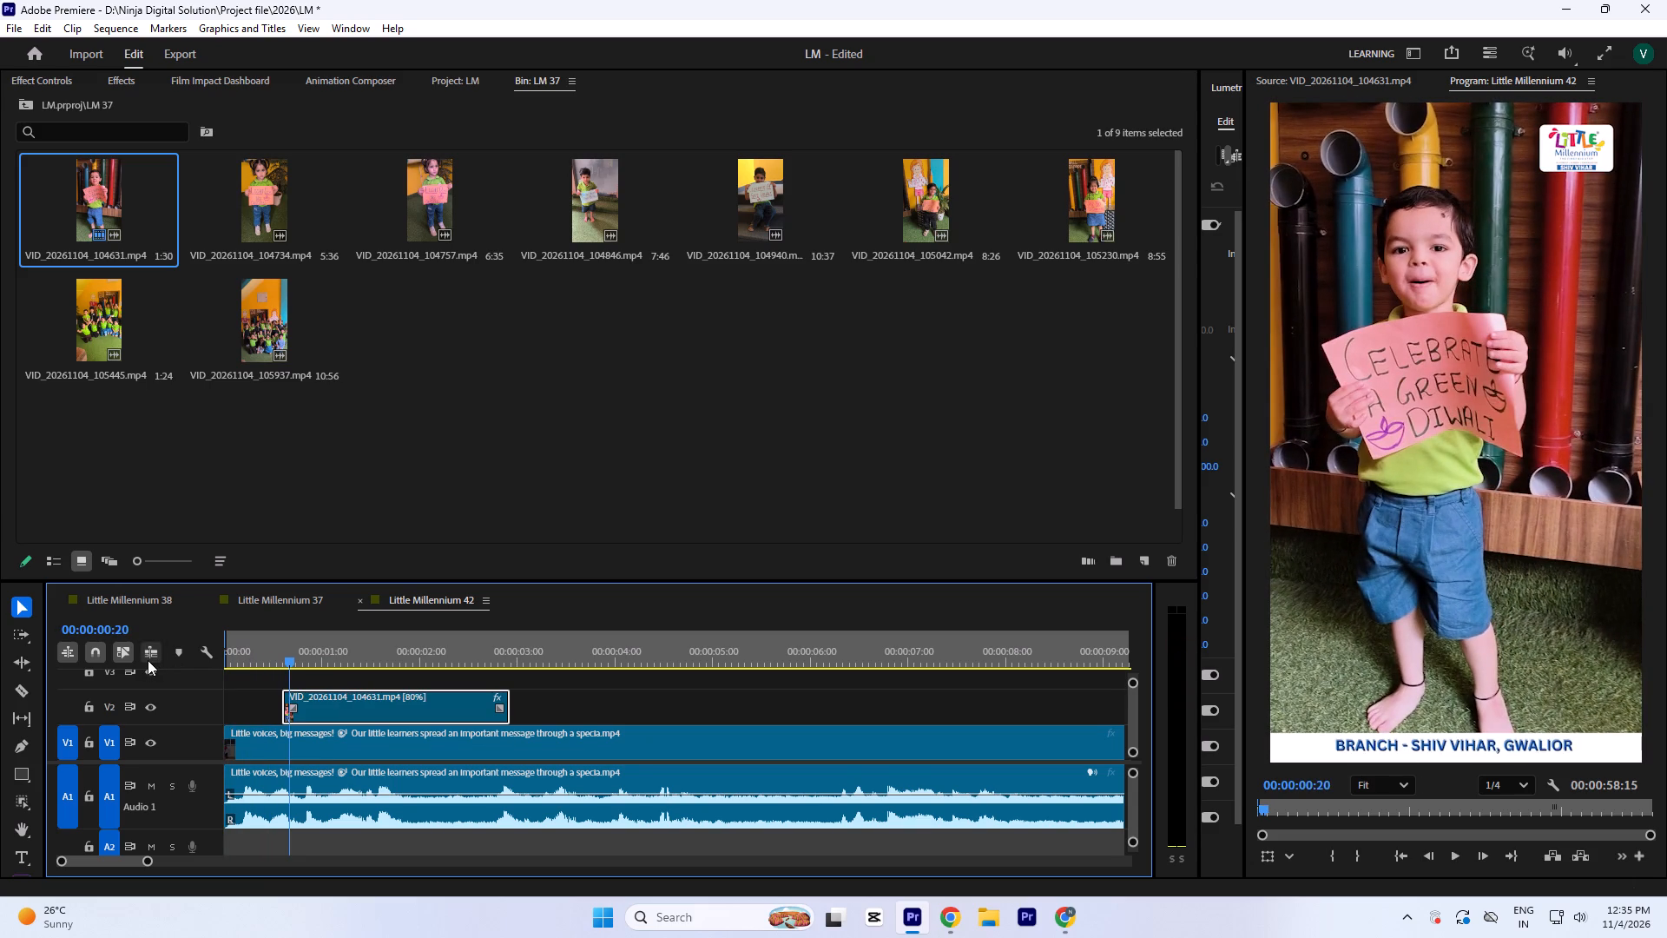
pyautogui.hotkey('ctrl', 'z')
# With the preview paused around 00:00:01:11, rotate the V2 clip to 3° and enlarge its scale to 110.
pyautogui.press('space')
pyautogui.press('space')
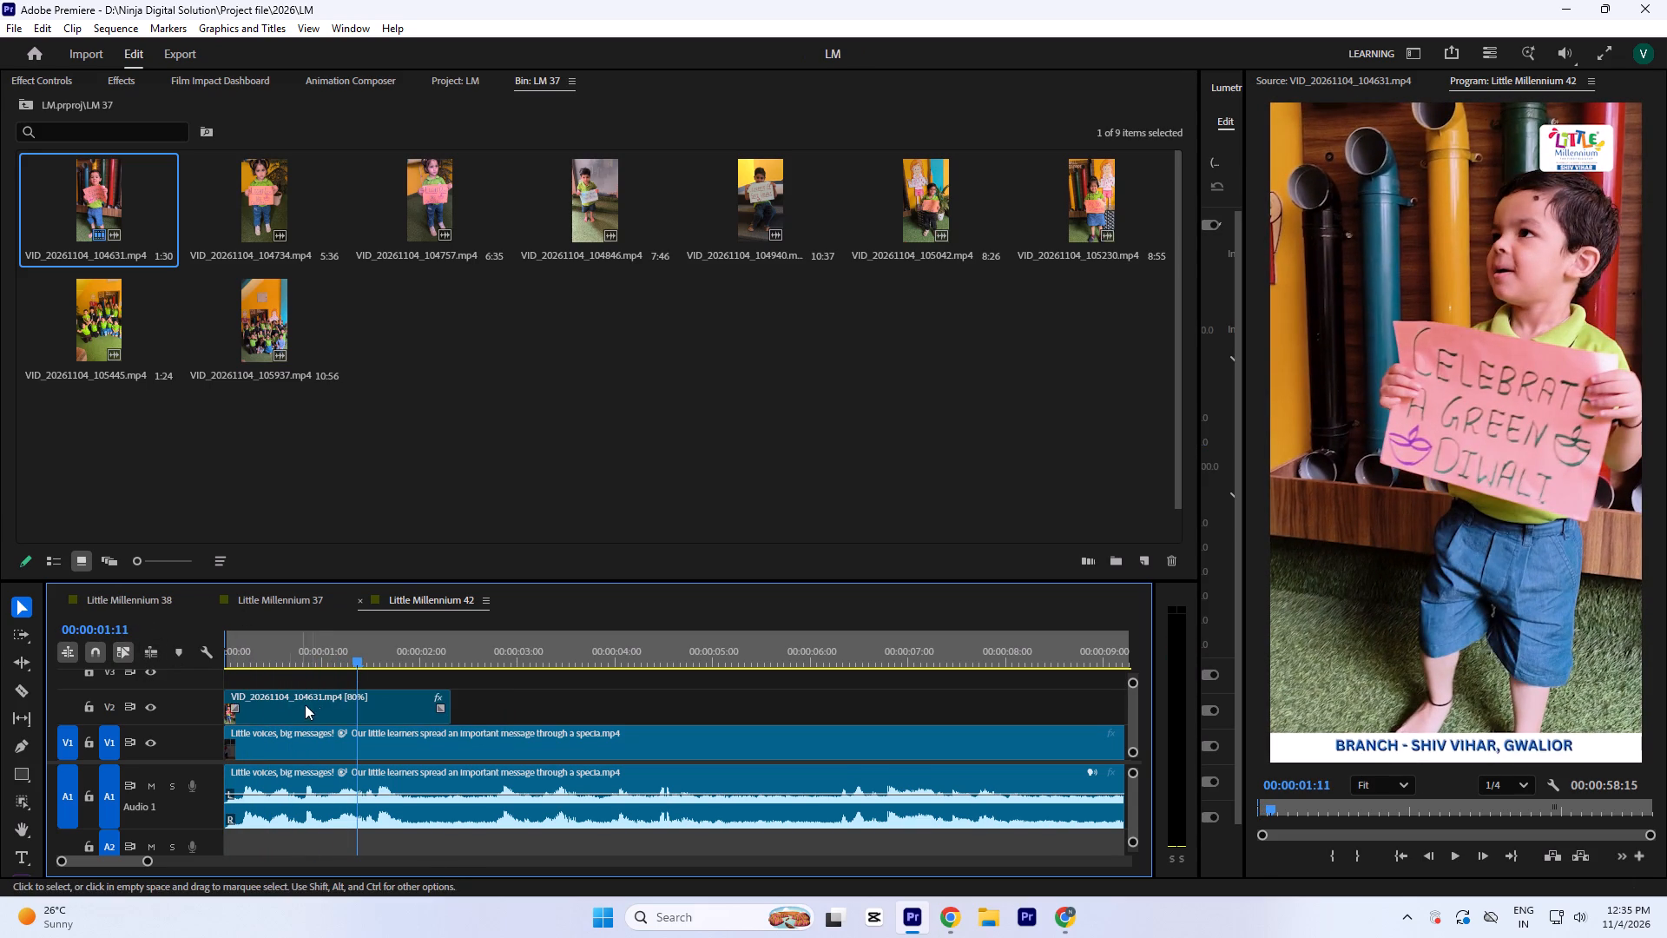
pyautogui.click(326, 710)
pyautogui.click(52, 83)
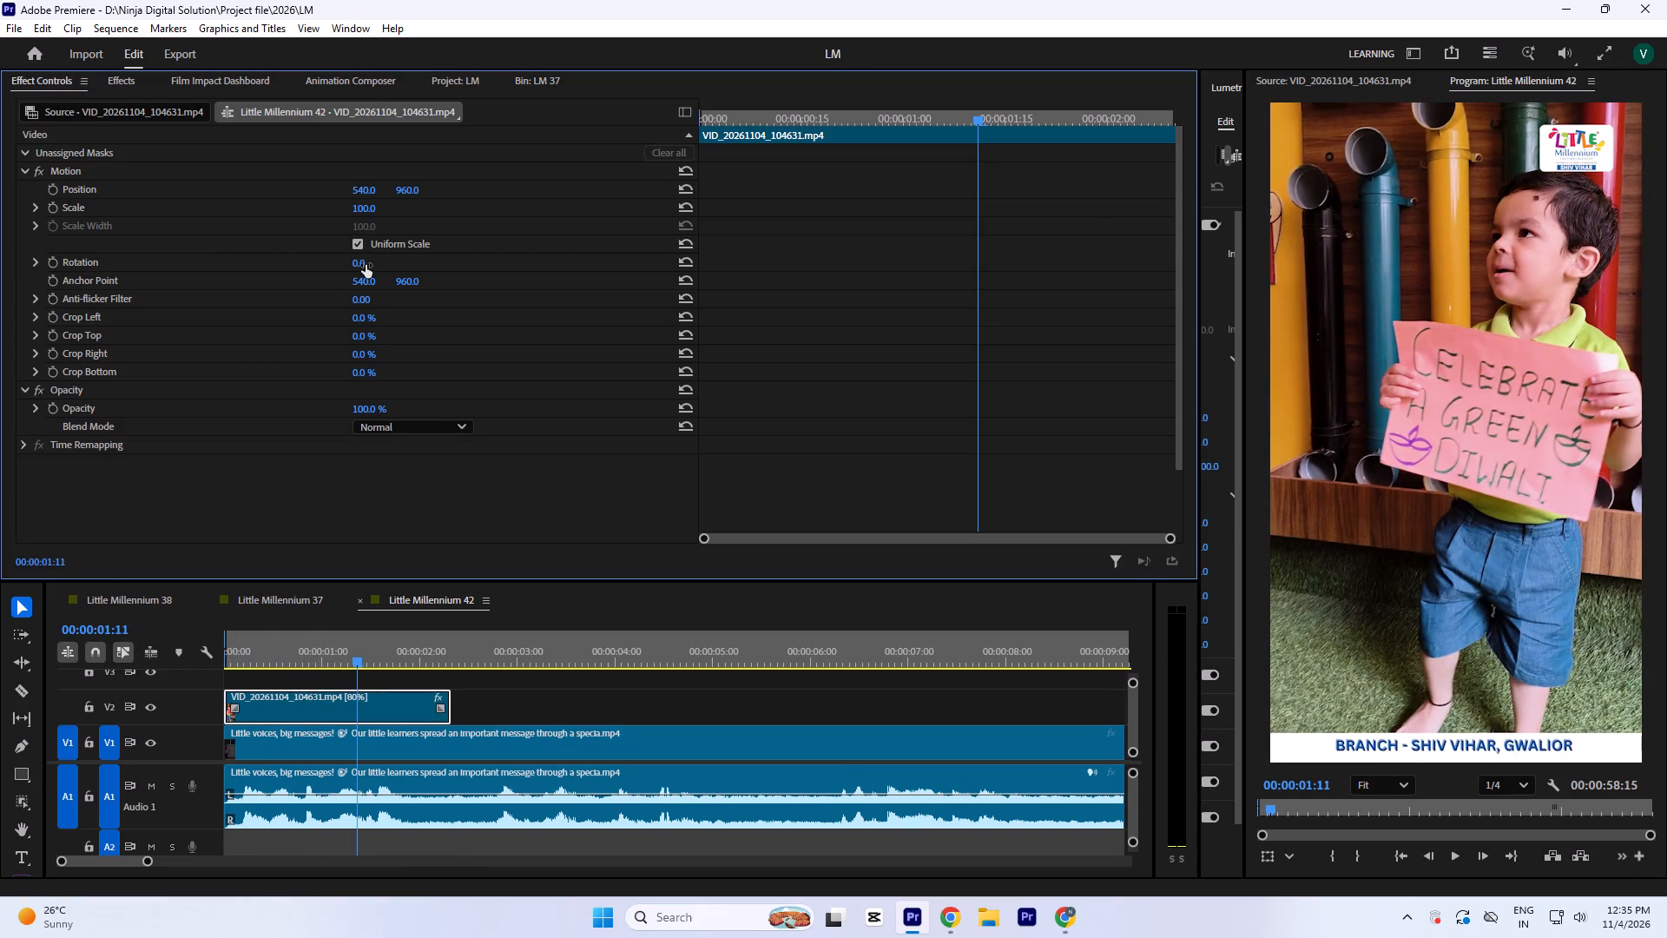
pyautogui.click(366, 264)
pyautogui.press('Up')
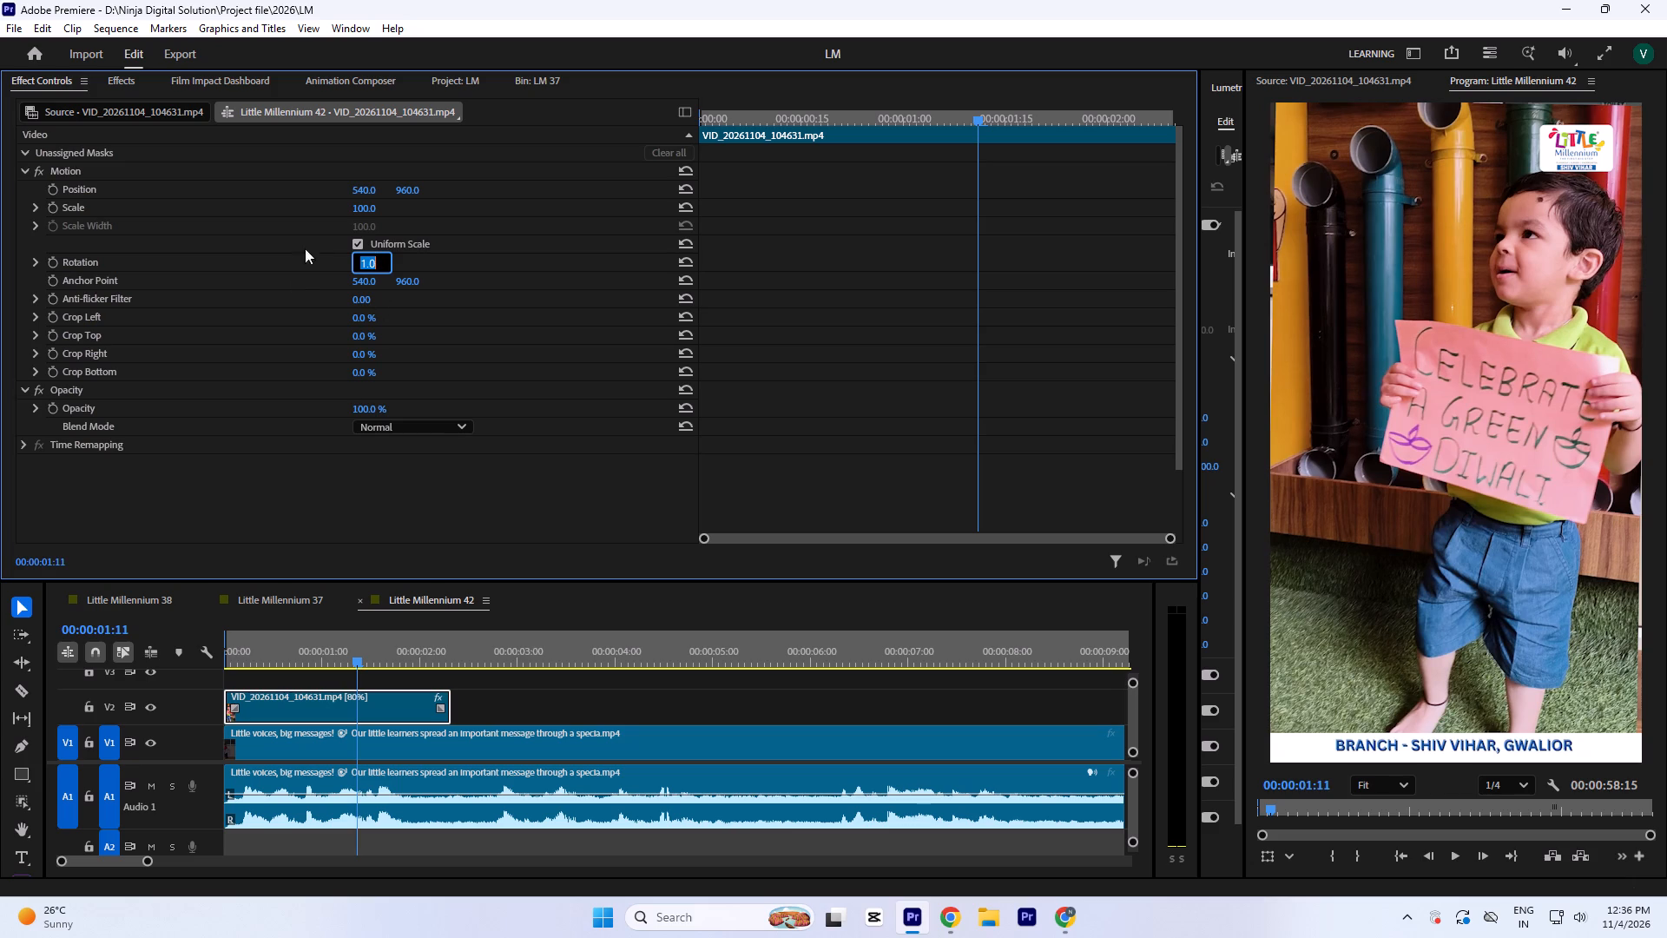
pyautogui.press('Up')
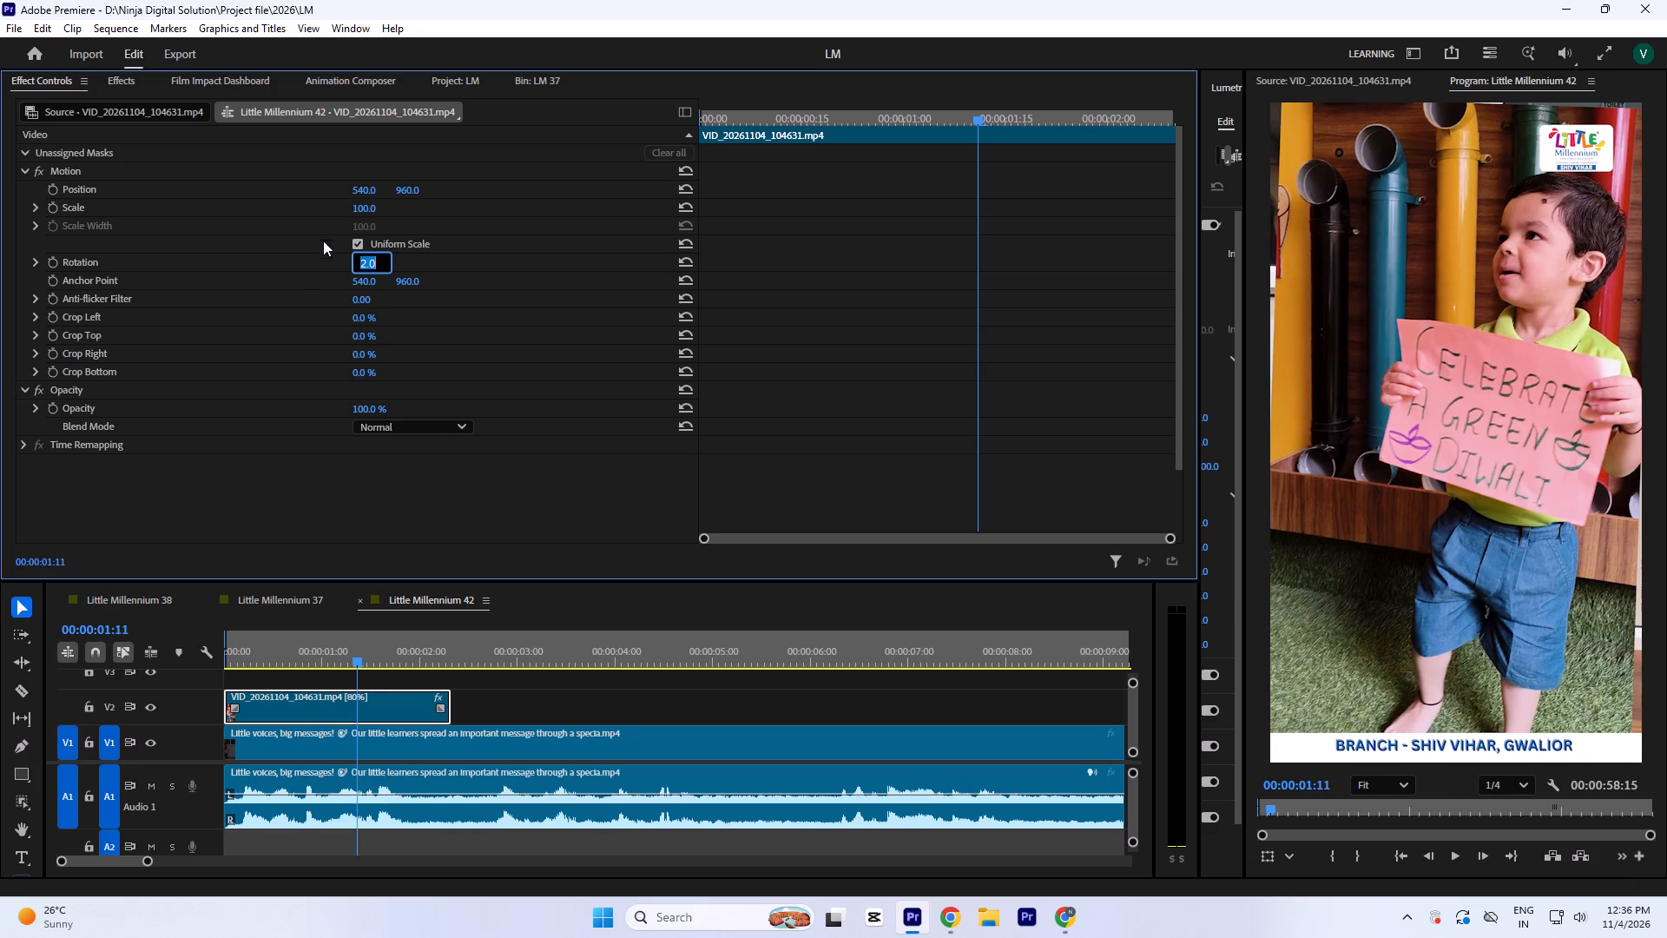
pyautogui.moveTo(366, 211); pyautogui.dragTo(366, 207)
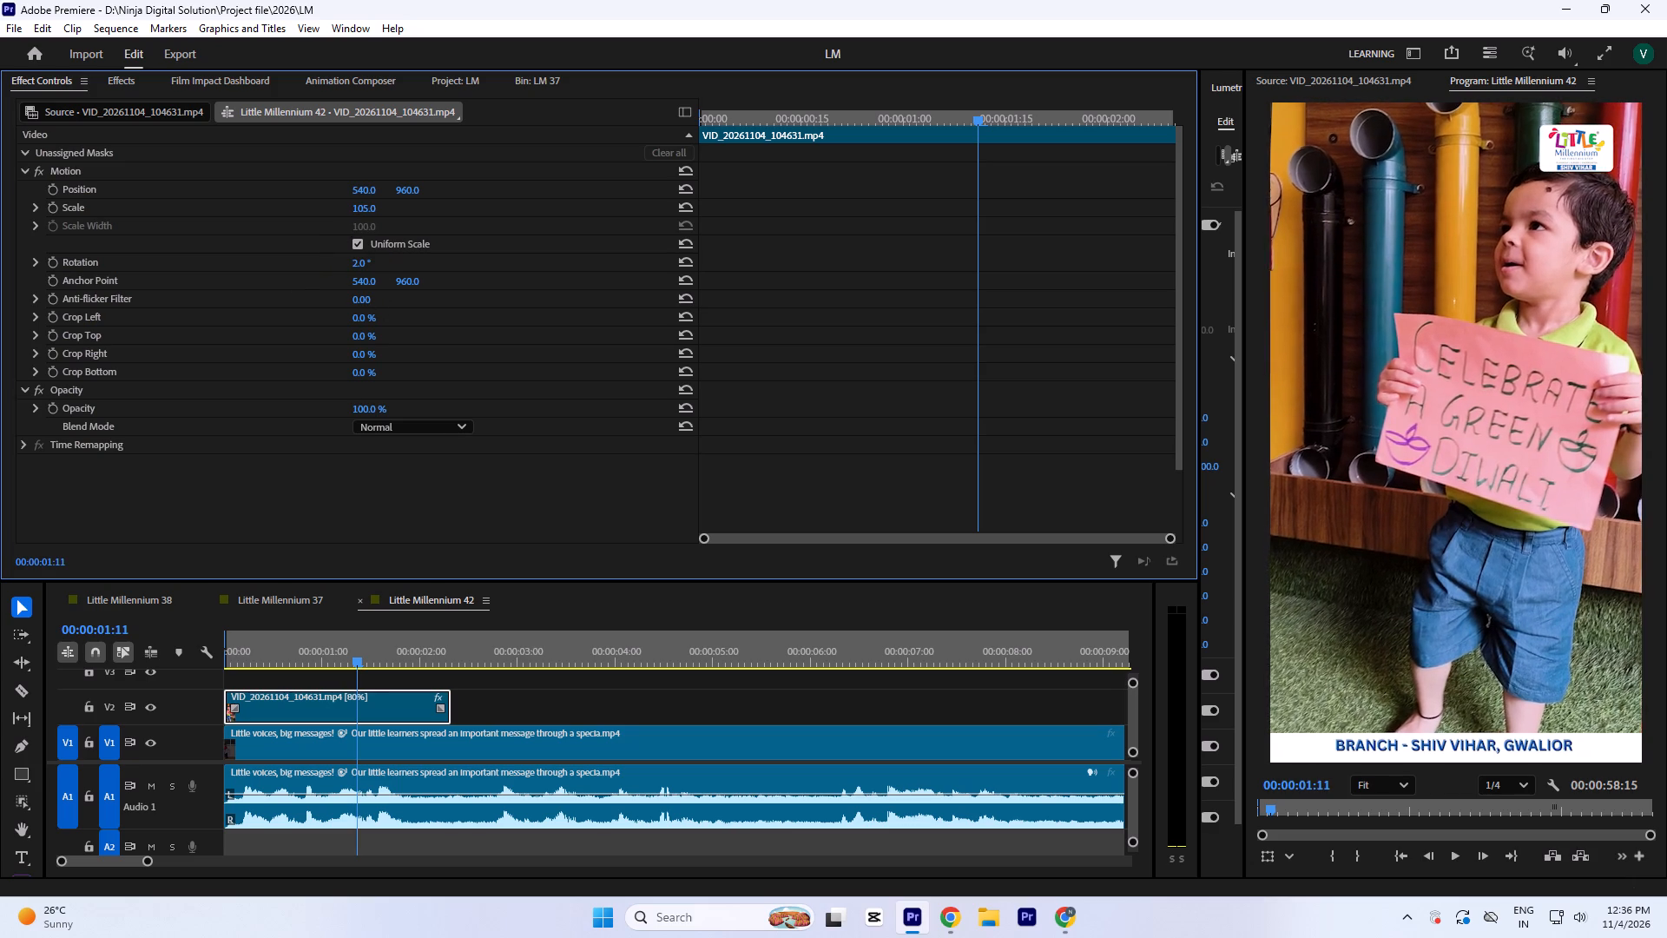
pyautogui.moveTo(366, 207); pyautogui.dragTo(365, 203)
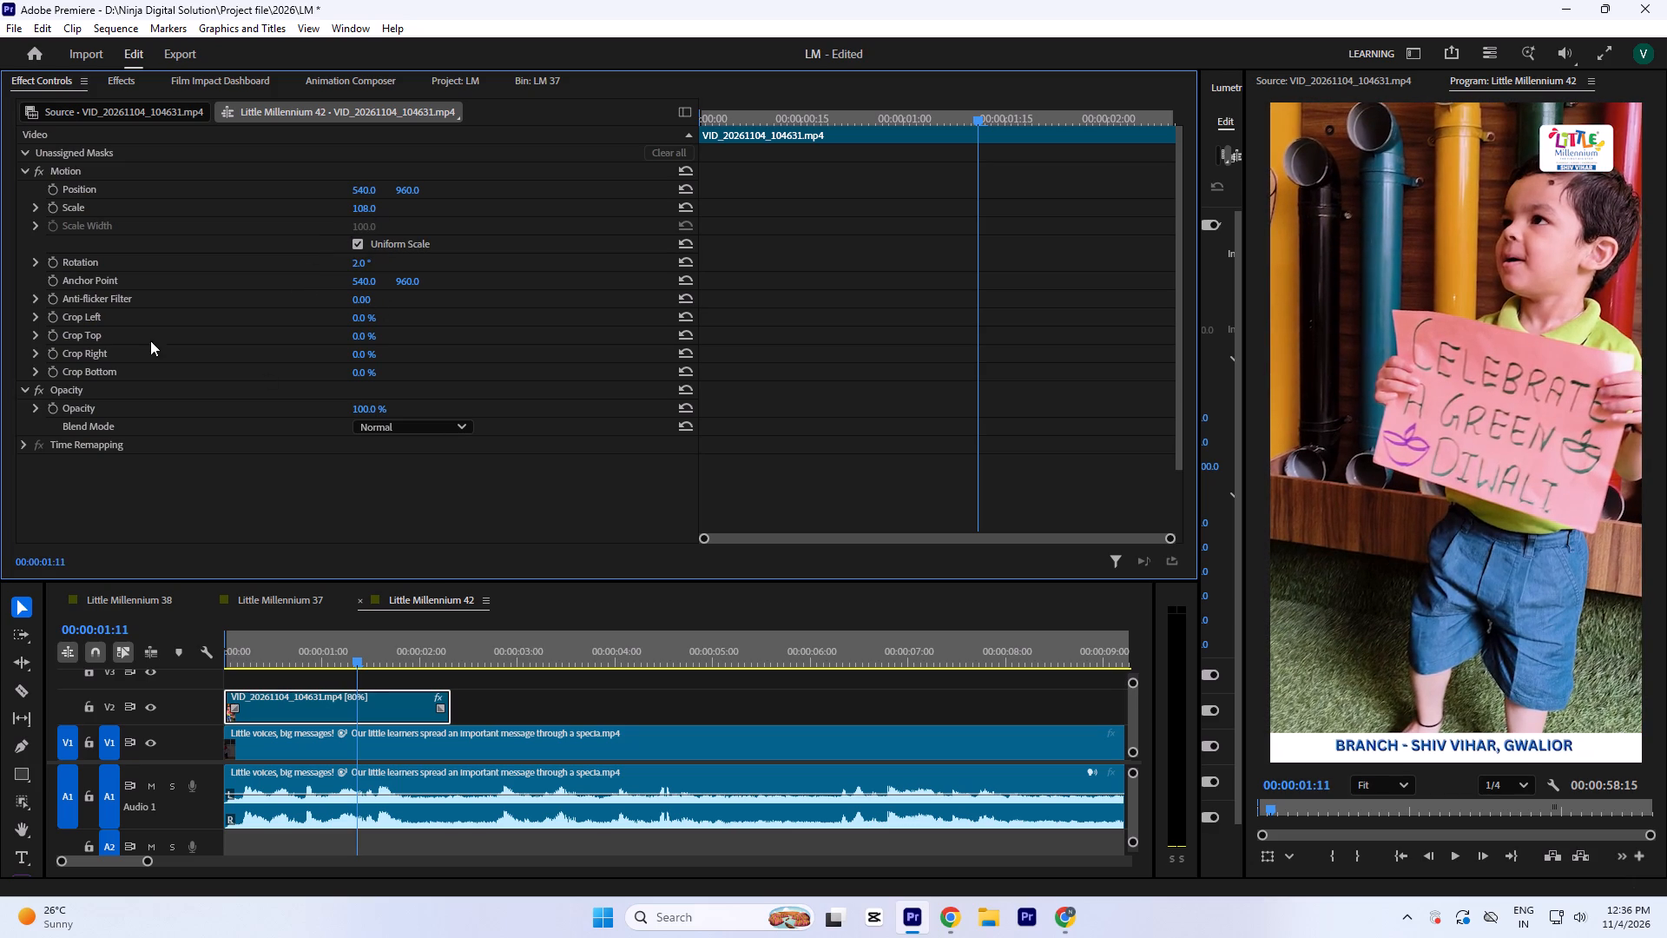
pyautogui.click(354, 260)
pyautogui.press('Up')
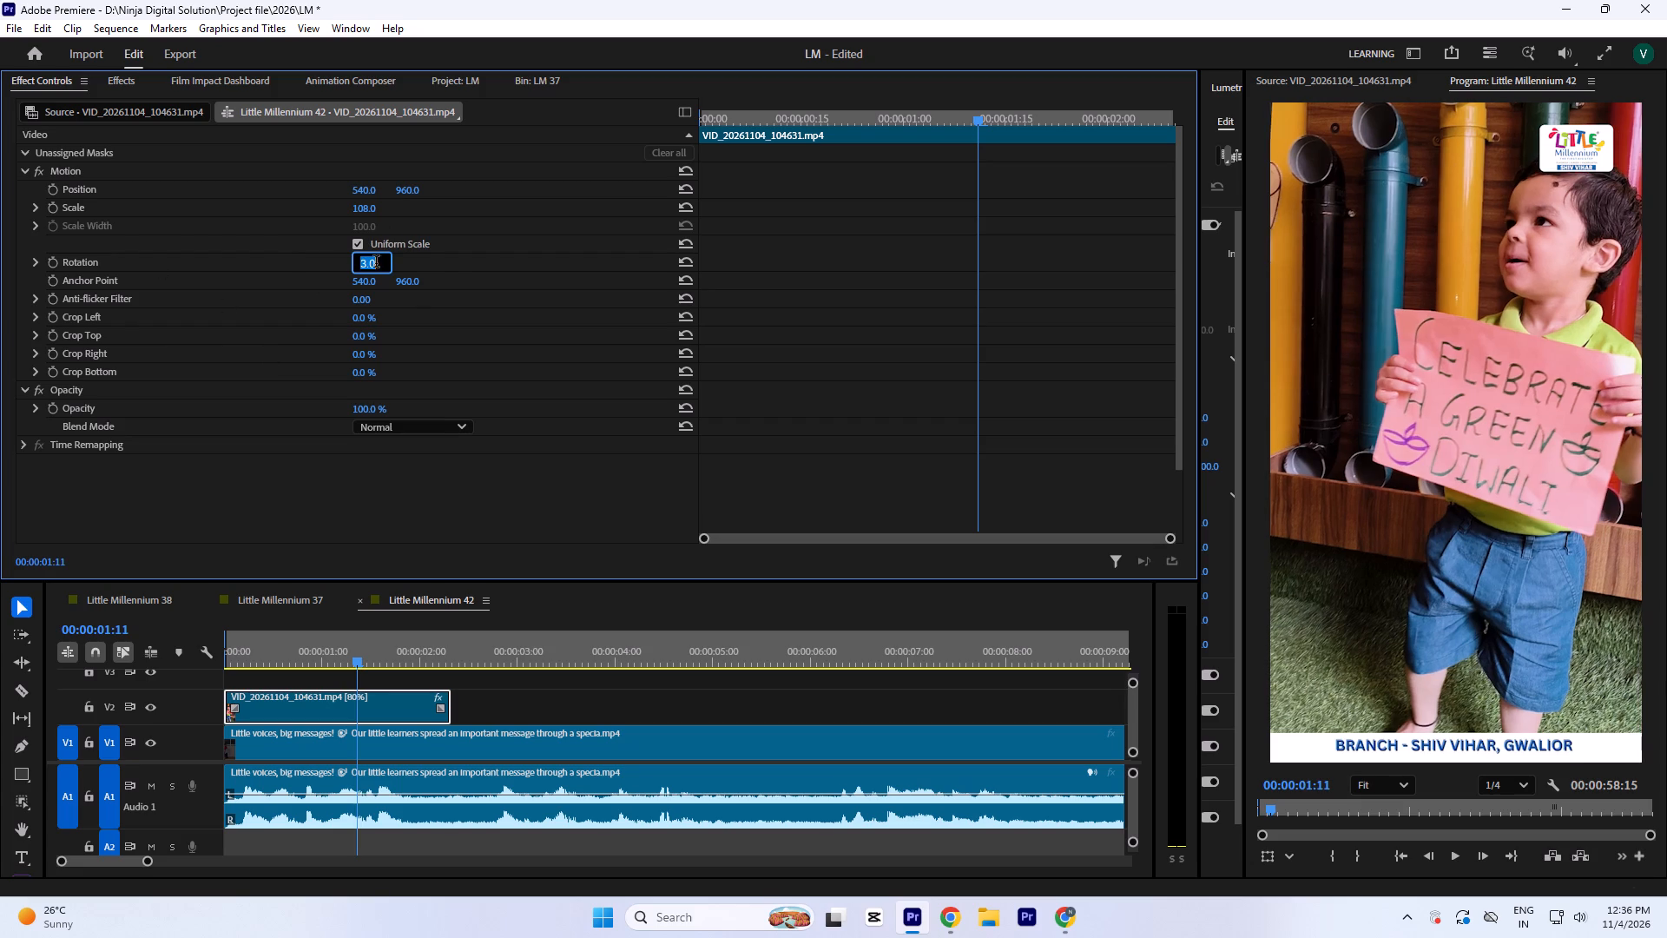
pyautogui.click(687, 278)
pyautogui.click(362, 208)
pyautogui.press('Up')
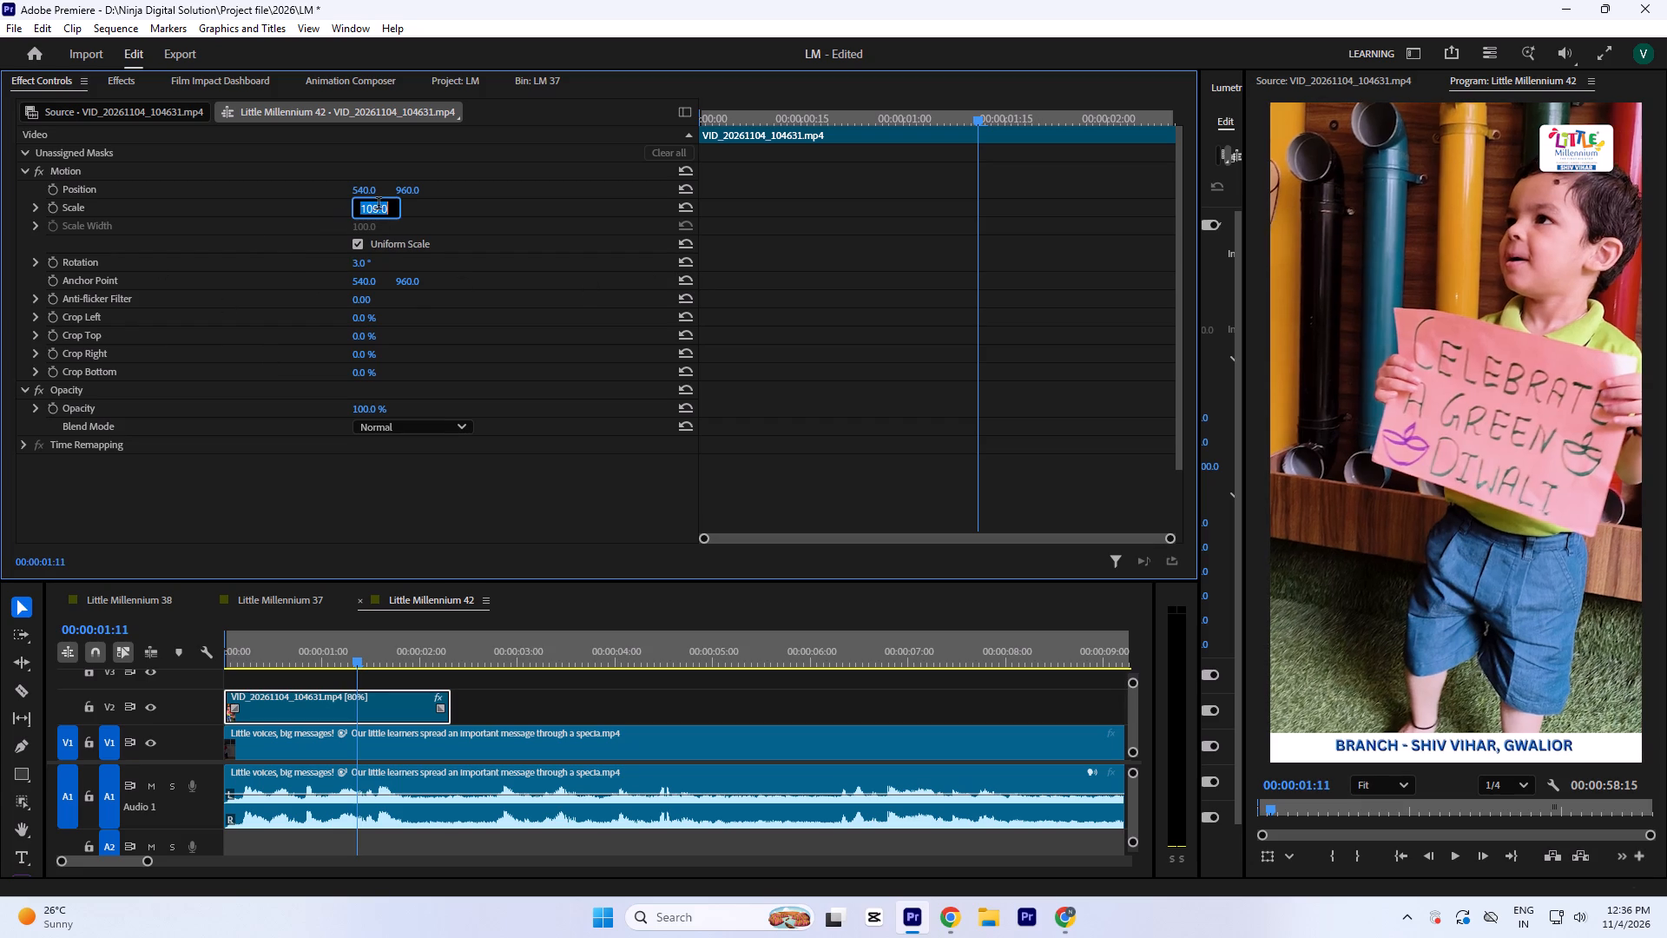
pyautogui.press('Up')
# Fine-tune the V2 clip's rotation, trying 2.5° and 2.1° before settling on 2.2°.
pyautogui.click(364, 257)
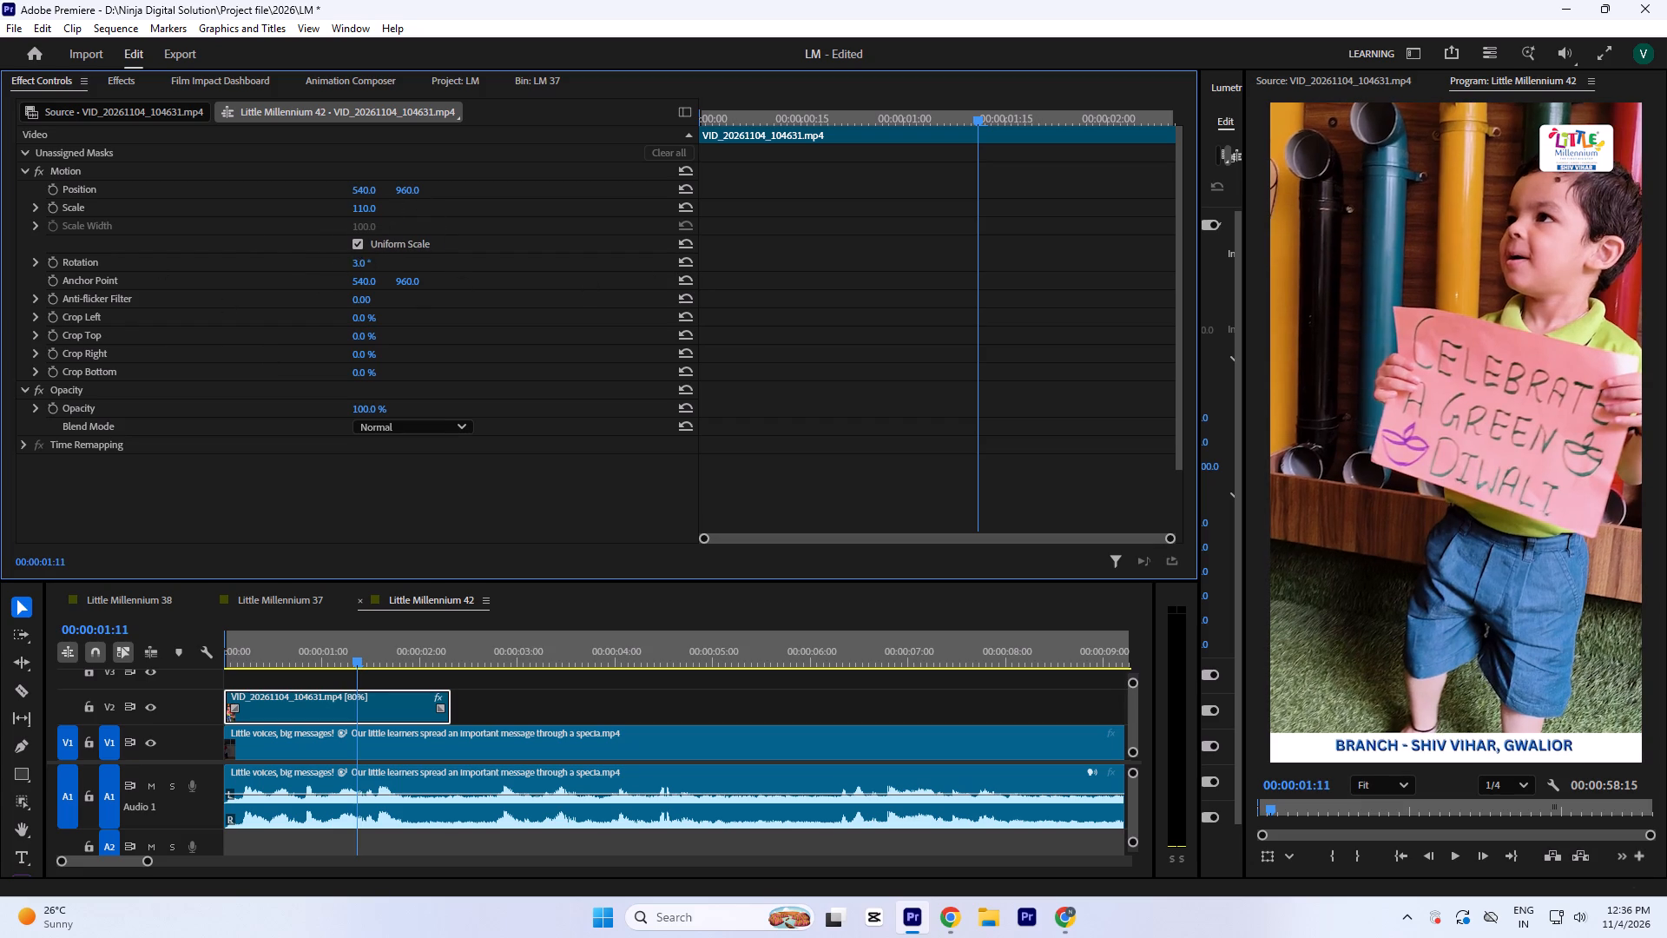
pyautogui.press('Down')
pyautogui.press('Right')
pyautogui.press('BackSpace')
pyautogui.press('5')
pyautogui.click(807, 247)
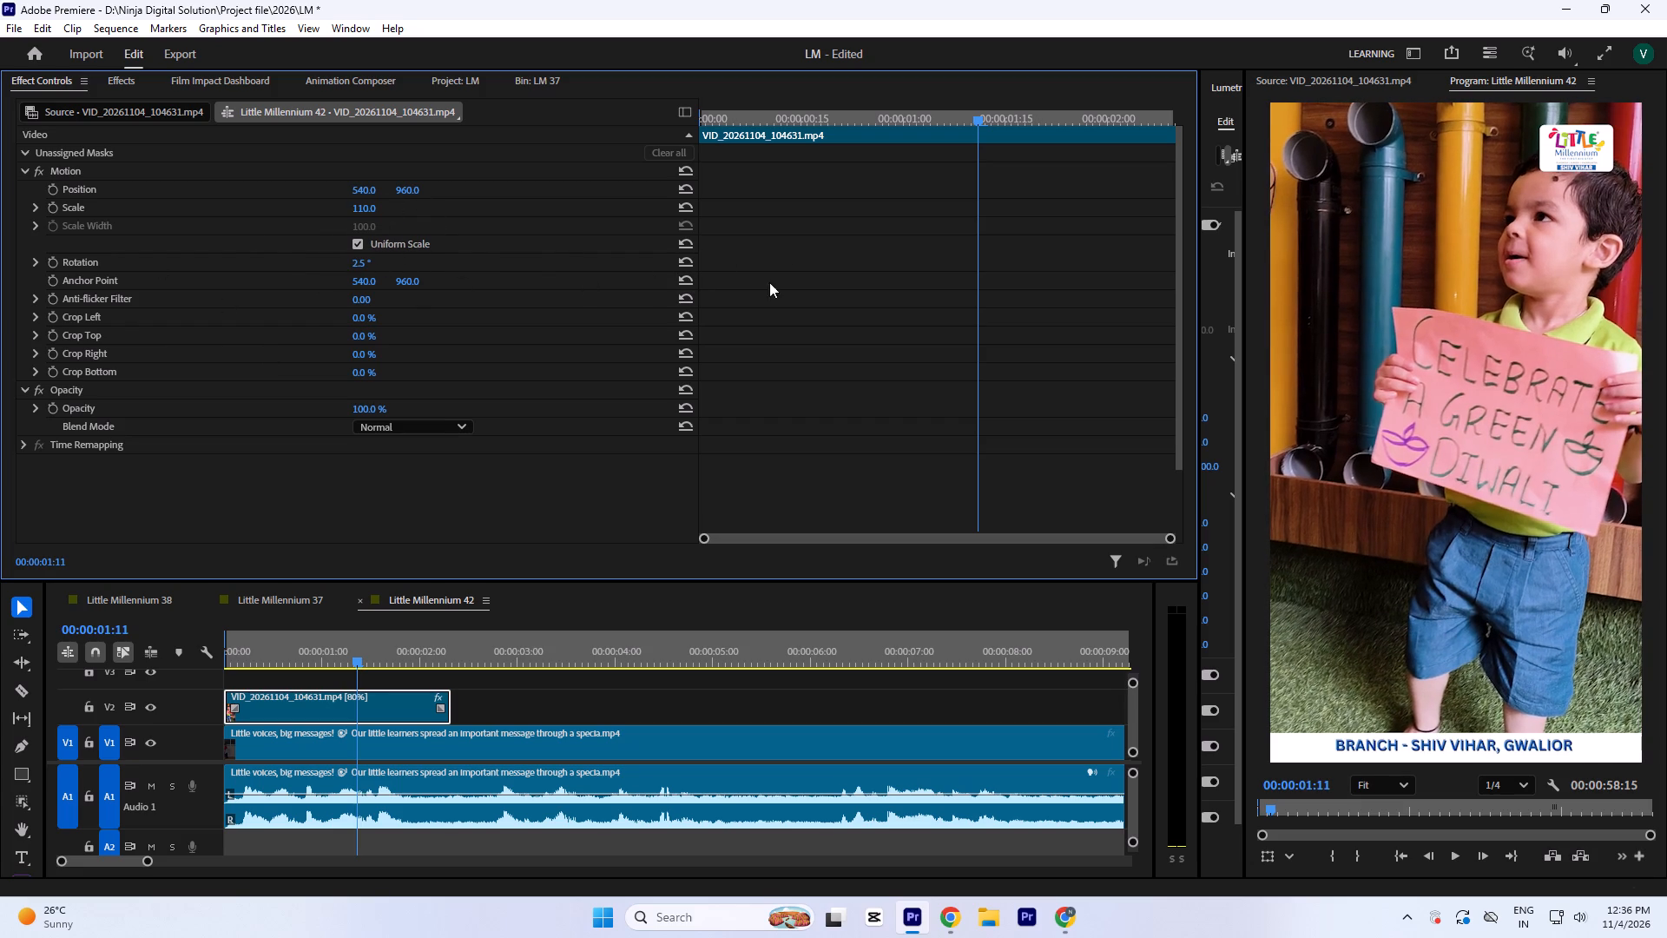
pyautogui.click(366, 267)
pyautogui.press('Right')
pyautogui.press('BackSpace')
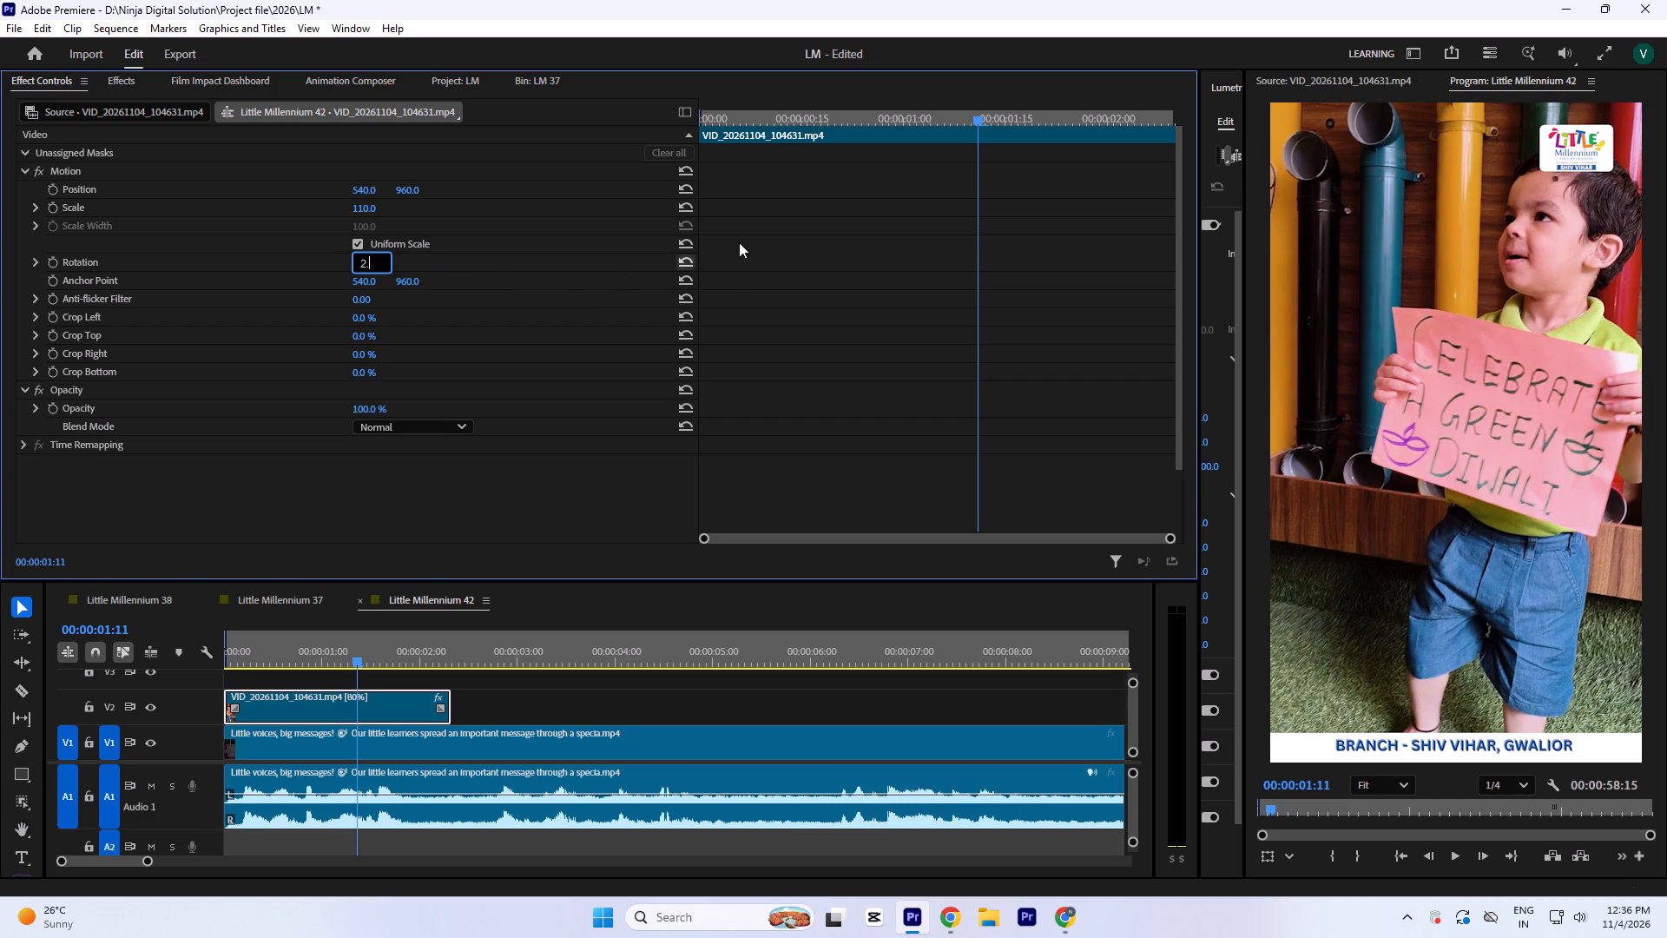
pyautogui.press('1')
pyautogui.click(805, 245)
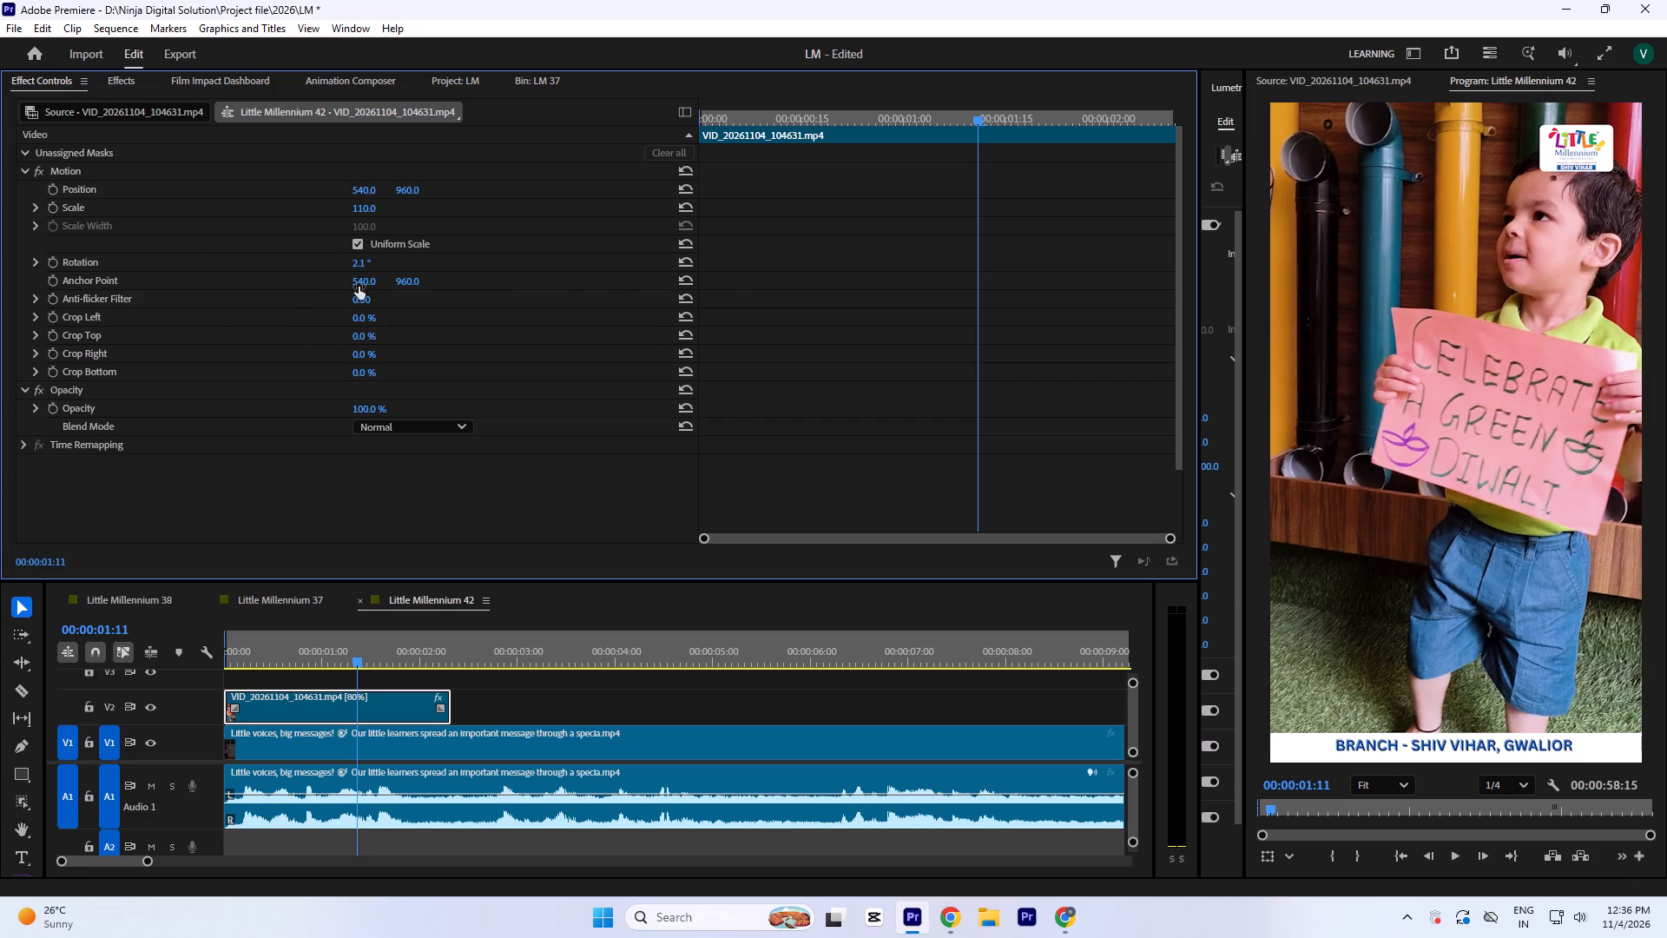
pyautogui.click(364, 268)
pyautogui.press('Right')
pyautogui.press('BackSpace')
pyautogui.press('2')
pyautogui.click(725, 246)
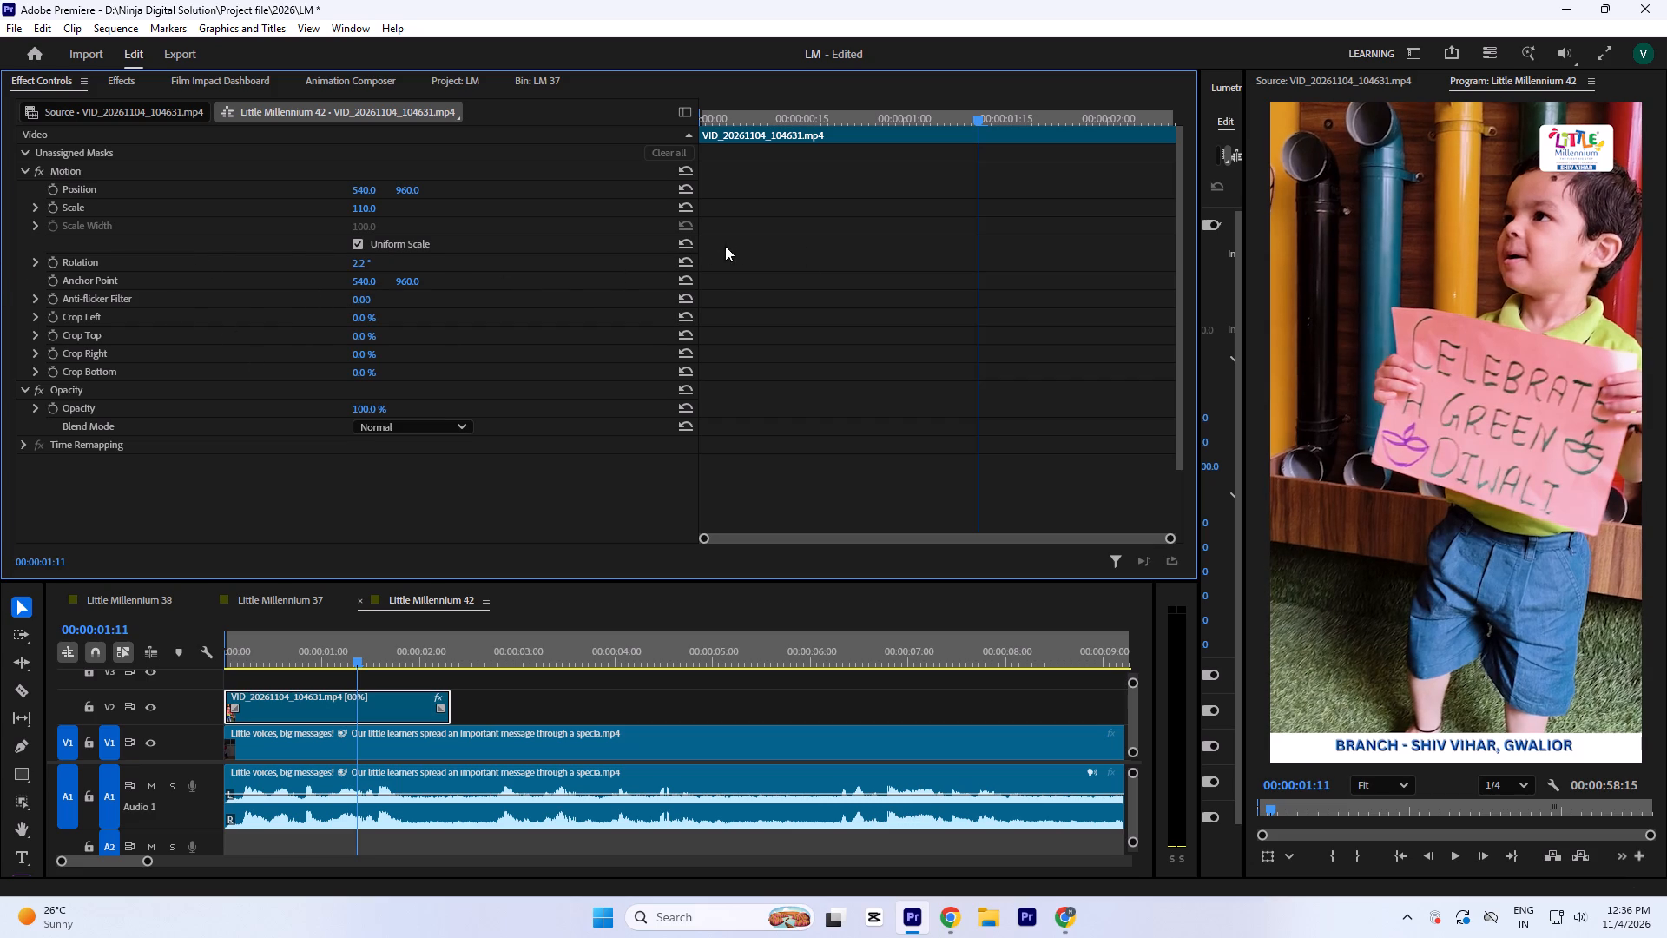
# Reframe the V2 clip by setting its horizontal position to about 518 and moving it lower in the frame.
pyautogui.moveTo(364, 188); pyautogui.dragTo(361, 196)
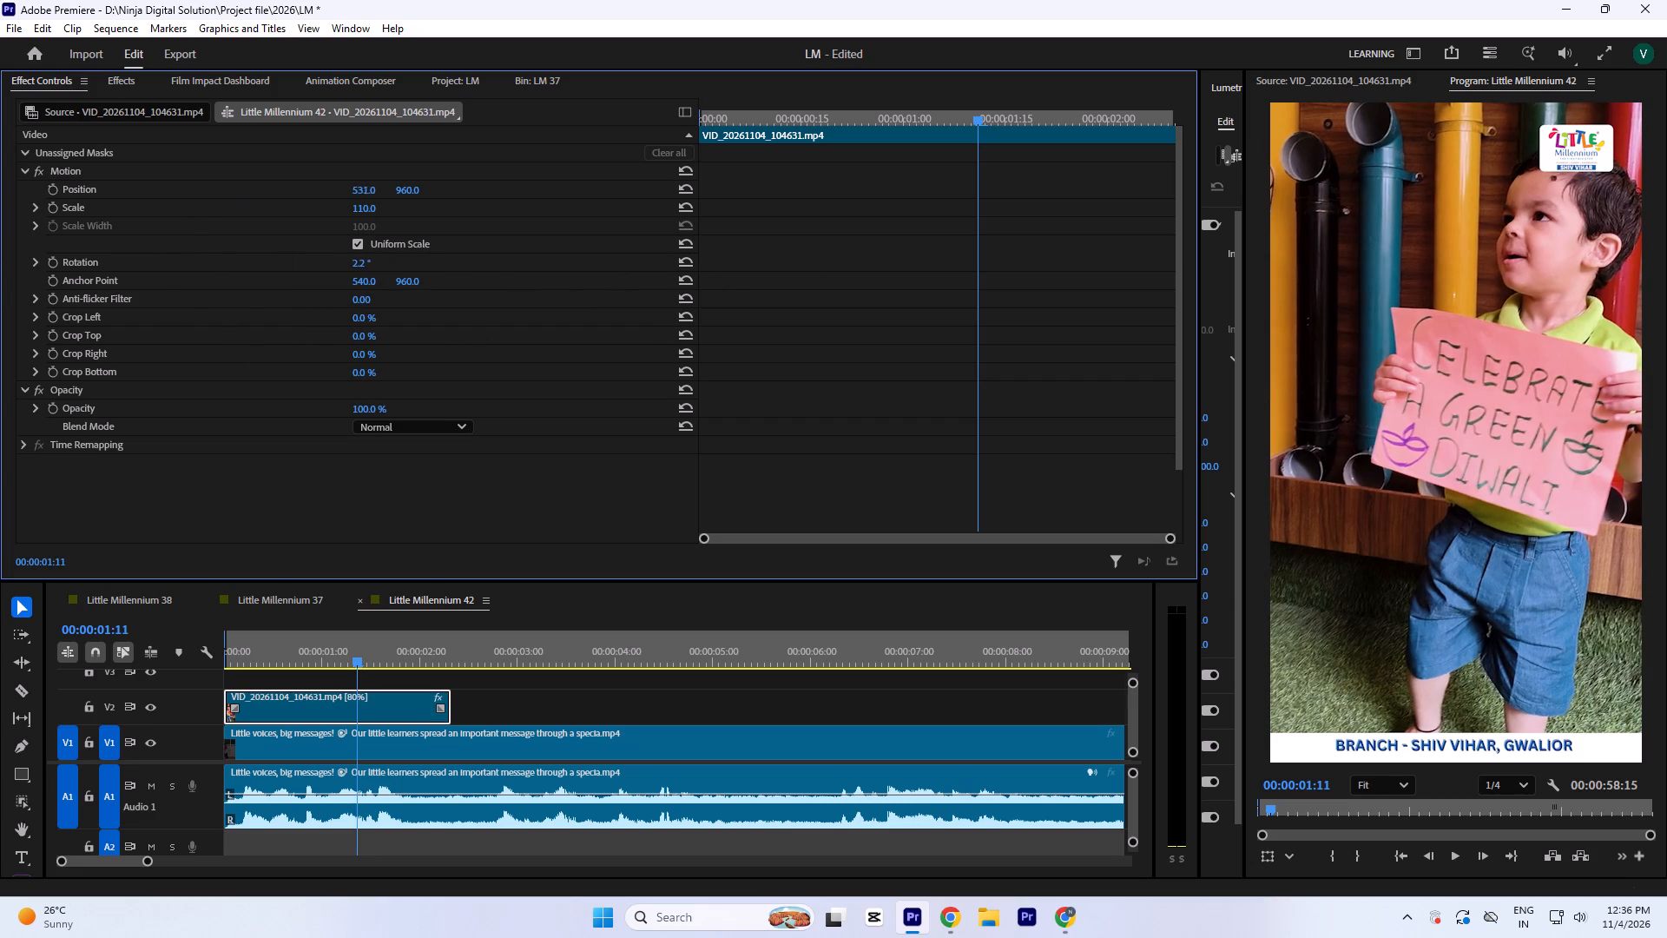
pyautogui.moveTo(361, 196); pyautogui.dragTo(352, 255)
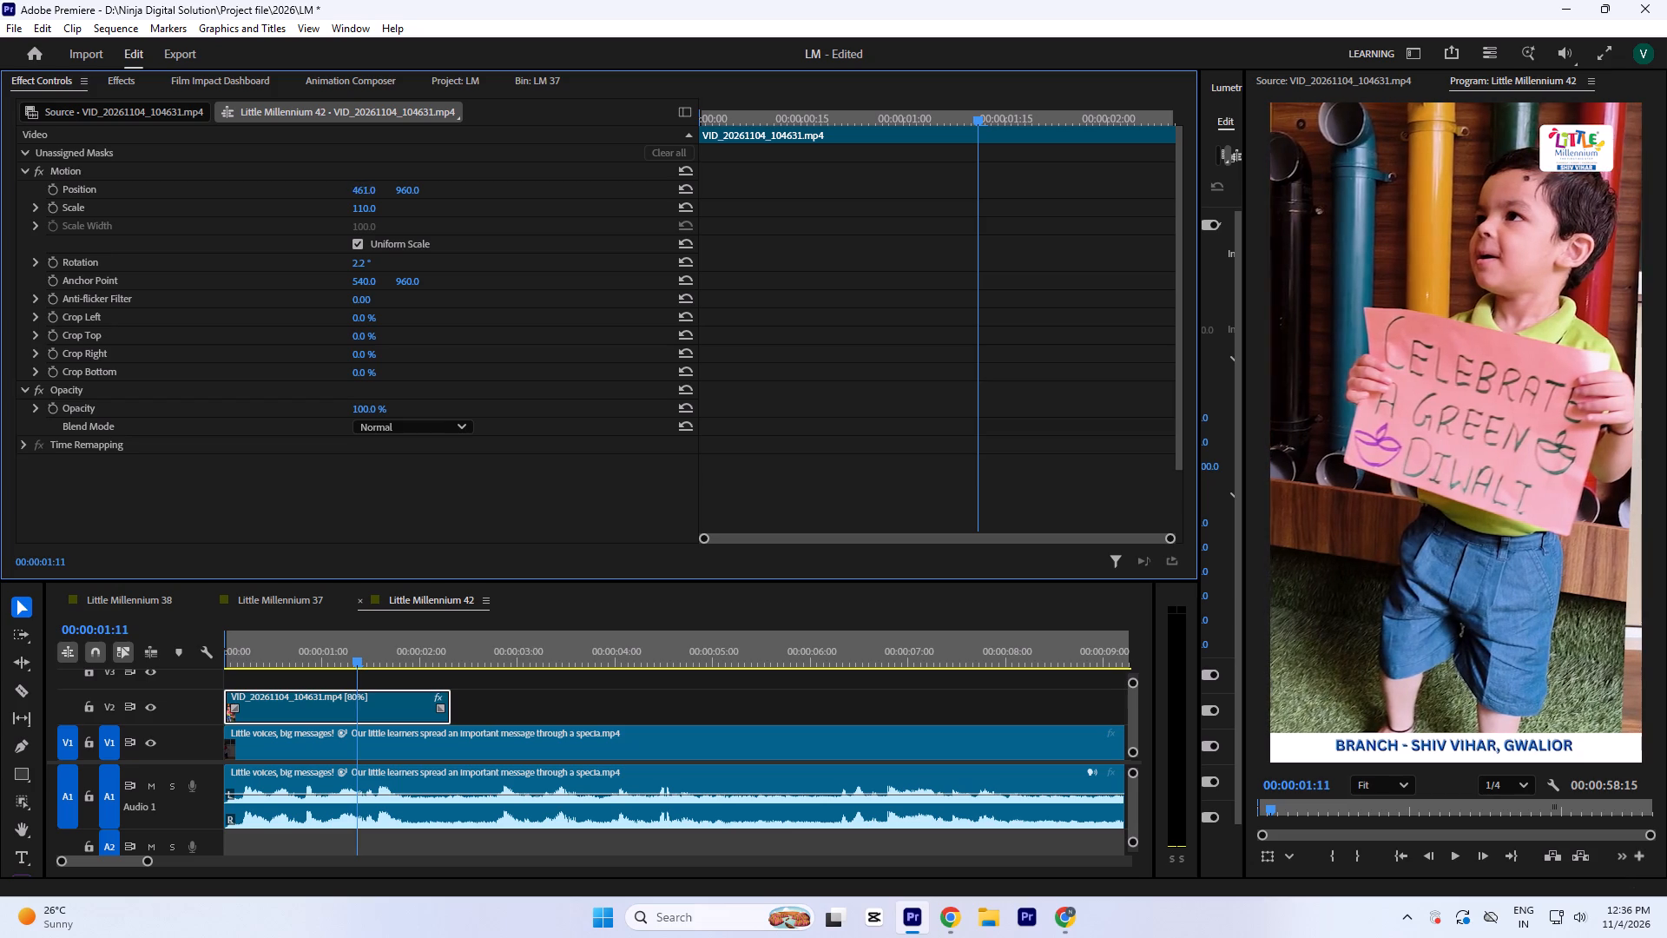
pyautogui.moveTo(352, 255); pyautogui.dragTo(357, 208)
pyautogui.moveTo(408, 190); pyautogui.dragTo(408, 181)
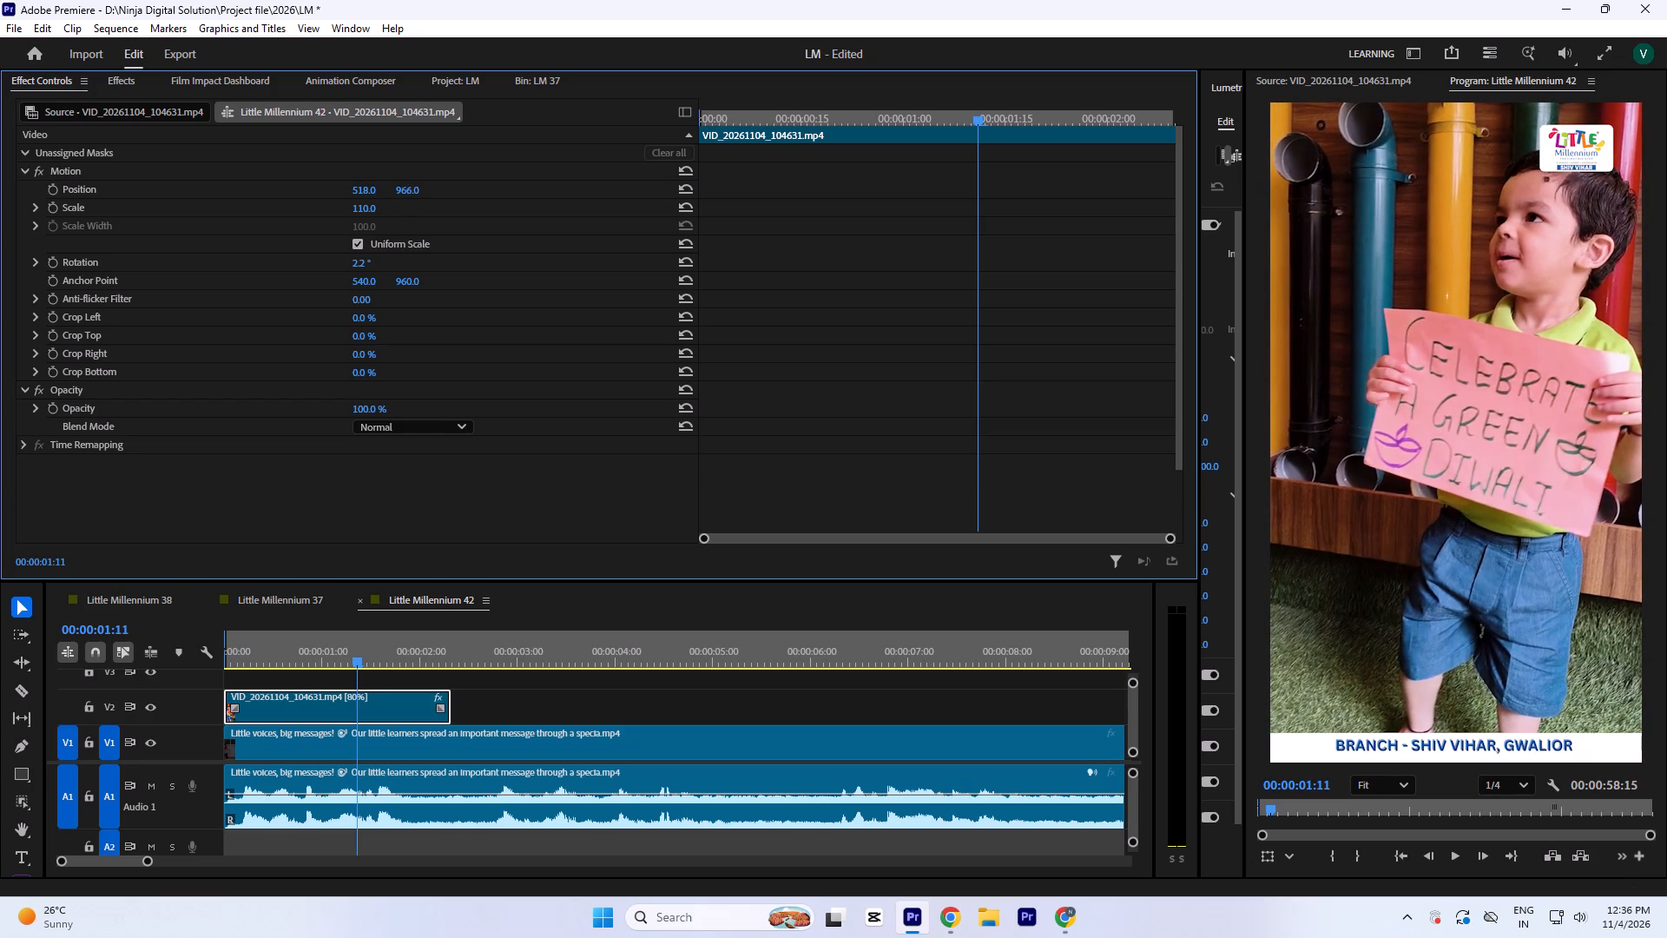
pyautogui.moveTo(408, 181); pyautogui.dragTo(396, 125)
pyautogui.click(504, 680)
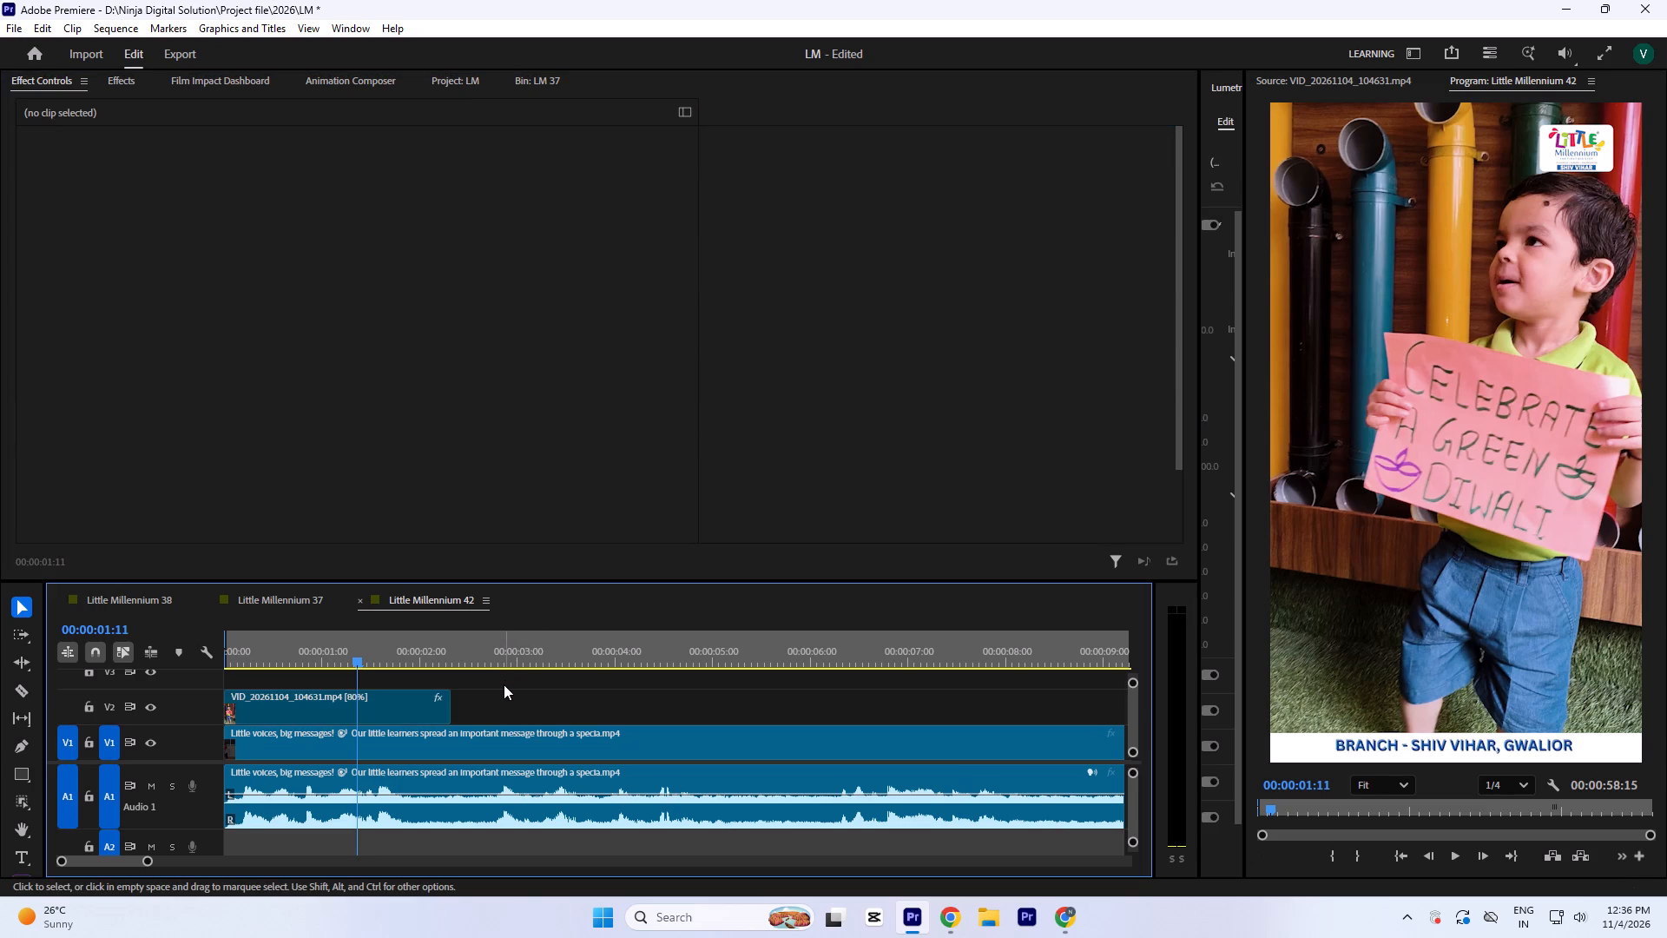
# Save the project.
pyautogui.hotkey('ctrl', 's')
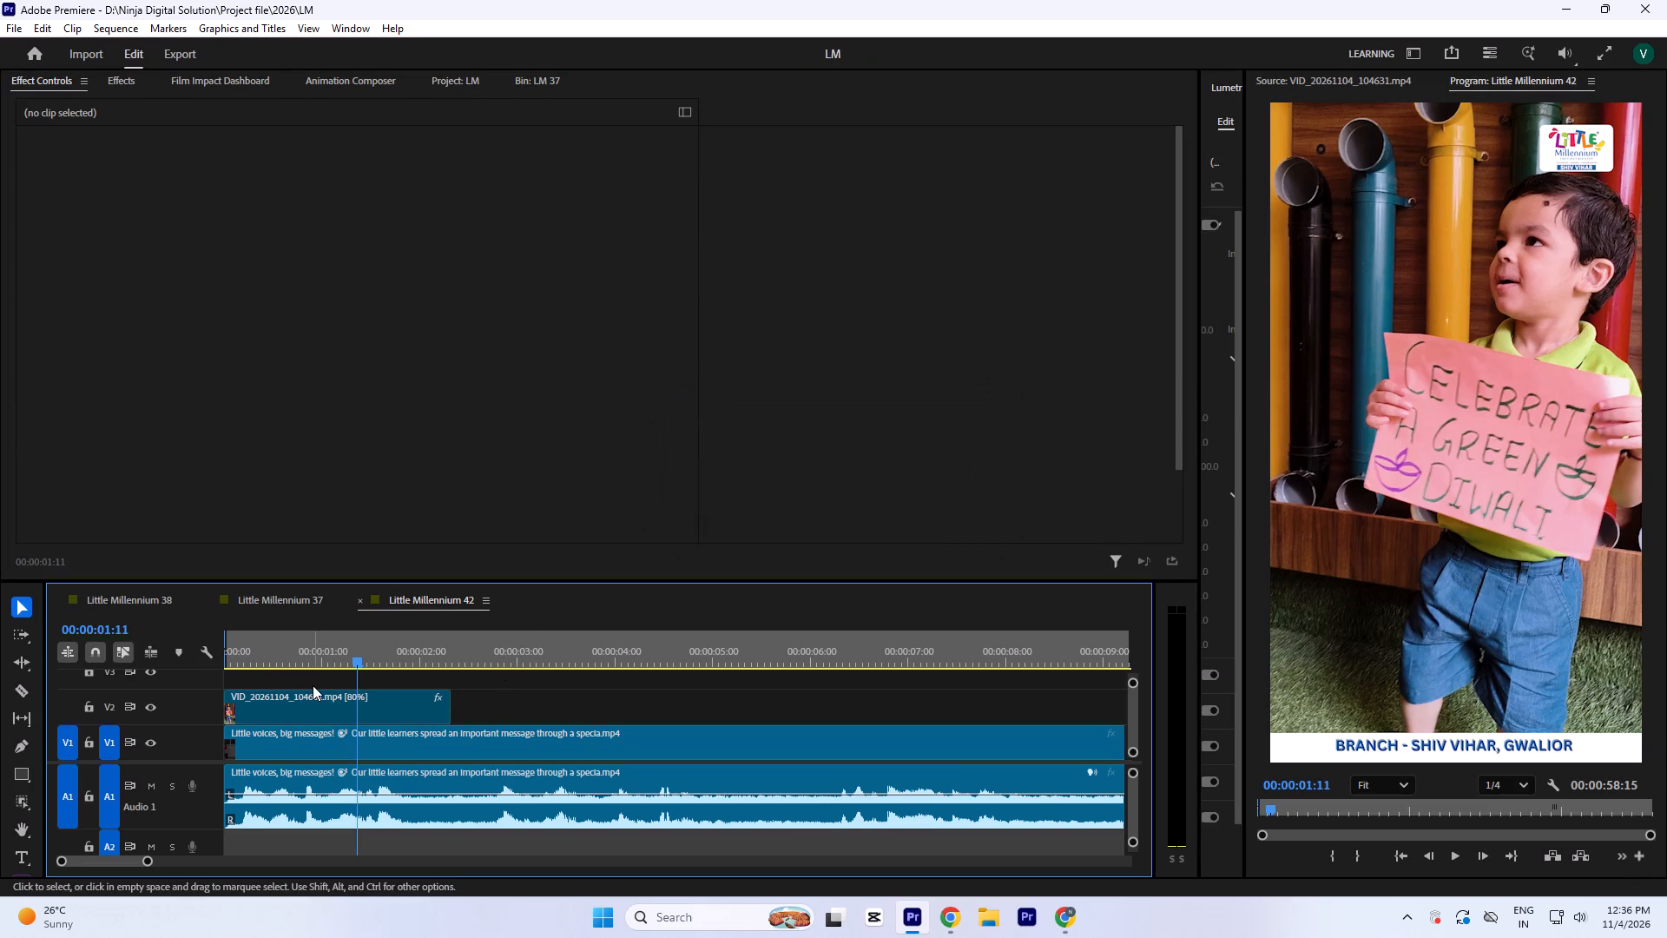
# Play the sequence from the beginning to review the reframed opening clip.
pyautogui.moveTo(313, 664); pyautogui.dragTo(180, 684)
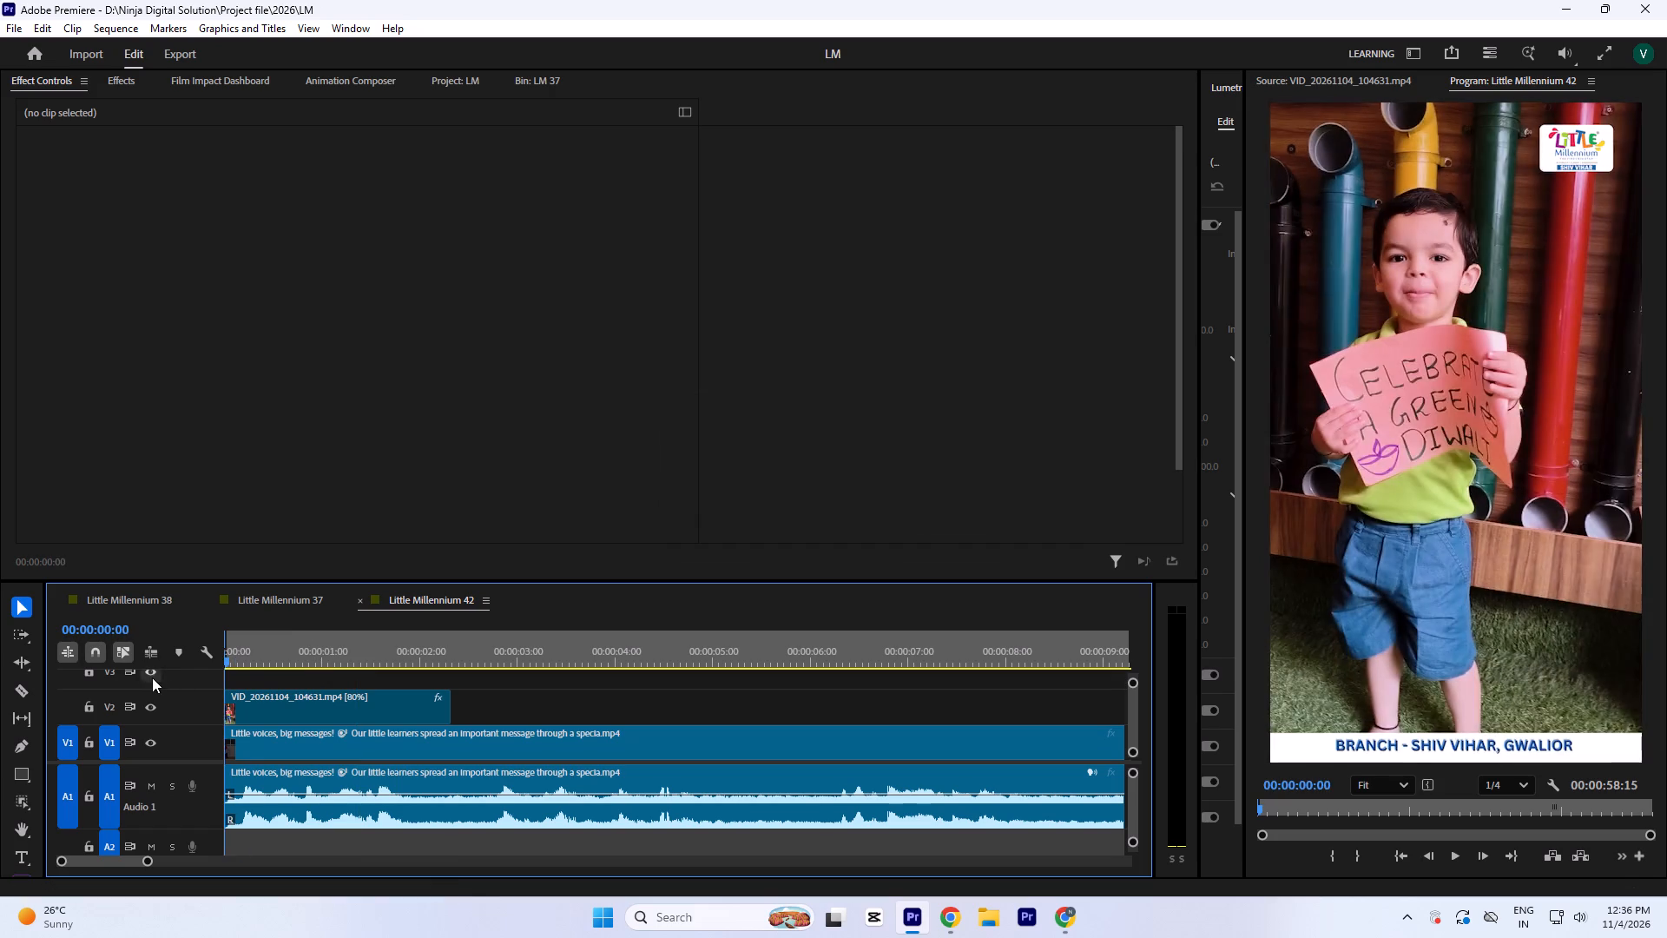
pyautogui.press('space')
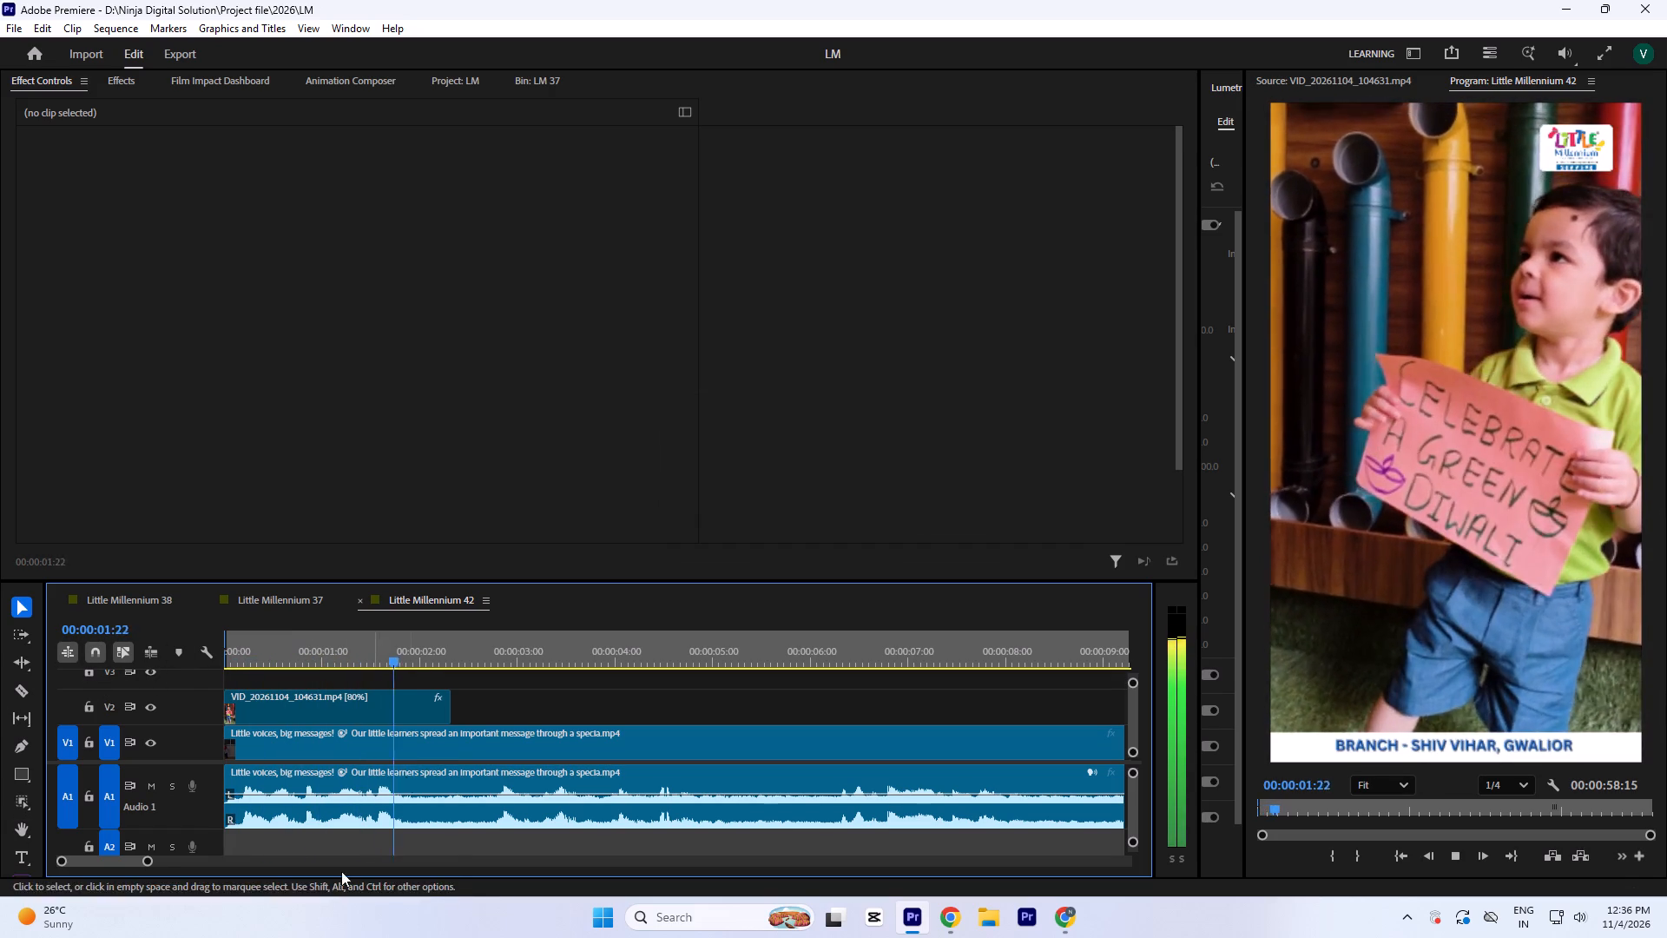
pyautogui.press('space')
# Nest the opening V2 clip under the default sequence name and select the resulting nest.
pyautogui.moveTo(449, 643); pyautogui.dragTo(440, 669)
pyautogui.click(427, 704)
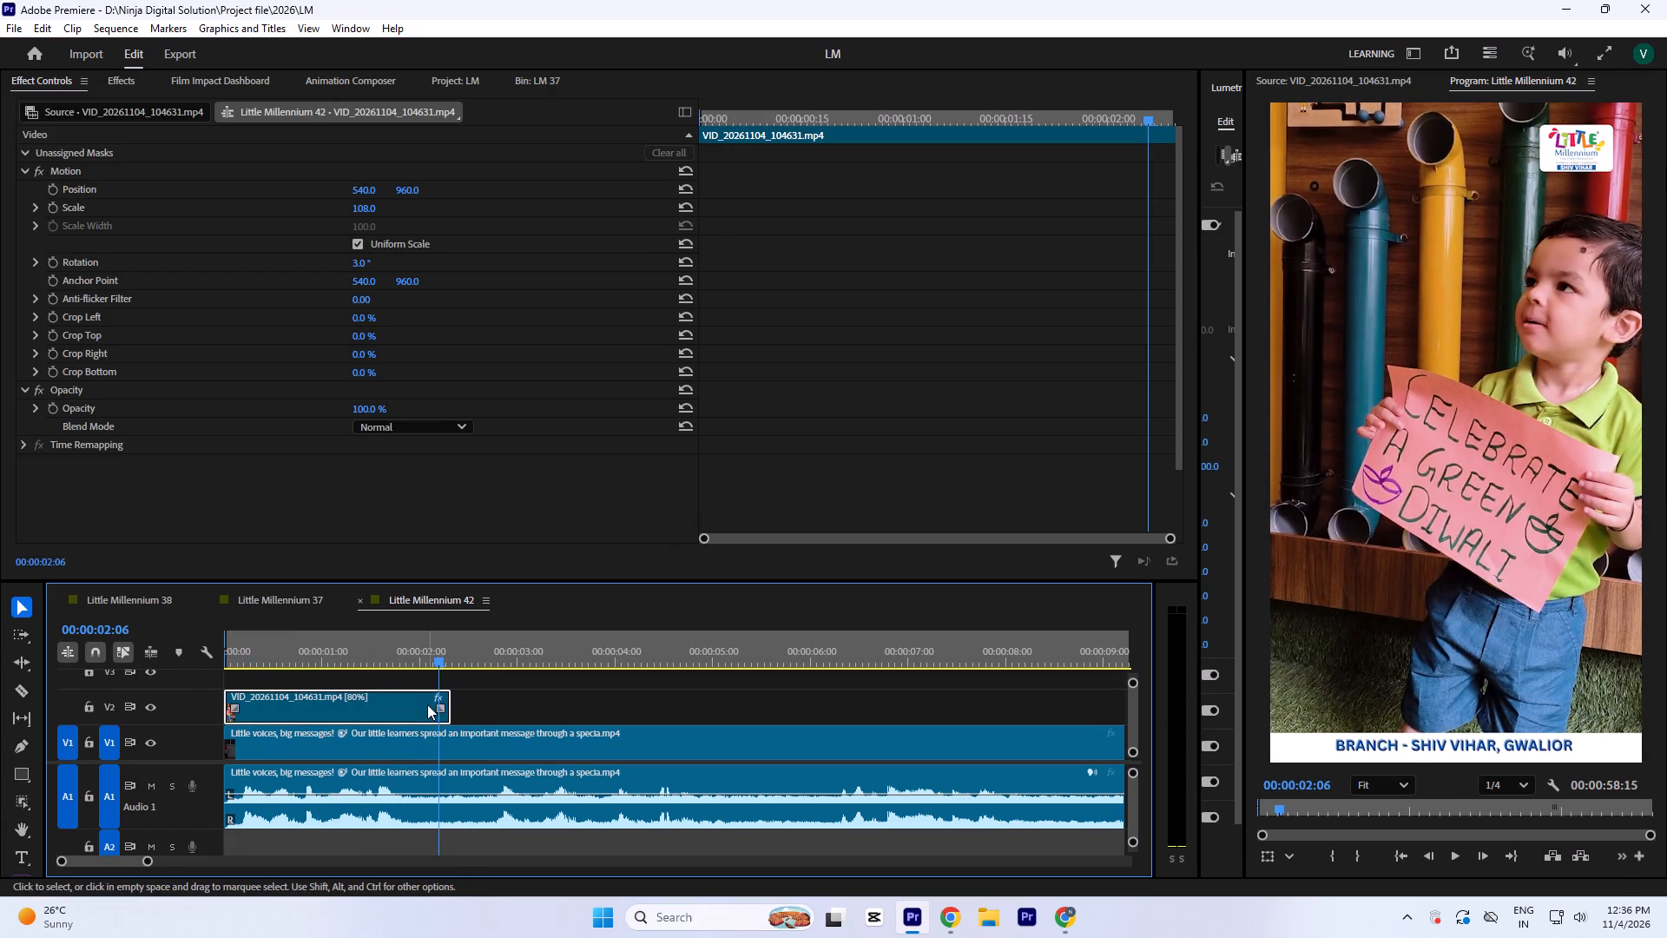
pyautogui.press('n')
pyautogui.press('Return')
pyautogui.click(352, 706)
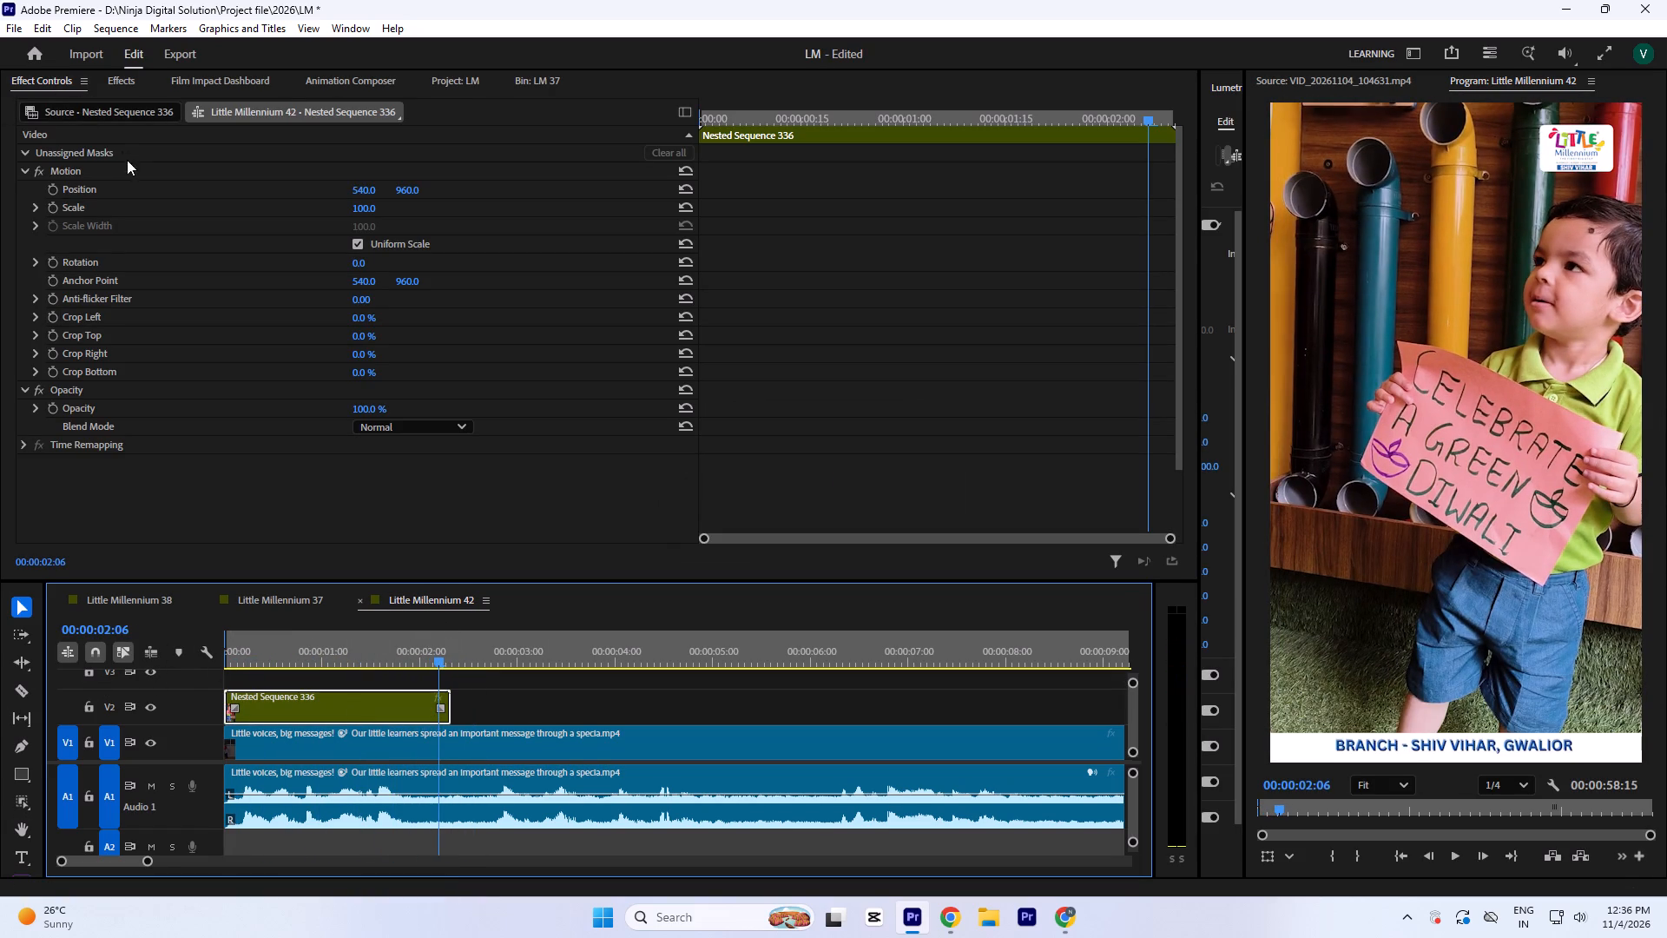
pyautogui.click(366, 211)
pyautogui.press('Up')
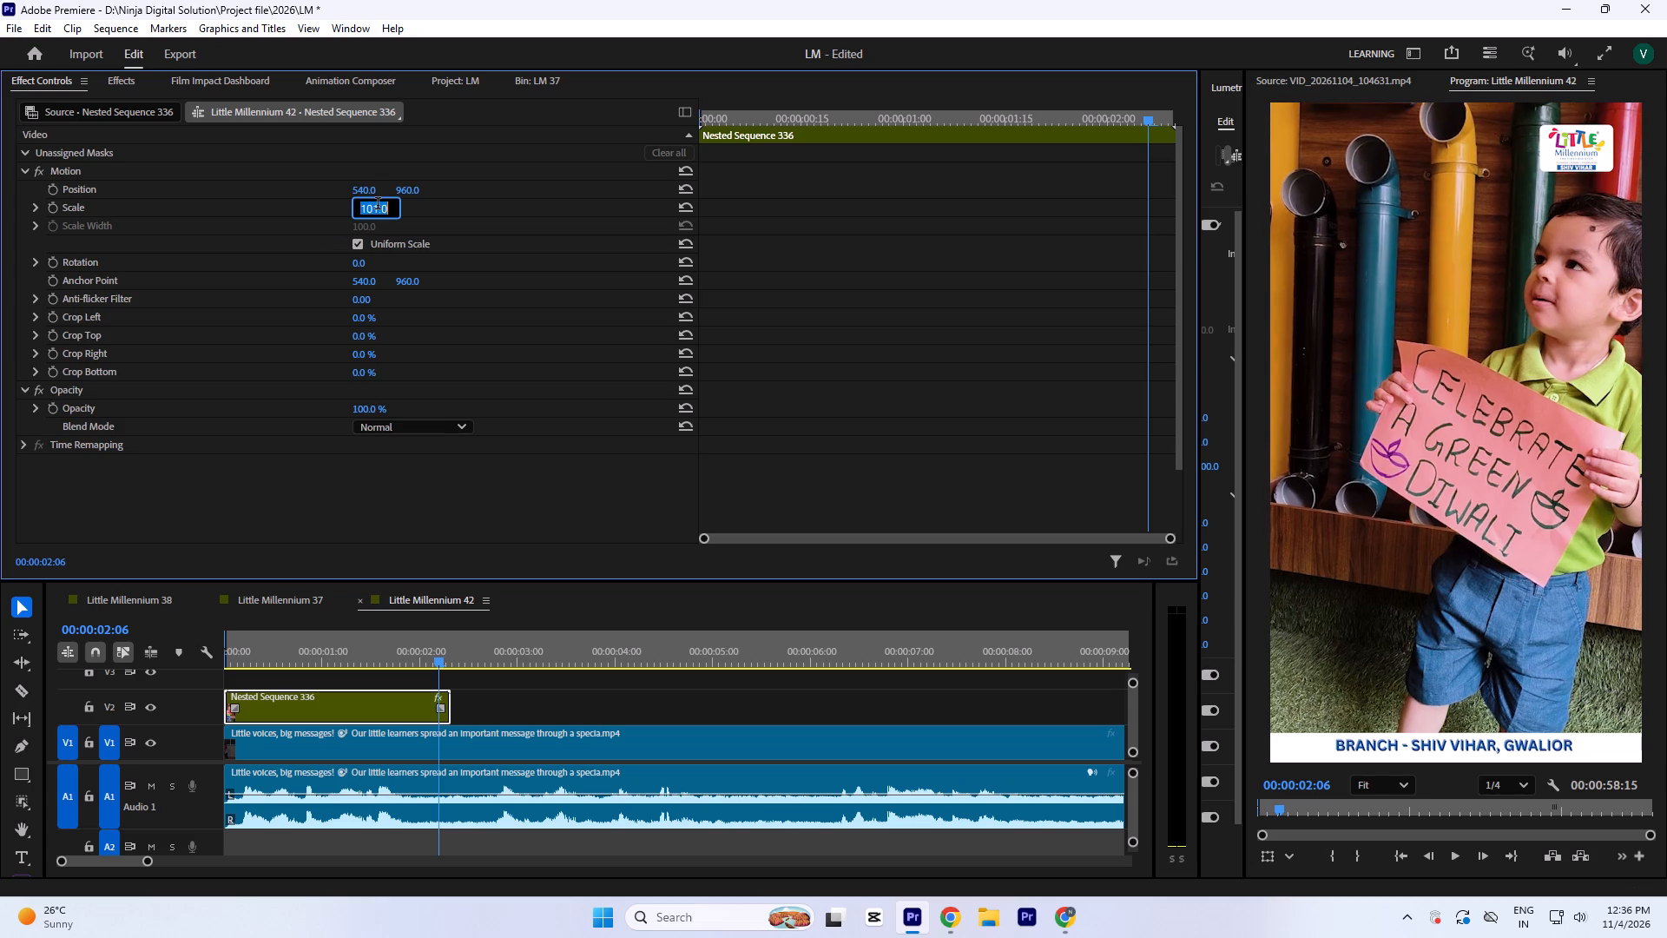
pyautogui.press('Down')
# Search the effects for "warp" and apply Warp Stabilizer to the opening nest on V2.
pyautogui.click(128, 84)
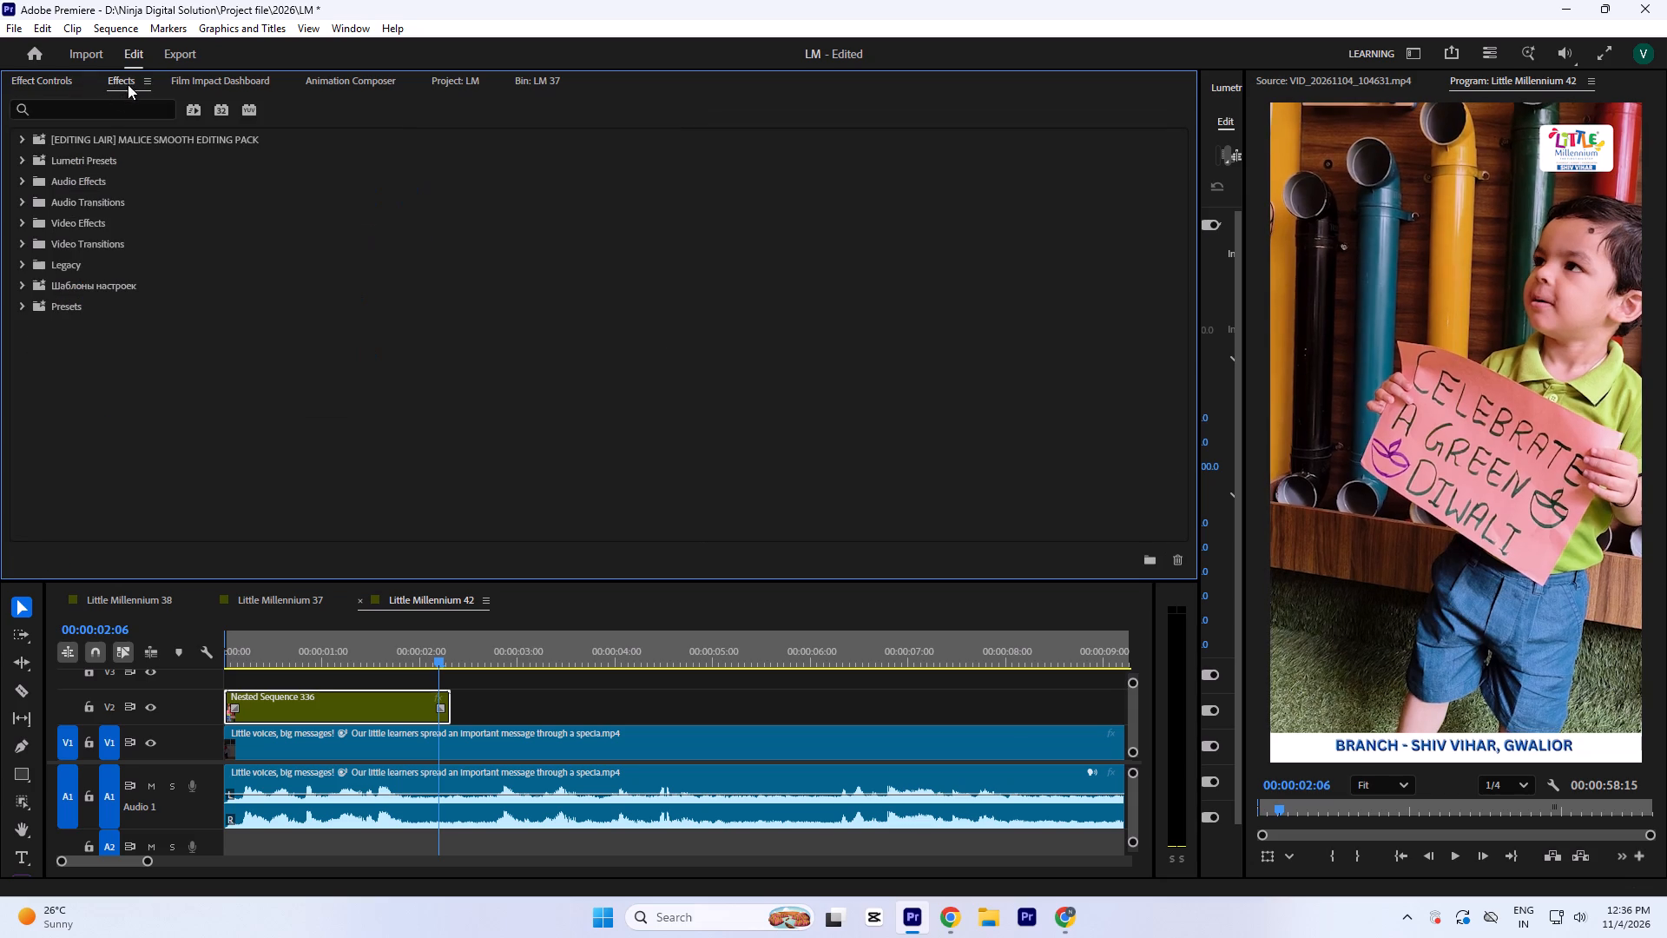
pyautogui.click(97, 109)
pyautogui.write('warp')
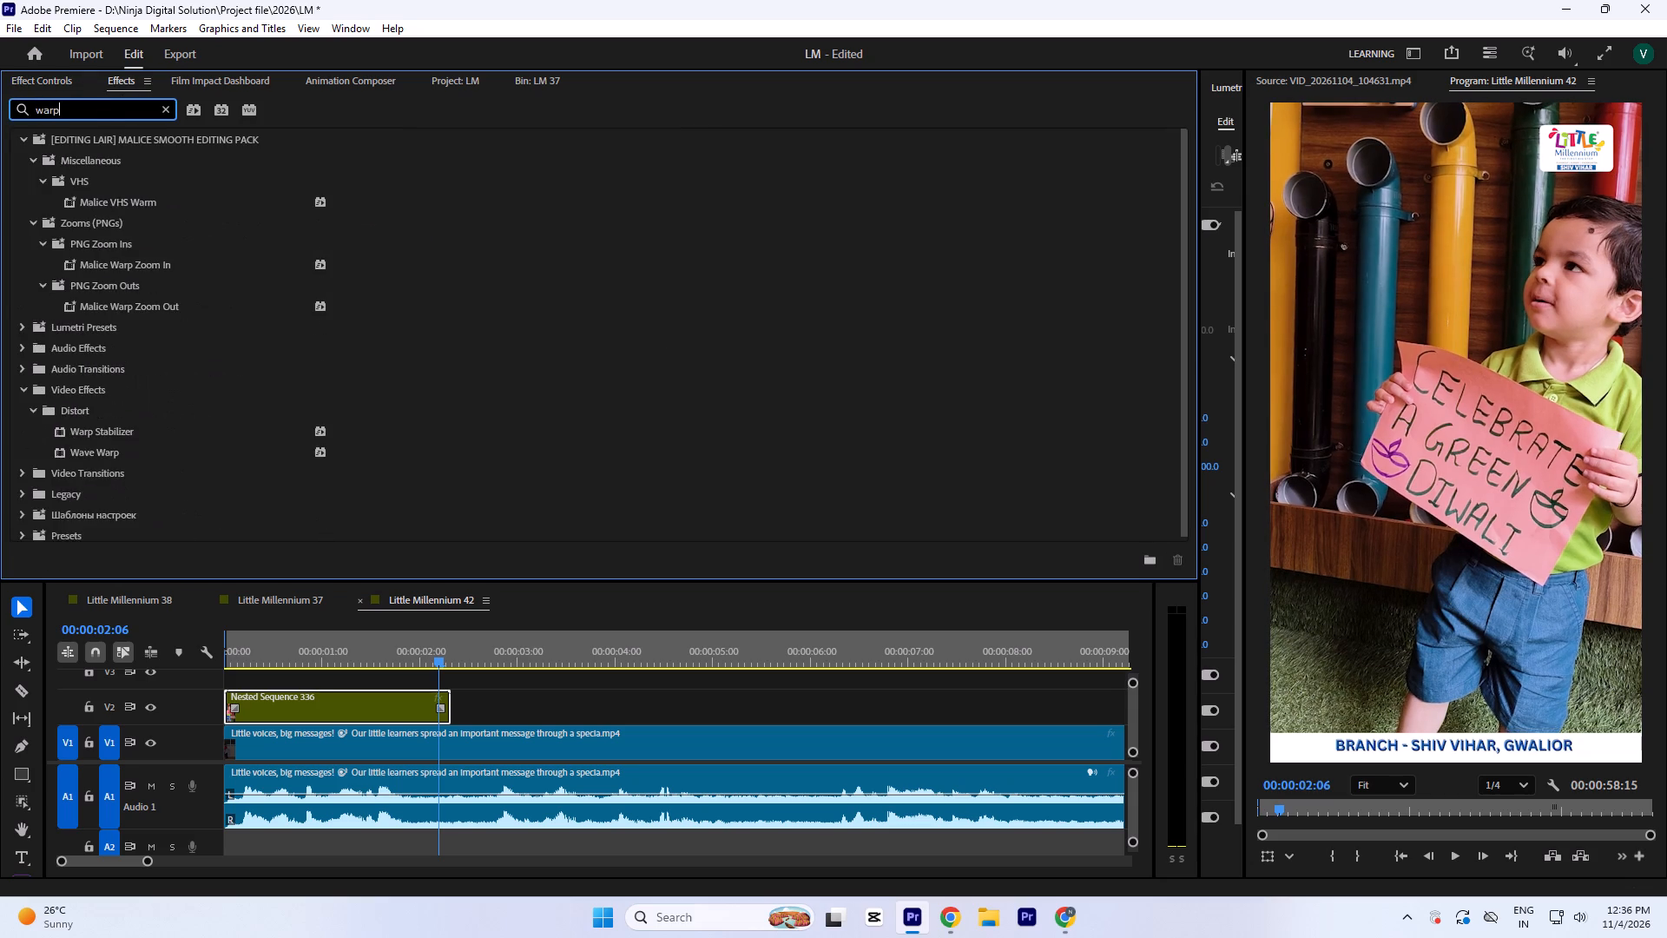
pyautogui.click(142, 366)
pyautogui.click(138, 360)
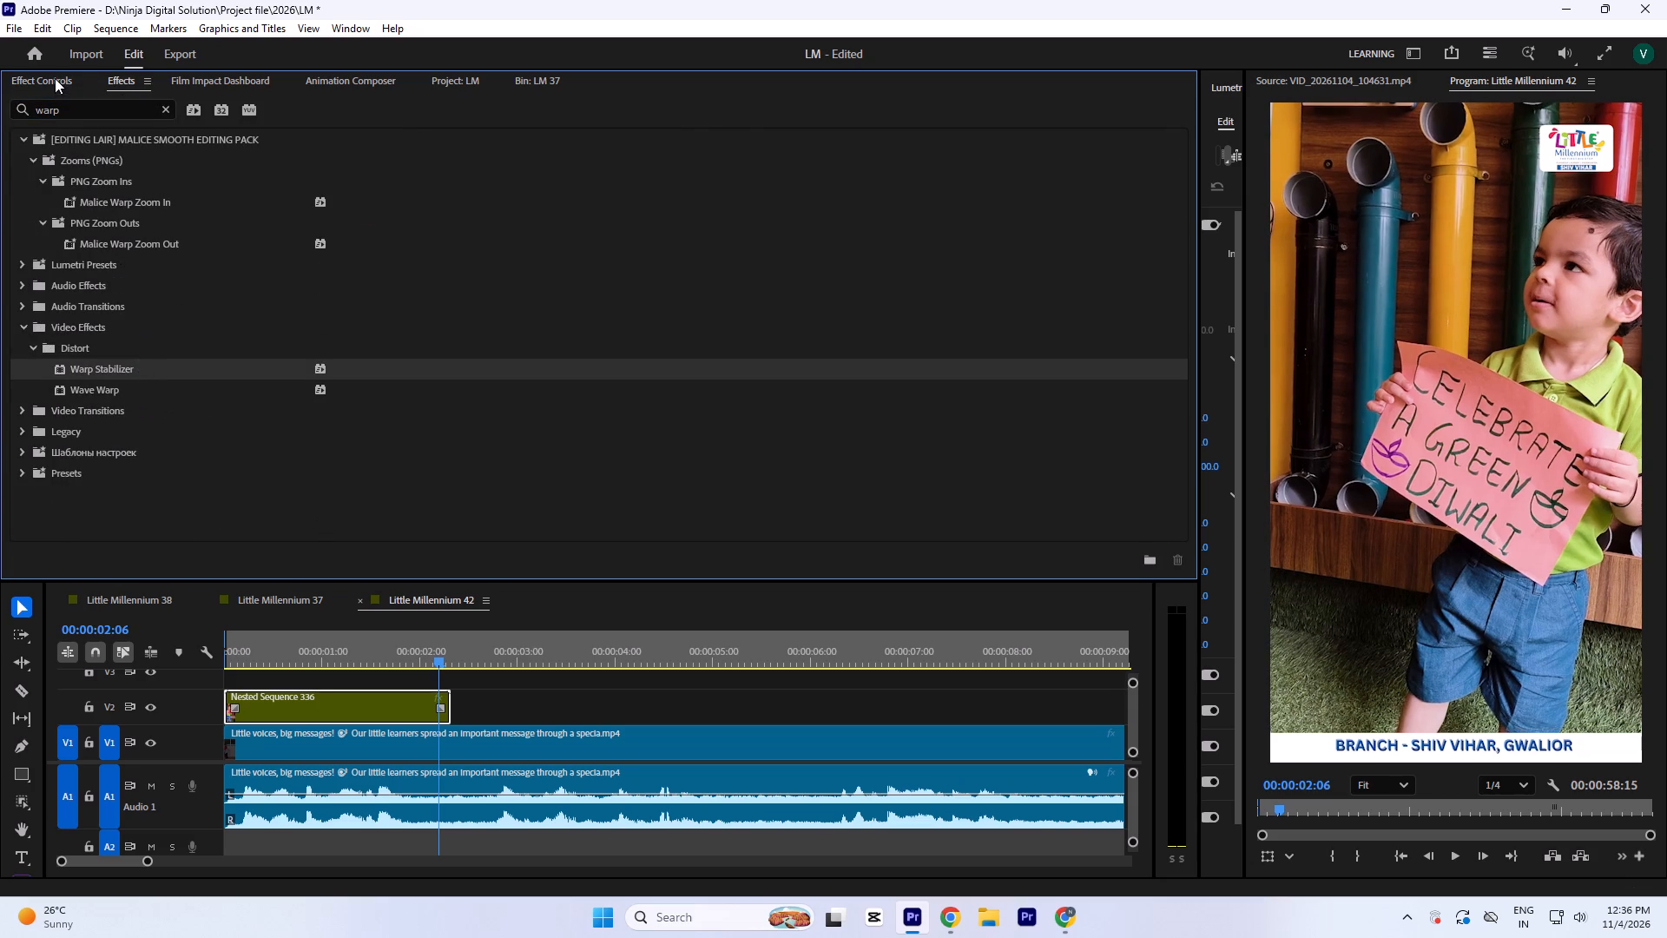
pyautogui.click(55, 78)
pyautogui.scroll(-4, 163, 357)
pyautogui.click(135, 81)
pyautogui.doubleClick(165, 365)
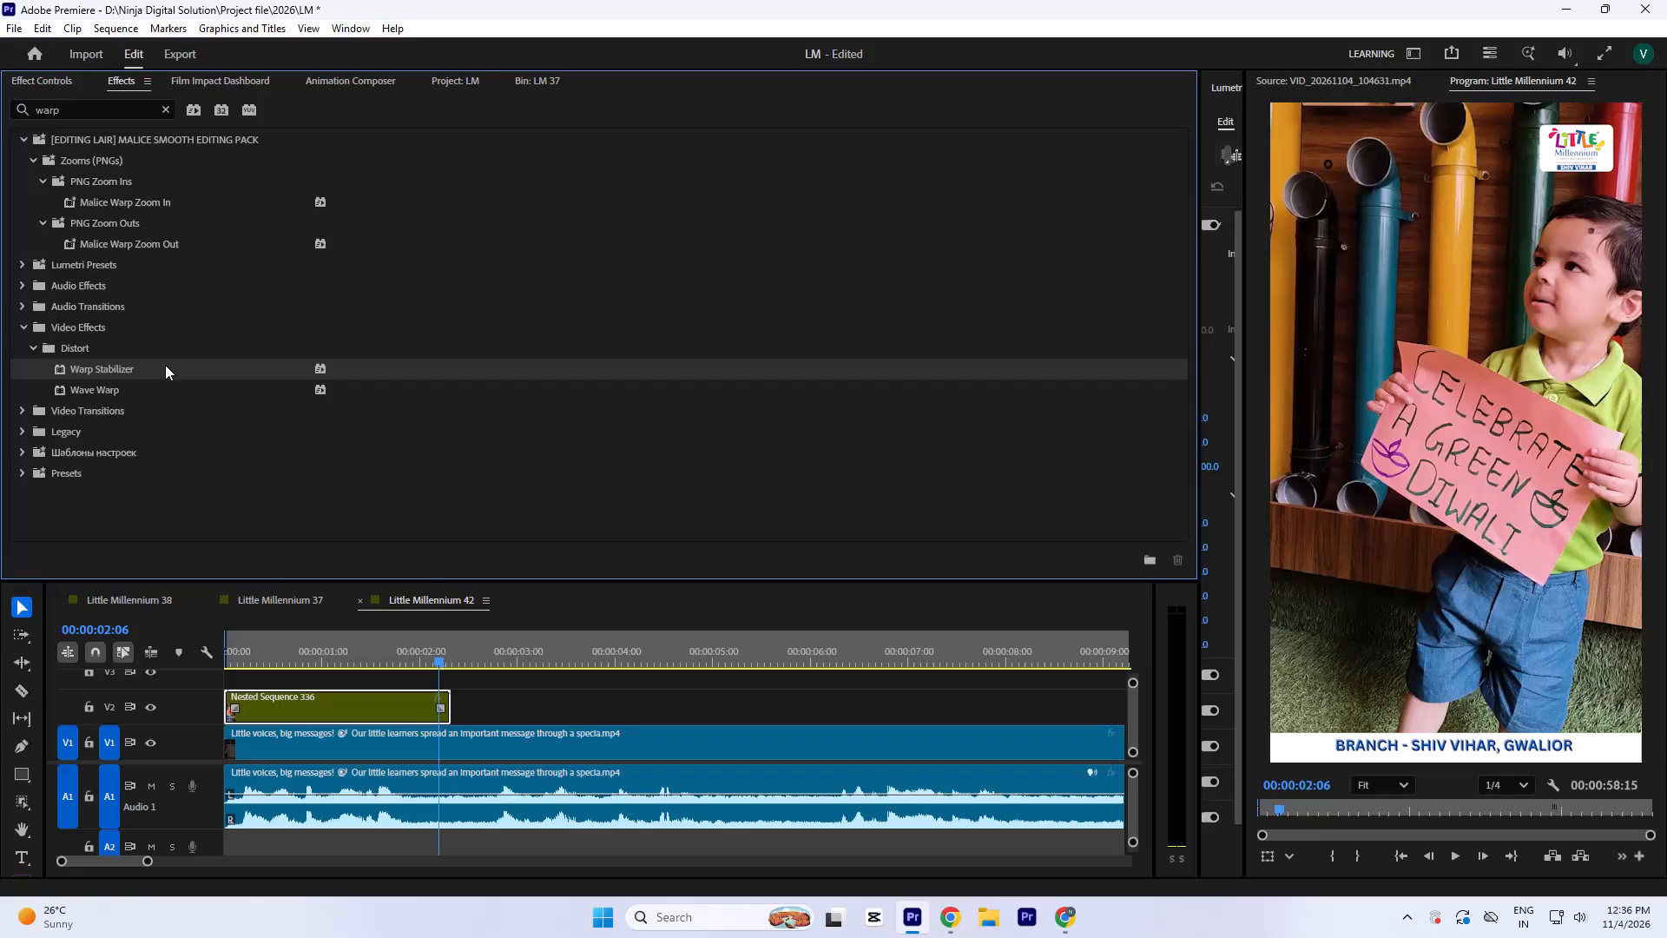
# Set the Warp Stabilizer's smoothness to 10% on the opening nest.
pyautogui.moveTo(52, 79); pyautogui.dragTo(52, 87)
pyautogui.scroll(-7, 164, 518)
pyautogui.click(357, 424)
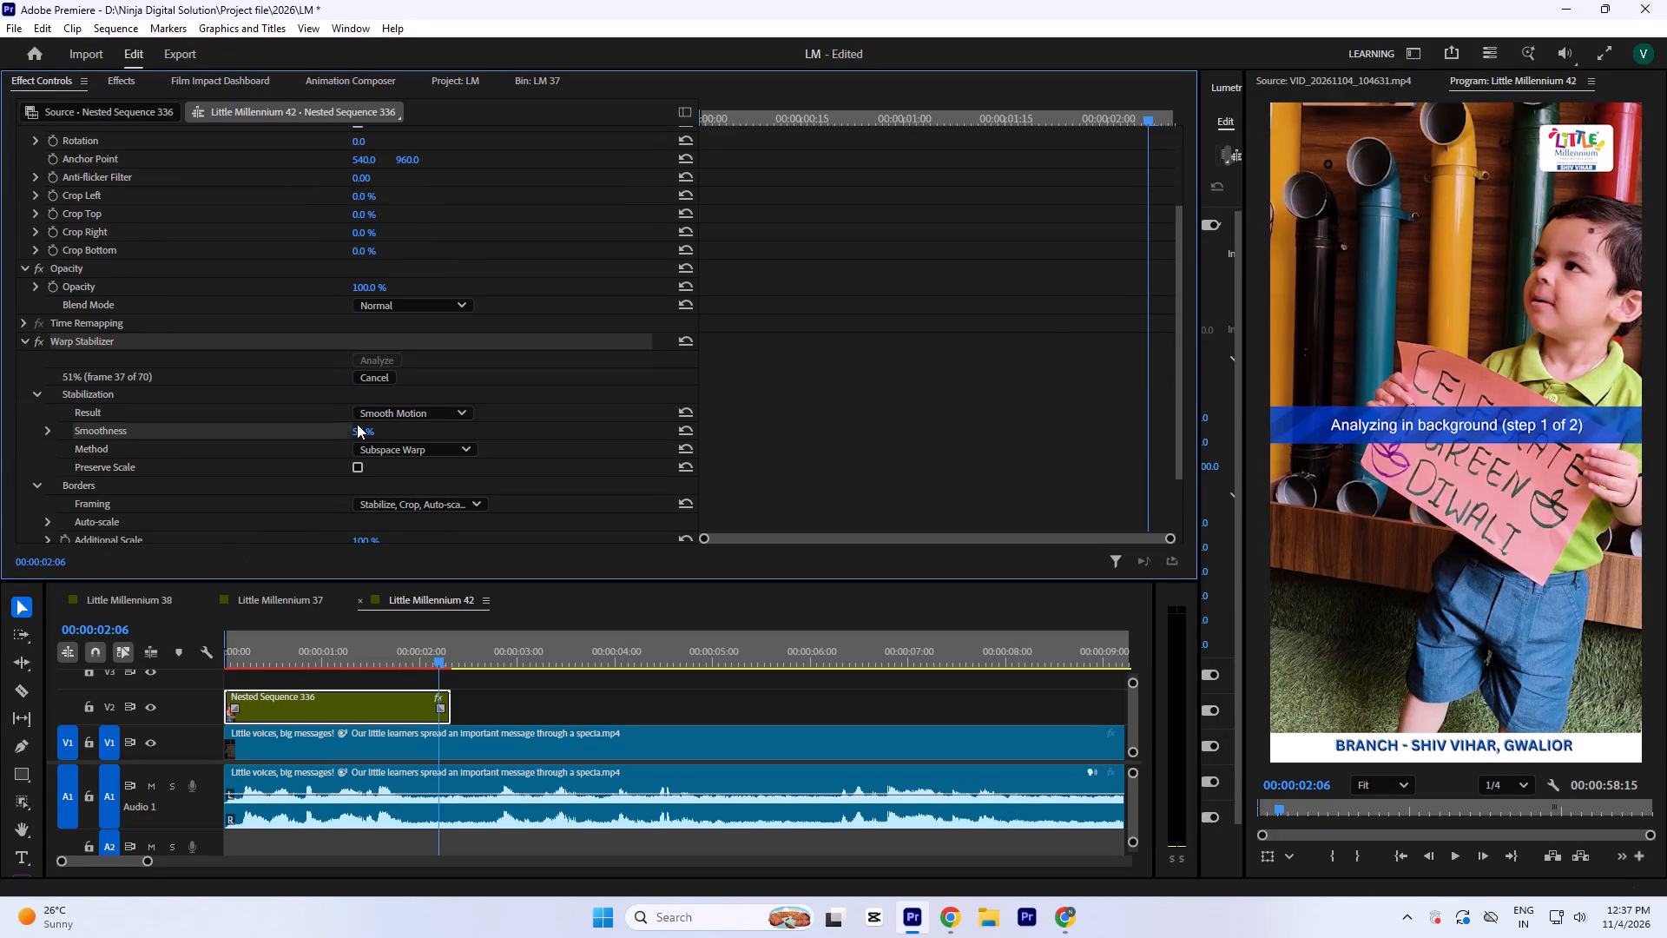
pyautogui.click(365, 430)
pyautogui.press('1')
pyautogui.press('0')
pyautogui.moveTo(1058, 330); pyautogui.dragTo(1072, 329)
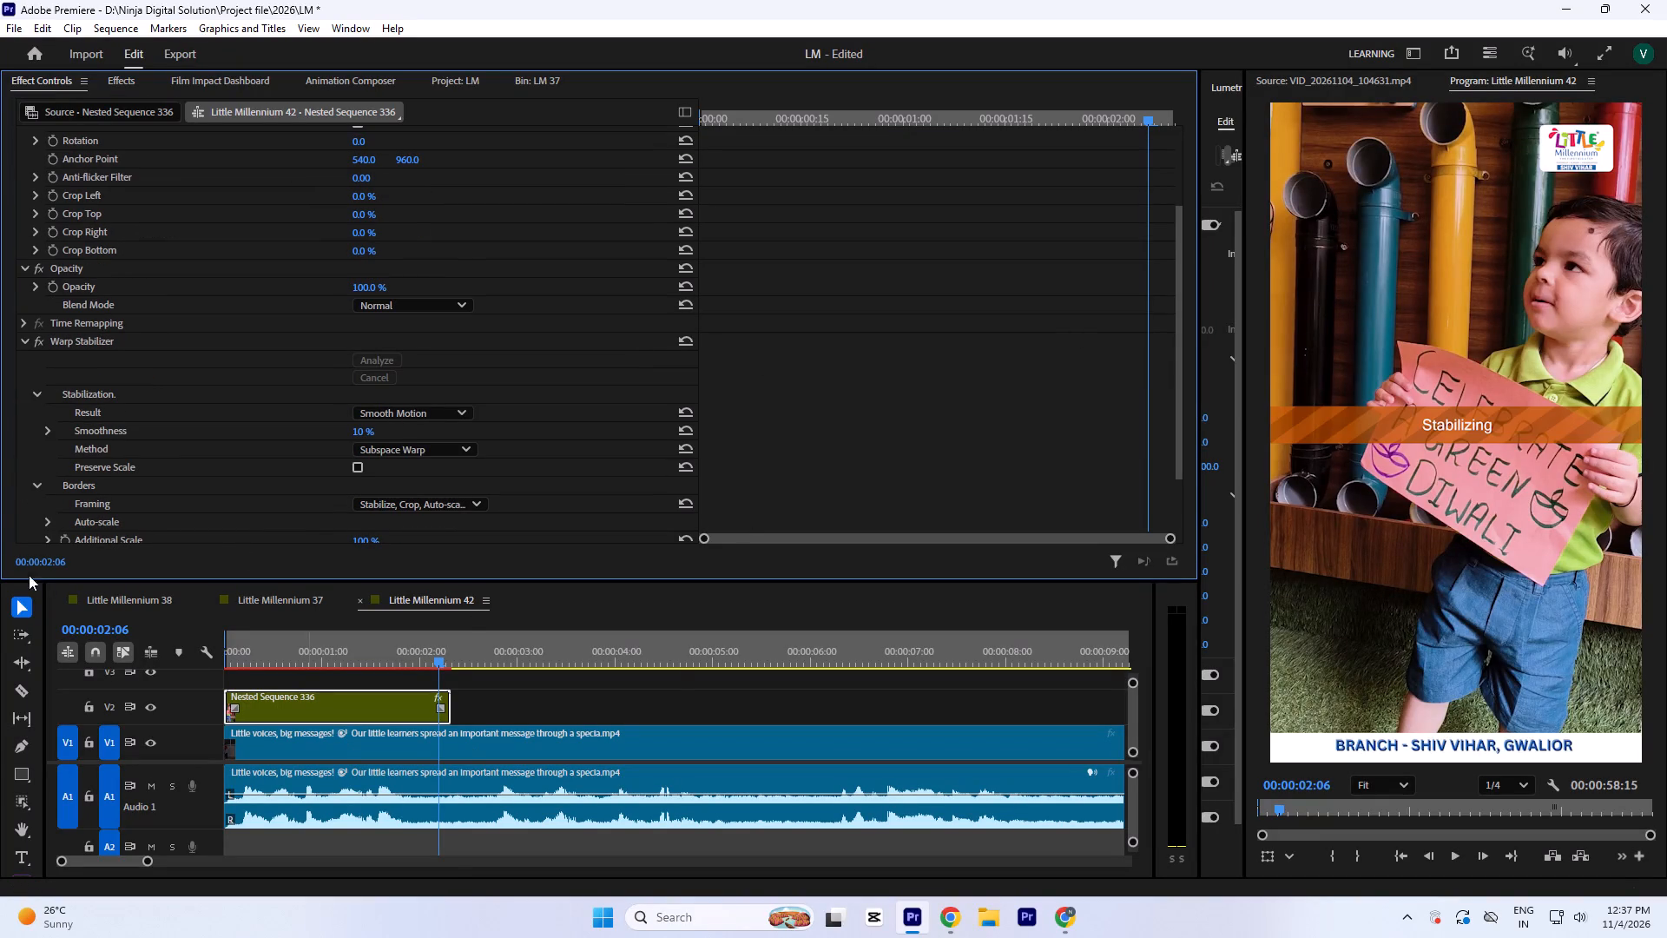
# Set the Warp Stabilizer's smoothness to 1%.
pyautogui.click(365, 427)
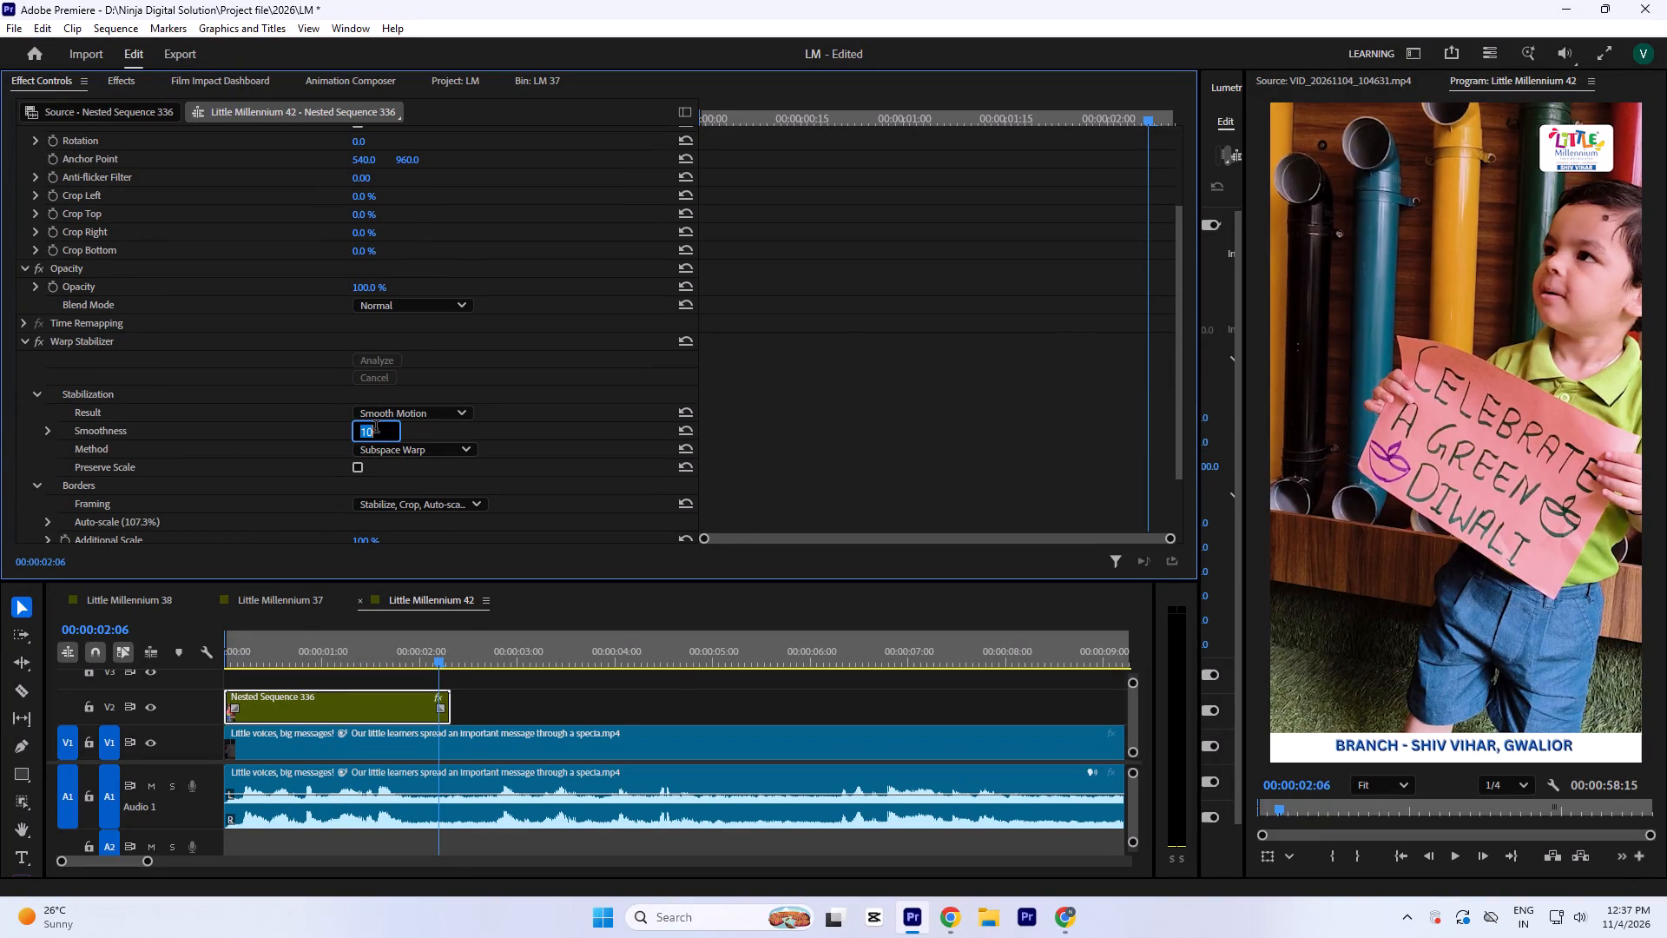
pyautogui.press('1')
pyautogui.click(1043, 274)
# Play the sequence from the beginning to check the stabilized opening clip's motion.
pyautogui.scroll(4, 858, 367)
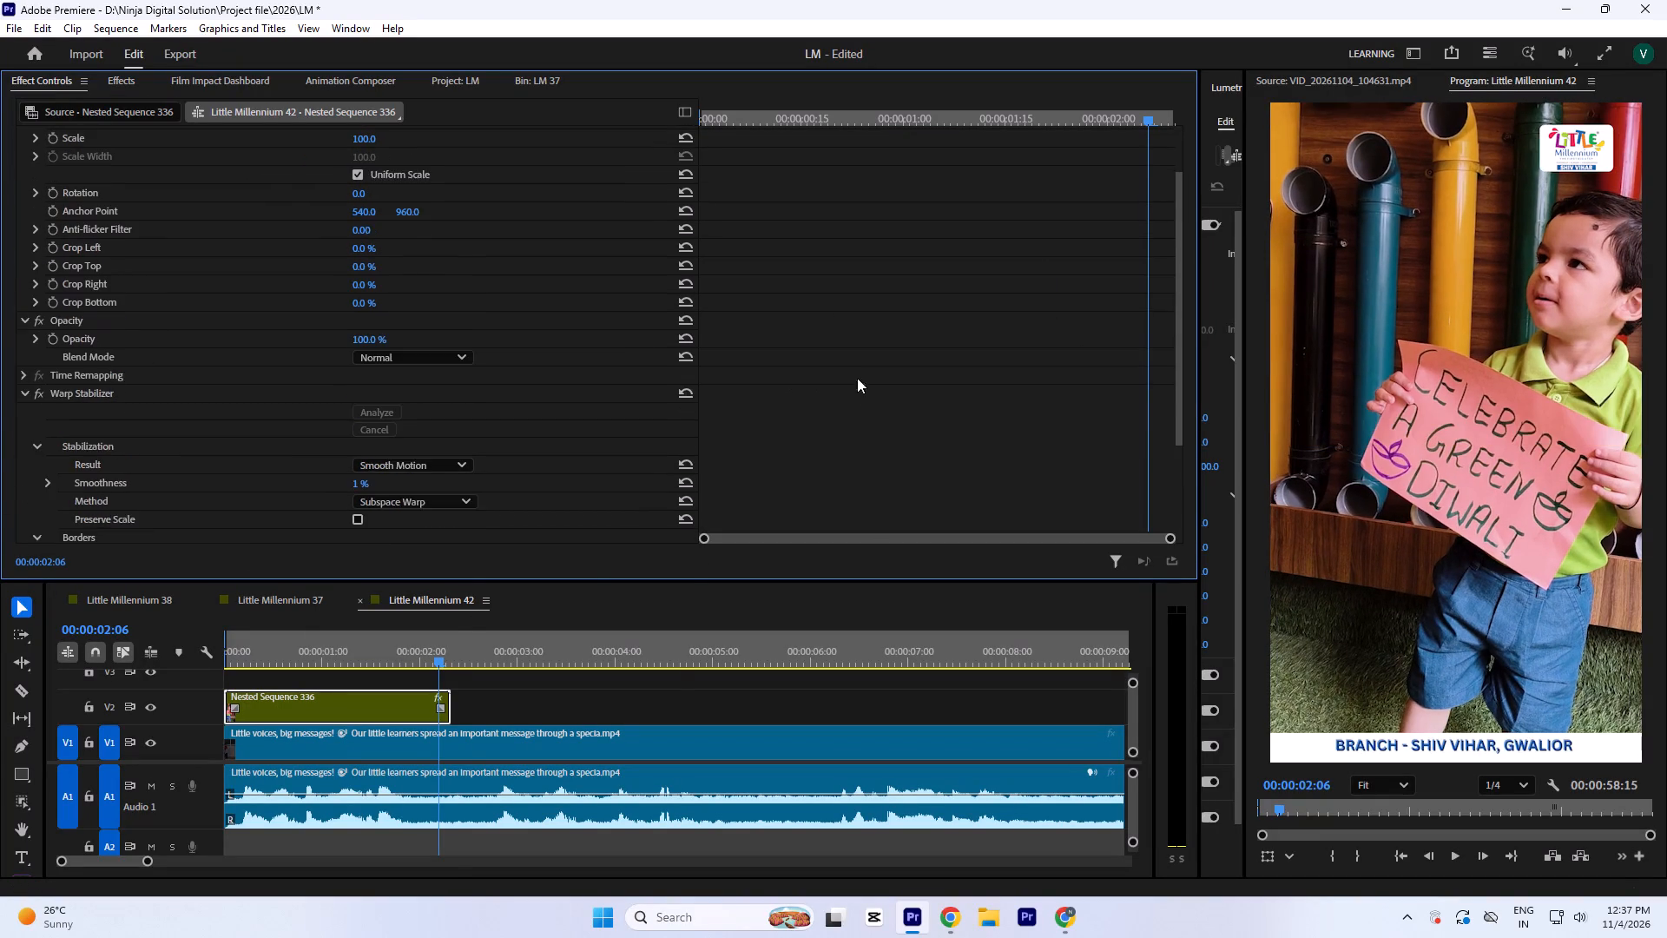
pyautogui.moveTo(313, 649); pyautogui.dragTo(135, 667)
pyautogui.press('space')
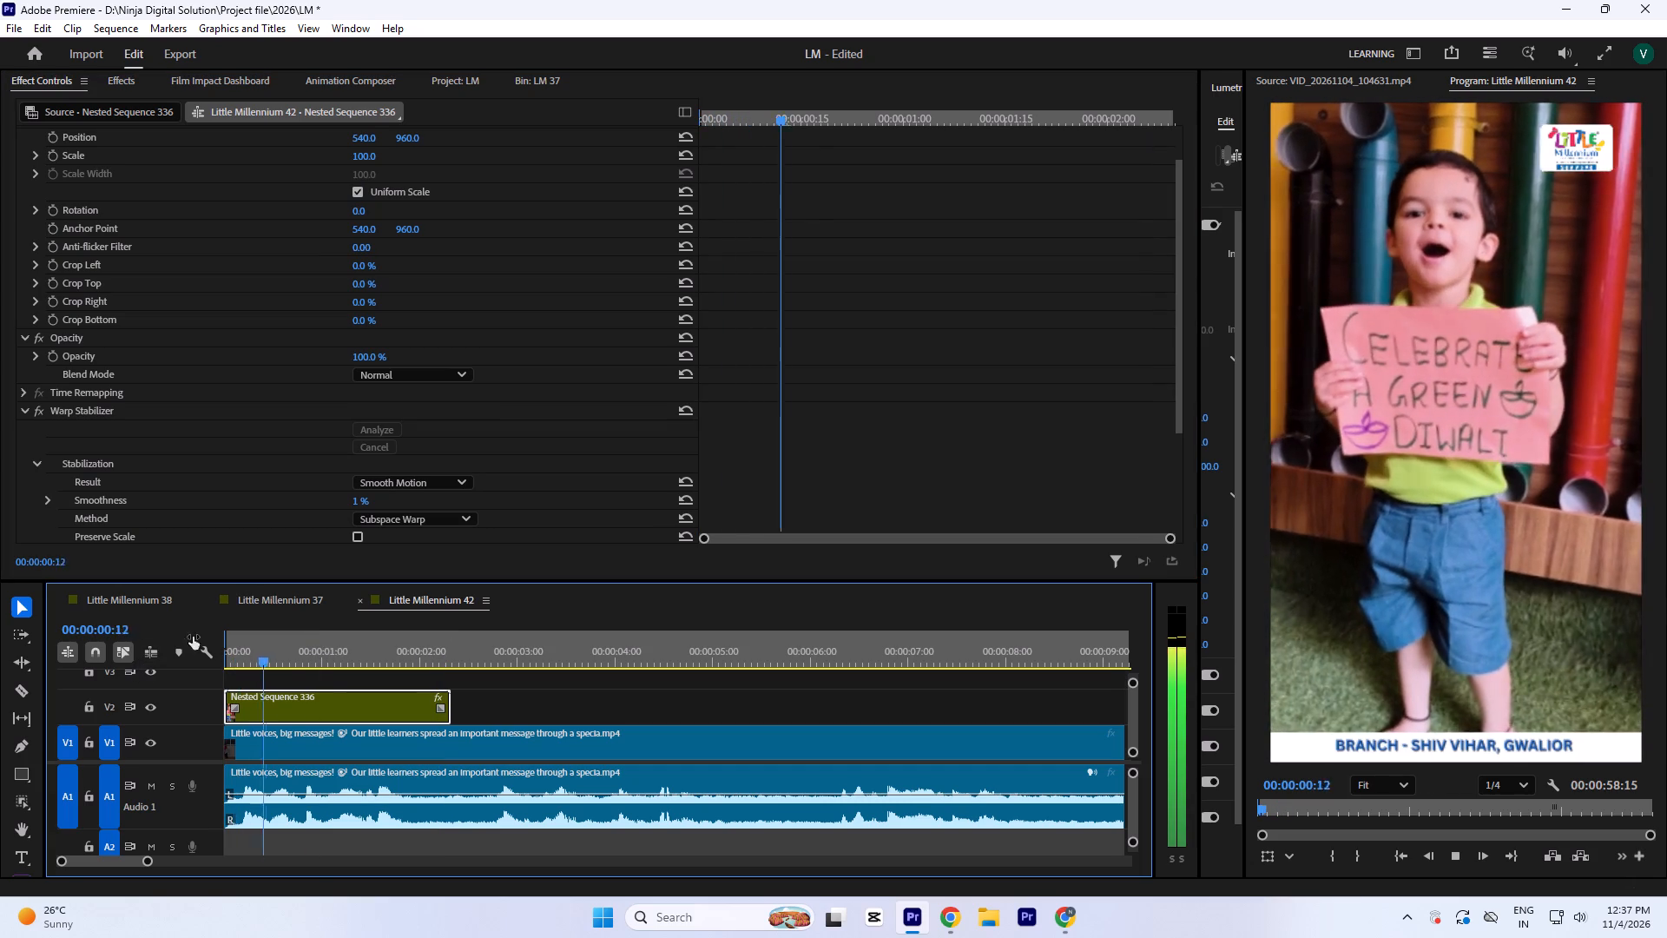
pyautogui.press('space')
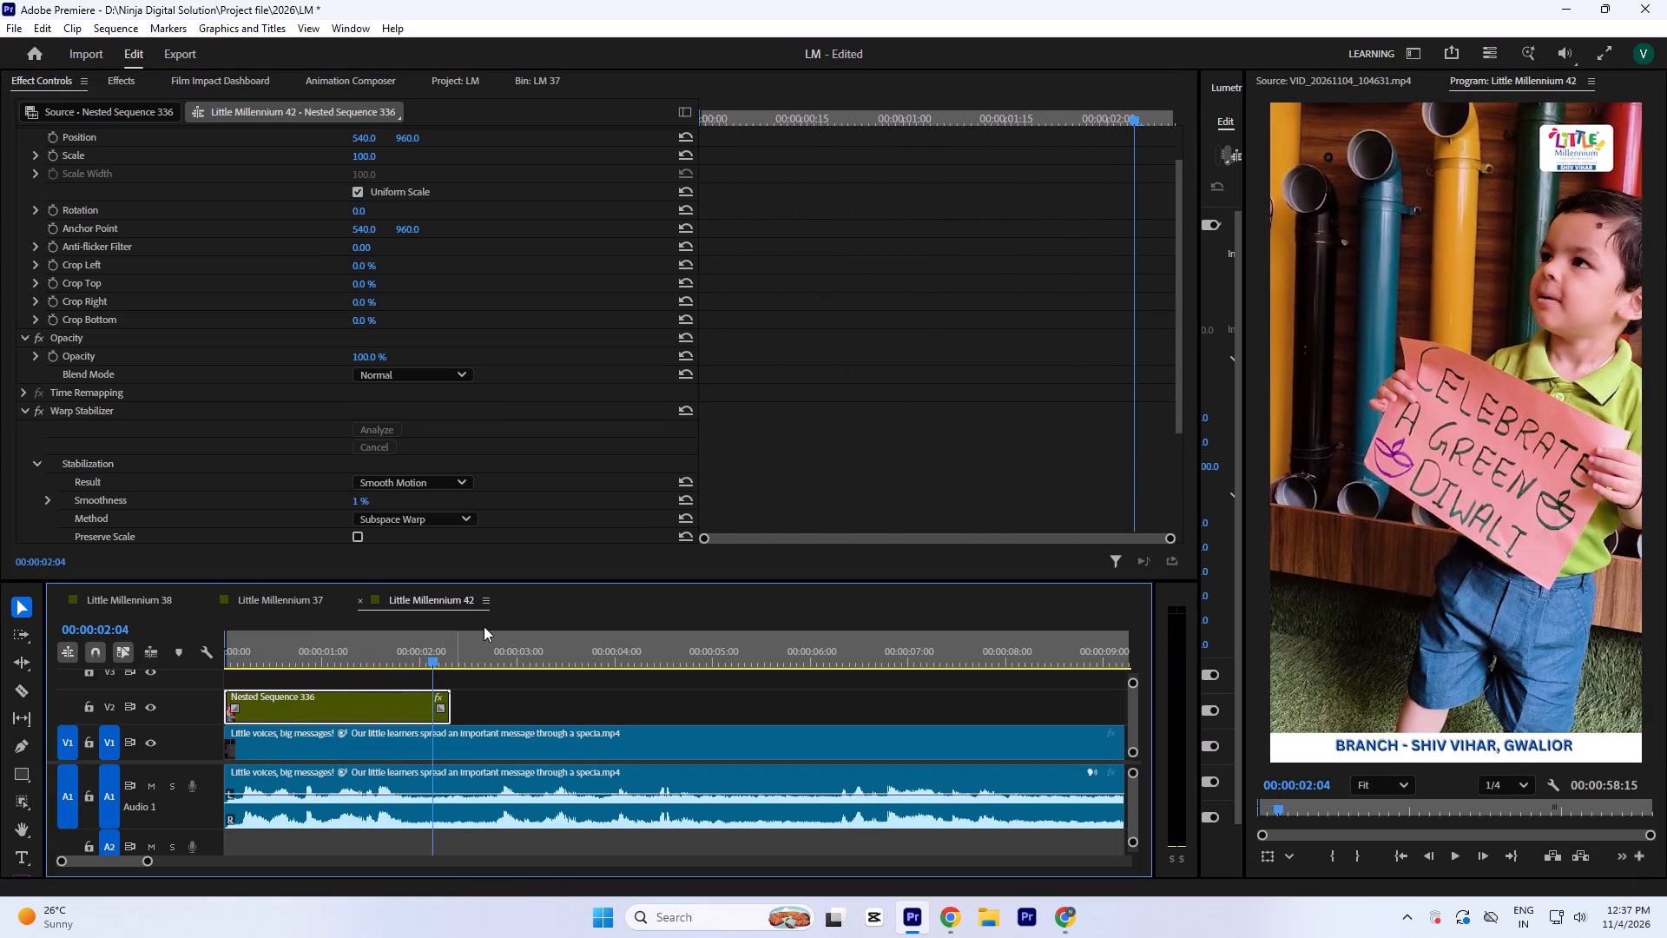
pyautogui.moveTo(426, 647); pyautogui.dragTo(168, 675)
pyautogui.press('space')
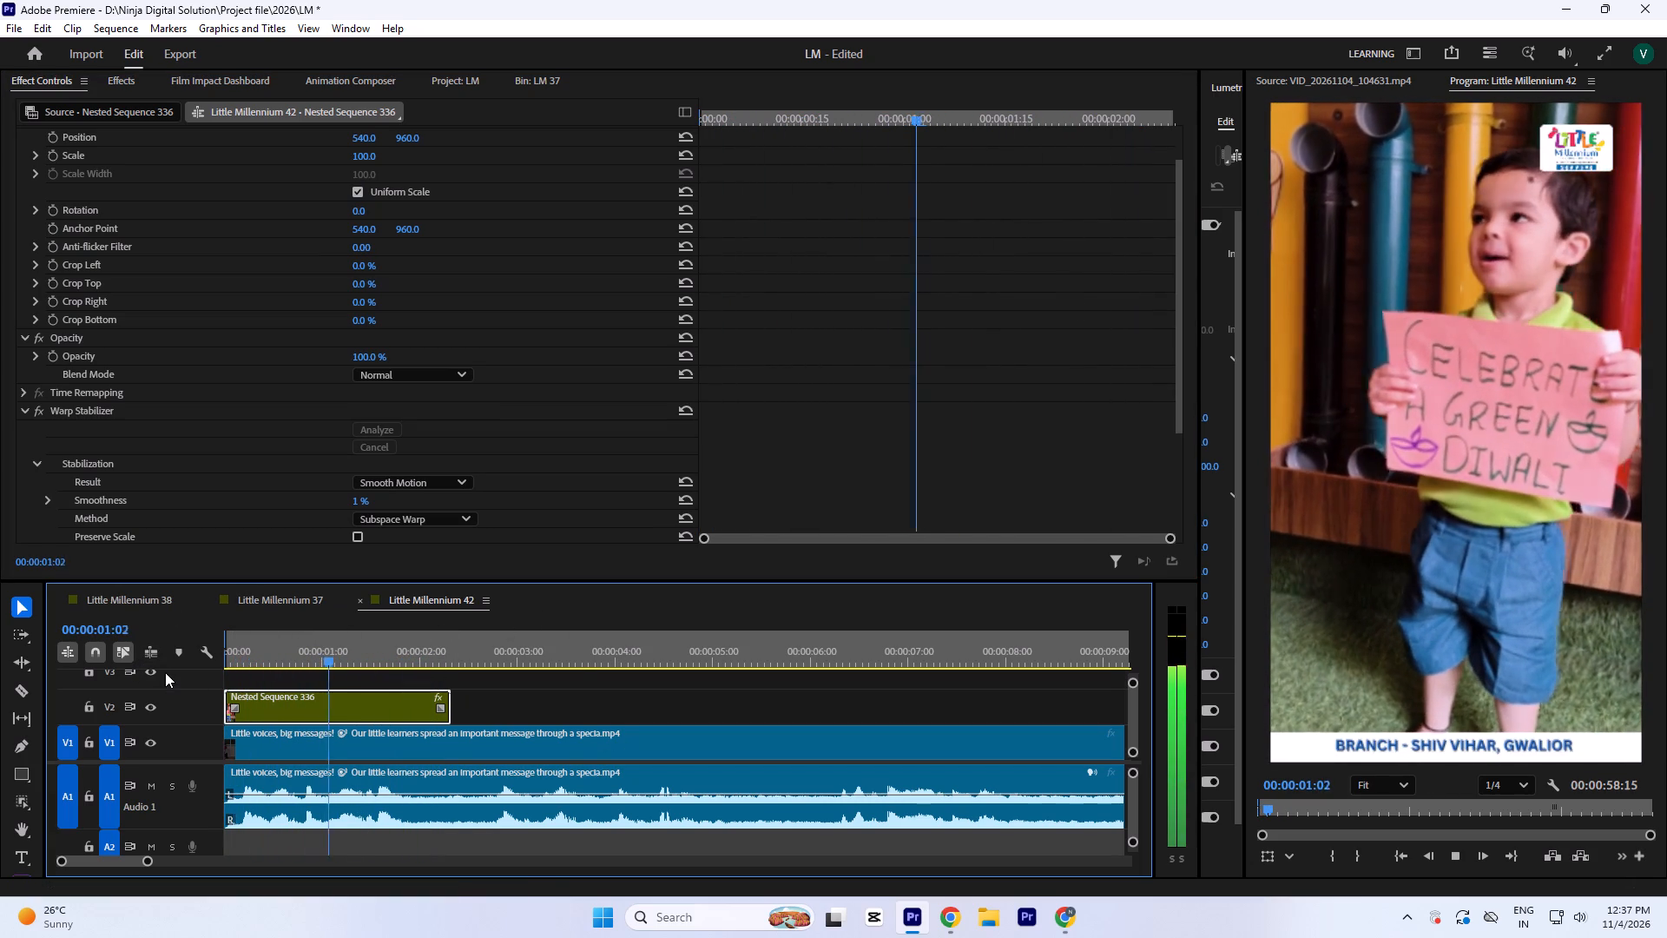
pyautogui.press('space')
# Turn off the Warp Stabilizer effect on the opening nest.
pyautogui.click(37, 413)
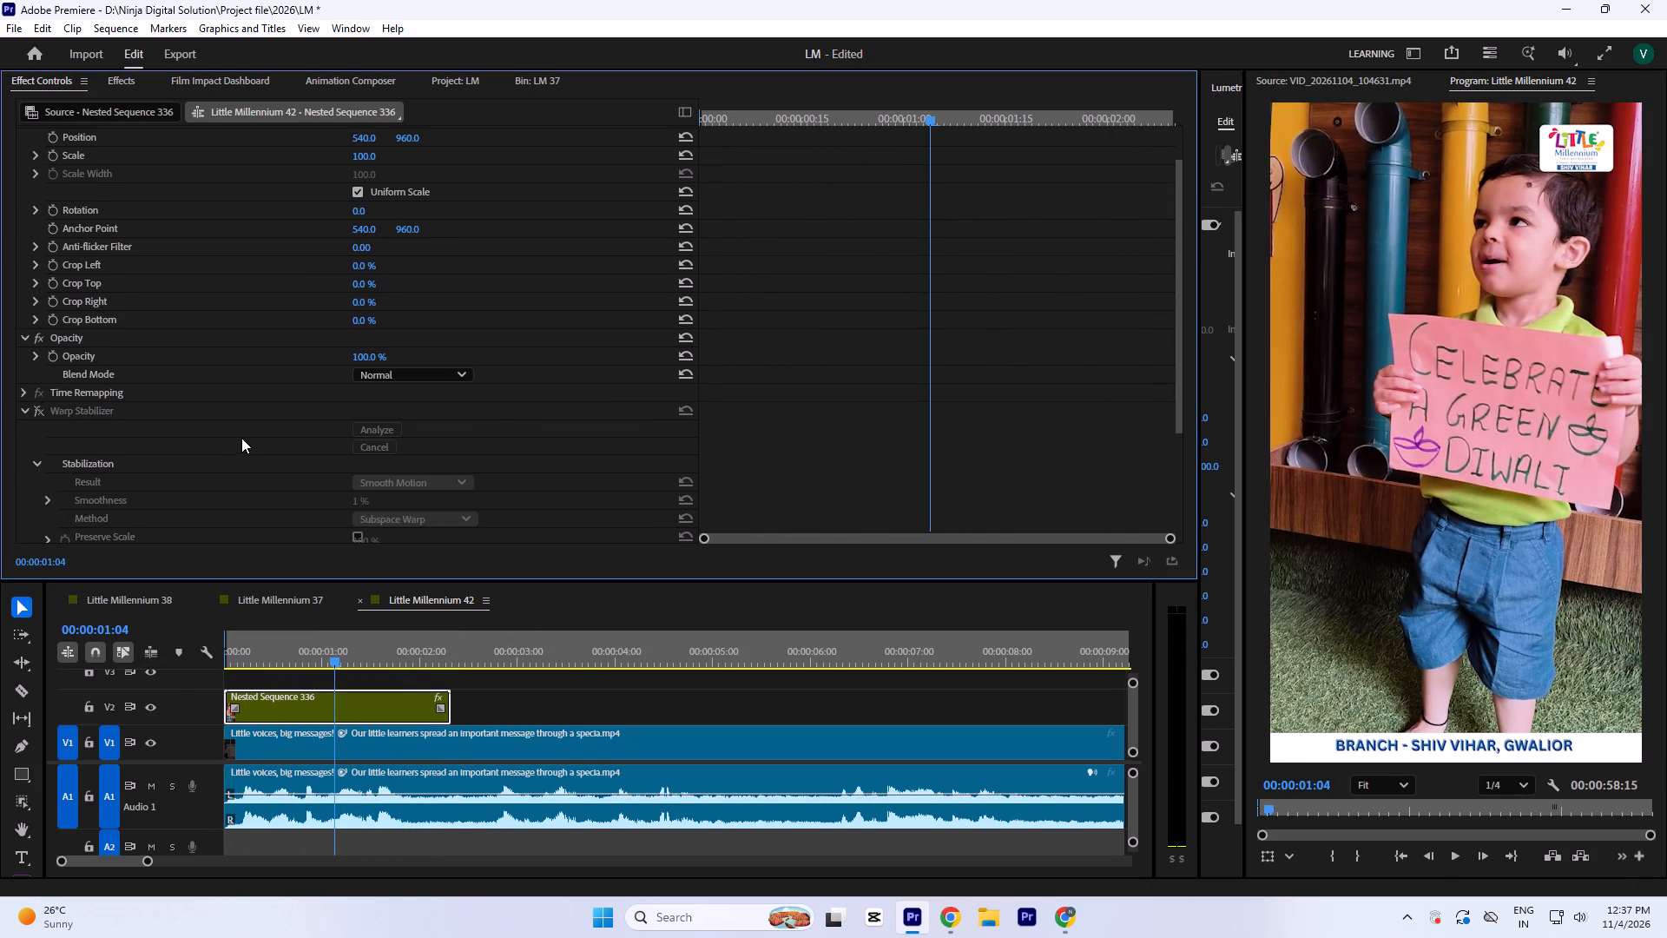
pyautogui.scroll(10, 241, 439)
# Play the sequence from the beginning to review the unstabilized opening and continue into the reference video's next shot.
pyautogui.moveTo(346, 655); pyautogui.dragTo(149, 679)
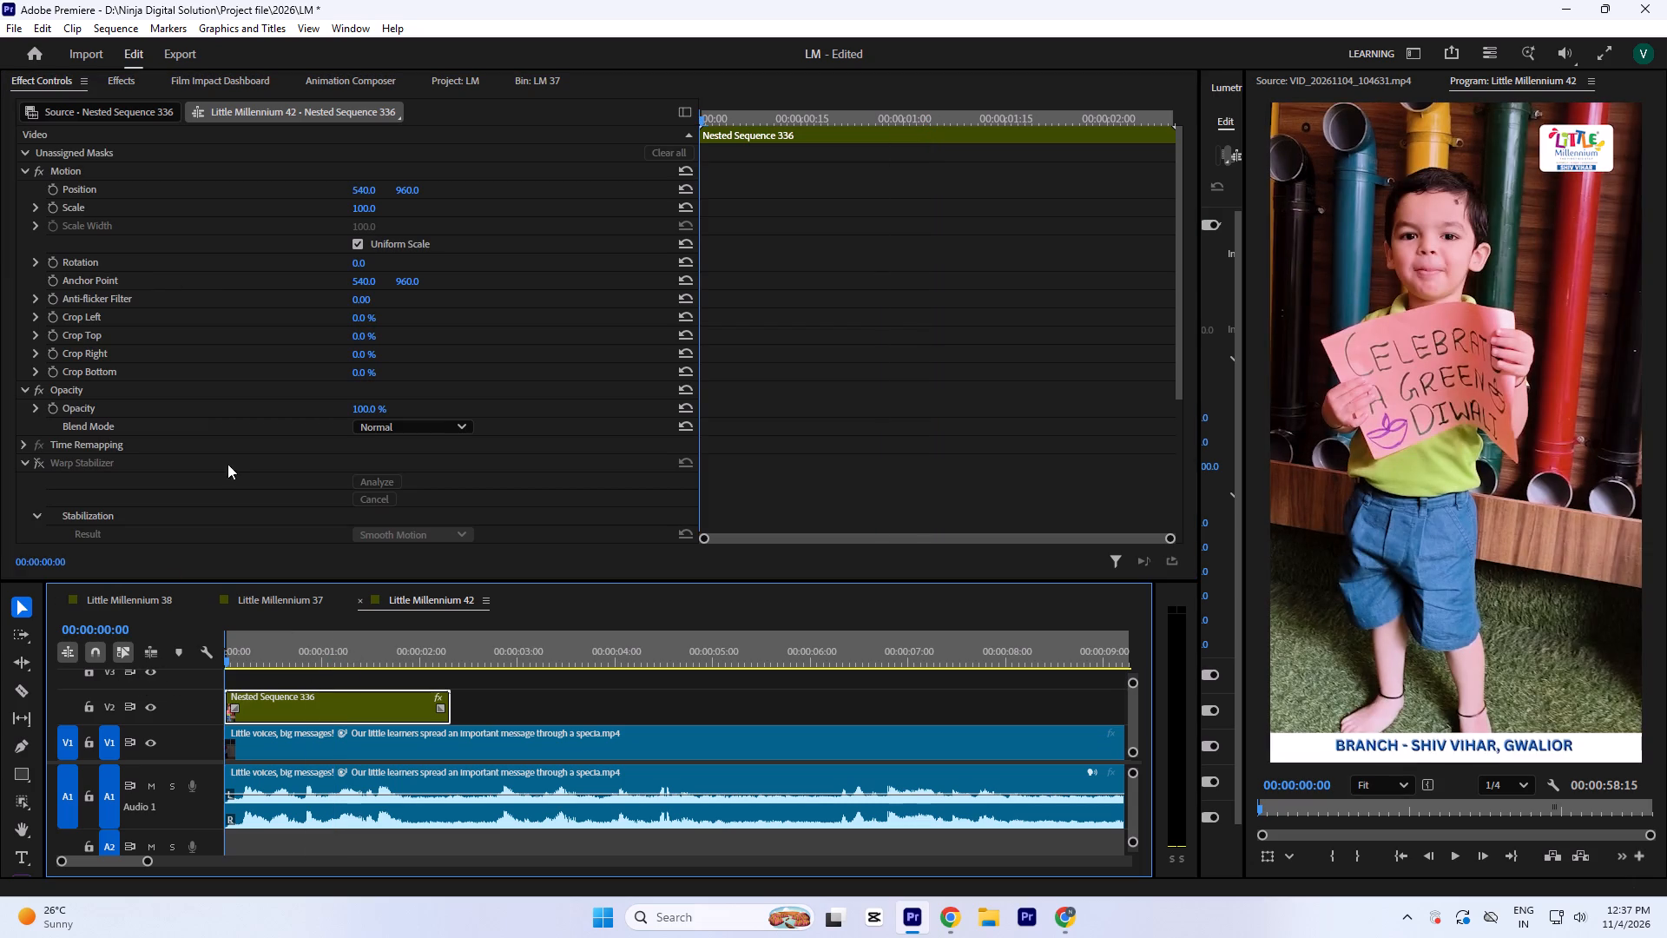
pyautogui.press('space')
pyautogui.press('space')
pyautogui.click(360, 210)
pyautogui.press('Up')
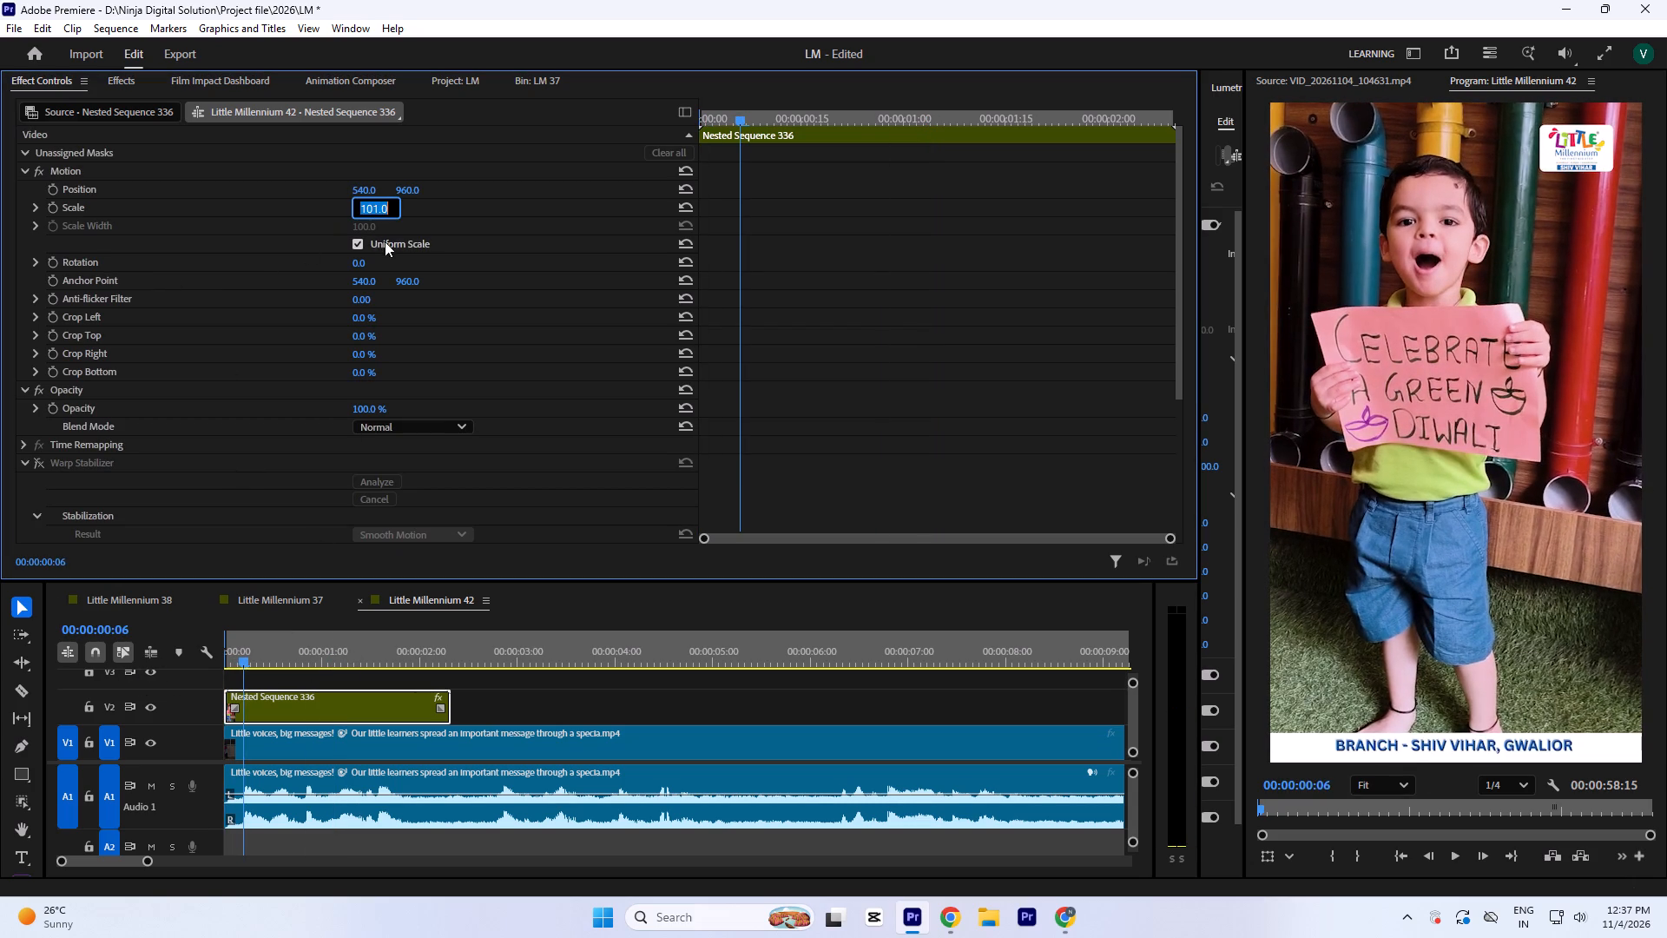
pyautogui.moveTo(319, 640); pyautogui.dragTo(152, 664)
pyautogui.press('space')
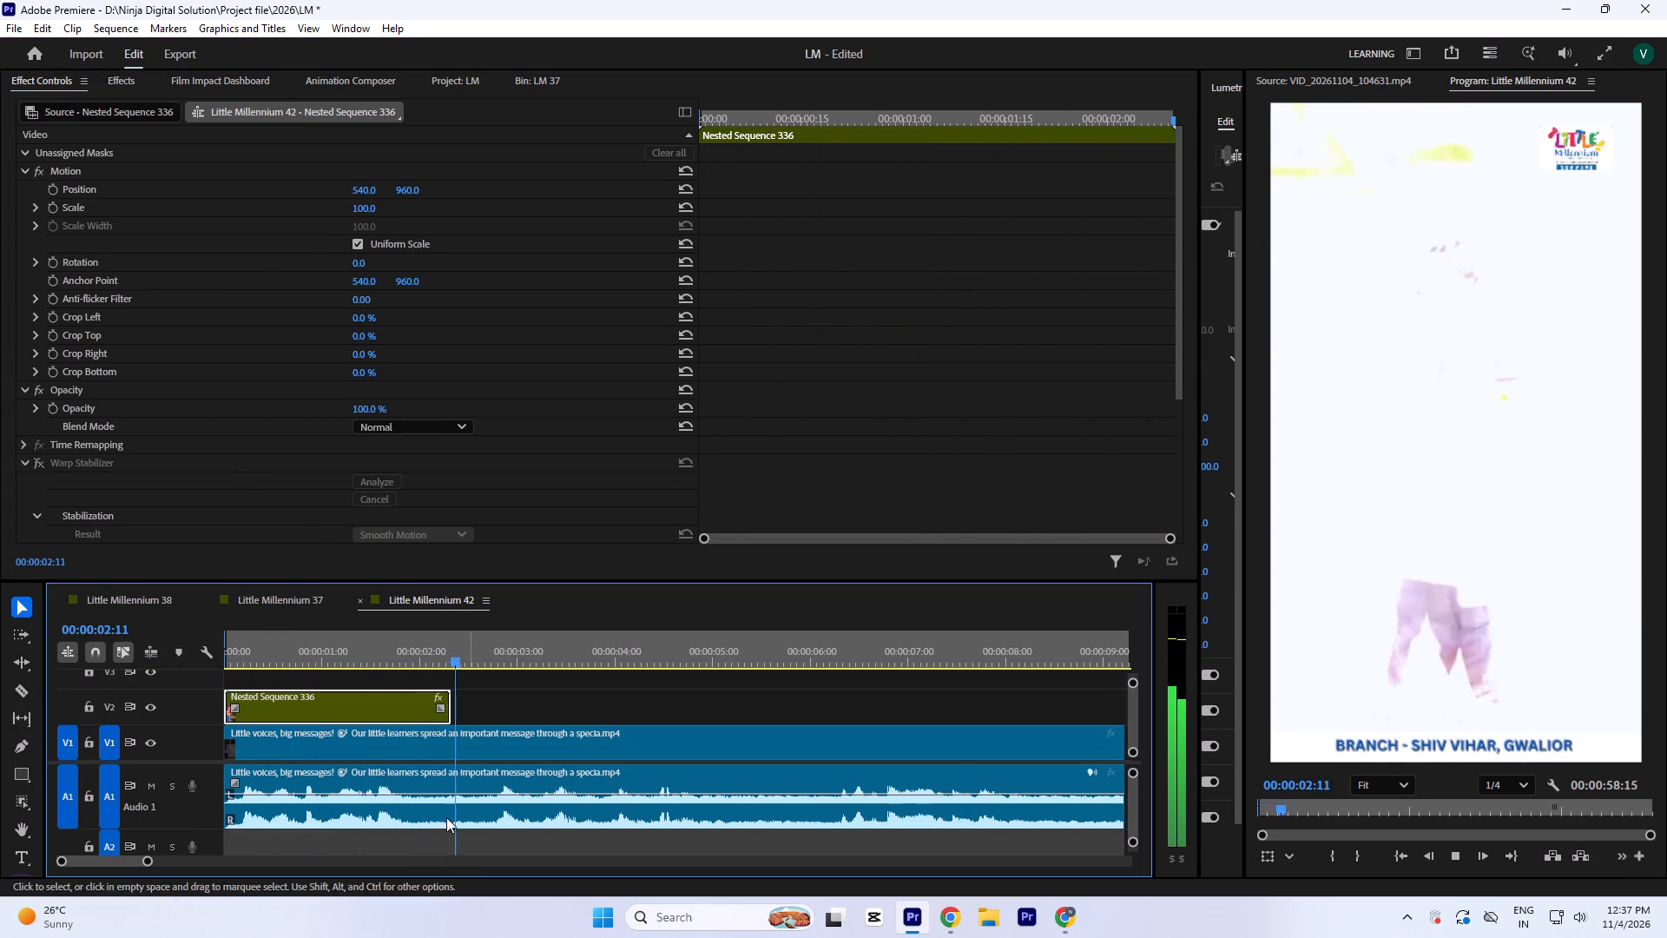
pyautogui.press('space')
pyautogui.press('space')
pyautogui.press('-')
pyautogui.press('space')
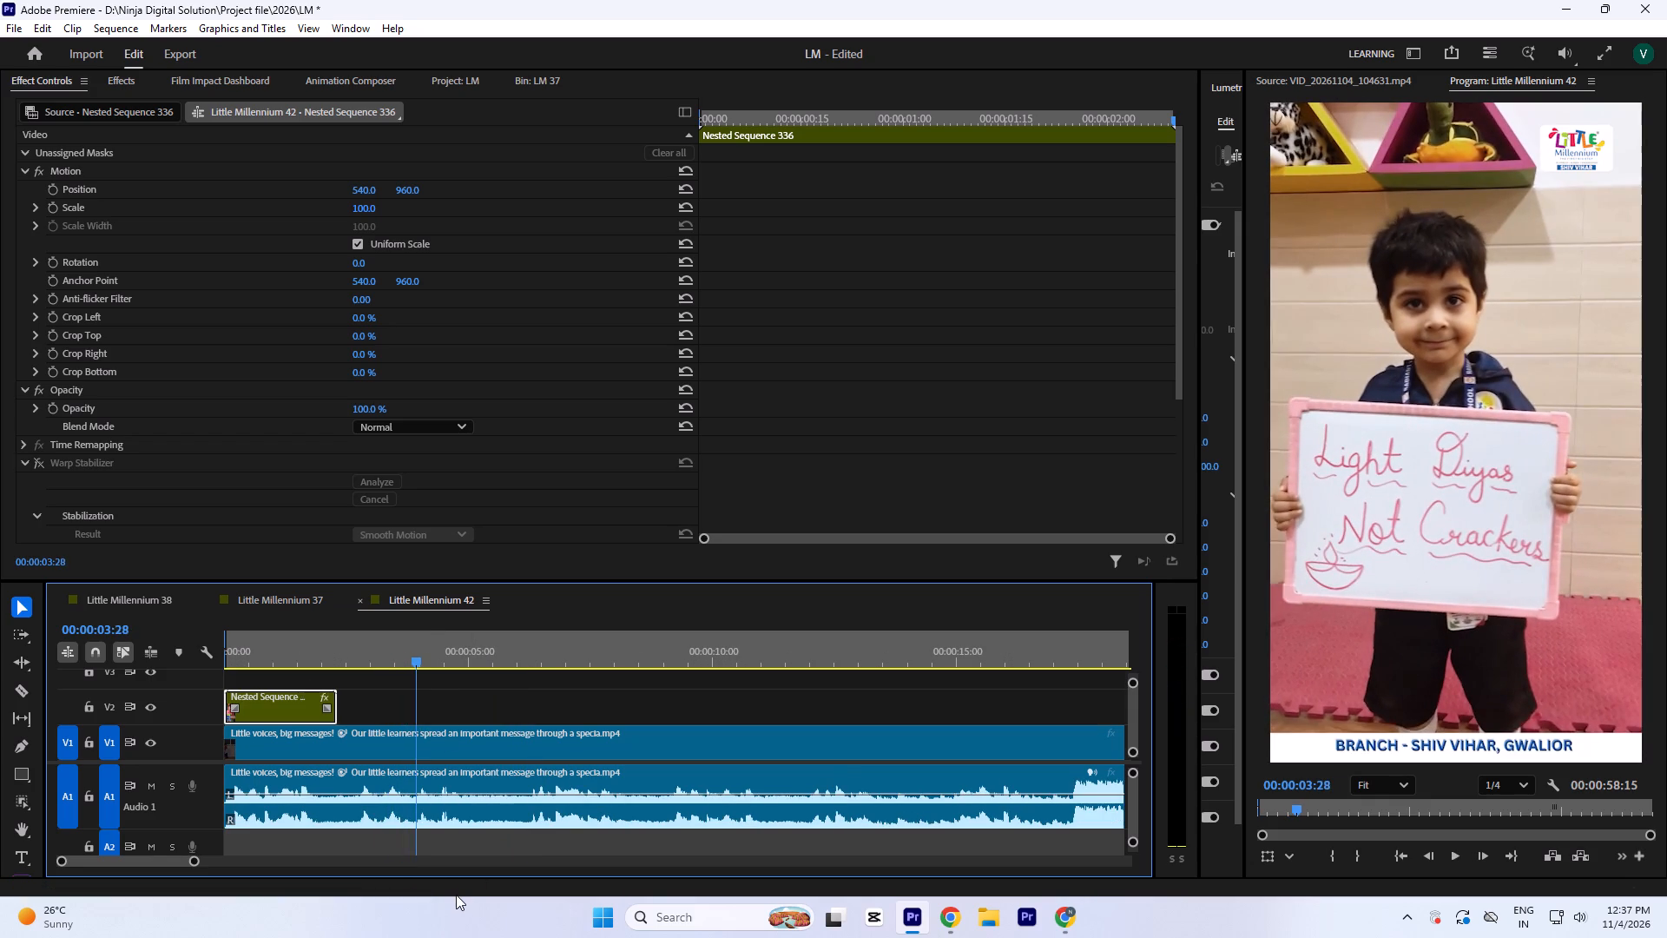
# Save the project.
pyautogui.hotkey('ctrl', 's')
# Replay the reference video's "Light Diyas Not Crackers" shot from about 00:00:03:25 to study its content.
pyautogui.press('space')
pyautogui.press('space')
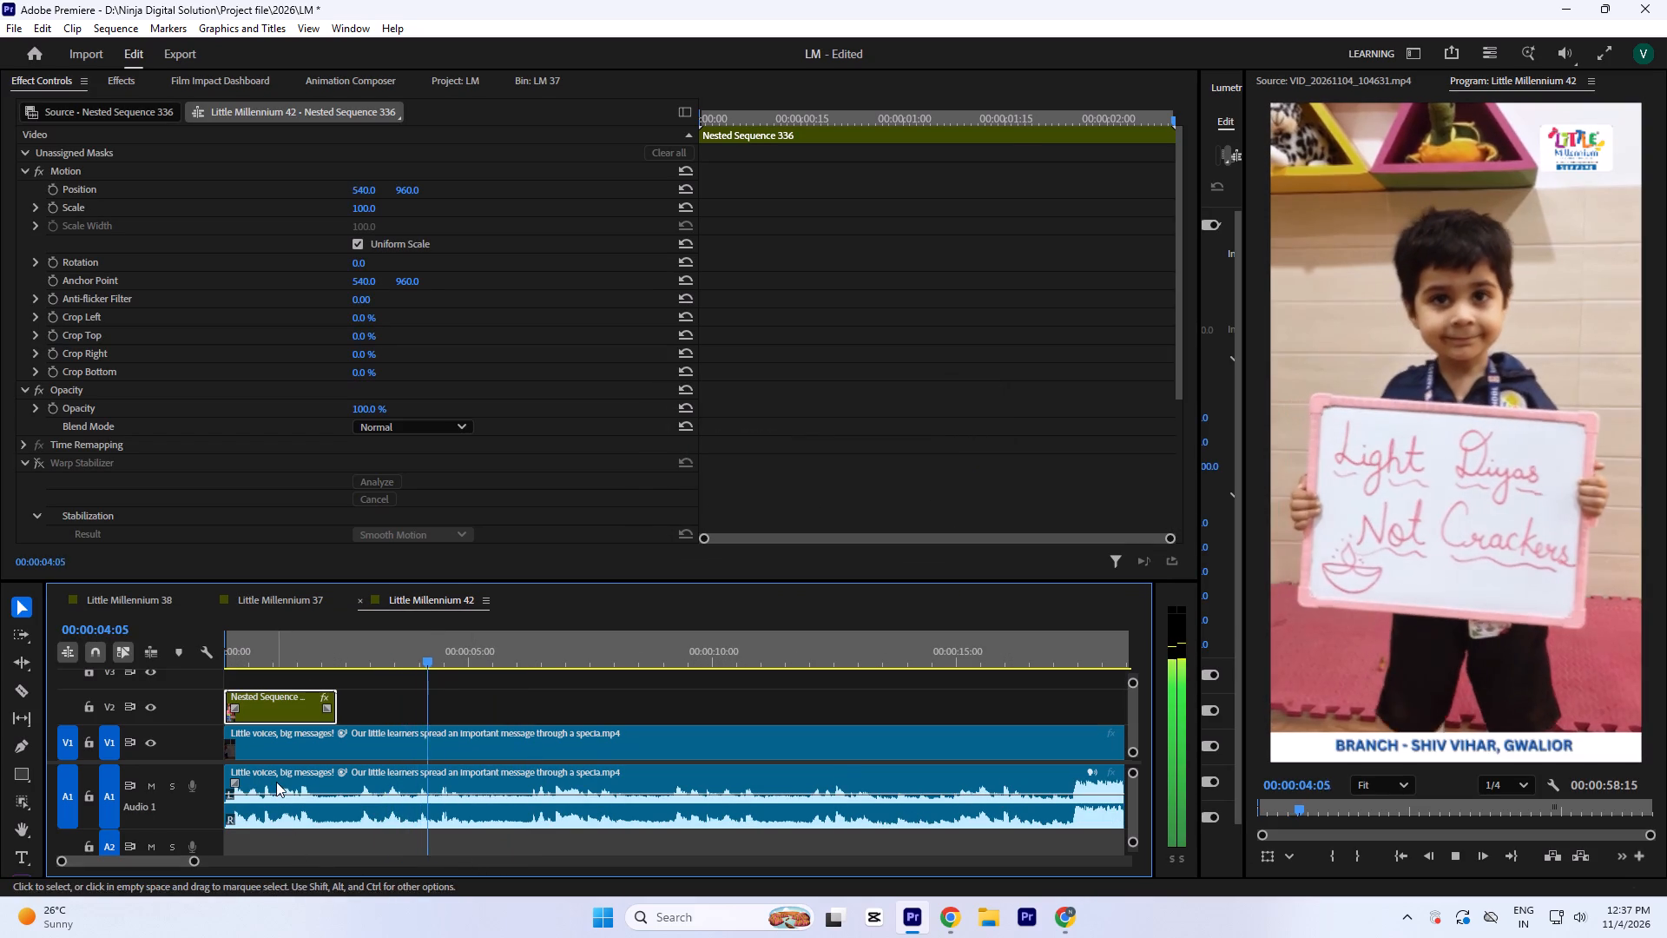
pyautogui.press('space')
pyautogui.moveTo(403, 648); pyautogui.dragTo(412, 657)
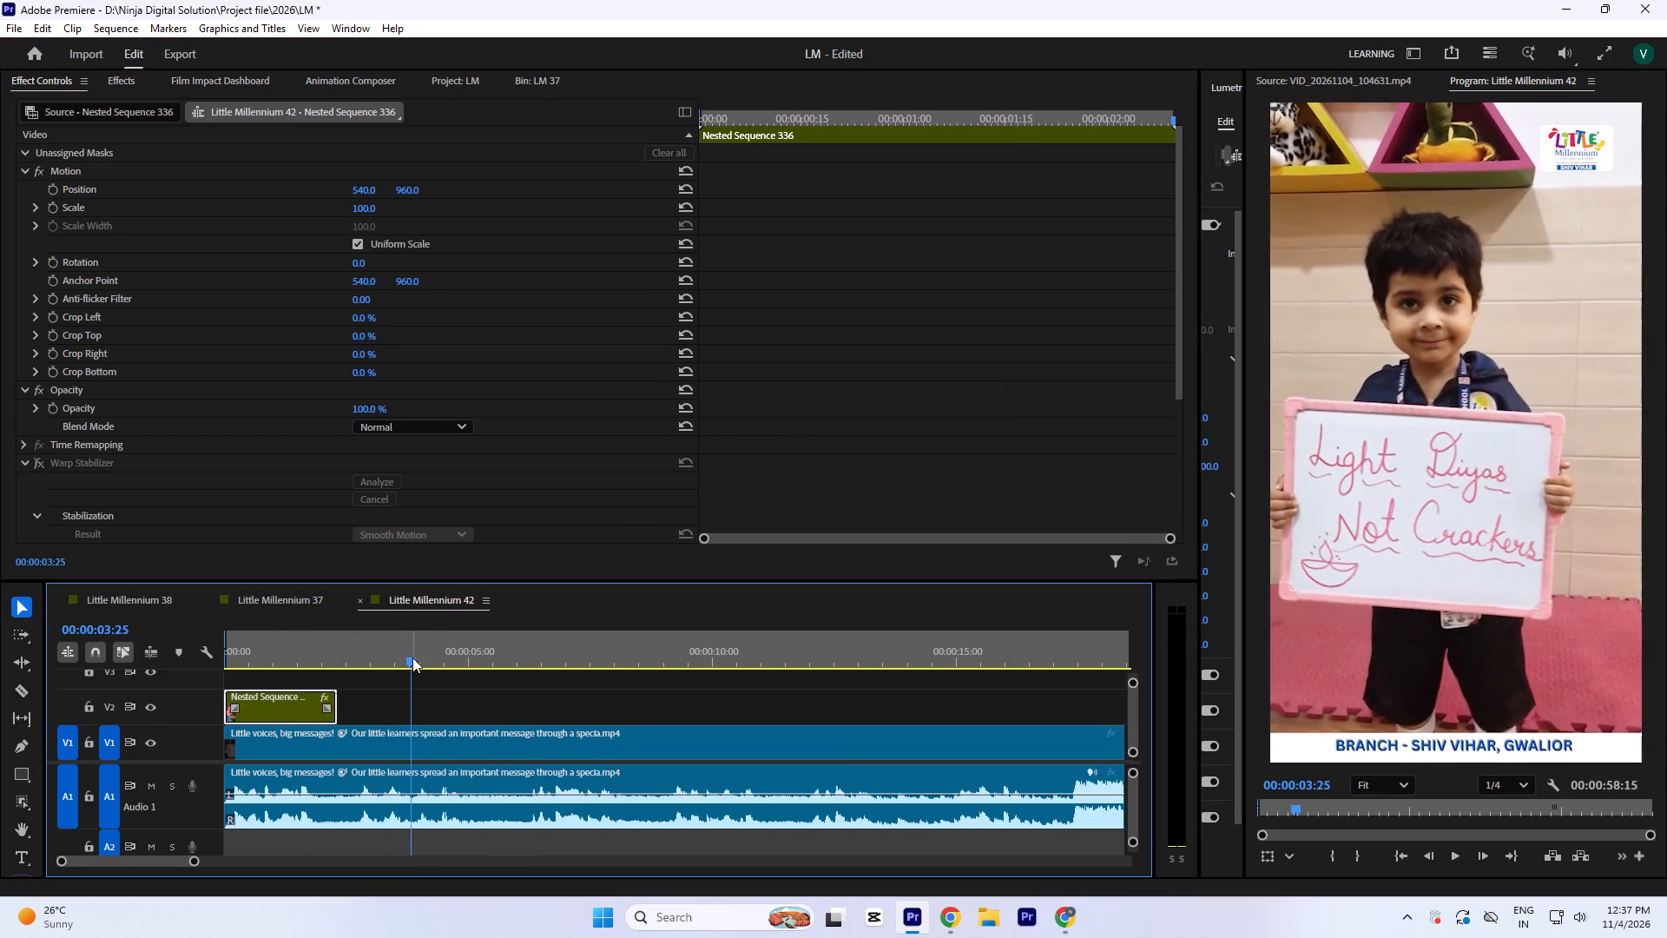
pyautogui.press('space')
pyautogui.press('space')
pyautogui.press('space')
pyautogui.press('space')
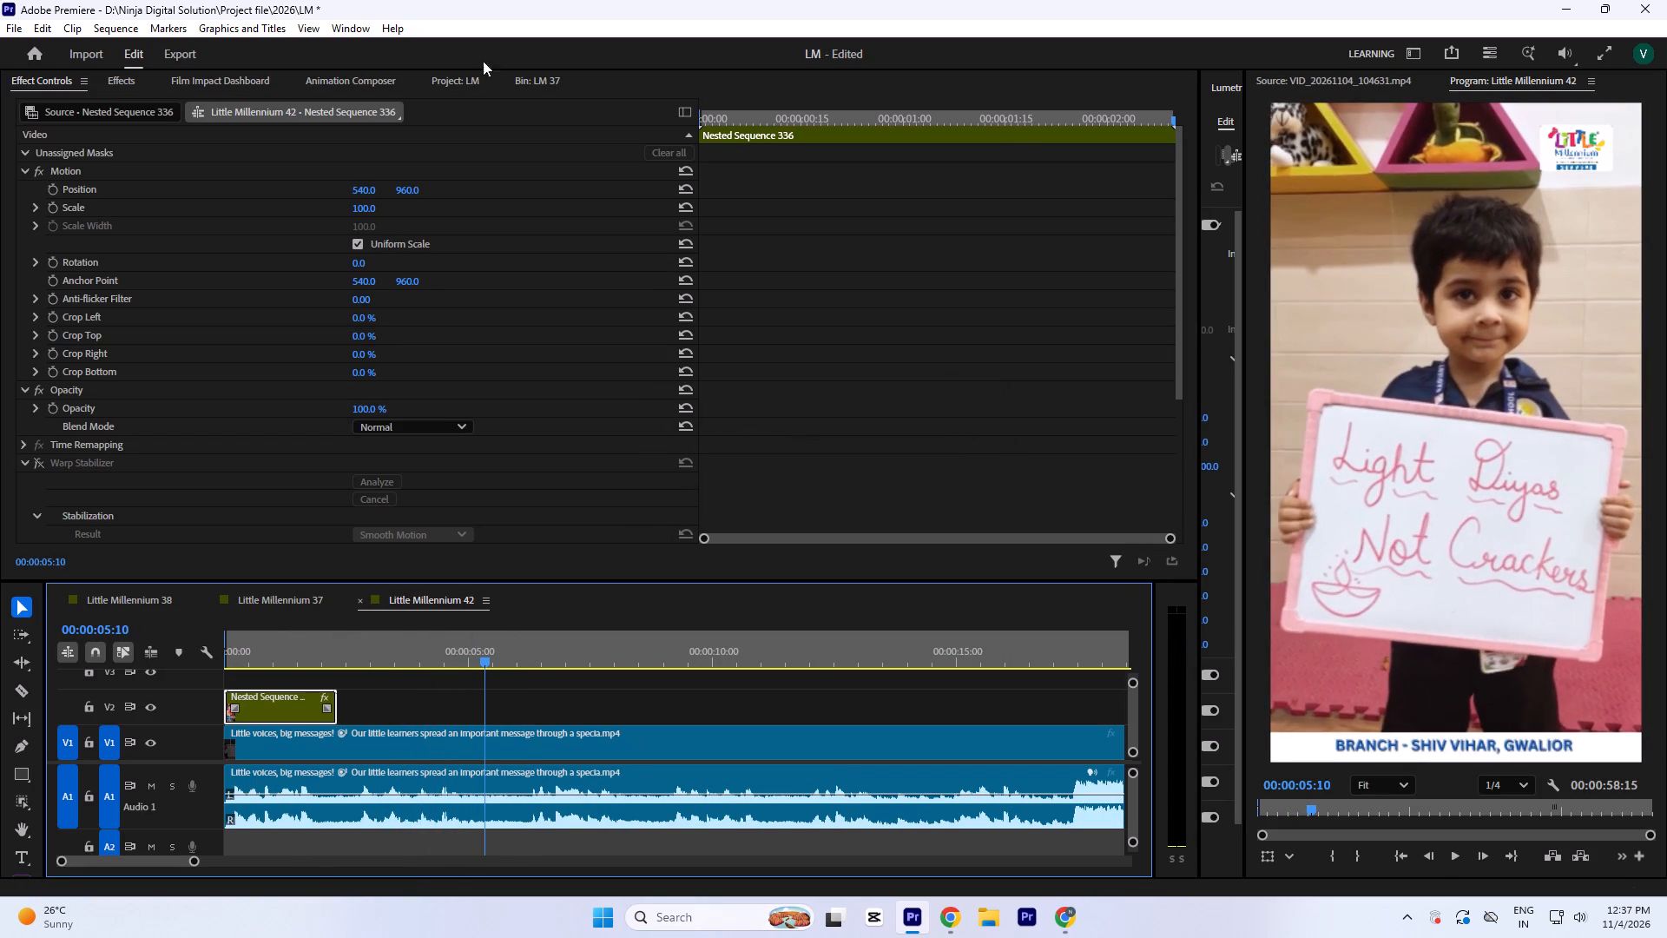
# Preview the "Light Diyas Not Crackers" takes VID_20261104_104734.mp4 and VID_20261104_104757.mp4 from the LM 37 bin.
pyautogui.click(544, 75)
pyautogui.doubleClick(251, 190)
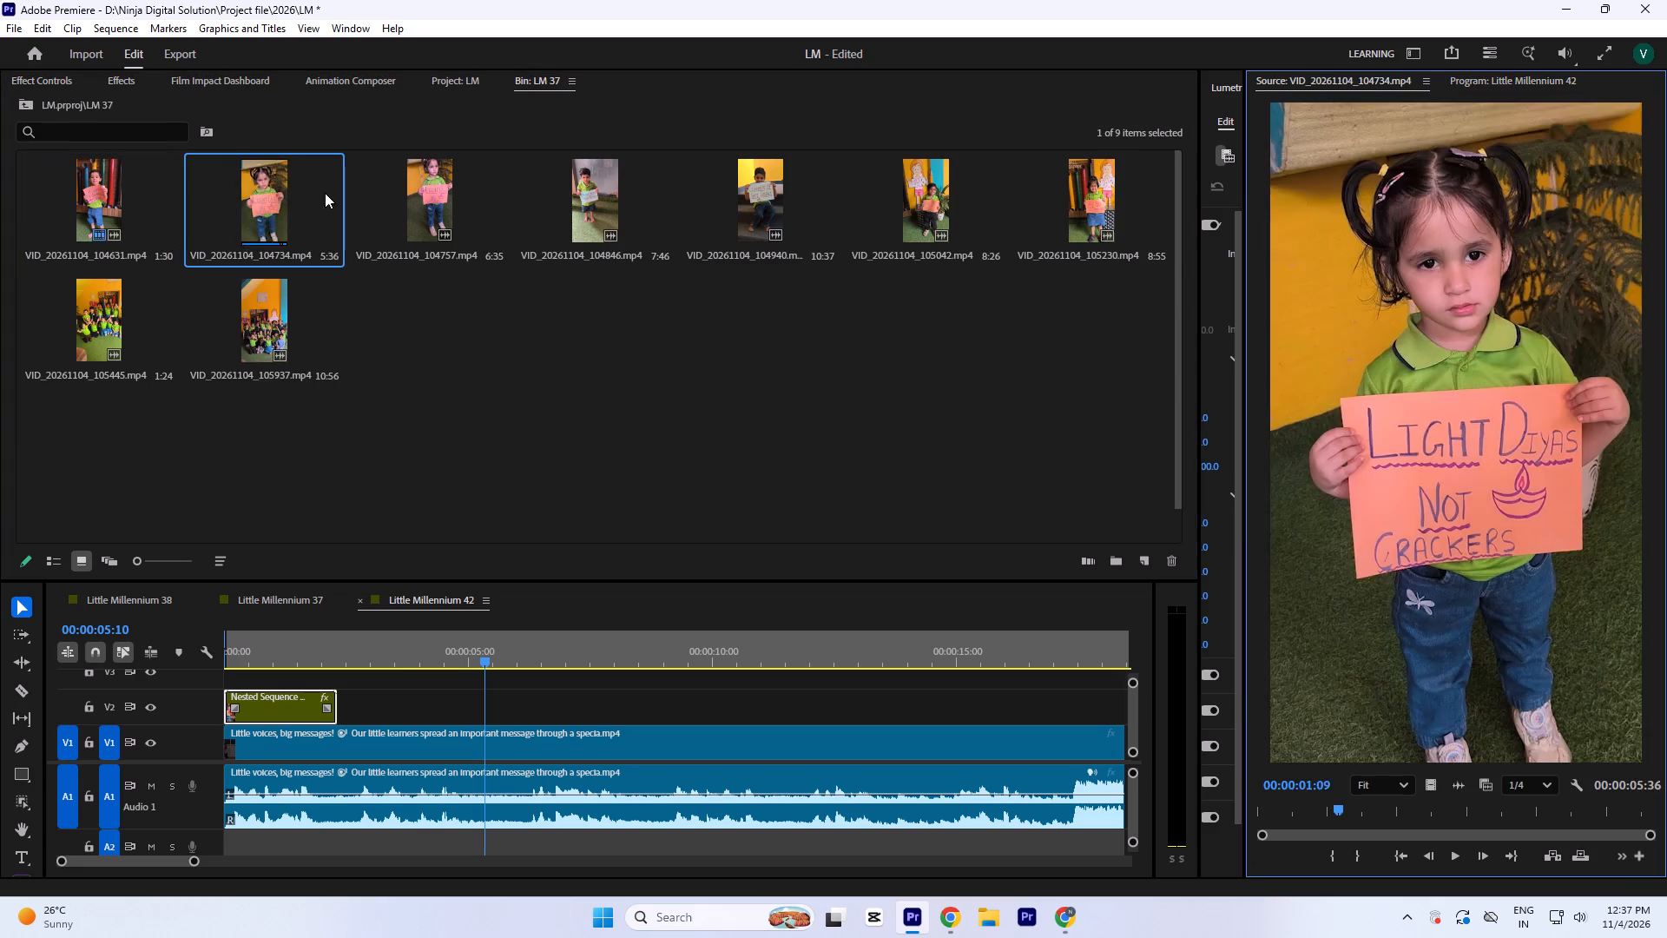
pyautogui.press('space')
pyautogui.moveTo(1422, 814); pyautogui.dragTo(597, 820)
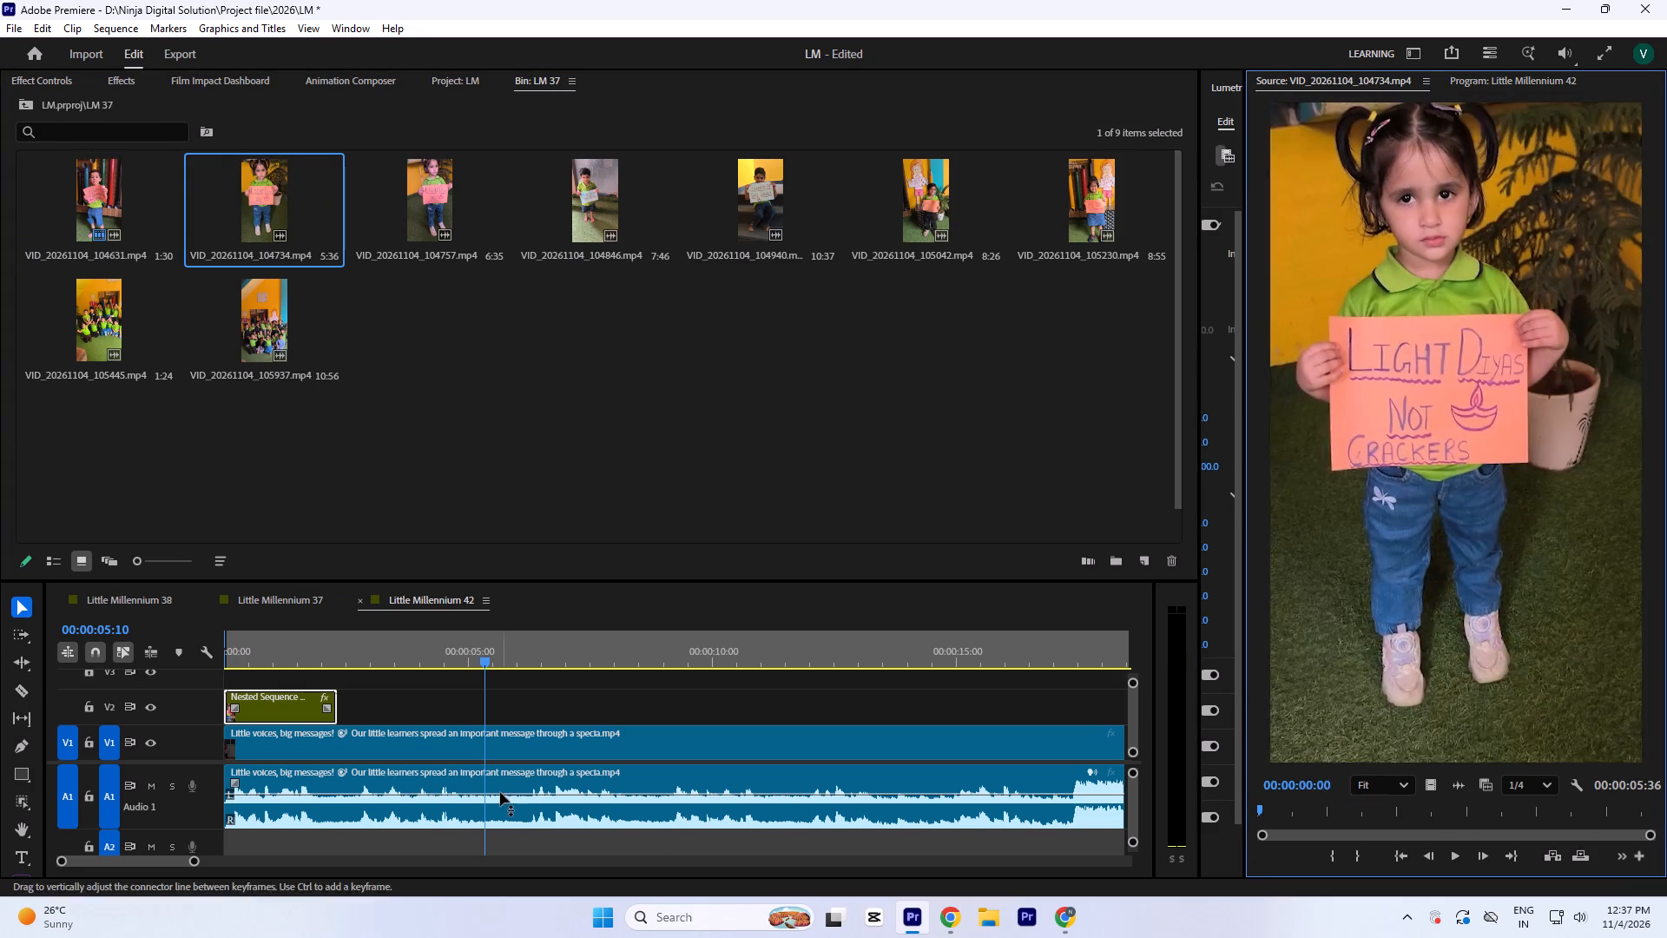
pyautogui.press('space')
pyautogui.doubleClick(432, 212)
pyautogui.press('space')
pyautogui.moveTo(1315, 819); pyautogui.dragTo(1145, 827)
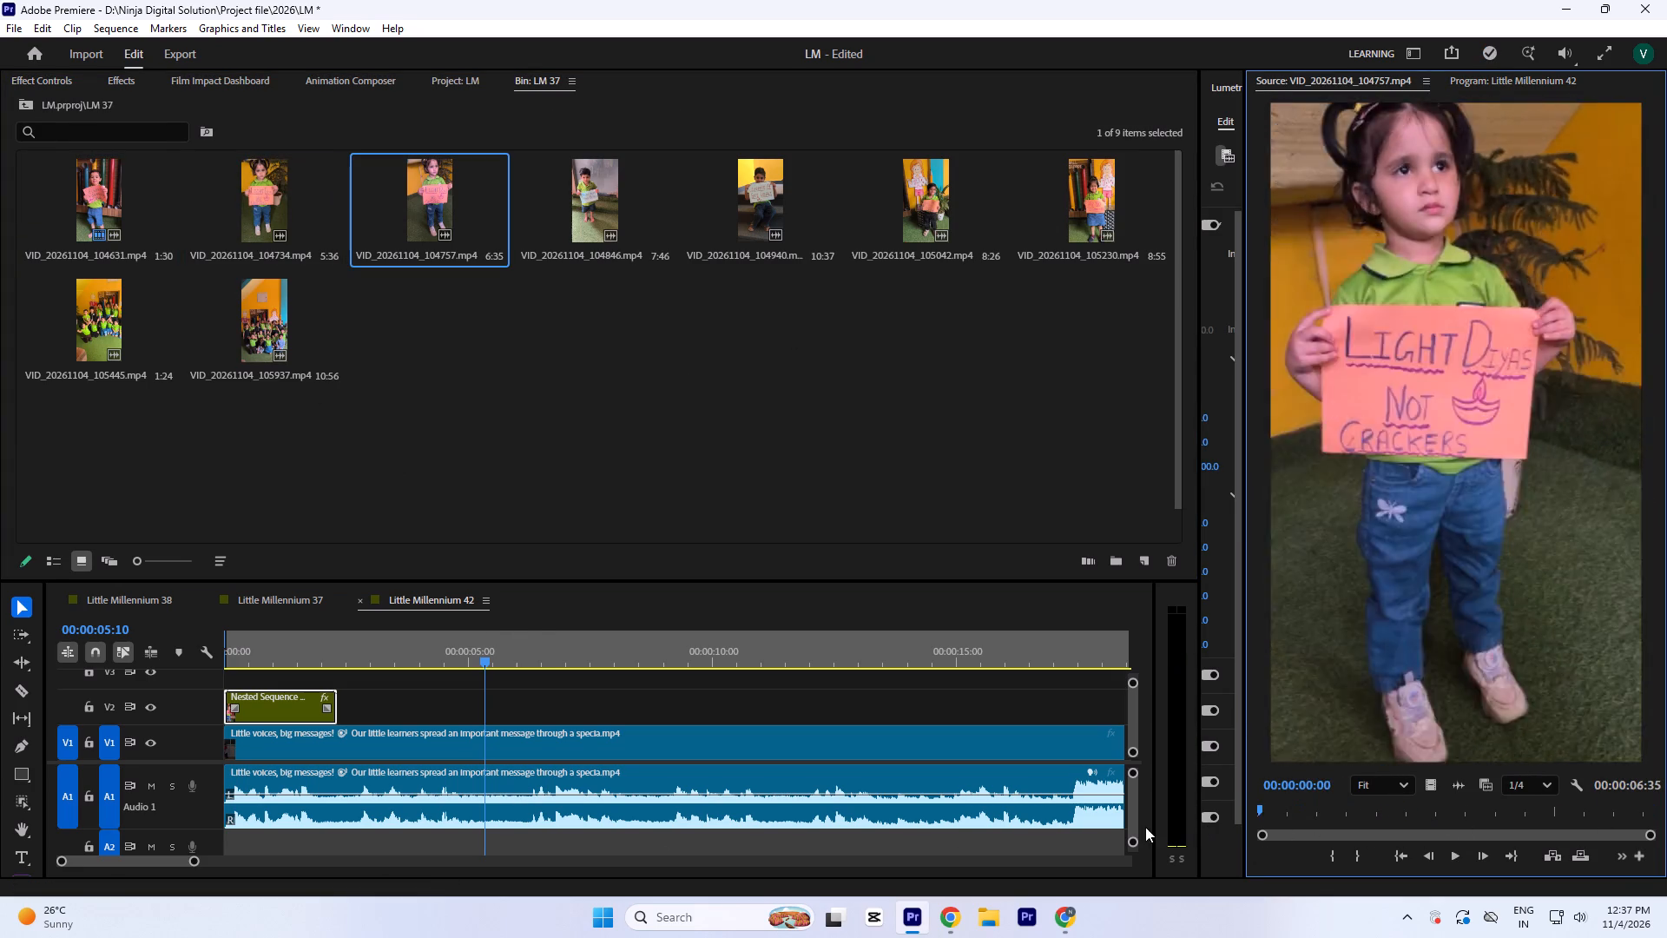
pyautogui.moveTo(1145, 827); pyautogui.dragTo(1143, 827)
pyautogui.press('space')
pyautogui.moveTo(1391, 821); pyautogui.dragTo(1439, 823)
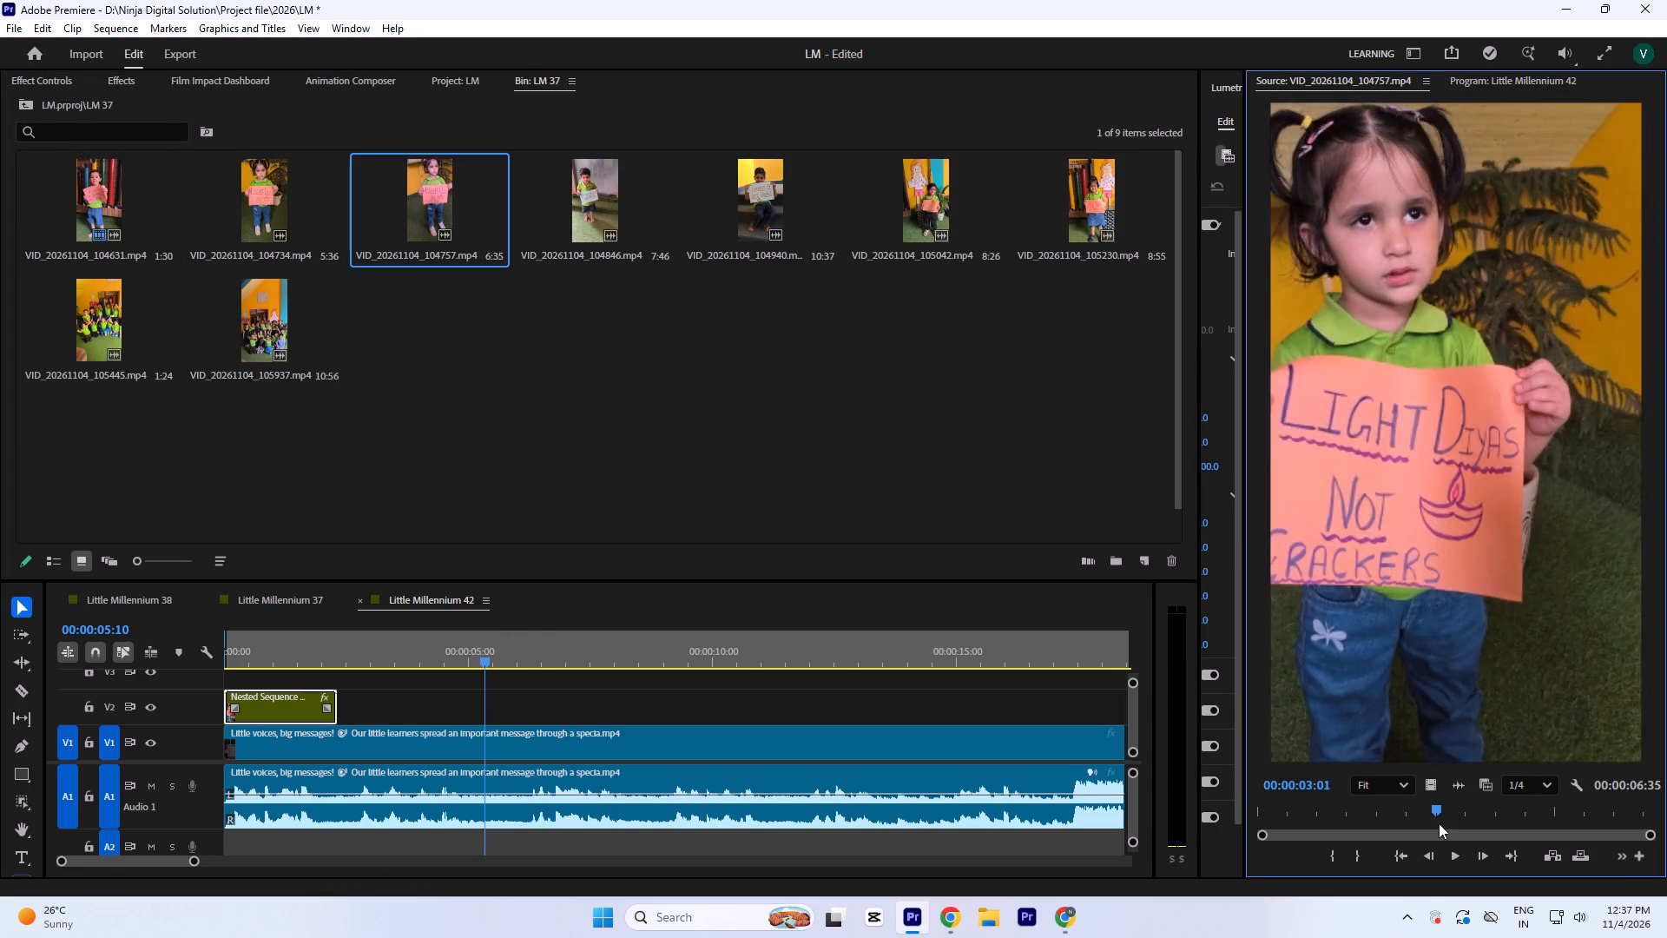
pyautogui.moveTo(1439, 823); pyautogui.dragTo(1647, 796)
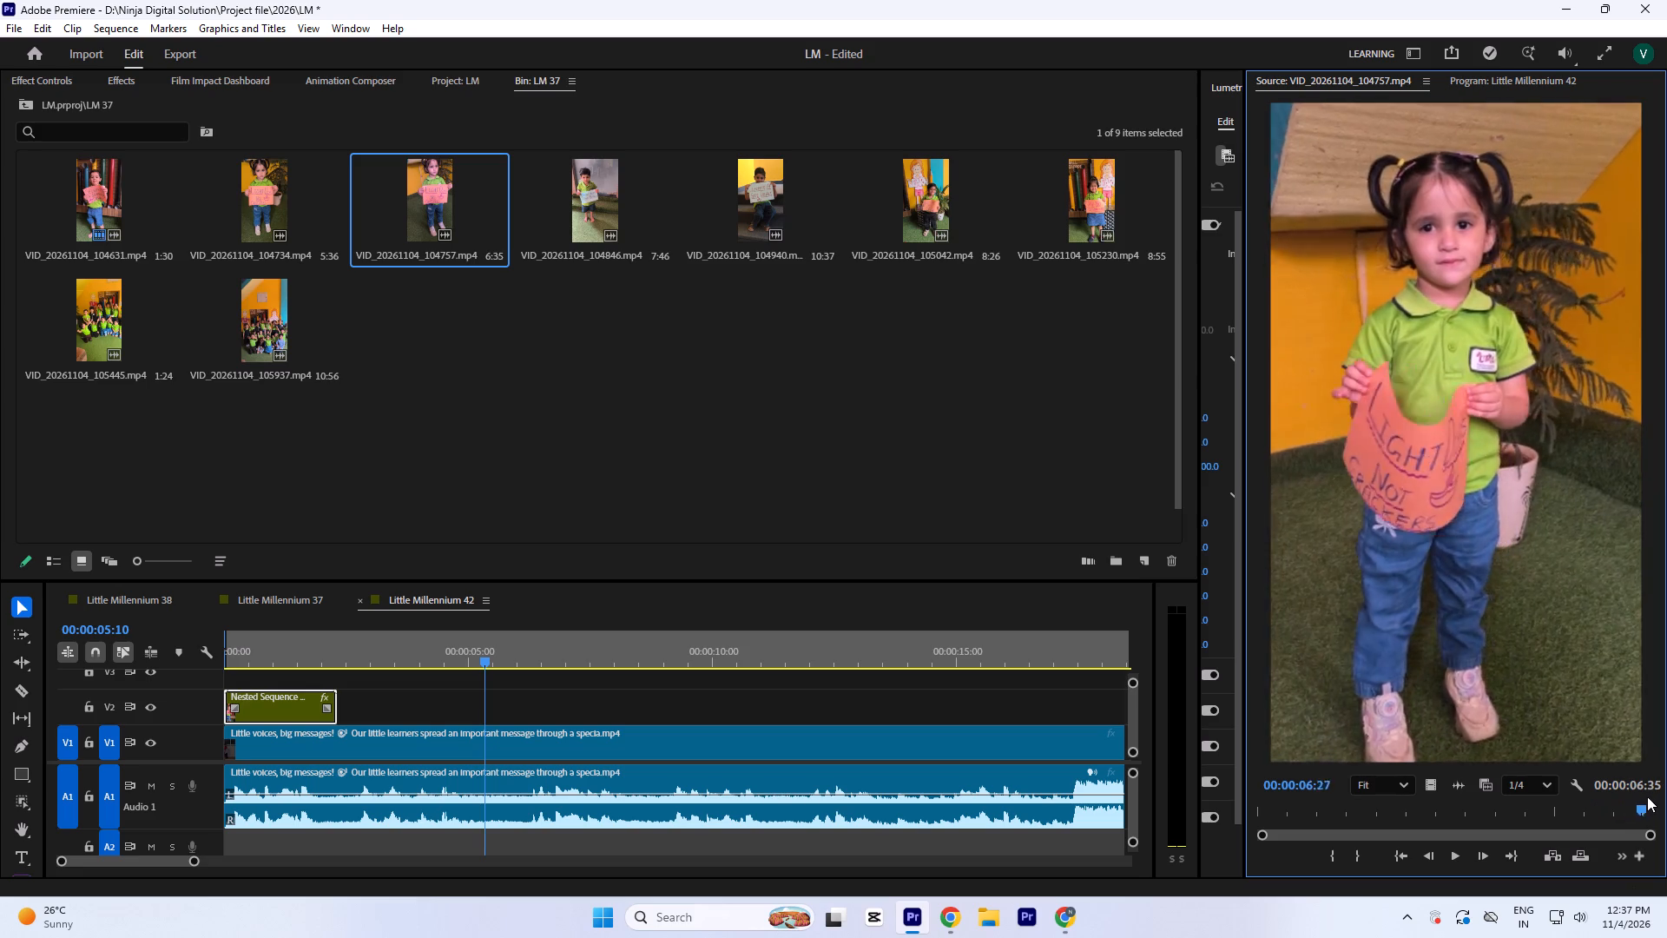
pyautogui.moveTo(1647, 796); pyautogui.dragTo(722, 831)
pyautogui.press('space')
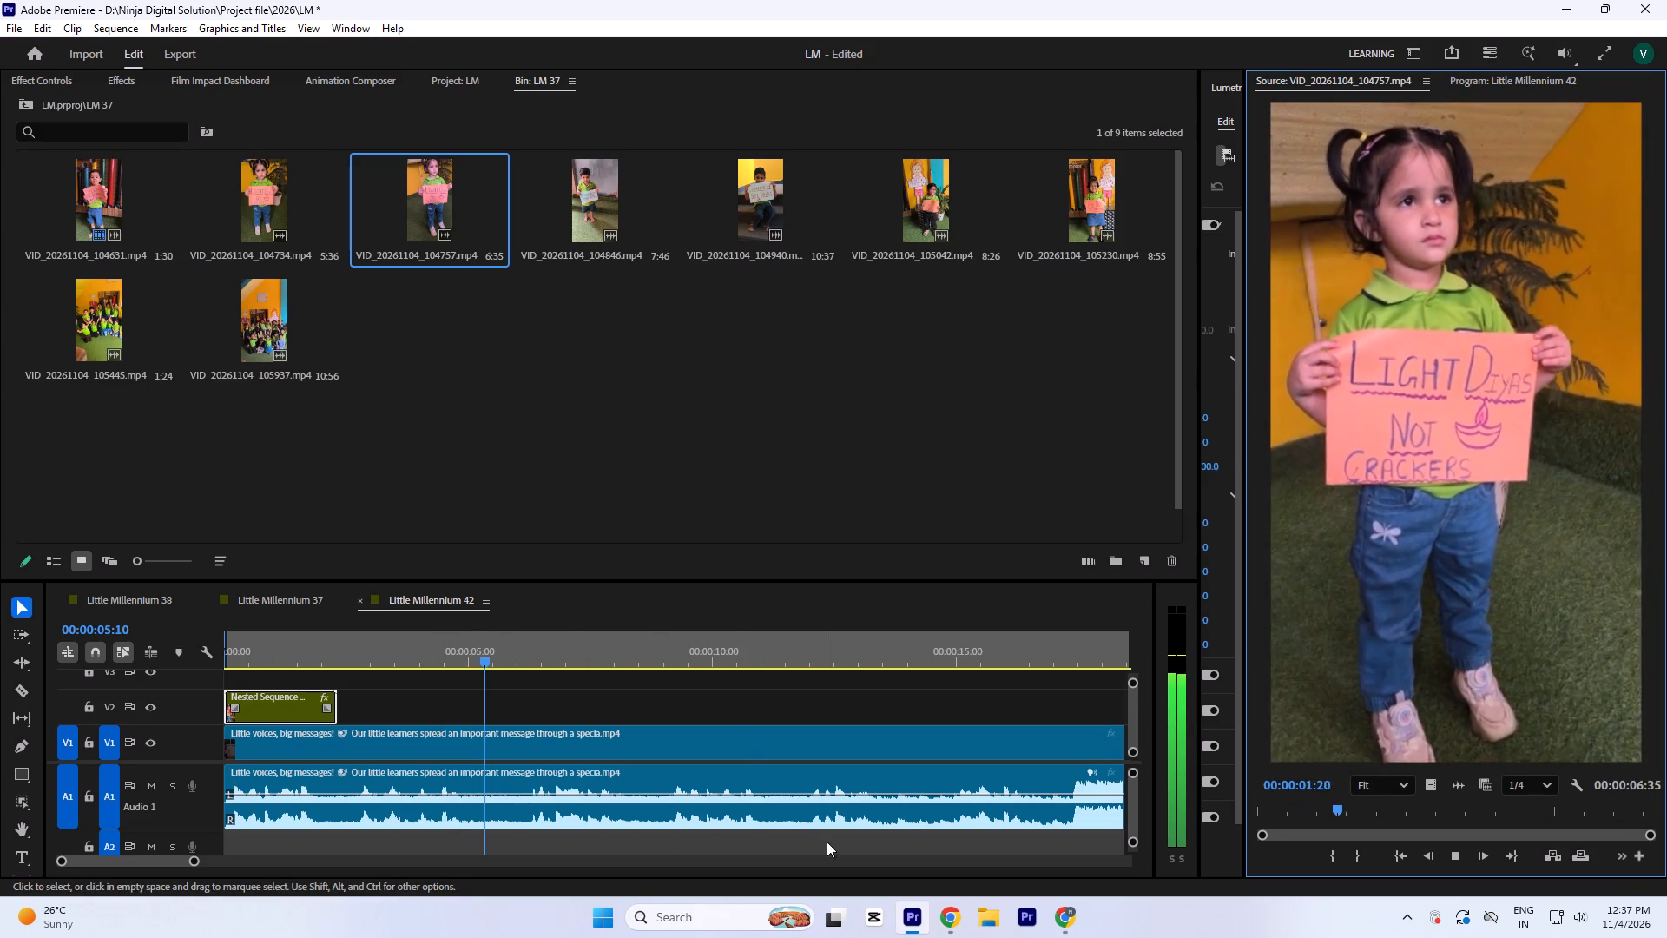
# Compare the same two takes, VID_20261104_104734.mp4 and VID_20261104_104757.mp4, by replaying and scrubbing through each again.
pyautogui.doubleClick(246, 203)
pyautogui.press('space')
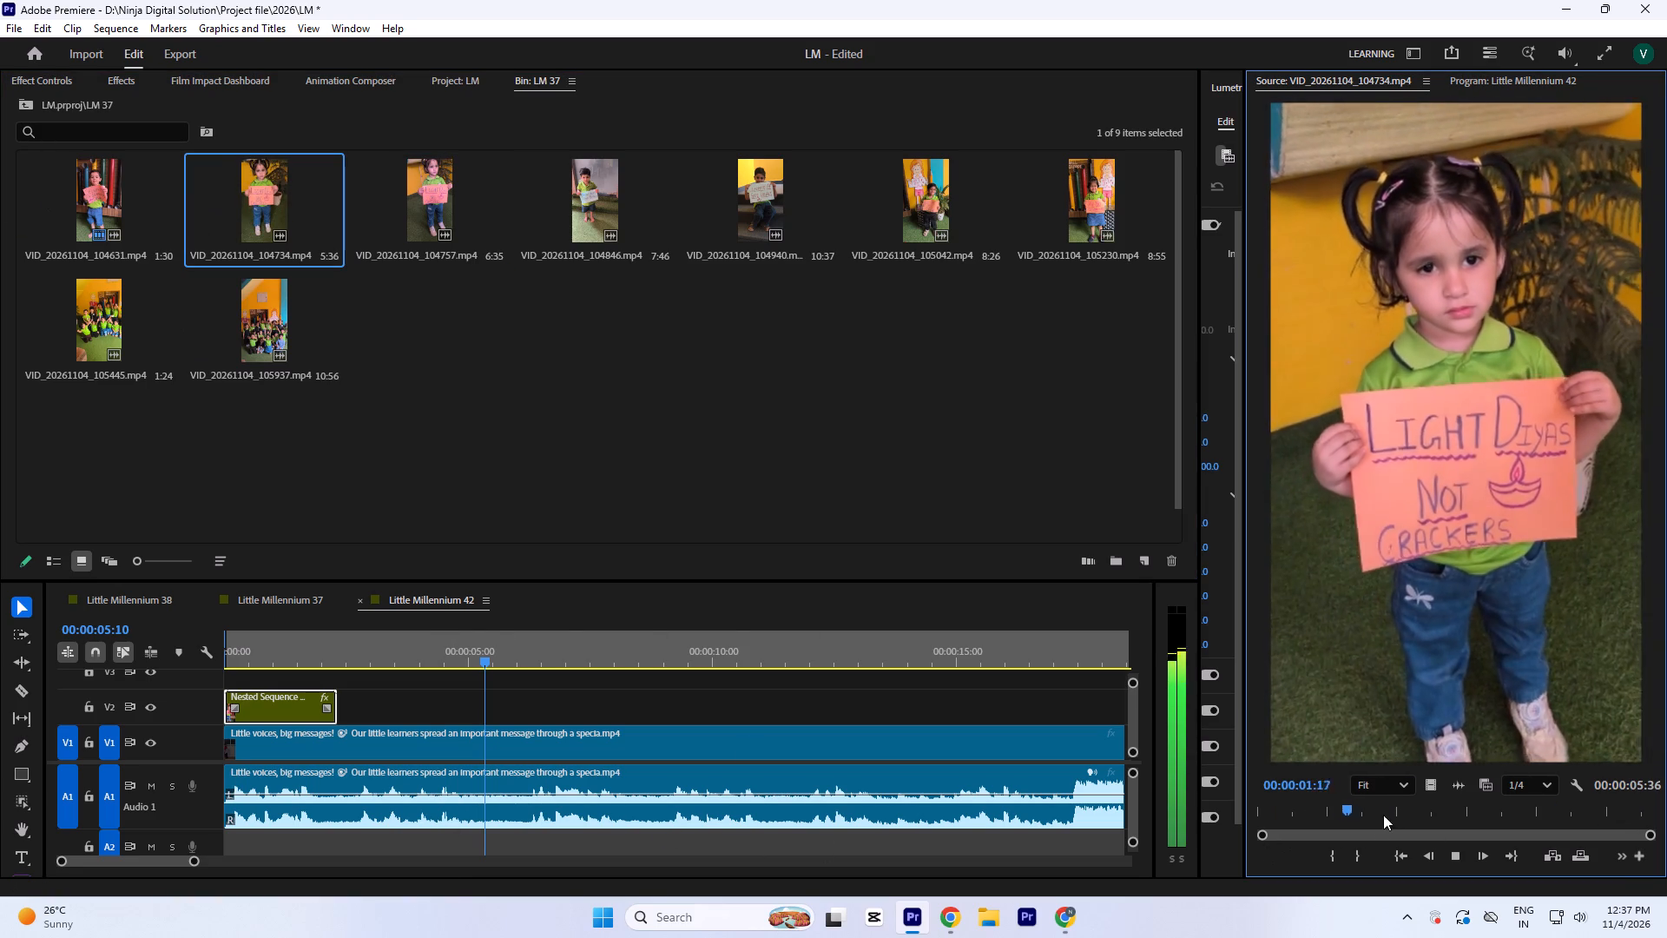
pyautogui.moveTo(1444, 817); pyautogui.dragTo(1587, 820)
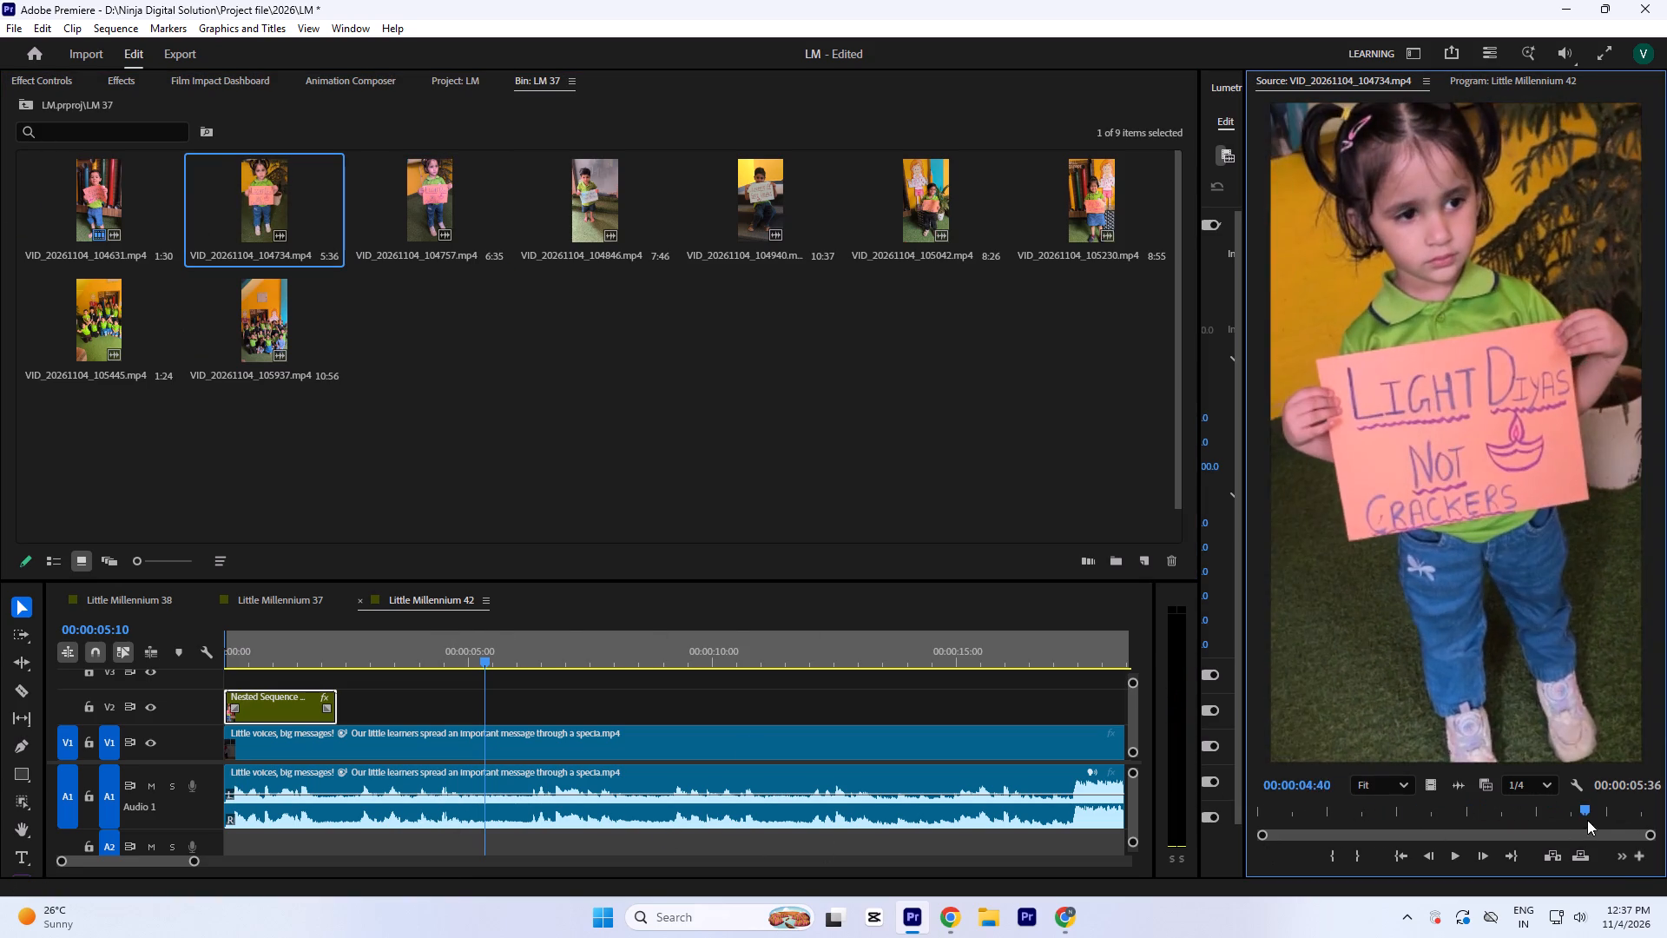
pyautogui.moveTo(1587, 820); pyautogui.dragTo(1587, 818)
pyautogui.press('space')
pyautogui.doubleClick(426, 186)
pyautogui.press('space')
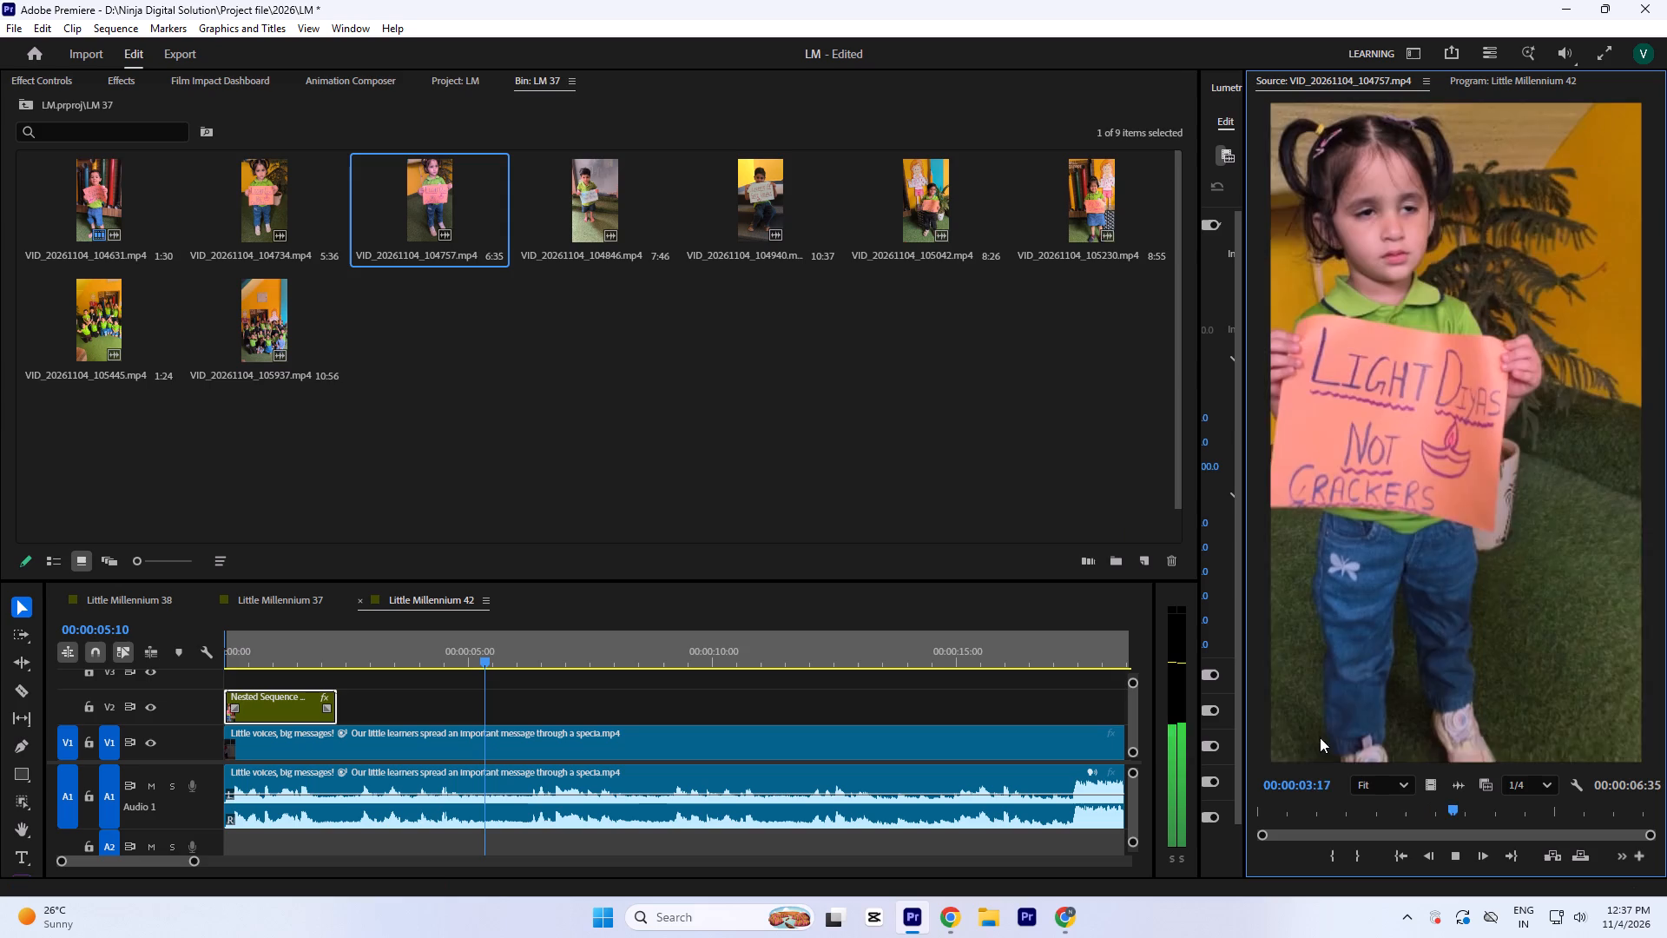
pyautogui.moveTo(1544, 817); pyautogui.dragTo(1606, 819)
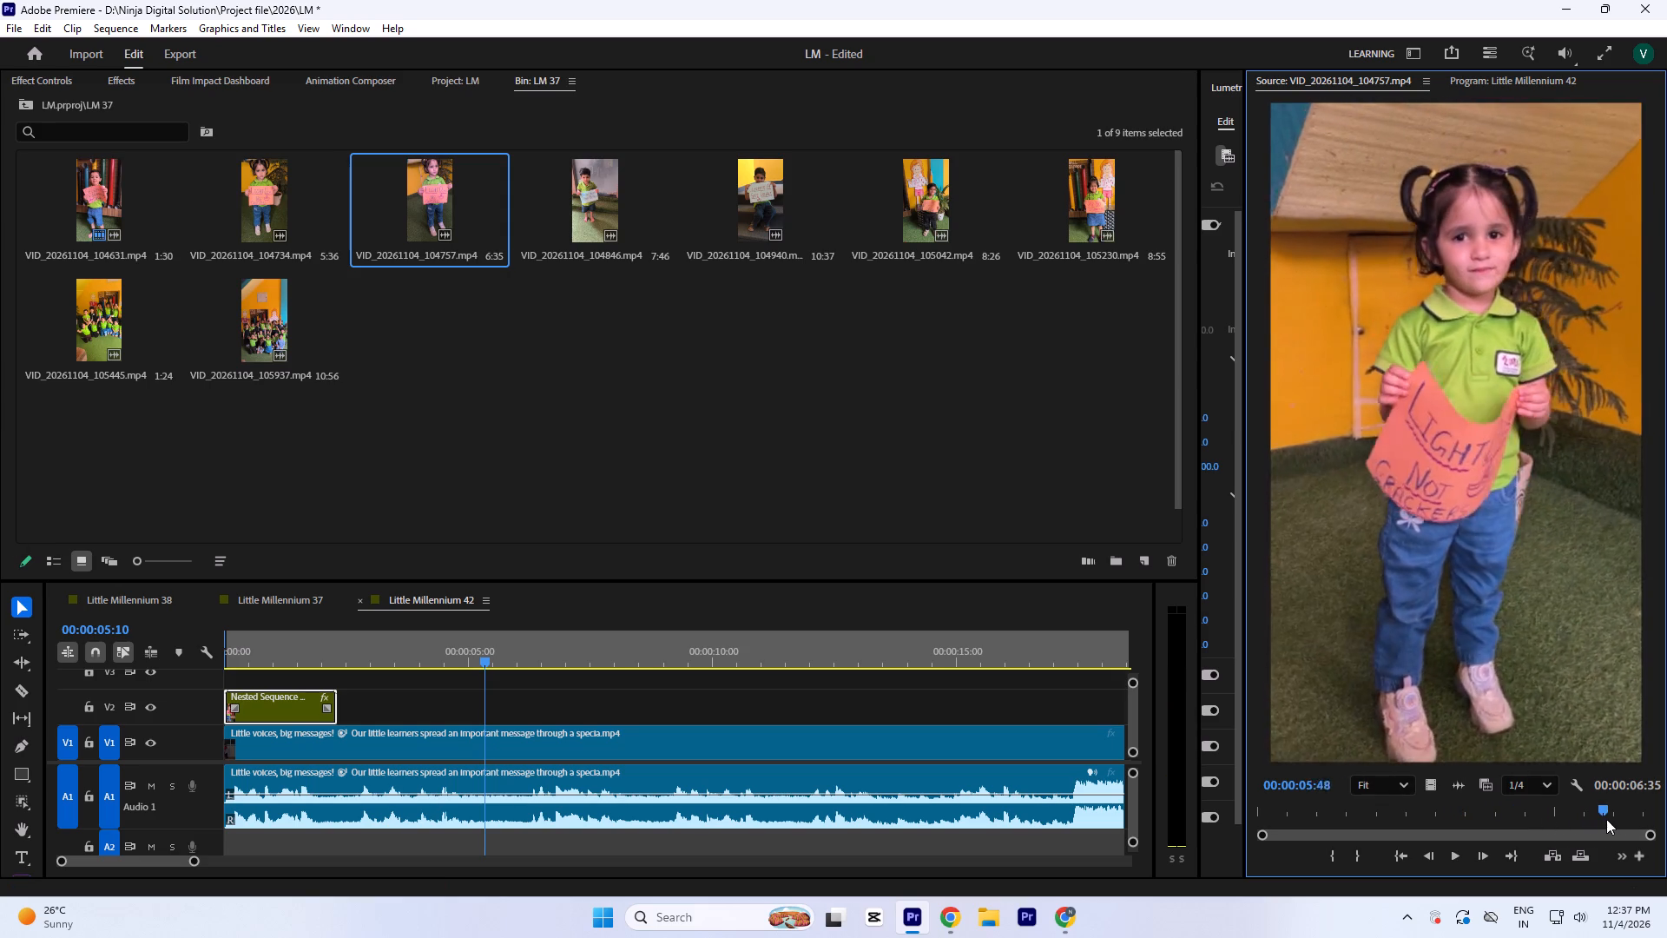
pyautogui.moveTo(1606, 819); pyautogui.dragTo(748, 807)
pyautogui.press('space')
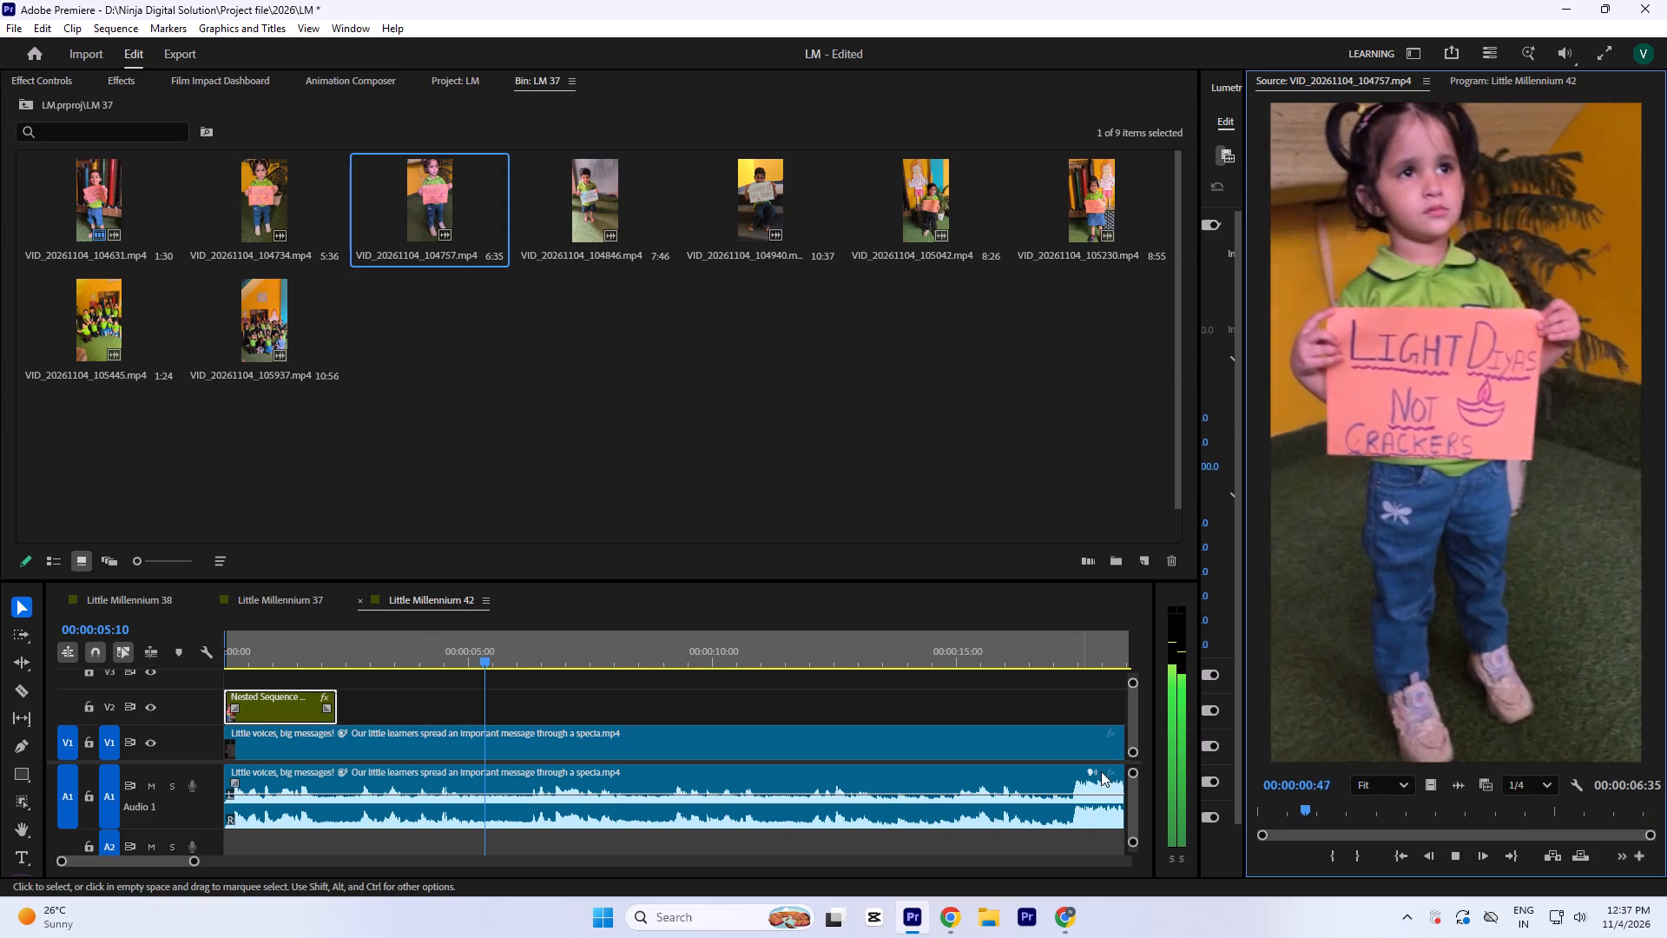
pyautogui.press('space')
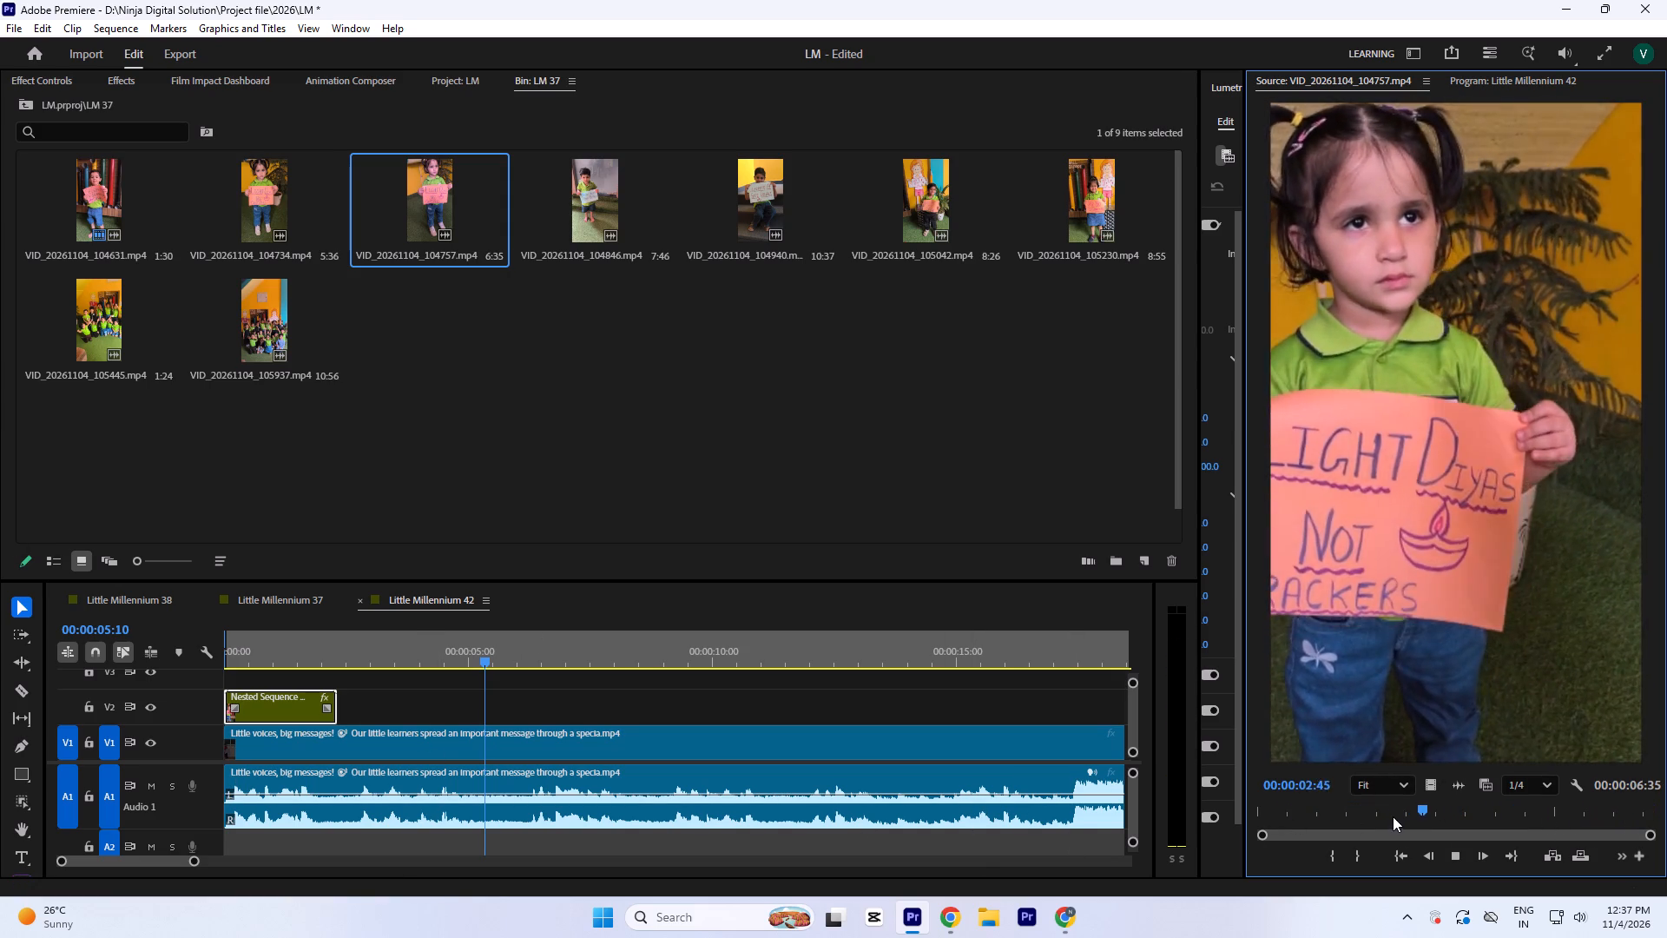
pyautogui.moveTo(1400, 813); pyautogui.dragTo(1237, 836)
# Mark VID_20261104_104734.mp4 from its start to about 00:00:03:24 and place it on V2 directly after the nested sequence.
pyautogui.doubleClick(240, 174)
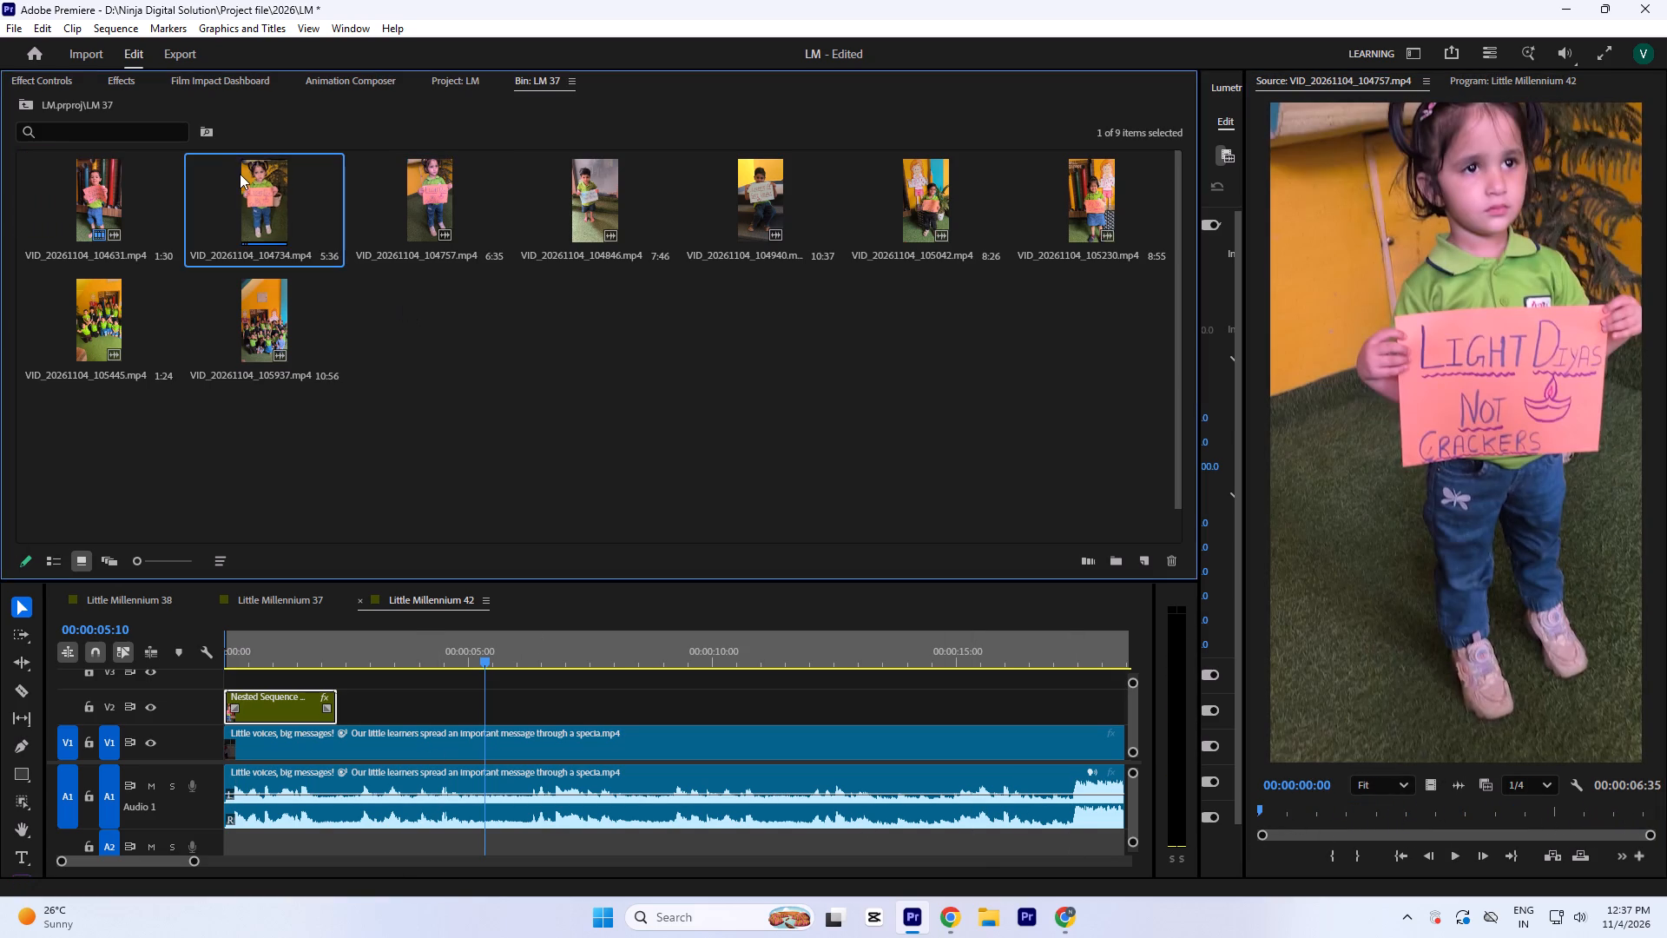
pyautogui.moveTo(1353, 809); pyautogui.dragTo(1351, 827)
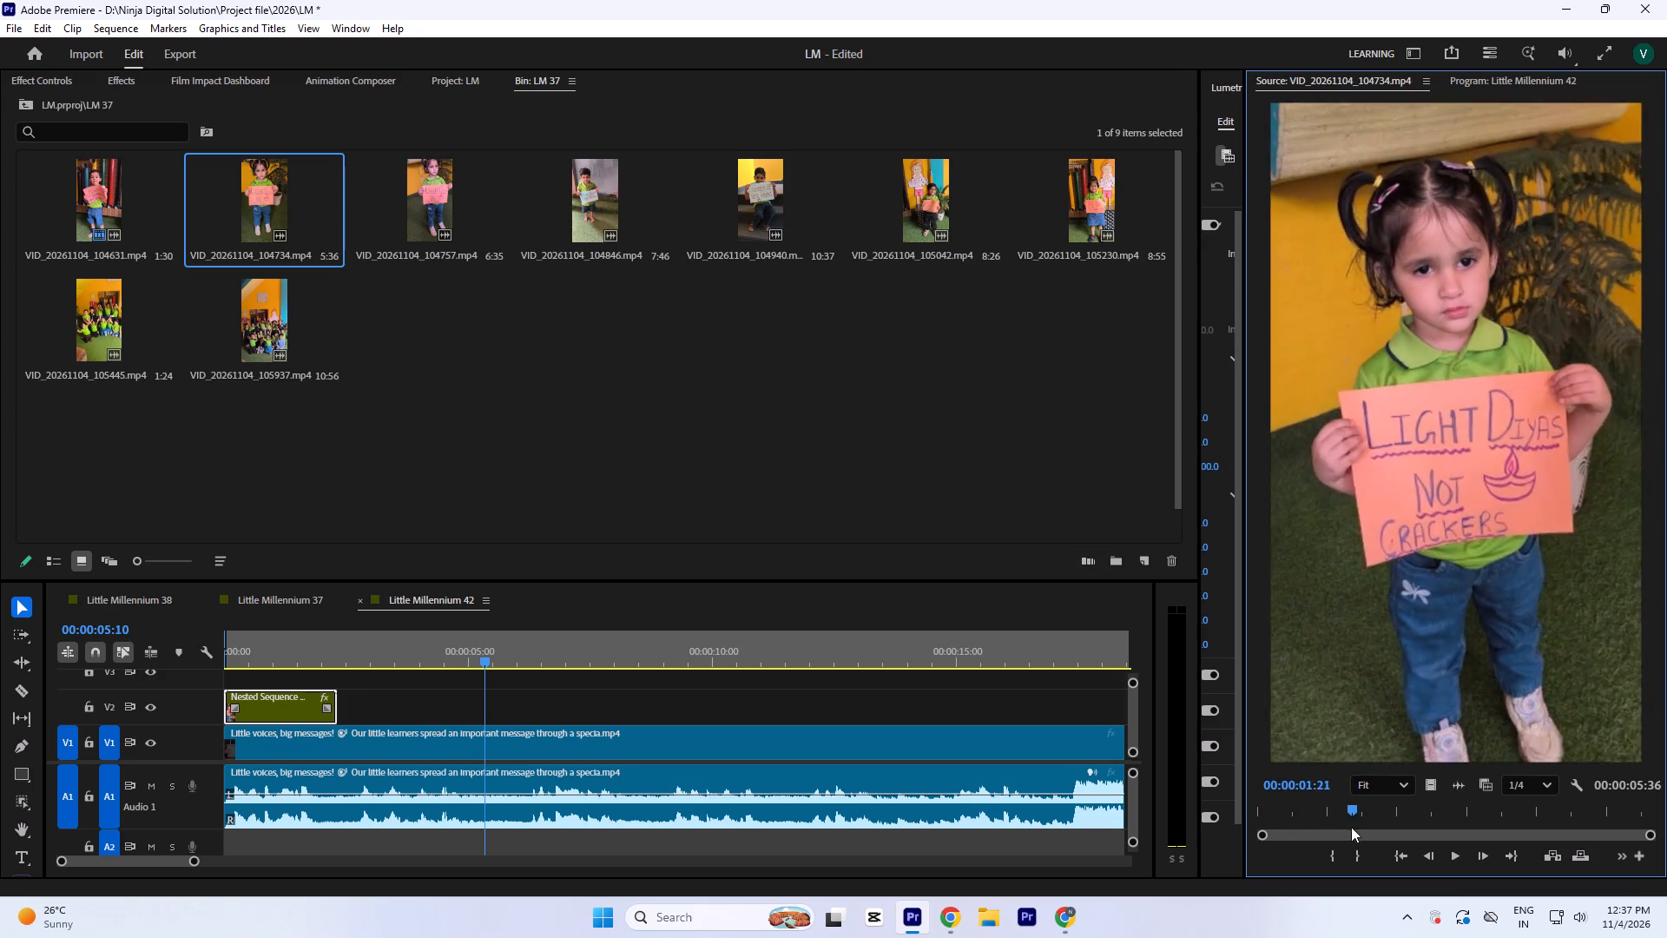
pyautogui.moveTo(1351, 827); pyautogui.dragTo(1065, 830)
pyautogui.write('i')
pyautogui.press('space')
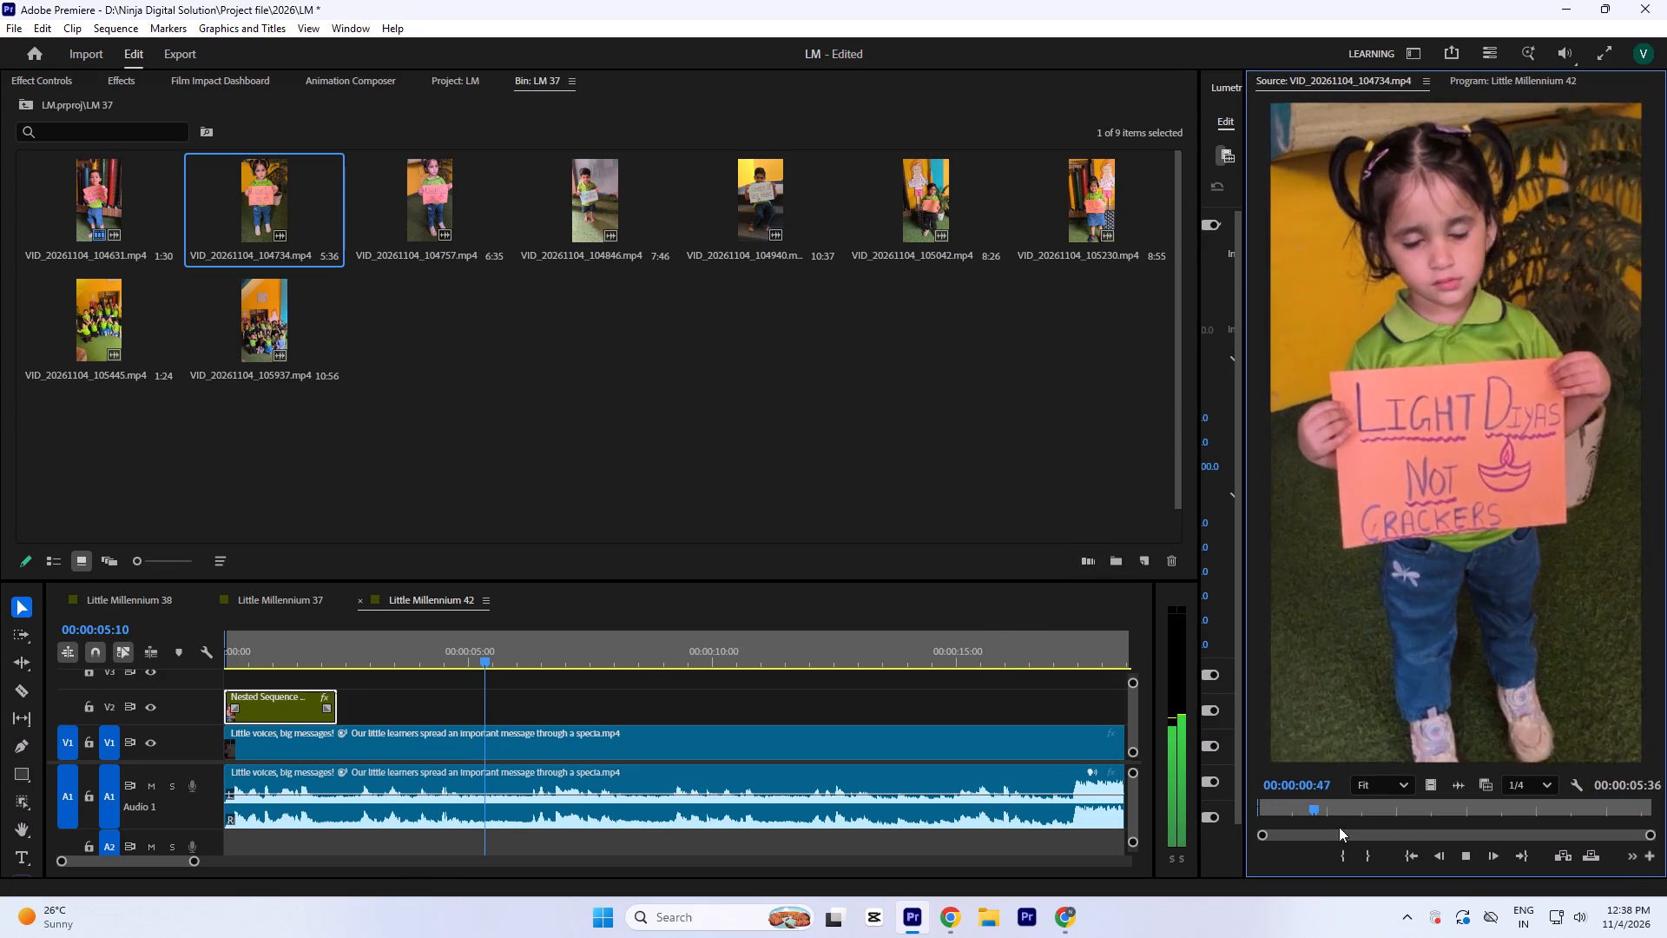
pyautogui.moveTo(1333, 818); pyautogui.dragTo(1499, 828)
pyautogui.press('o')
pyautogui.moveTo(1422, 785); pyautogui.dragTo(637, 660)
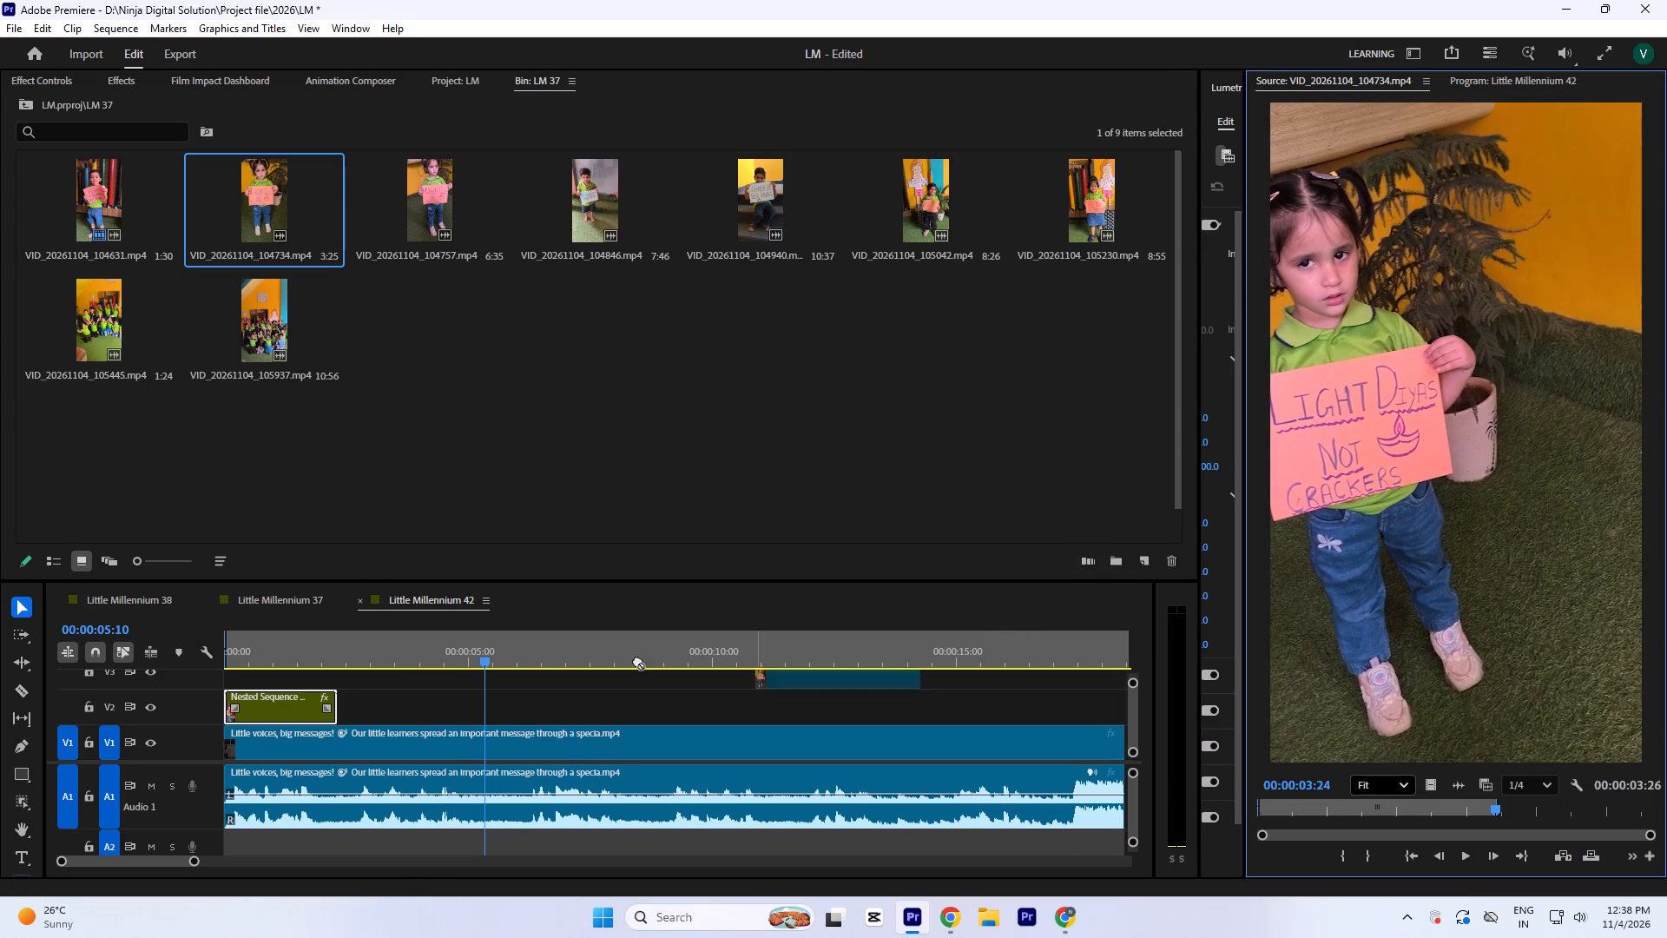
pyautogui.moveTo(637, 660); pyautogui.dragTo(346, 723)
# Slow the new VID_20261104_104734.mp4 clip on V2 to 80% speed.
pyautogui.click(390, 721)
pyautogui.click(431, 650)
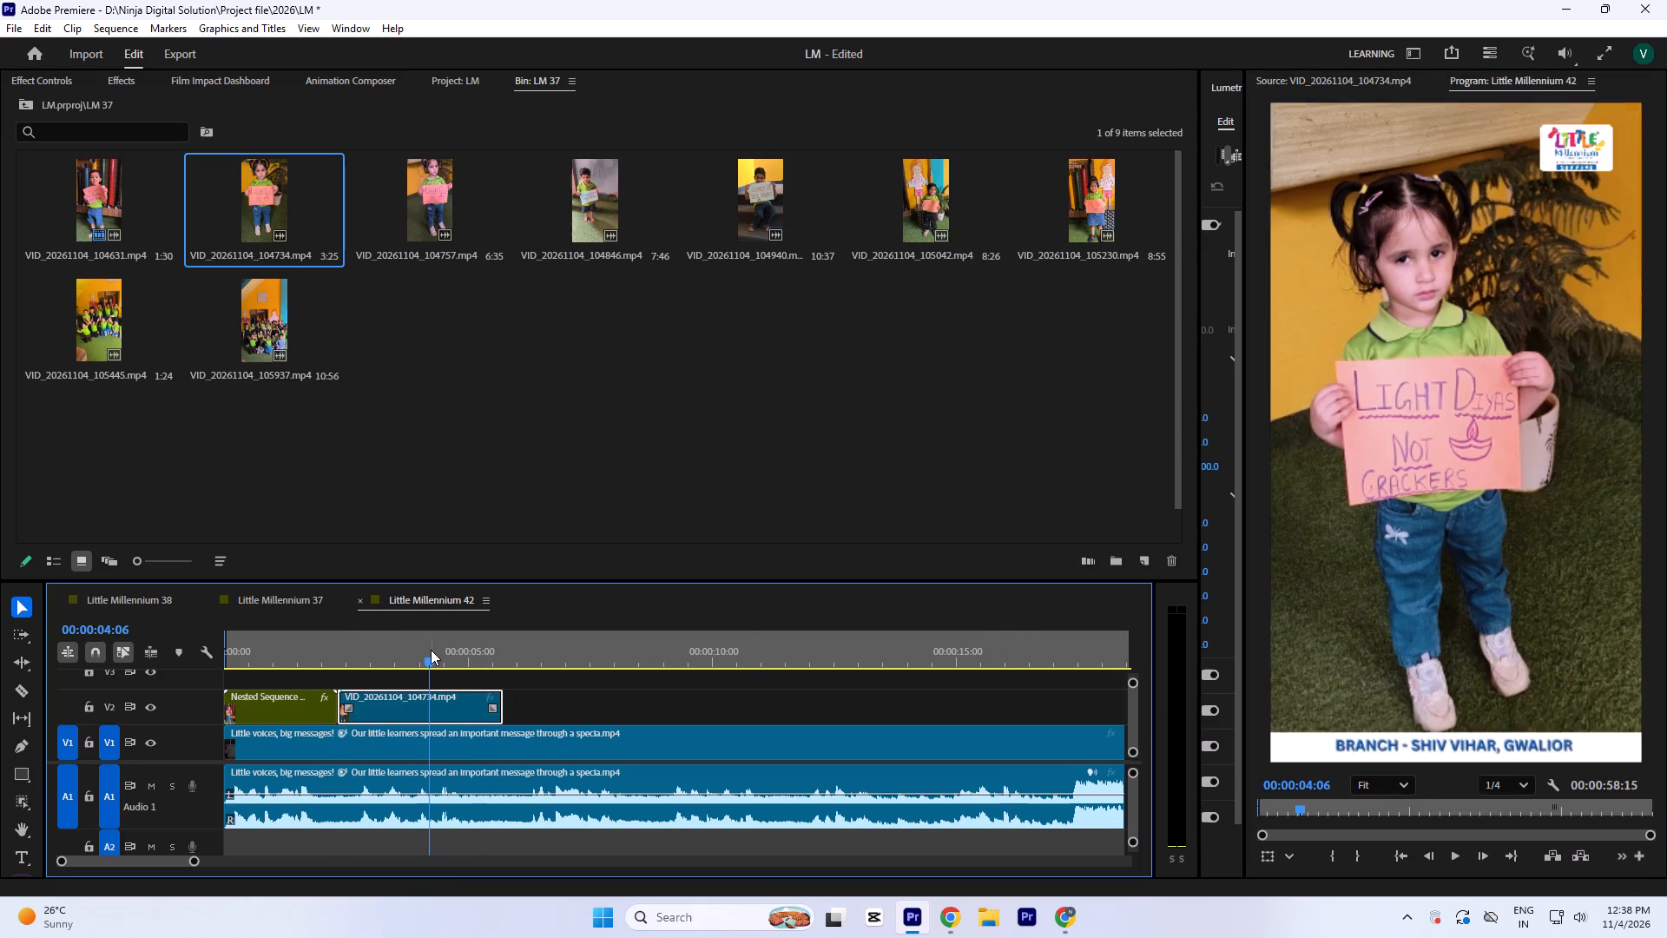
pyautogui.press('a')
pyautogui.click(431, 650)
pyautogui.hotkey('ctrl', 'r')
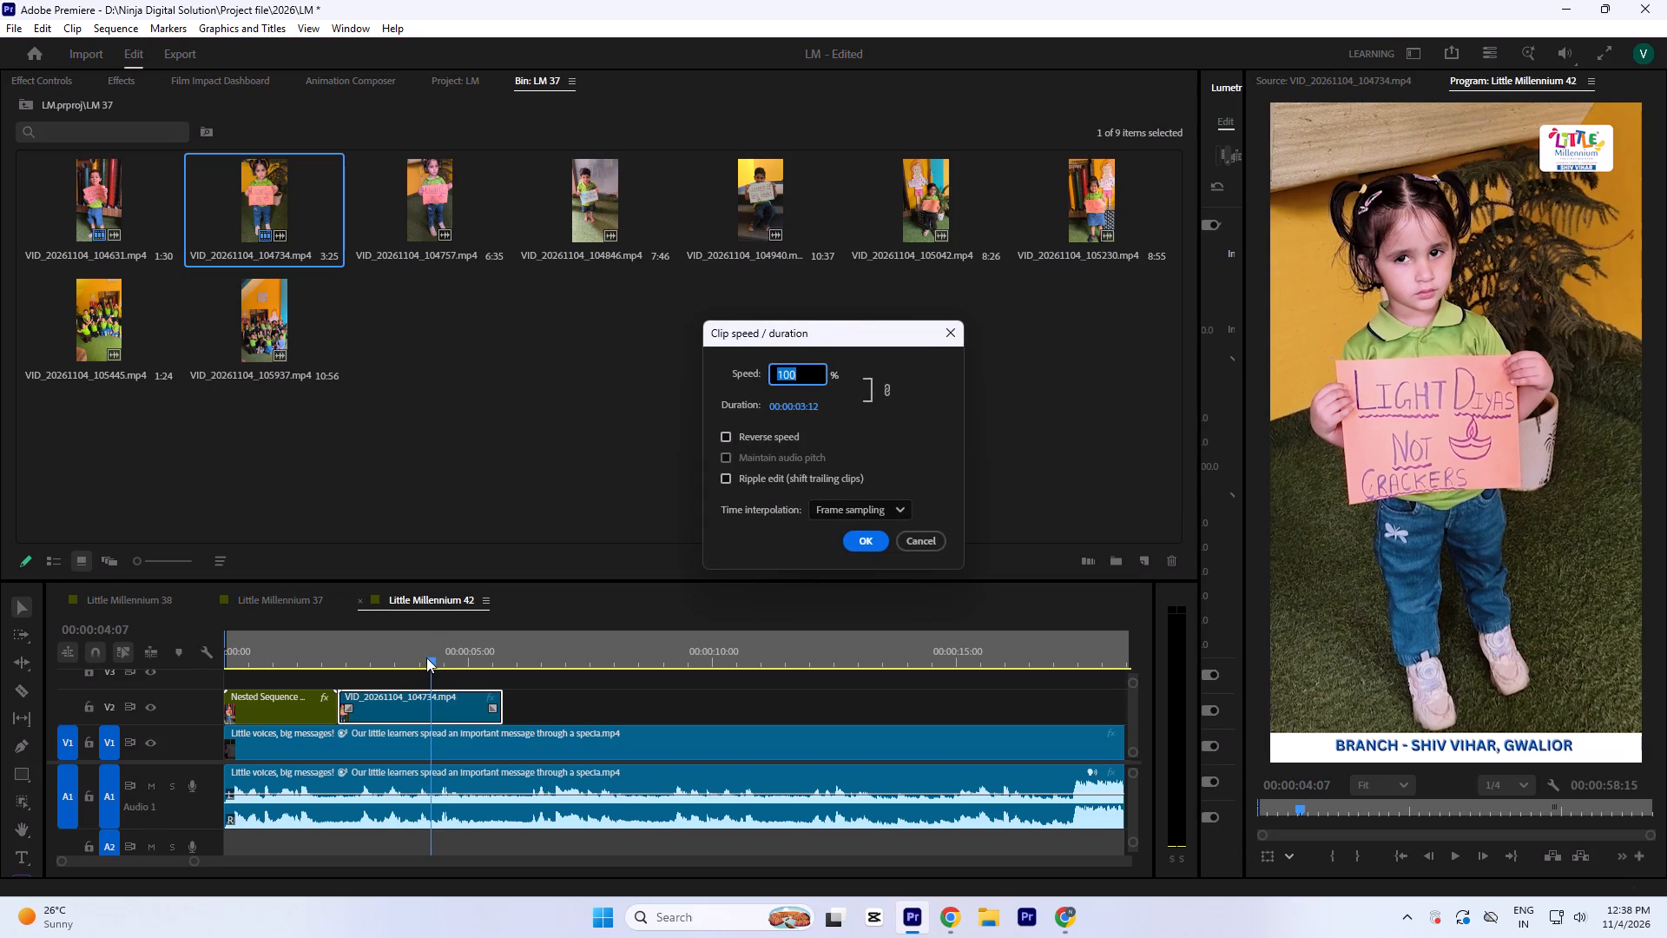
pyautogui.write('80')
pyautogui.press('Return')
# Play the slowed clip, trim its opening up to 00:00:04:07, and close the gap to the nested sequence.
pyautogui.click(280, 654)
pyautogui.press('space')
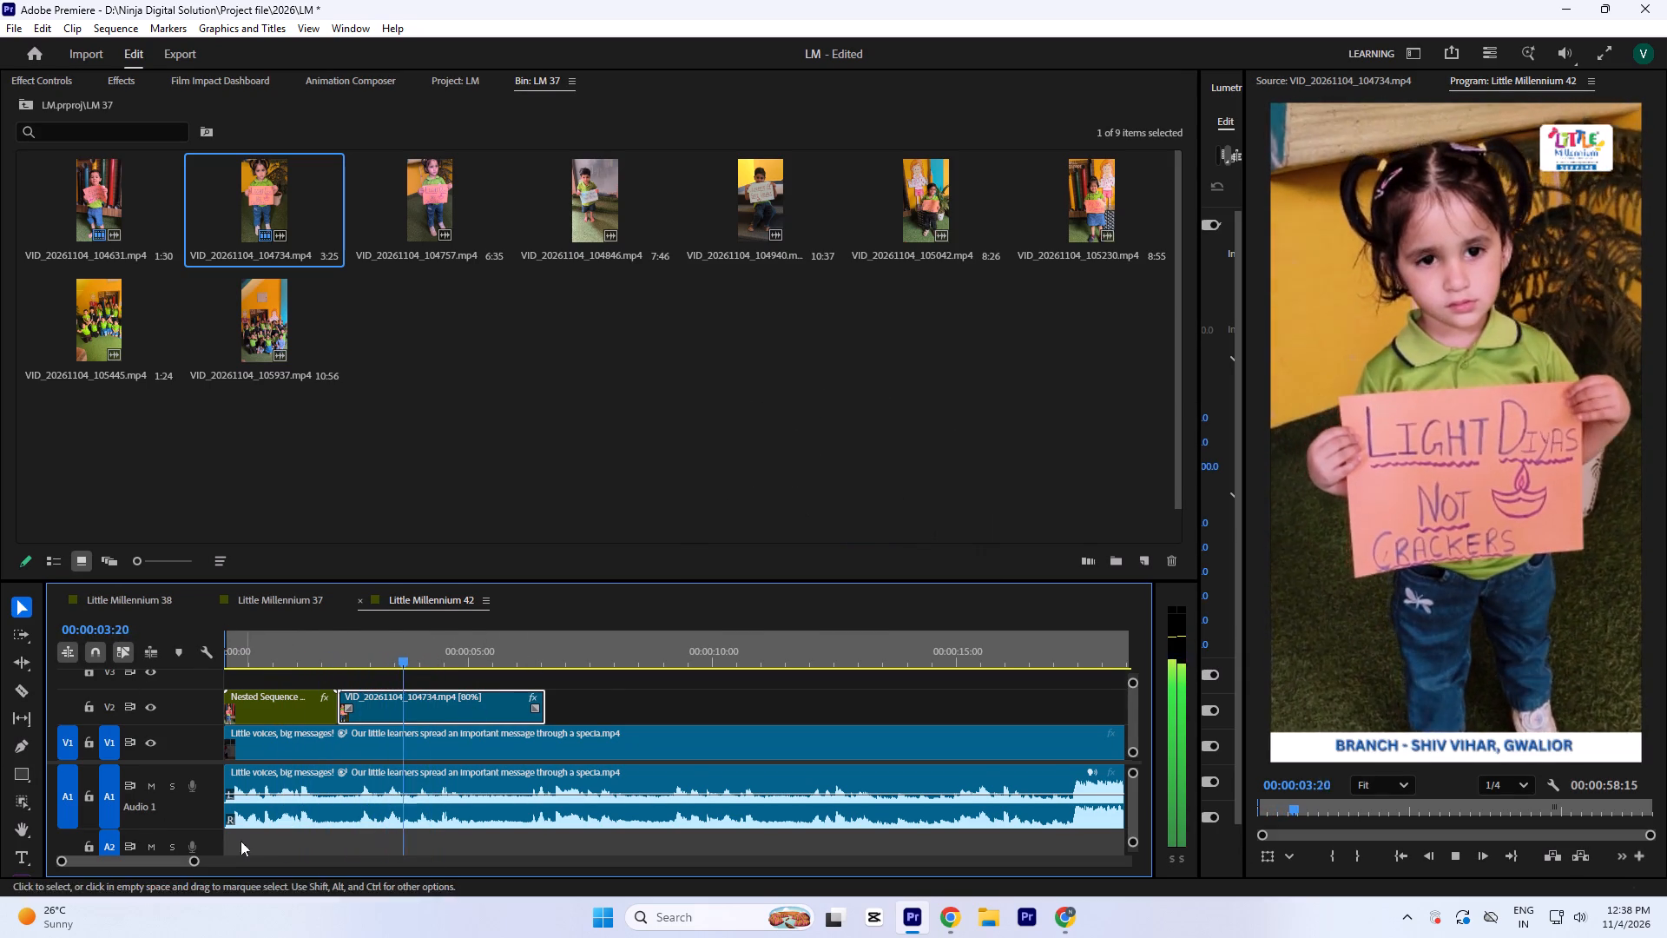
pyautogui.press('space')
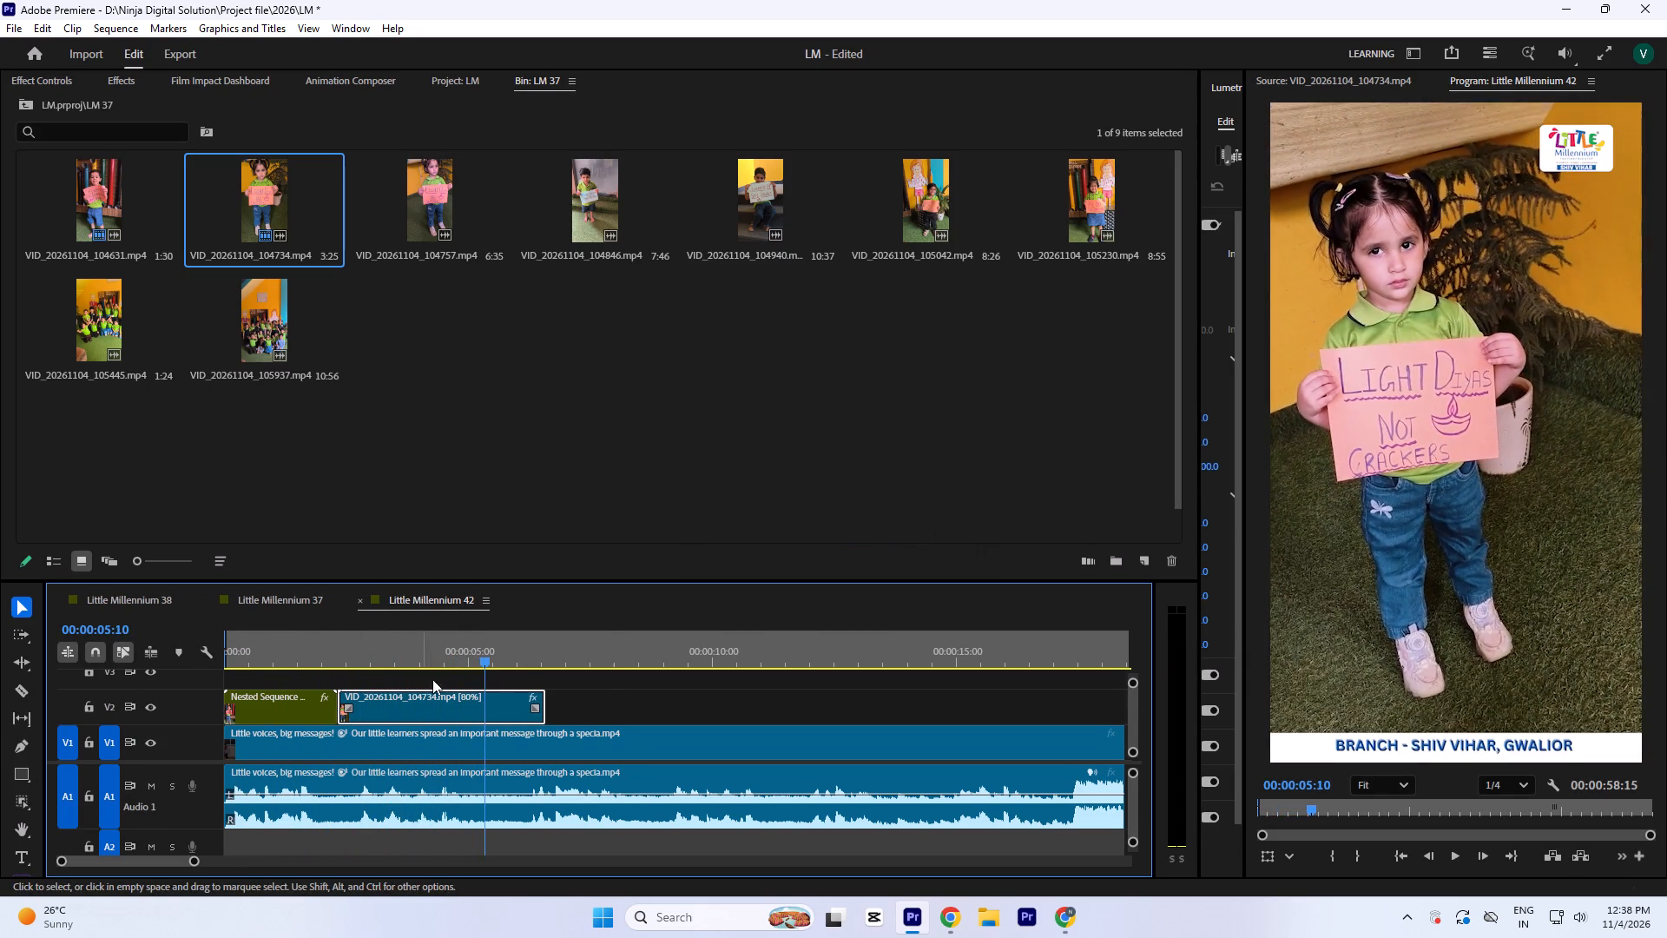
pyautogui.press('space')
pyautogui.press('space')
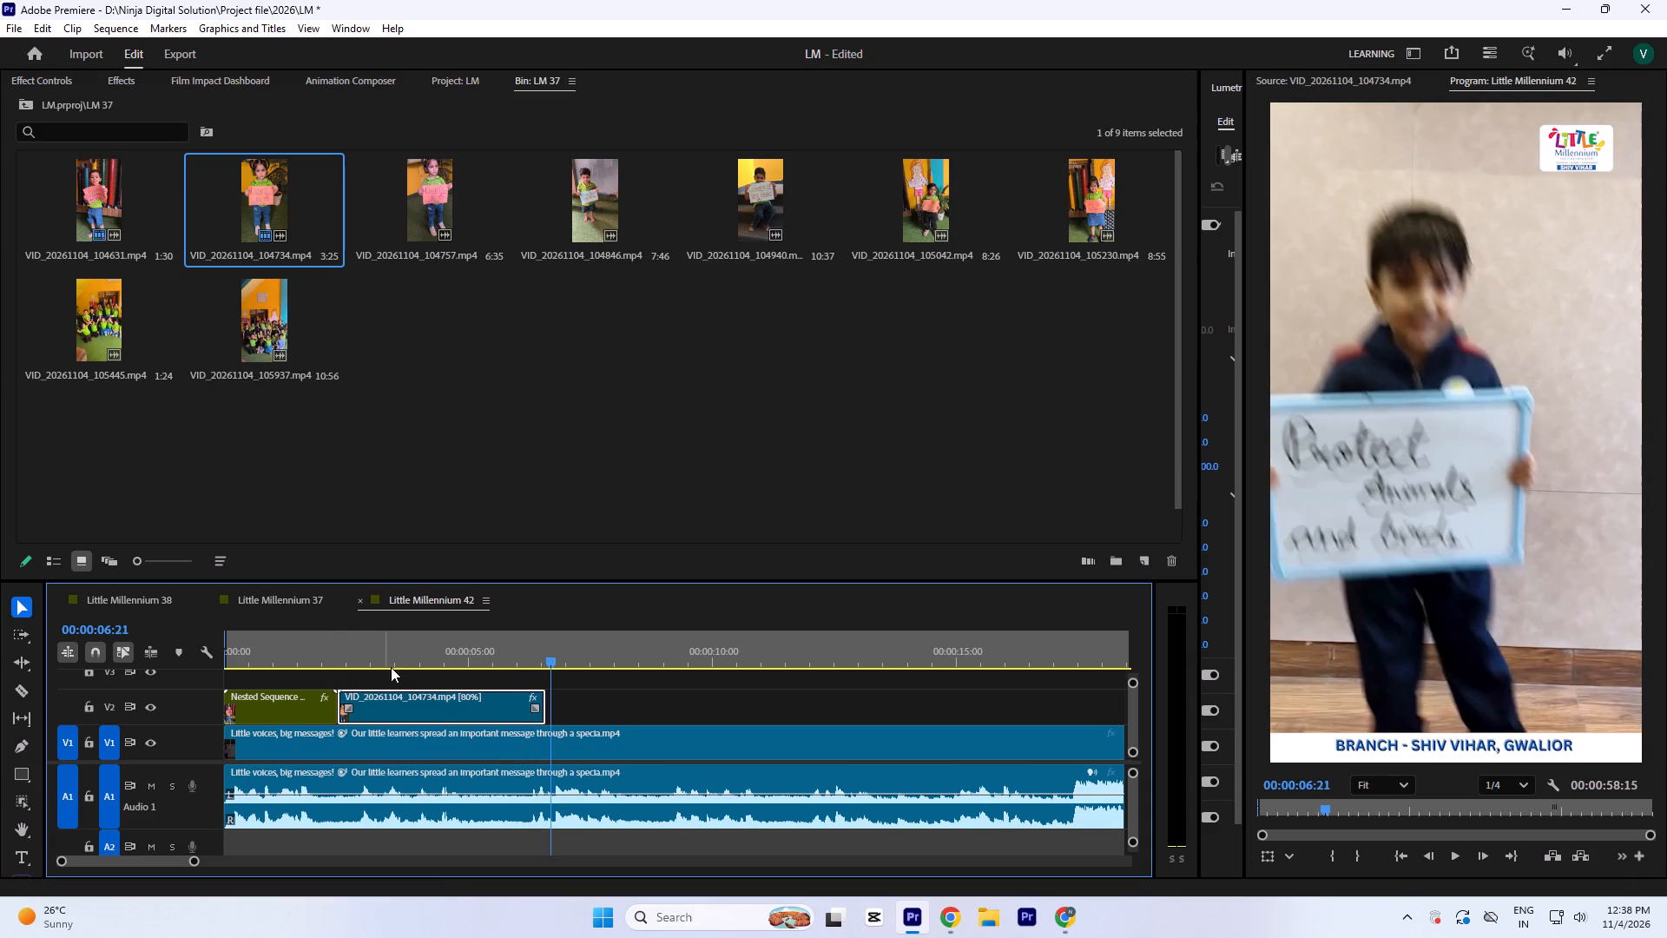
pyautogui.moveTo(394, 666); pyautogui.dragTo(442, 710)
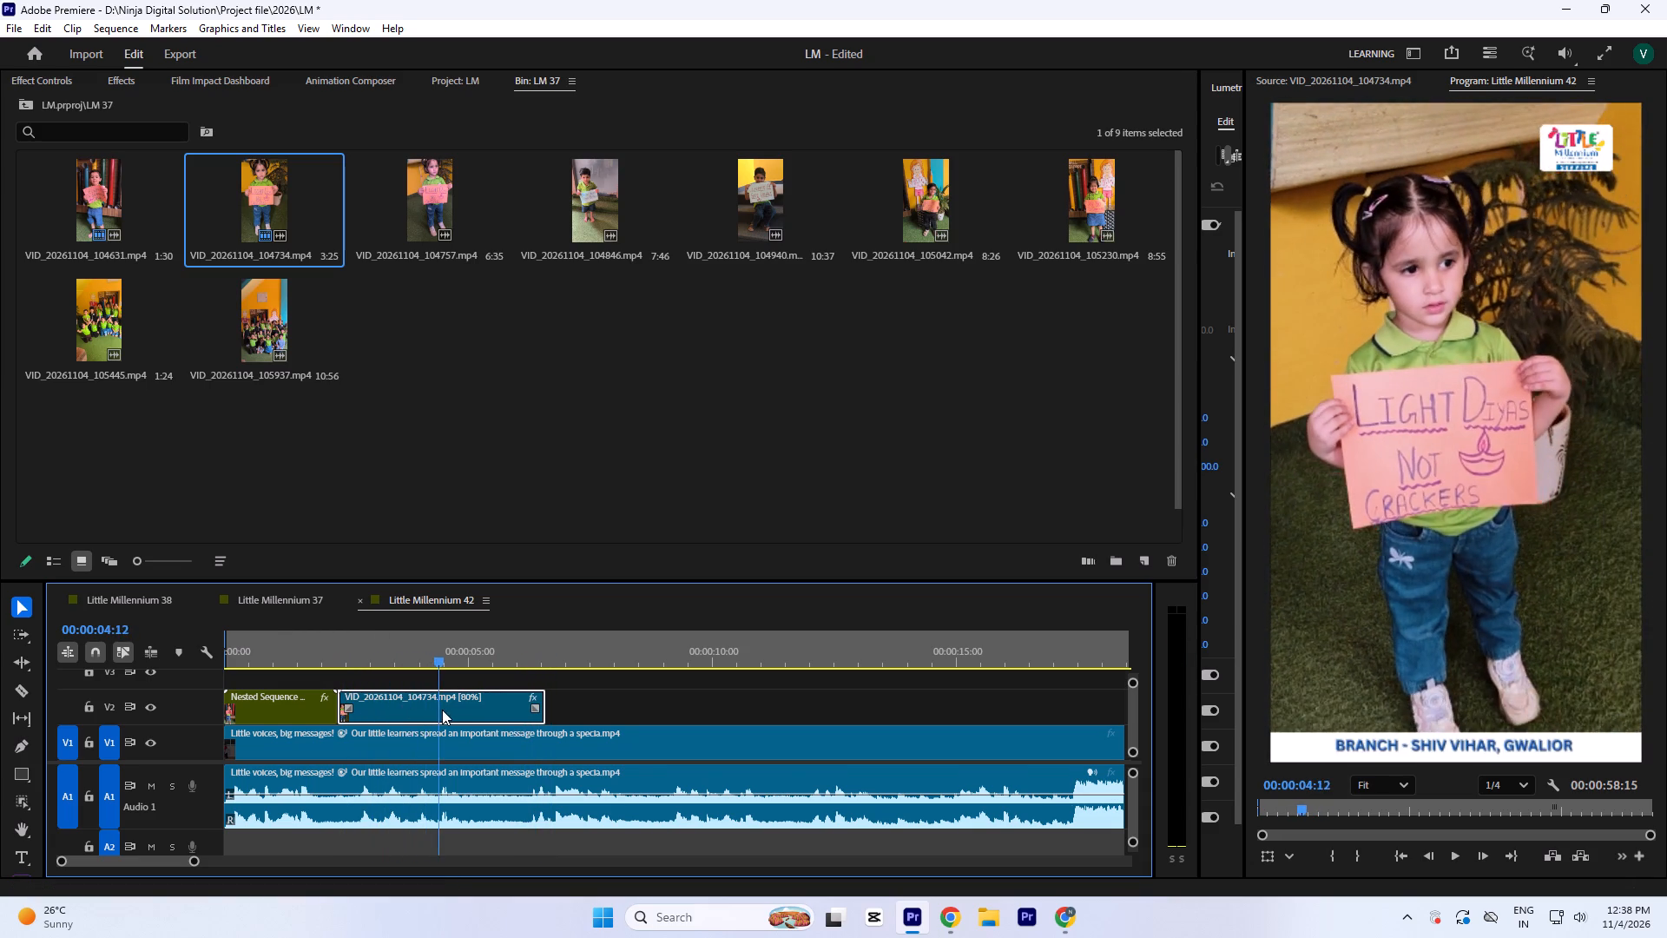
pyautogui.moveTo(442, 710); pyautogui.dragTo(412, 721)
pyautogui.press('space')
pyautogui.press('space')
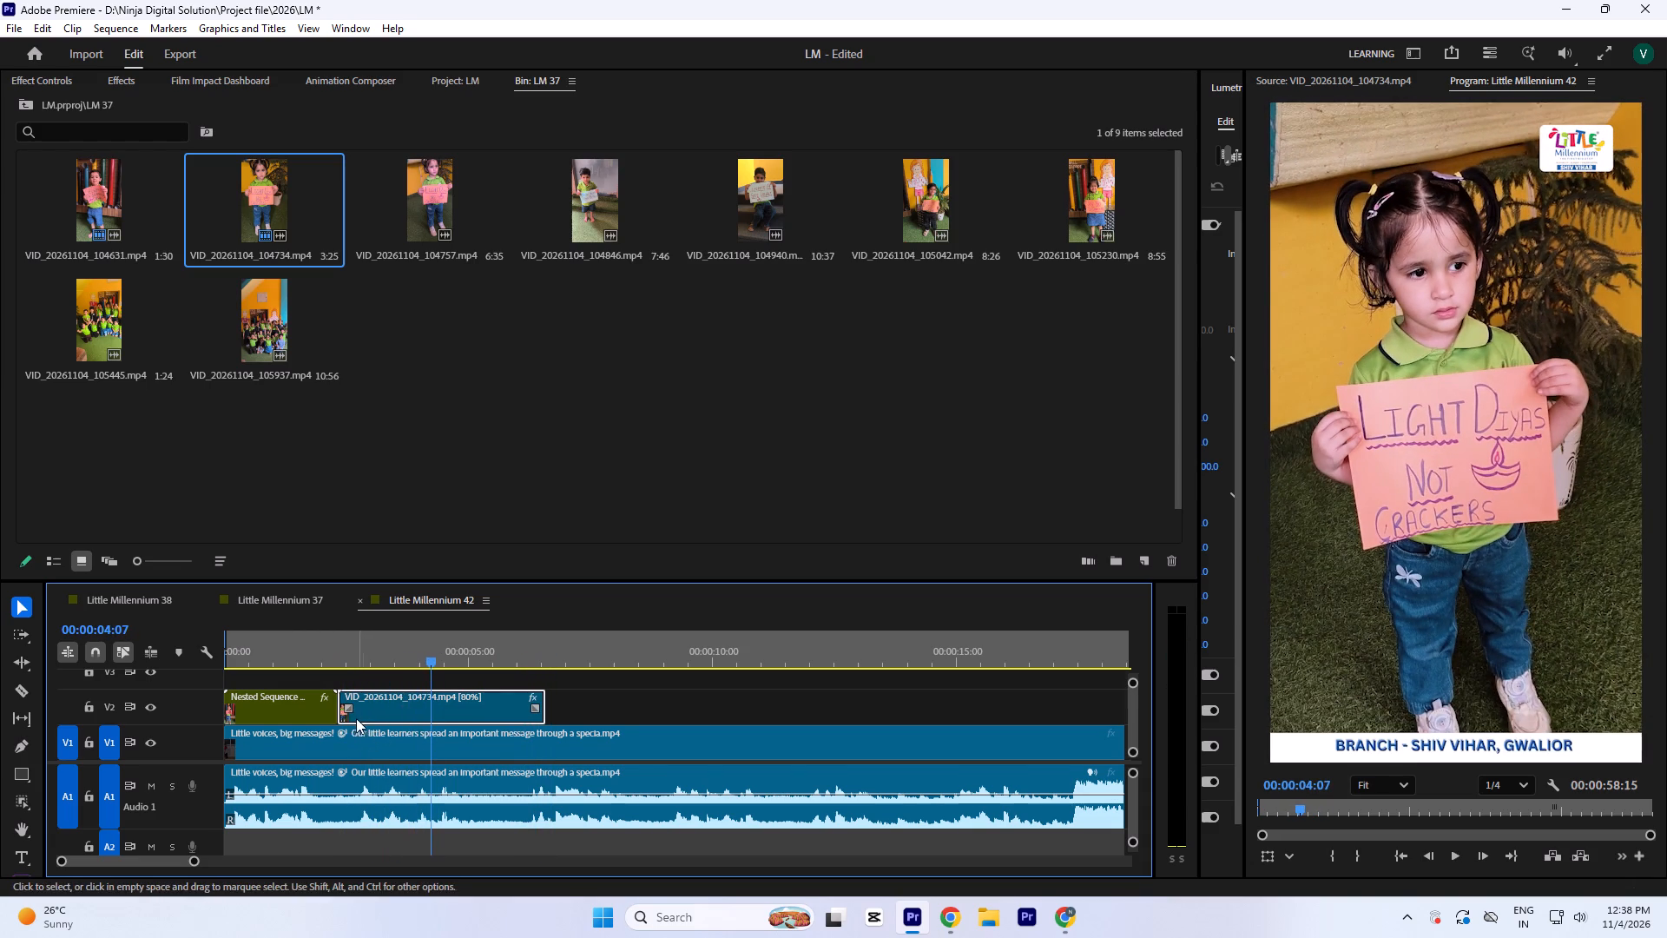
pyautogui.moveTo(340, 720); pyautogui.dragTo(438, 716)
pyautogui.moveTo(472, 714); pyautogui.dragTo(392, 713)
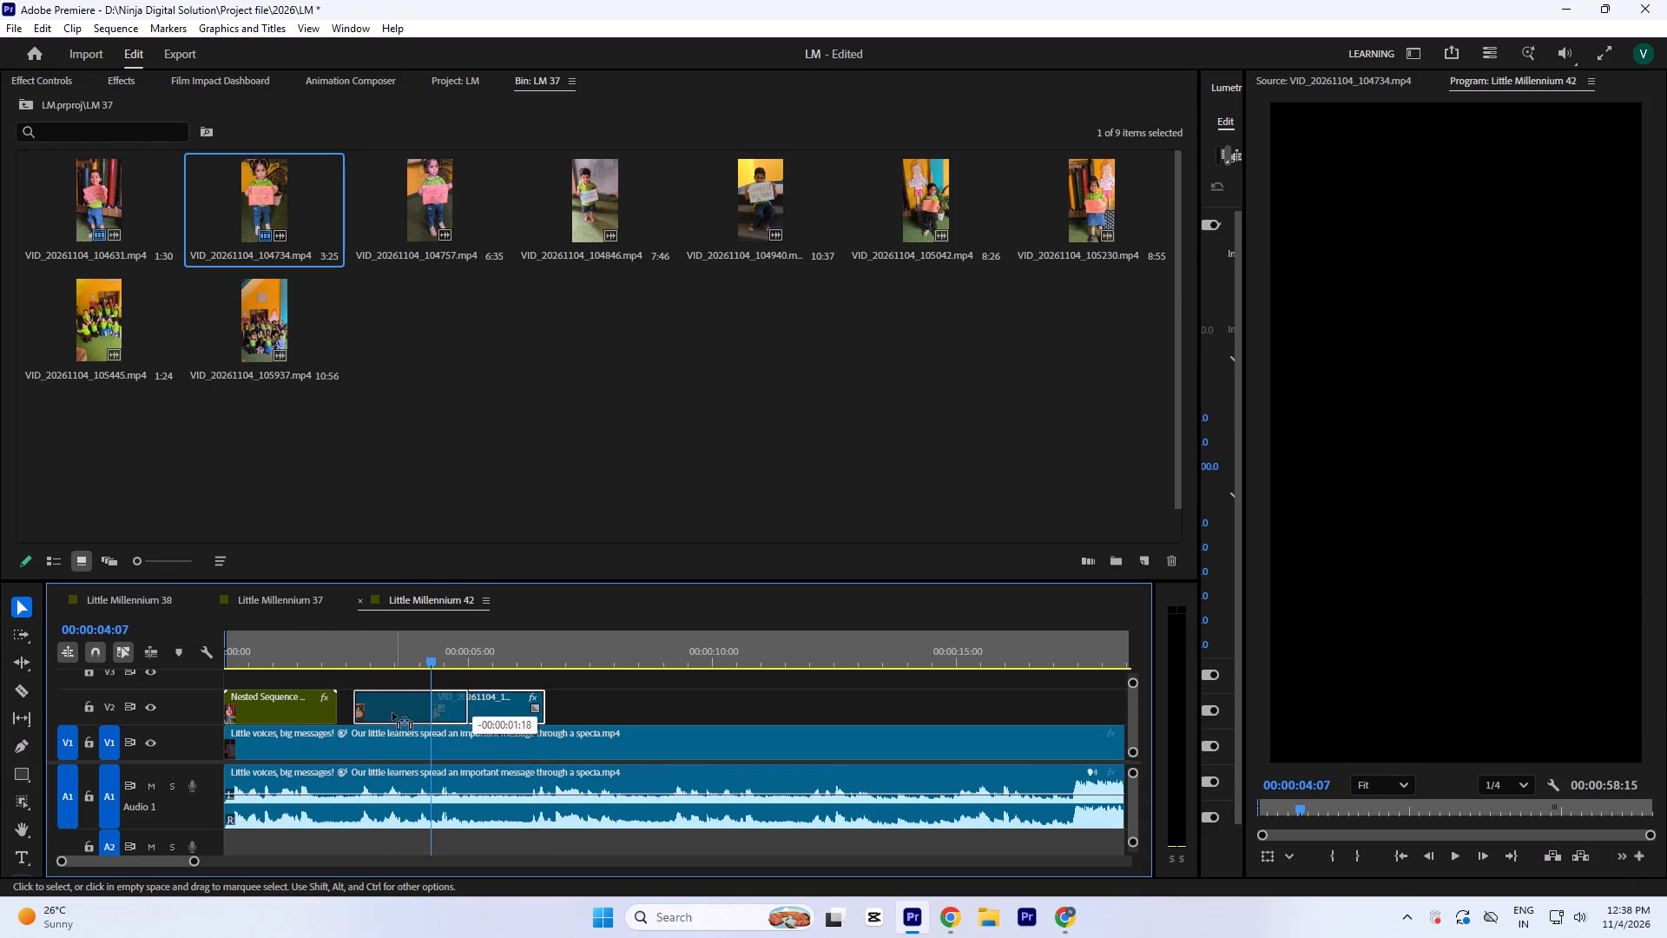
pyautogui.moveTo(392, 713); pyautogui.dragTo(383, 713)
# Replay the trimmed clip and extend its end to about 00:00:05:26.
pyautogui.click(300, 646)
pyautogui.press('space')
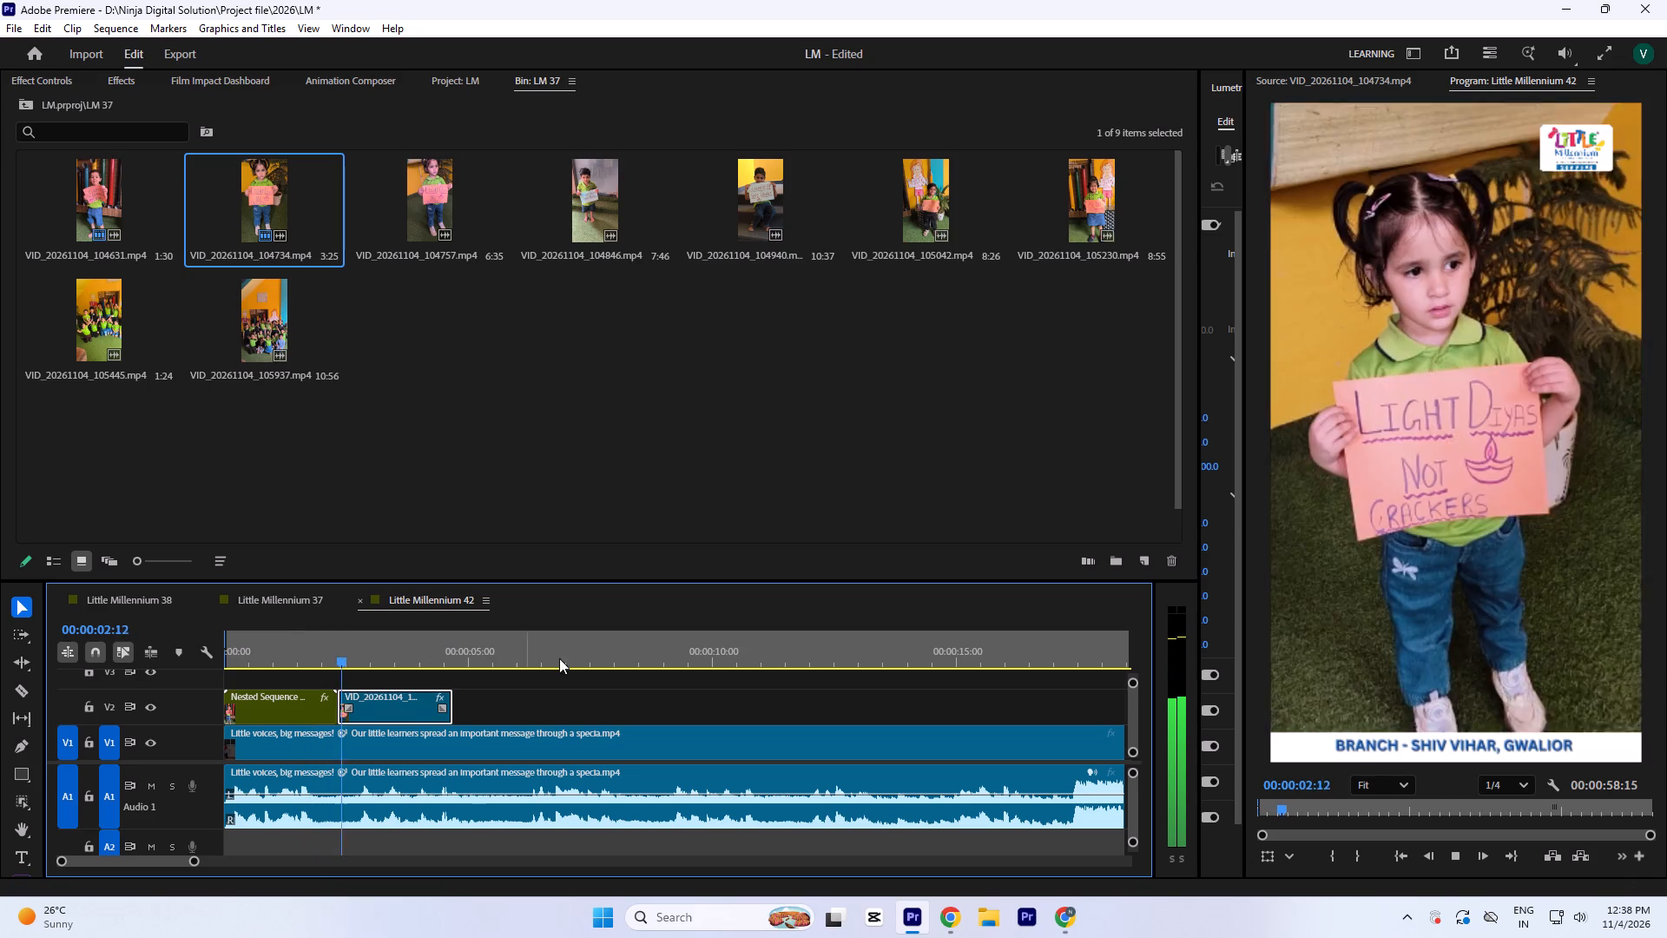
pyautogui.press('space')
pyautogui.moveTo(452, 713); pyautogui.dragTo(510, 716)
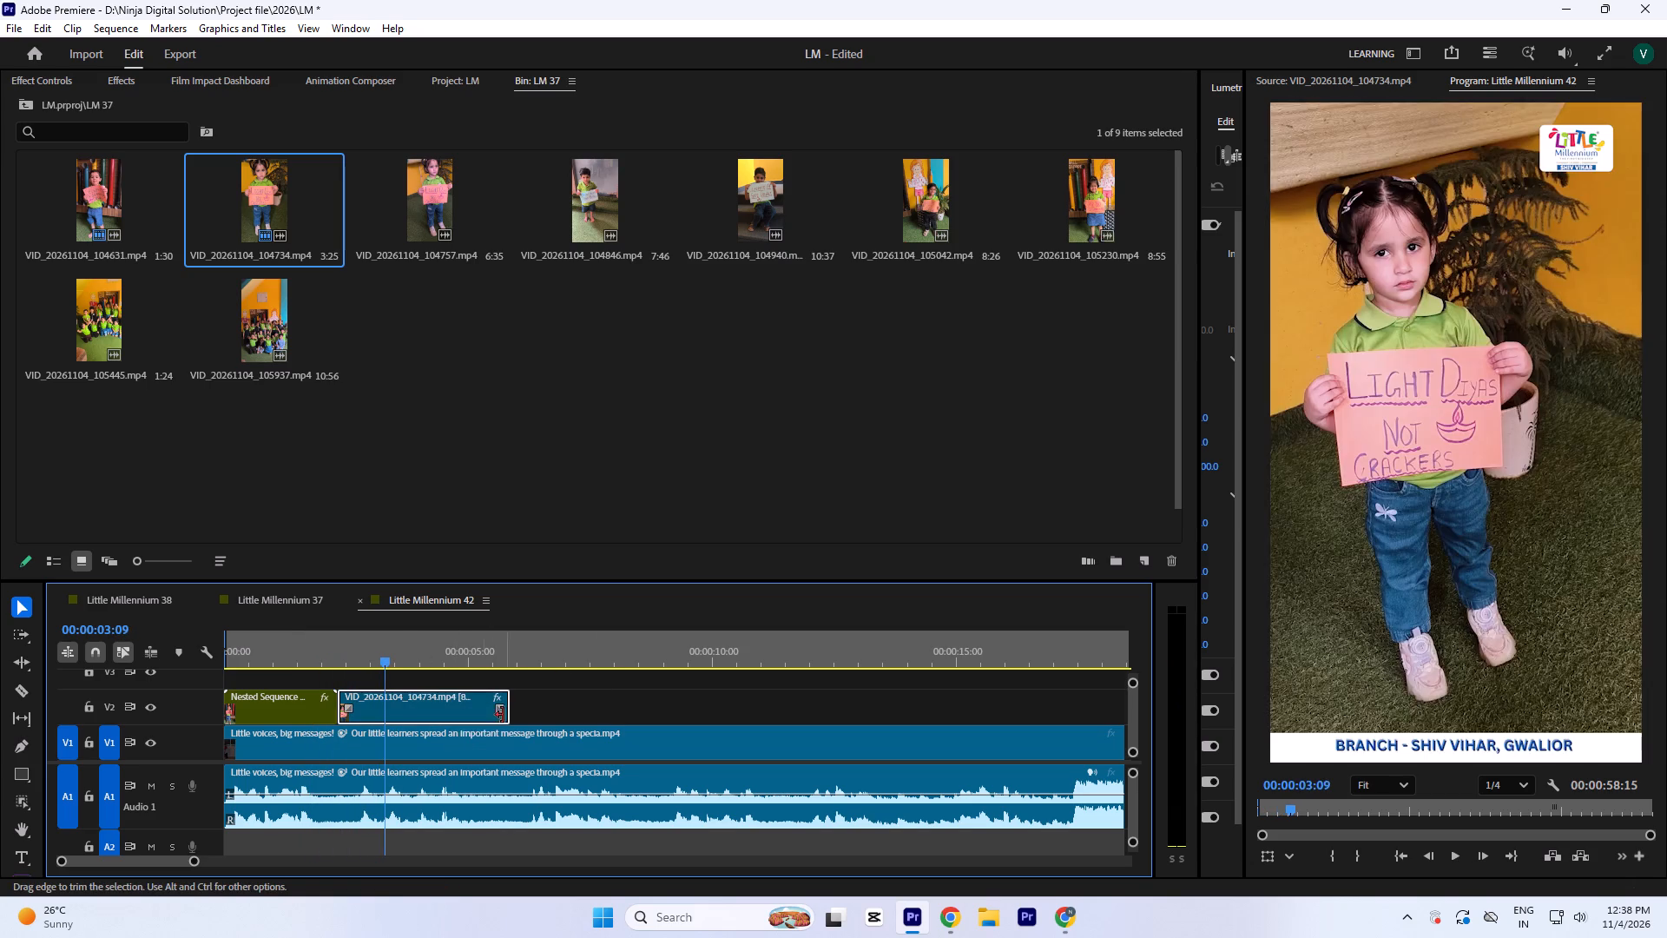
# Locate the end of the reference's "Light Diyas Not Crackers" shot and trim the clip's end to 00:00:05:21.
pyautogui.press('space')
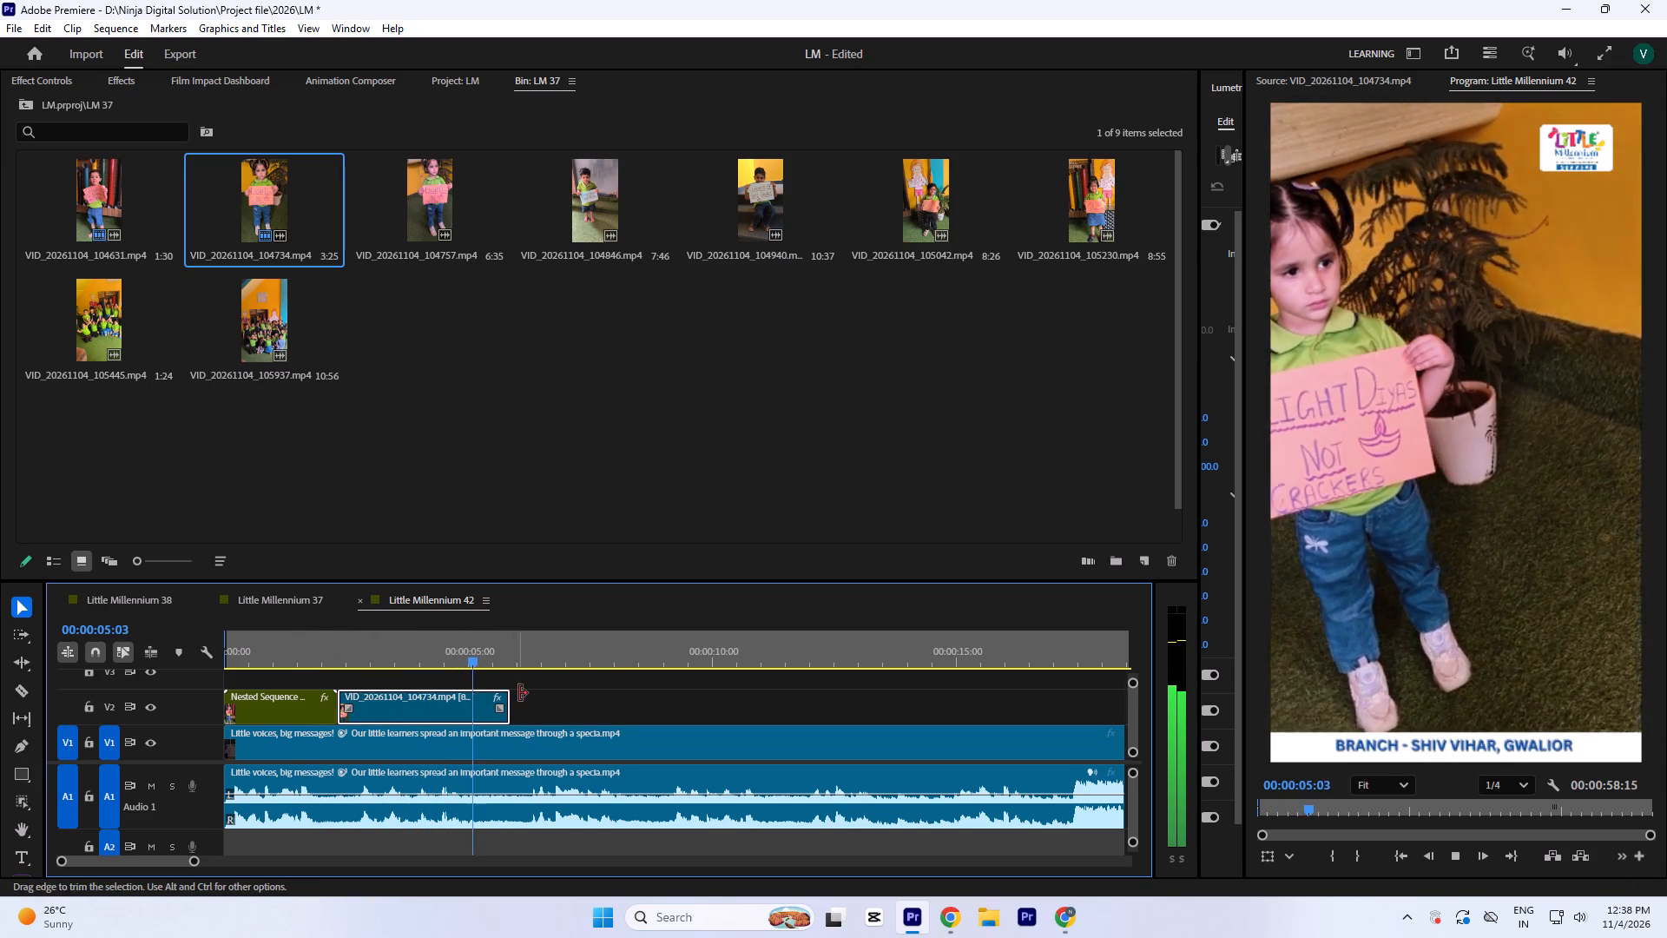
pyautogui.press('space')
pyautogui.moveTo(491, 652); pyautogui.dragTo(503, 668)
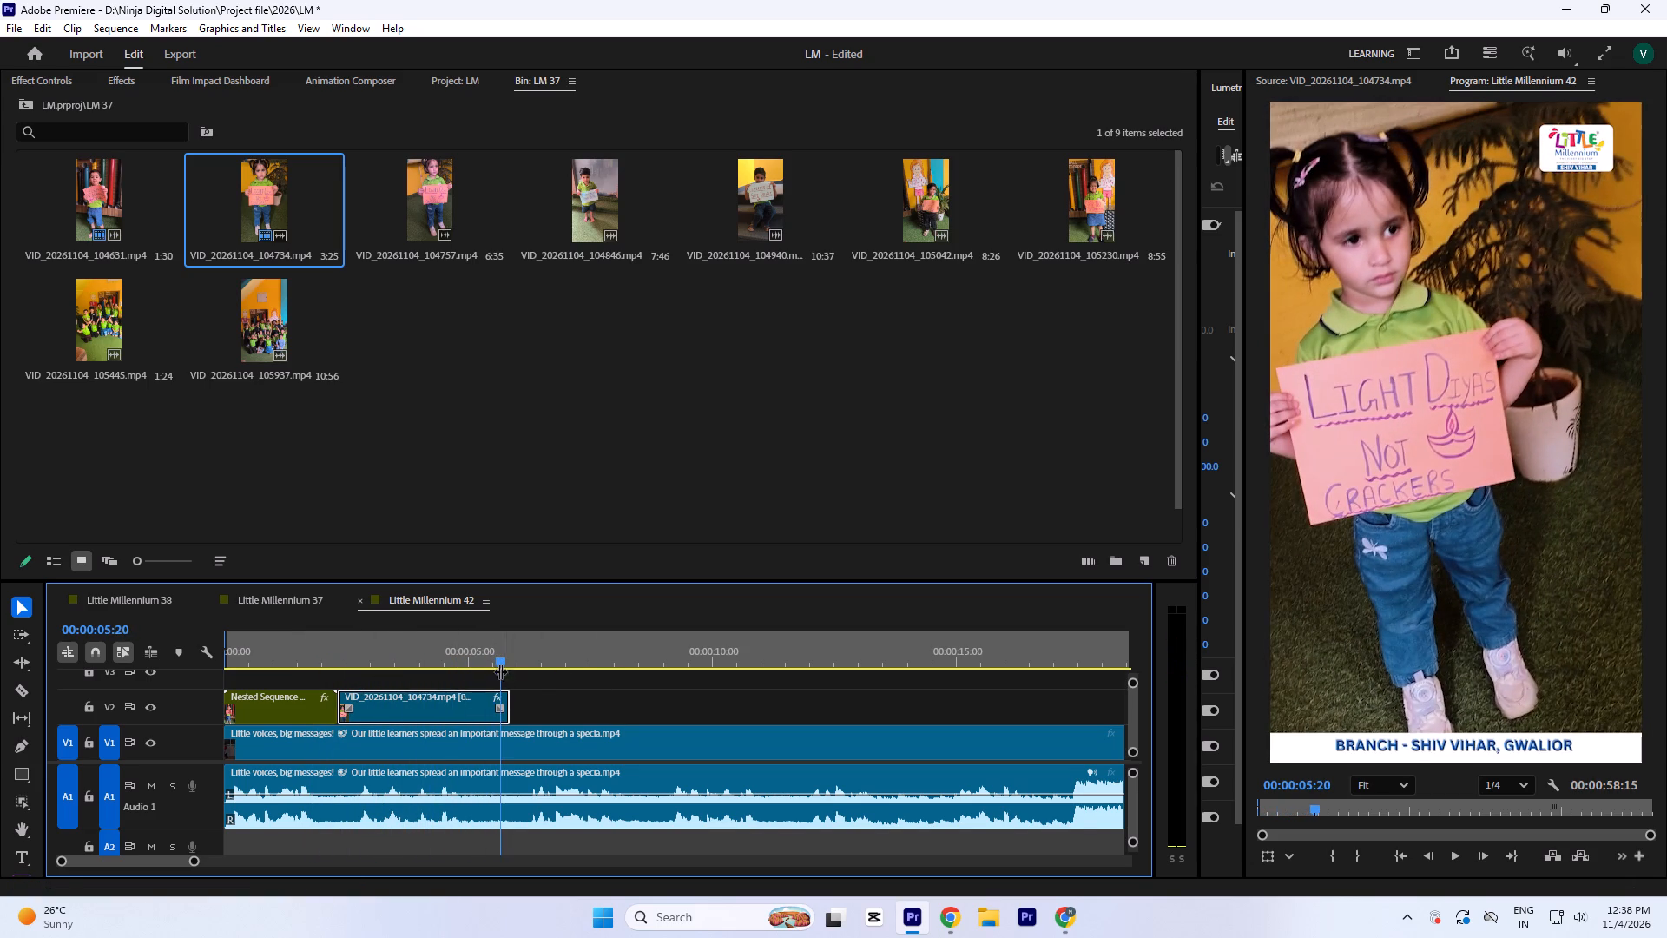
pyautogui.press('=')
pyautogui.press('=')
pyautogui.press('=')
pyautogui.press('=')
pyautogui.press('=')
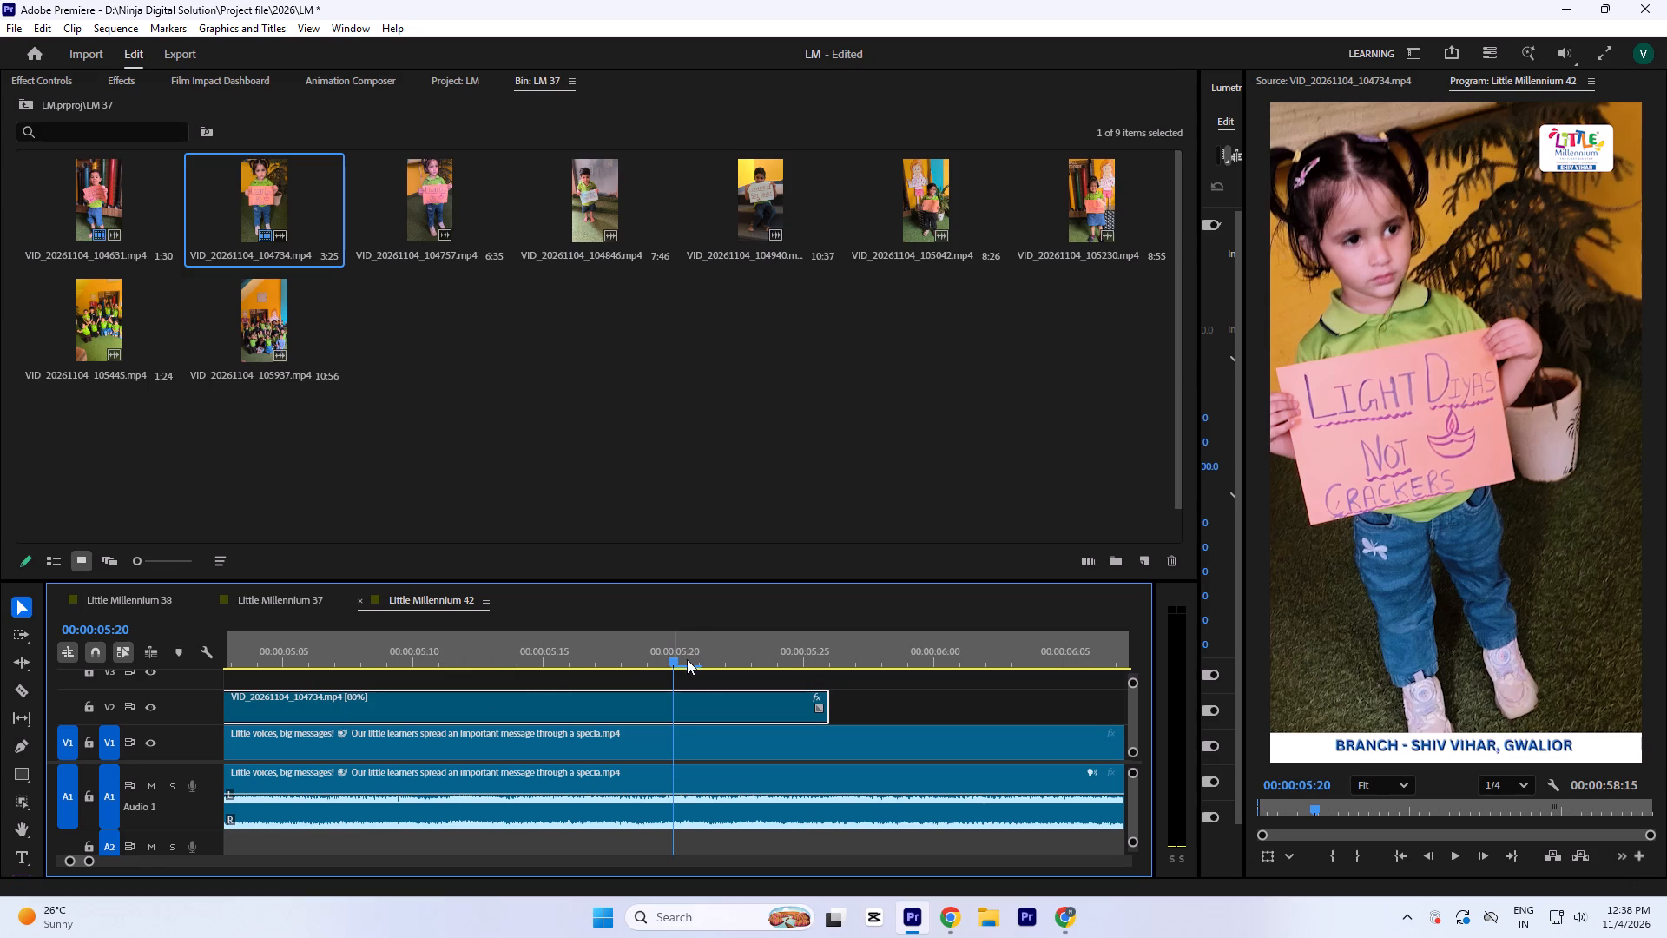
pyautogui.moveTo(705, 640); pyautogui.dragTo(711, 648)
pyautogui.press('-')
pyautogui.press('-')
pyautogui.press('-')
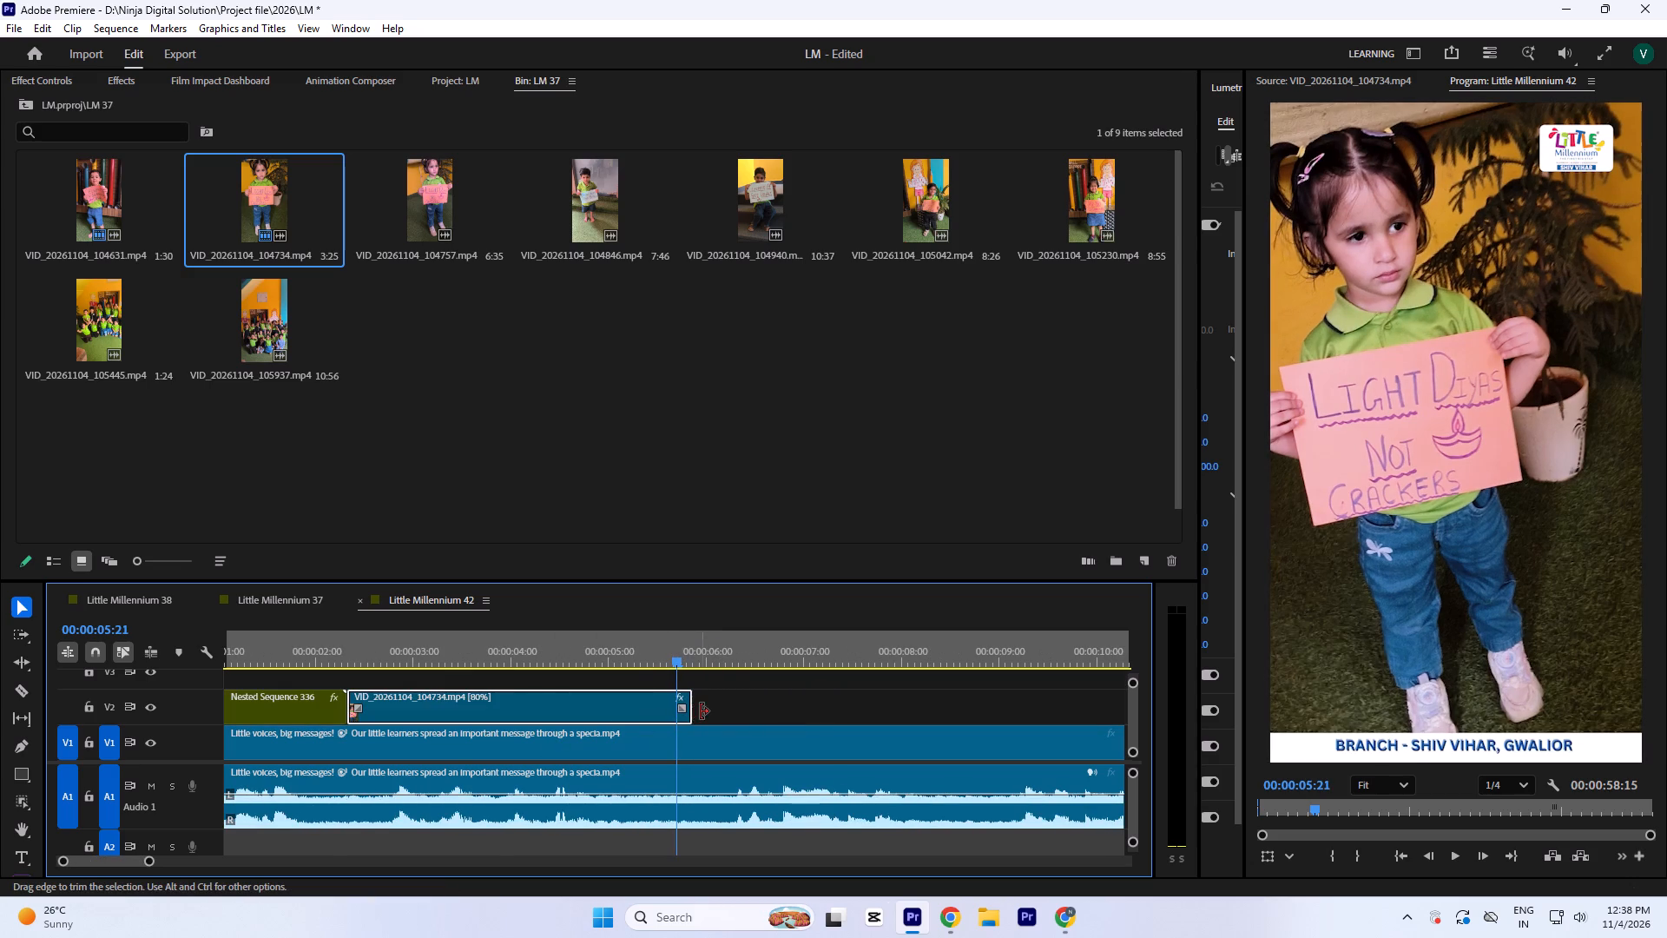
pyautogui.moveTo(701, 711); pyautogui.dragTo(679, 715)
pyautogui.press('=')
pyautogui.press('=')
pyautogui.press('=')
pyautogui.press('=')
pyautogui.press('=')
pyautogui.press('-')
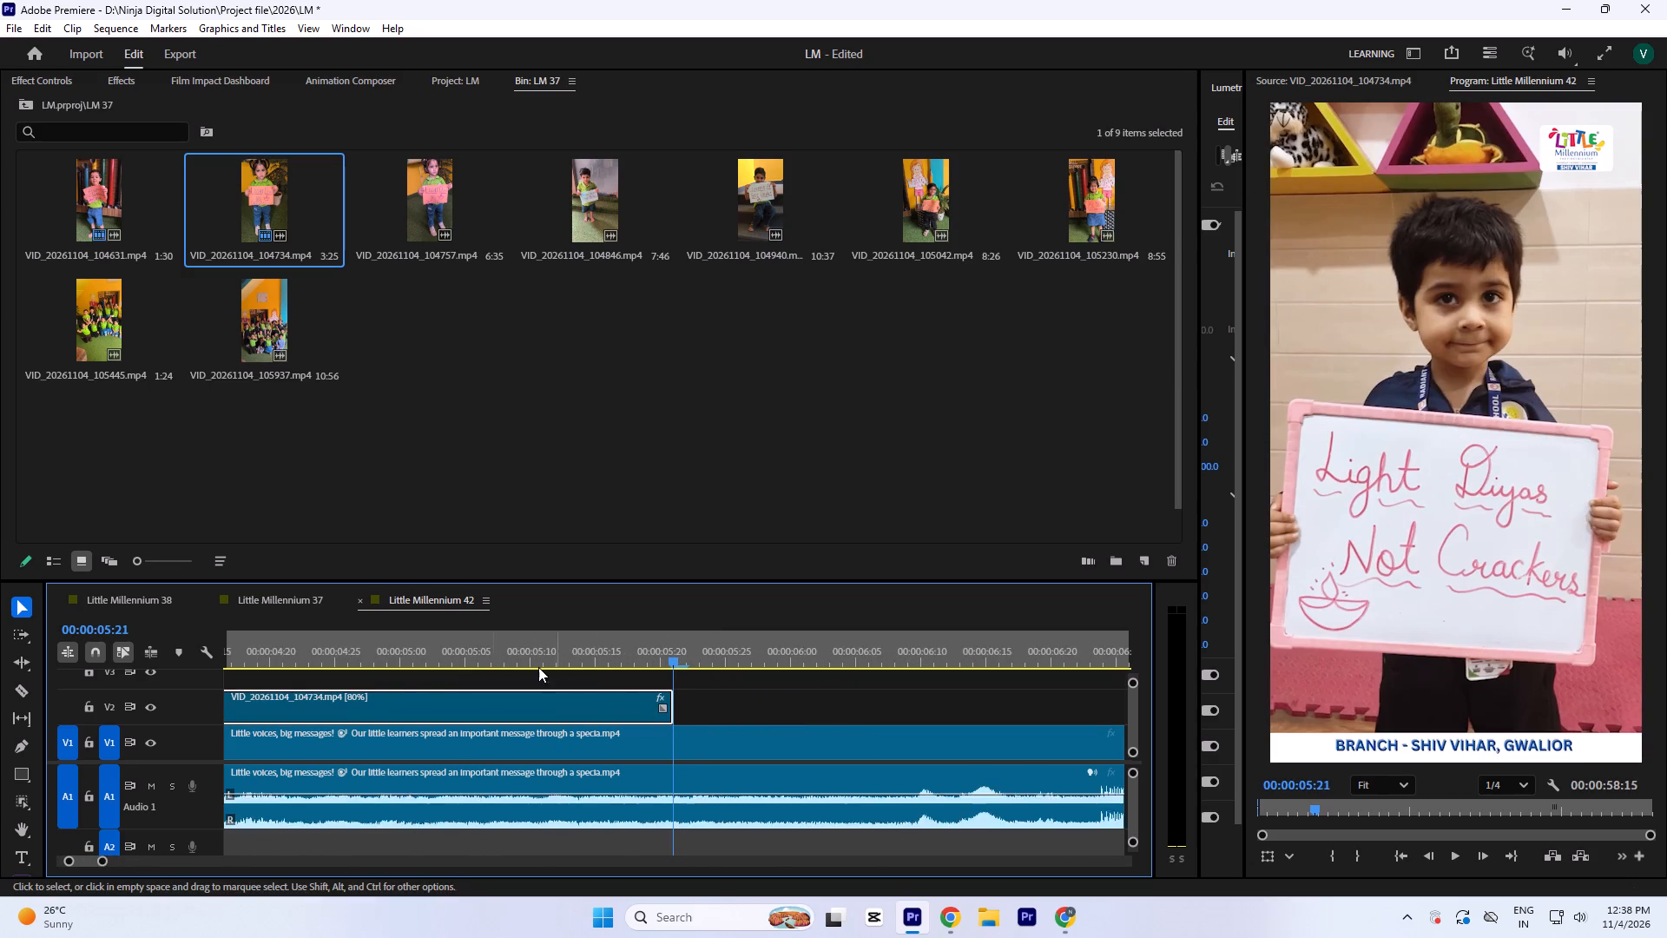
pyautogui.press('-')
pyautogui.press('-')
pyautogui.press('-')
# Replay the shot, shift the clip slightly later, and extend its start back to the nested sequence to restore some of its opening.
pyautogui.click(291, 644)
pyautogui.press('space')
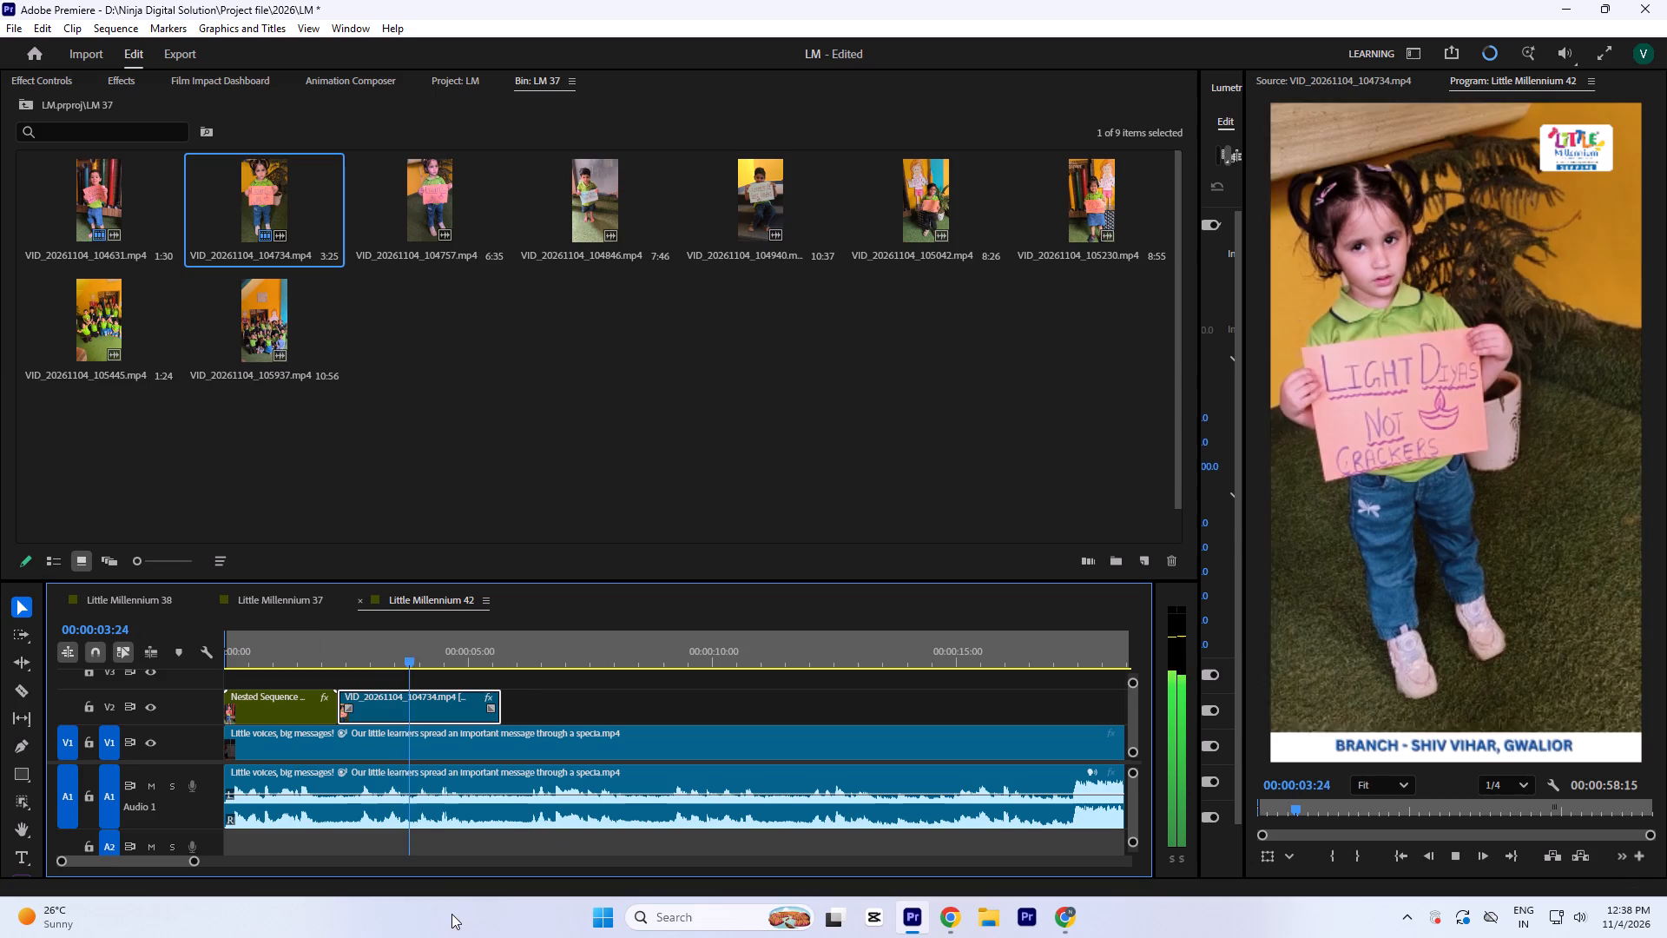
pyautogui.press('space')
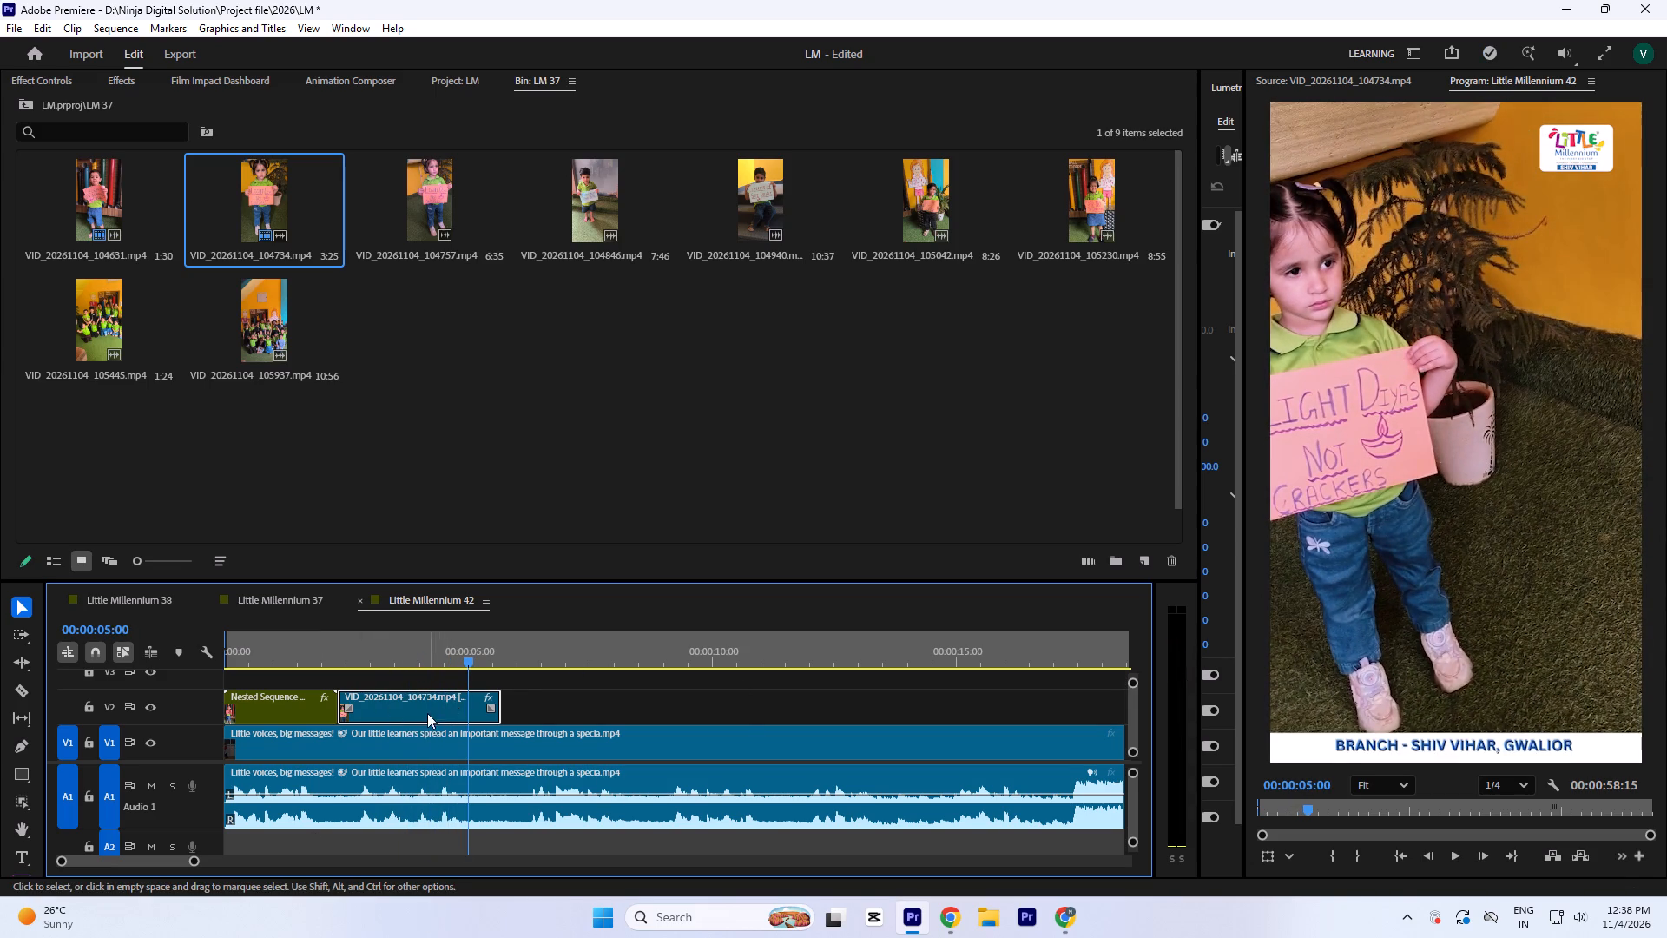
pyautogui.moveTo(427, 713); pyautogui.dragTo(465, 710)
pyautogui.moveTo(373, 715); pyautogui.dragTo(334, 717)
# Review playback from about 00:00:01:19 and restore a little more of the clip's opening, keeping its start against the nested sequence.
pyautogui.click(306, 662)
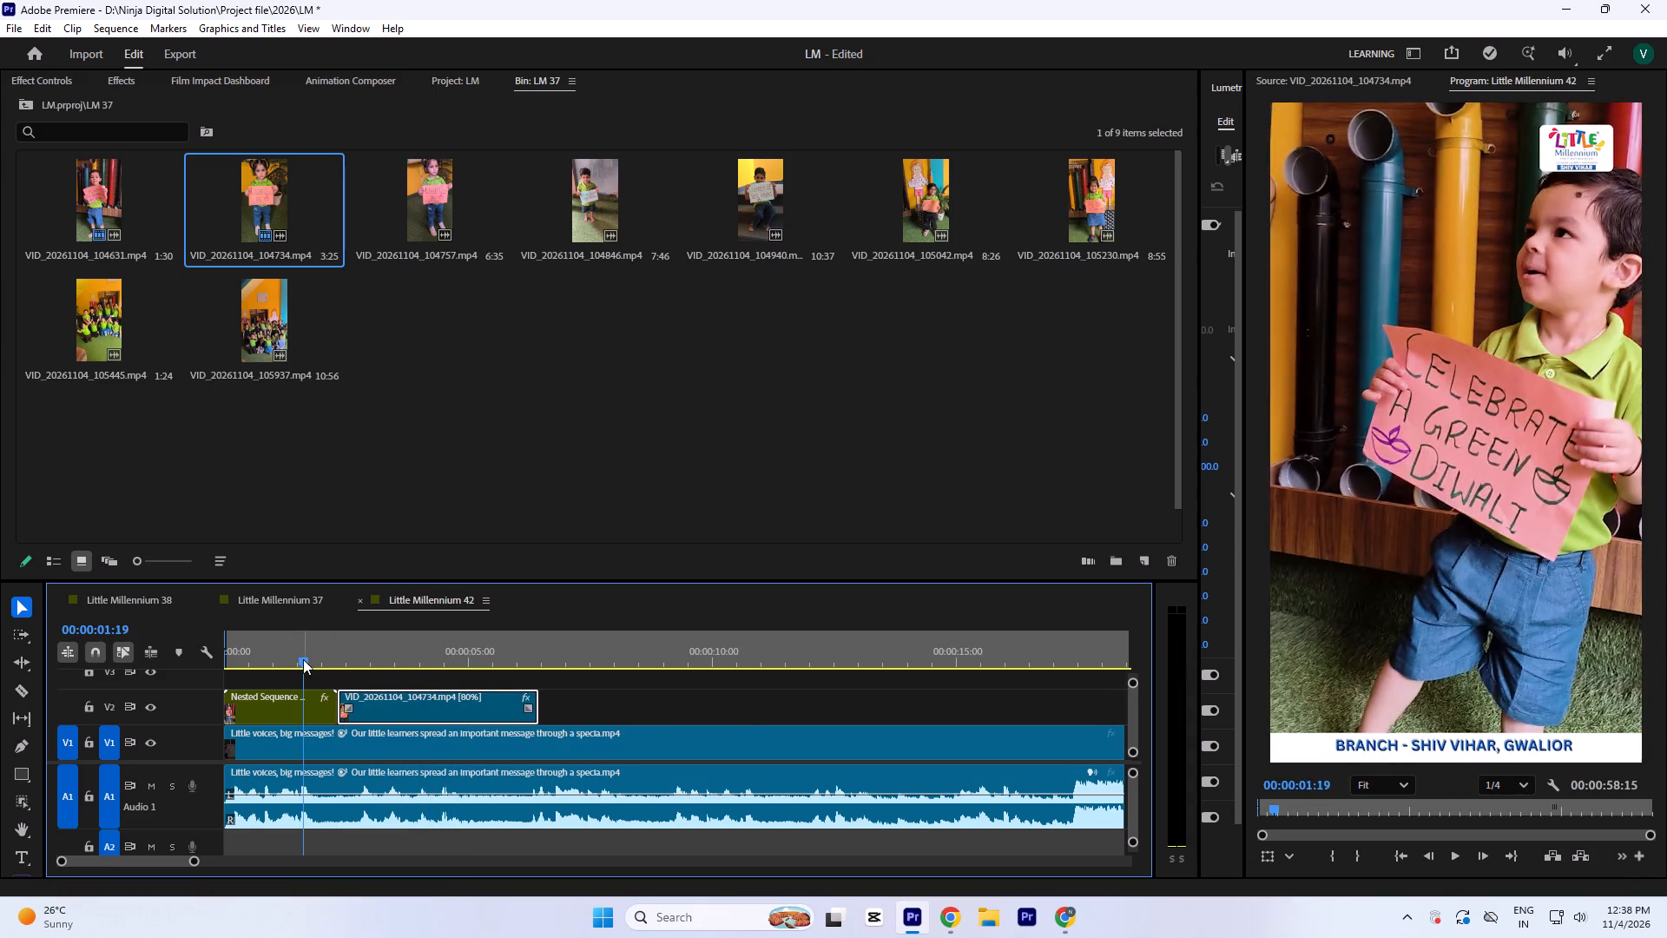
pyautogui.press('space')
pyautogui.press('space')
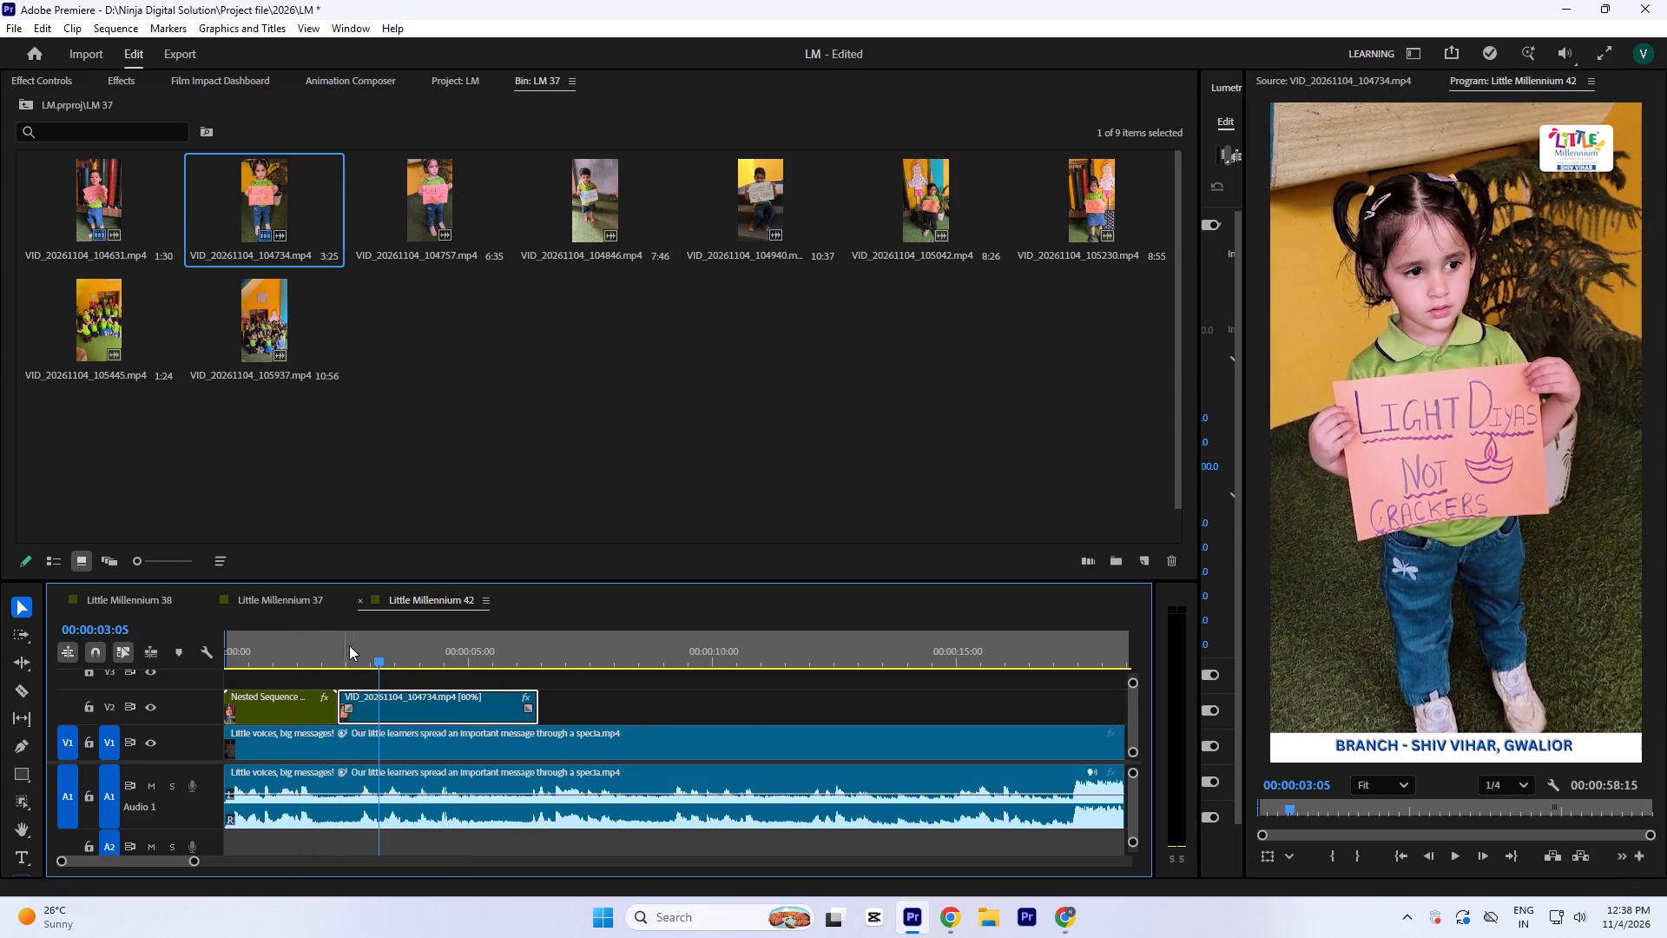
pyautogui.press('space')
pyautogui.press('space')
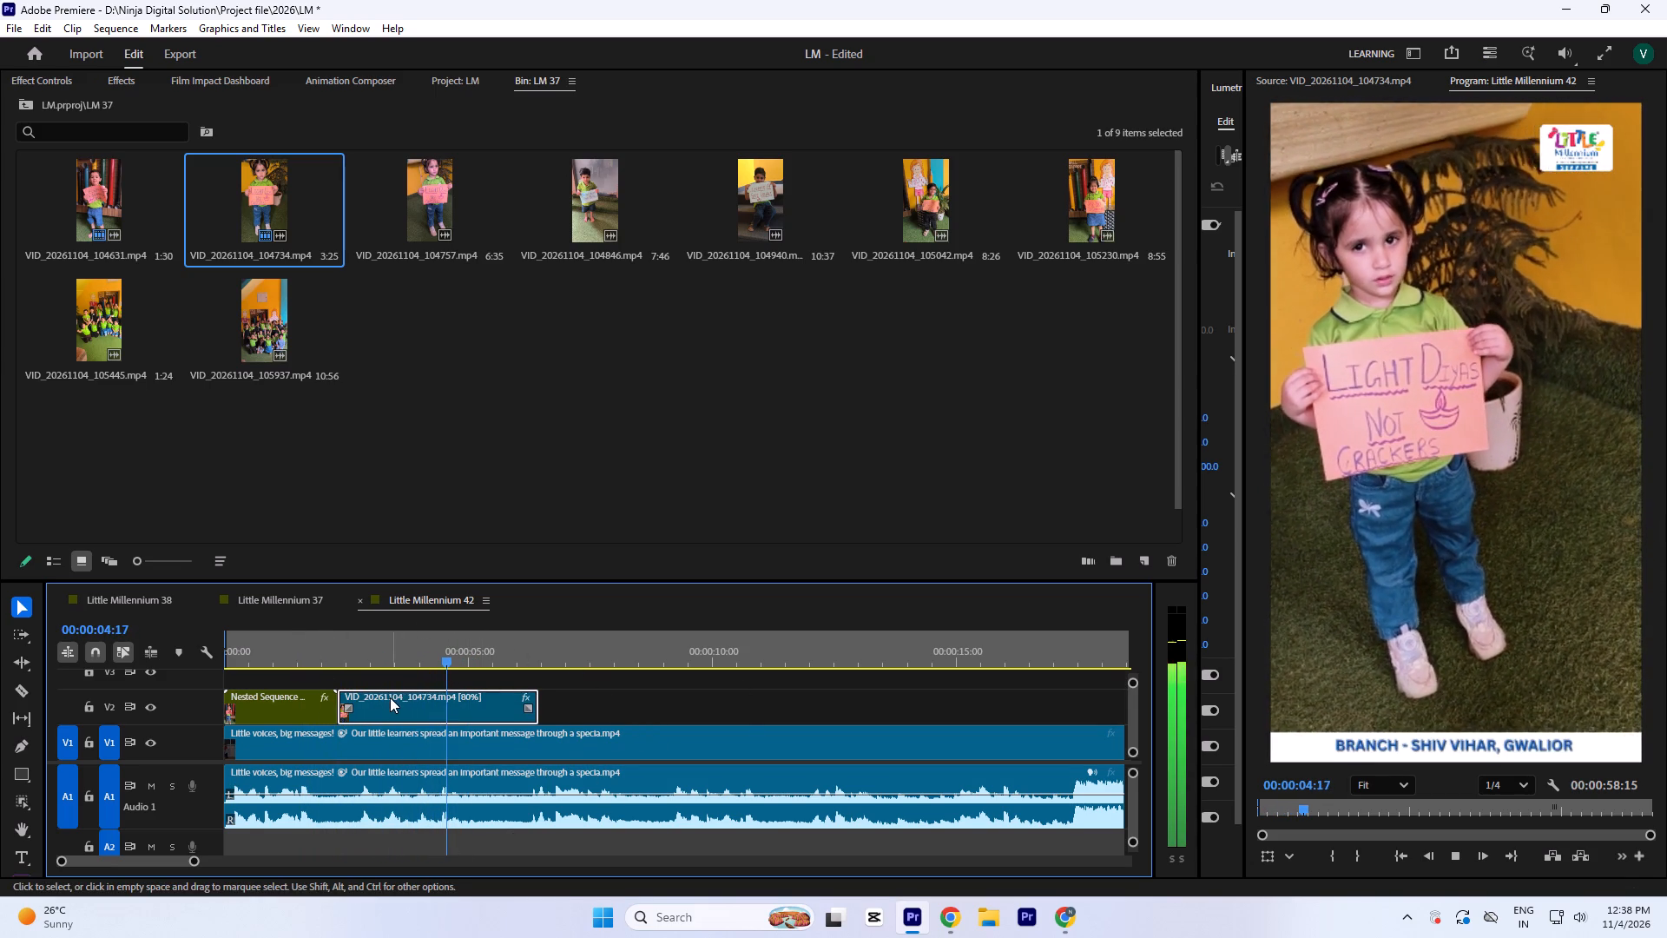
pyautogui.moveTo(390, 697); pyautogui.dragTo(408, 697)
pyautogui.moveTo(353, 711); pyautogui.dragTo(325, 715)
# Replay the transition from about 00:00:02:08 and restore a further part of the clip's opening, up against the nested sequence.
pyautogui.click(337, 651)
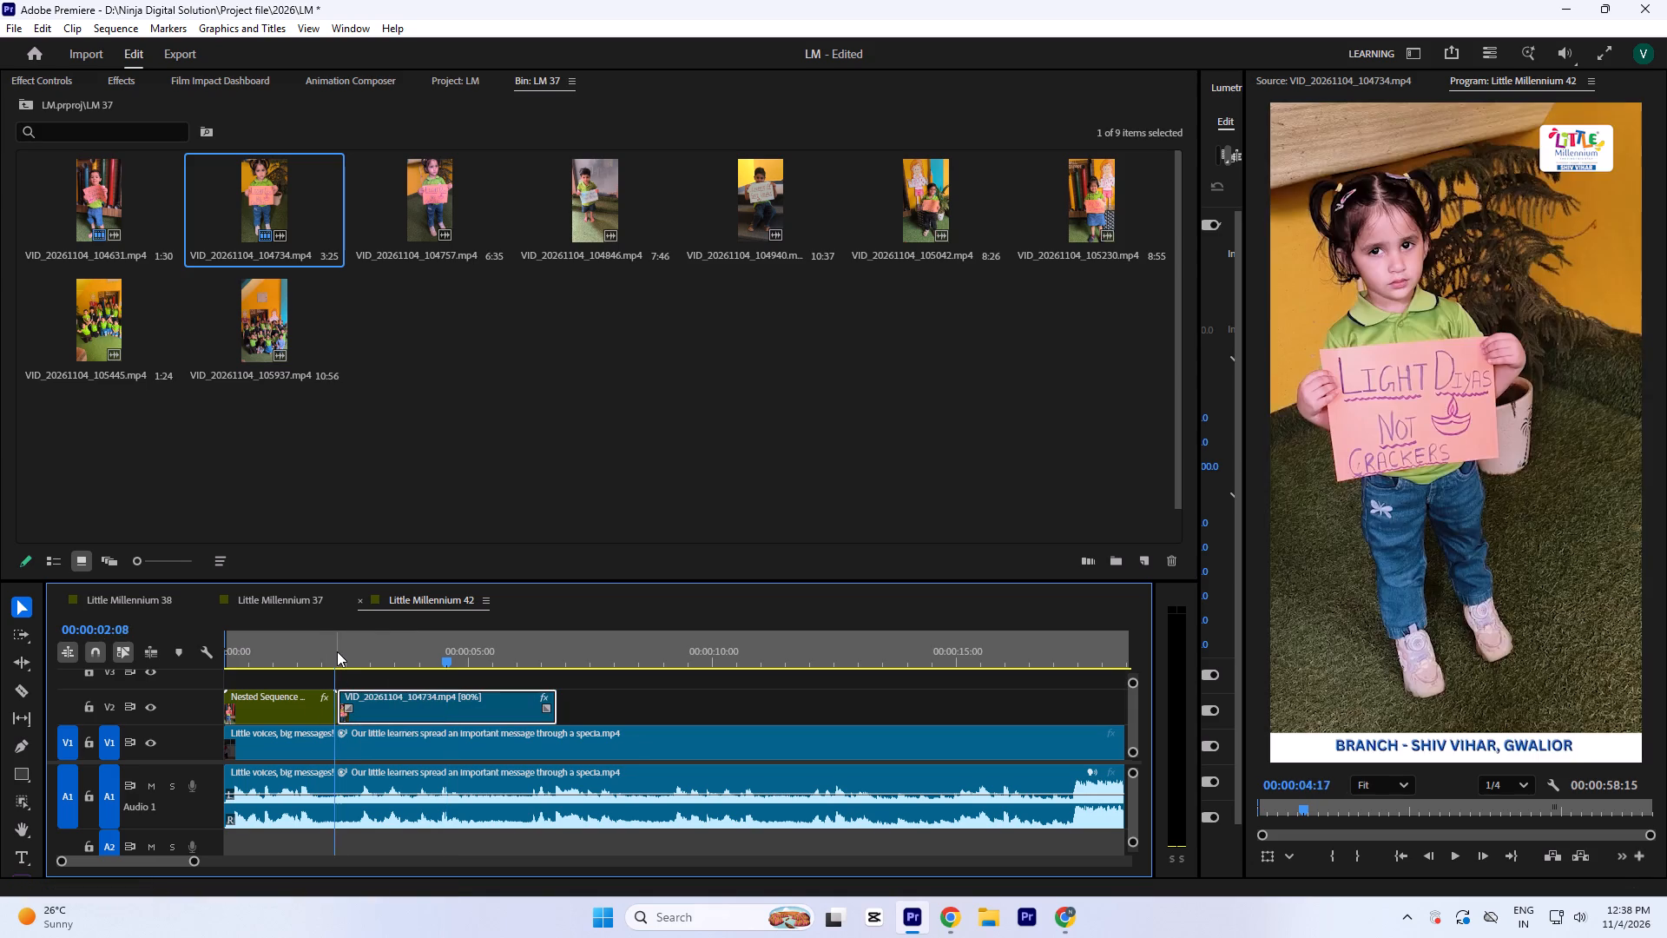
pyautogui.press('space')
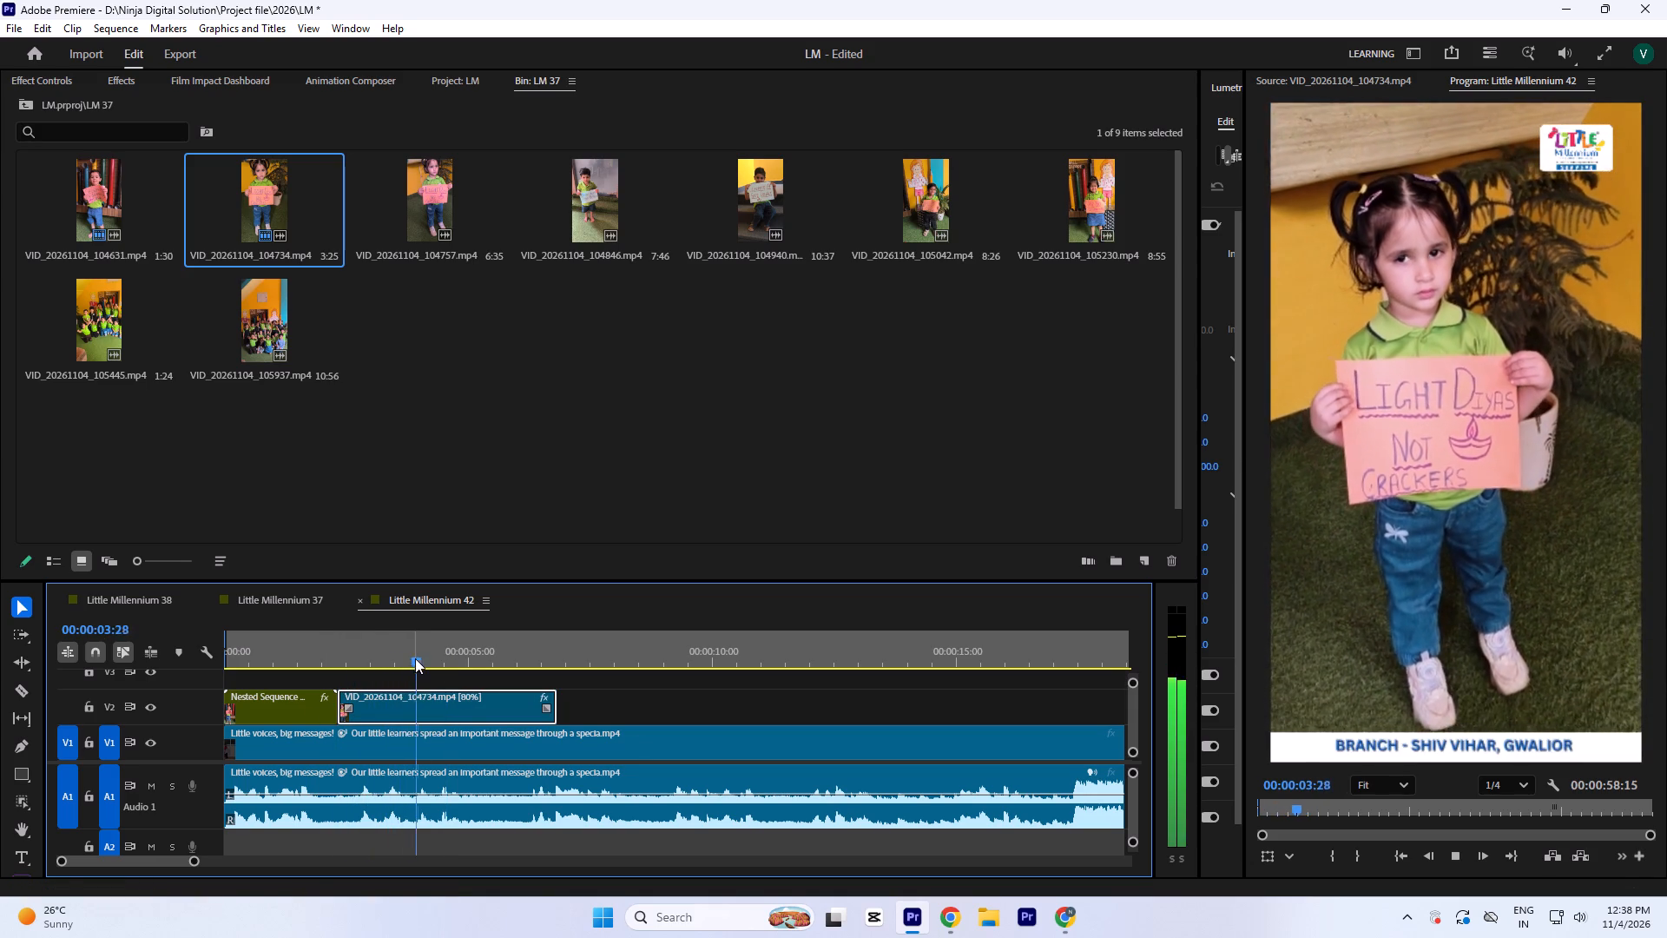
pyautogui.press('space')
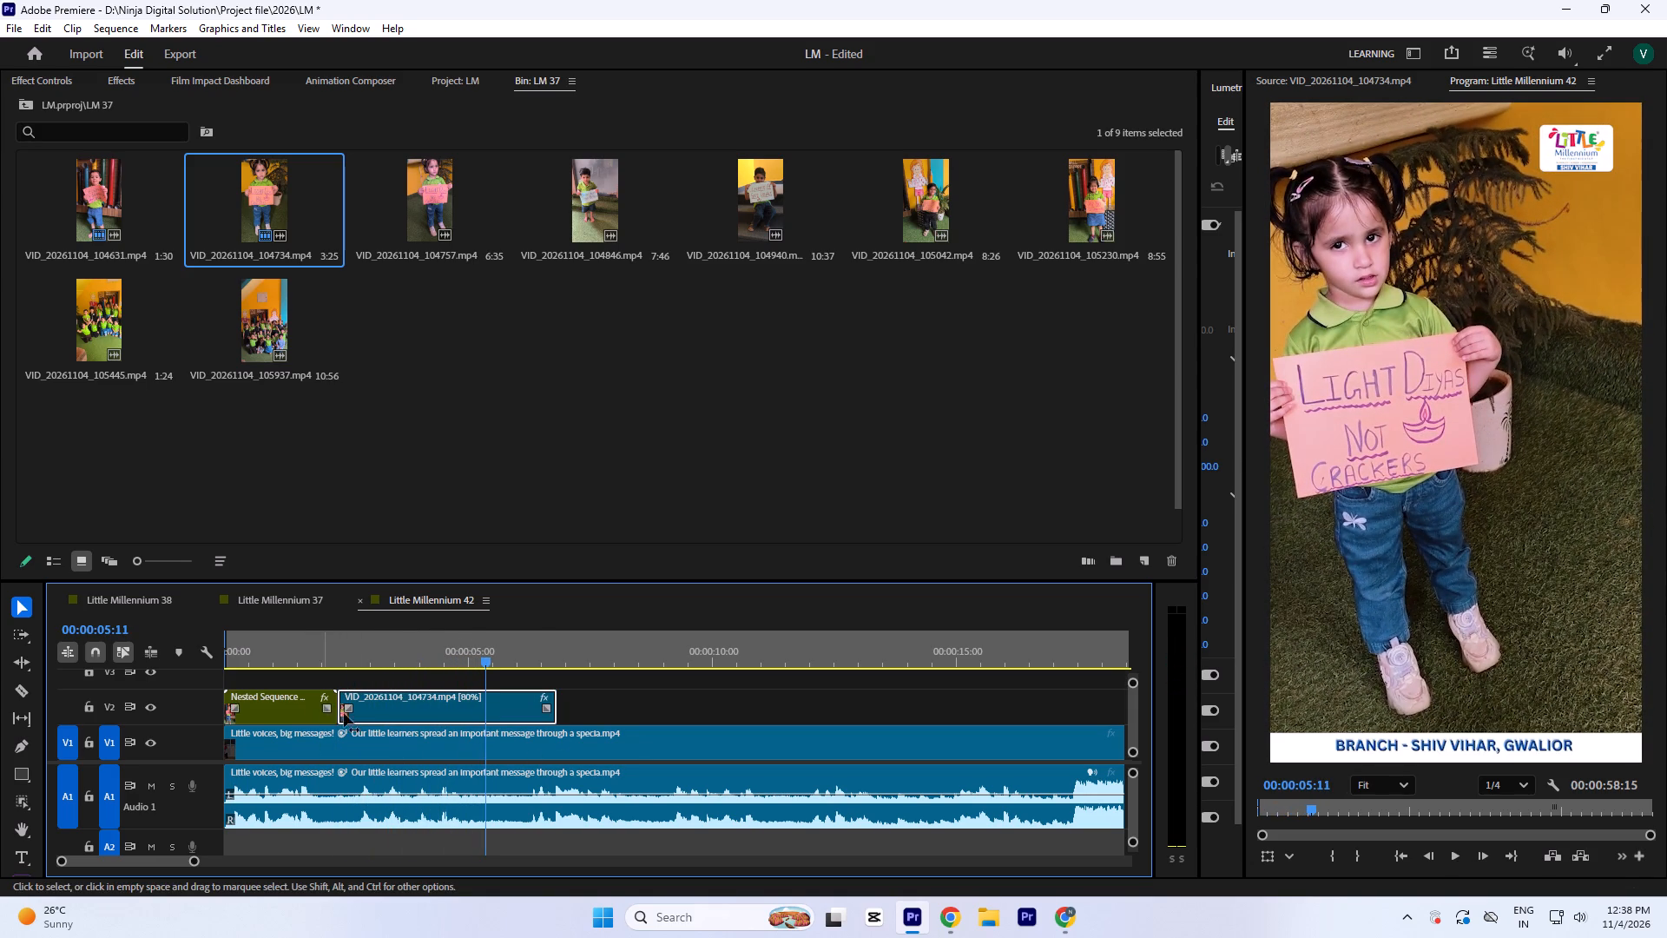
pyautogui.moveTo(370, 722); pyautogui.dragTo(399, 718)
pyautogui.moveTo(368, 716); pyautogui.dragTo(320, 714)
# Play from the join to find the cut point, and trim the clip's end to about 00:00:05:16.
pyautogui.moveTo(339, 648); pyautogui.dragTo(332, 655)
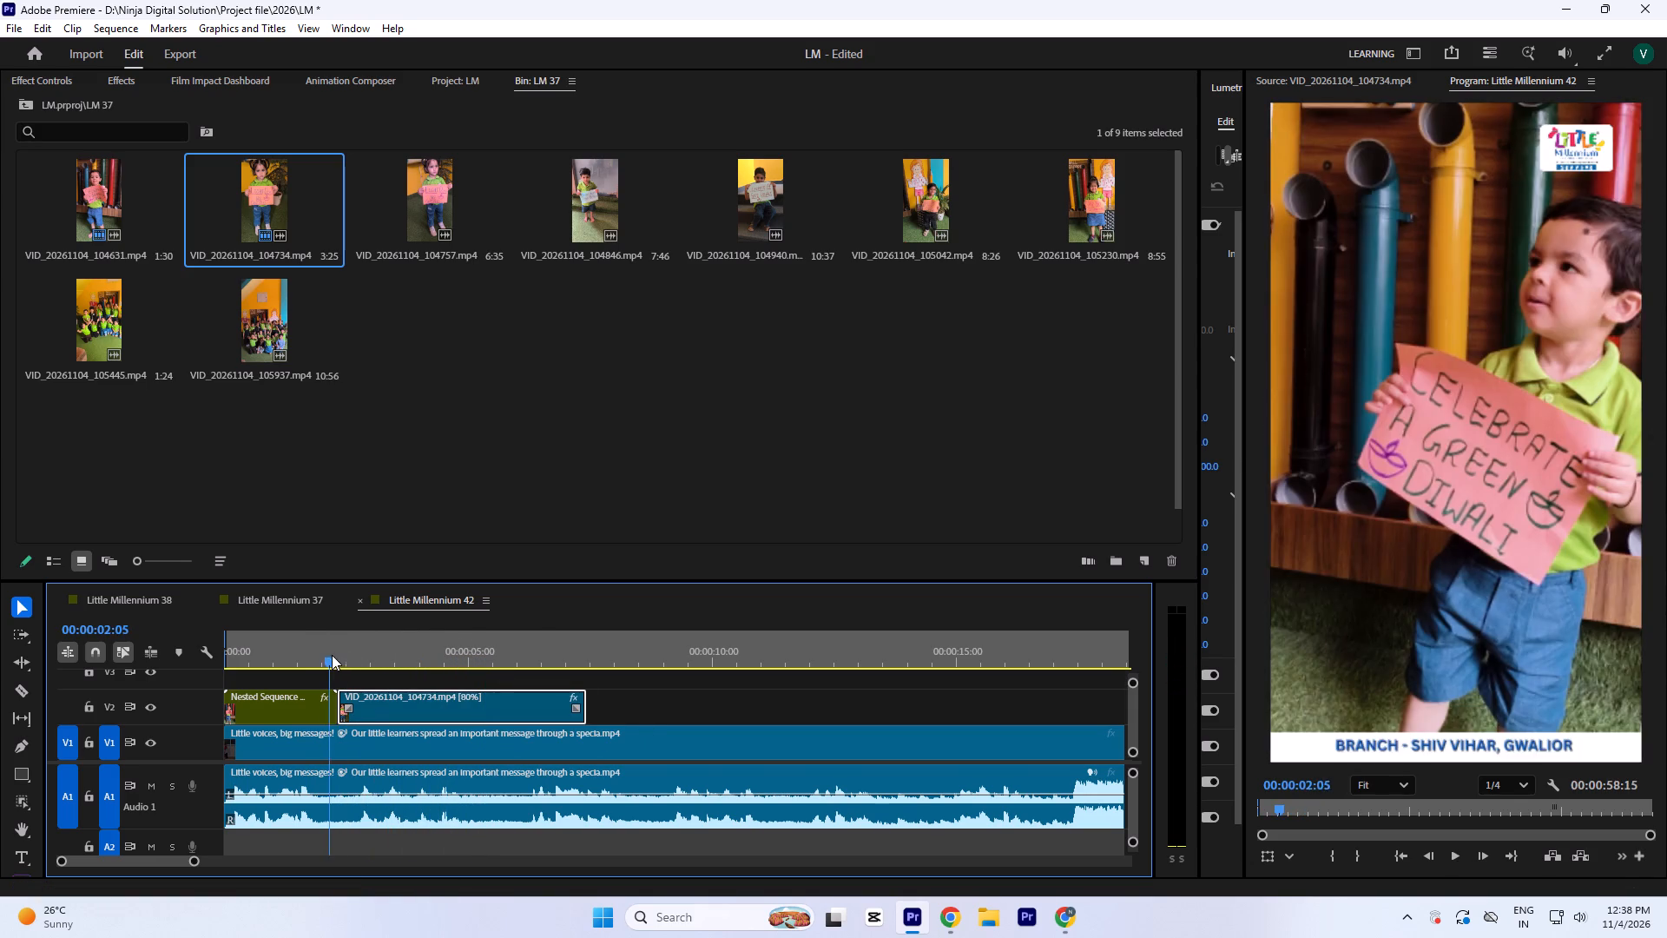
pyautogui.moveTo(332, 655); pyautogui.dragTo(335, 656)
pyautogui.press('space')
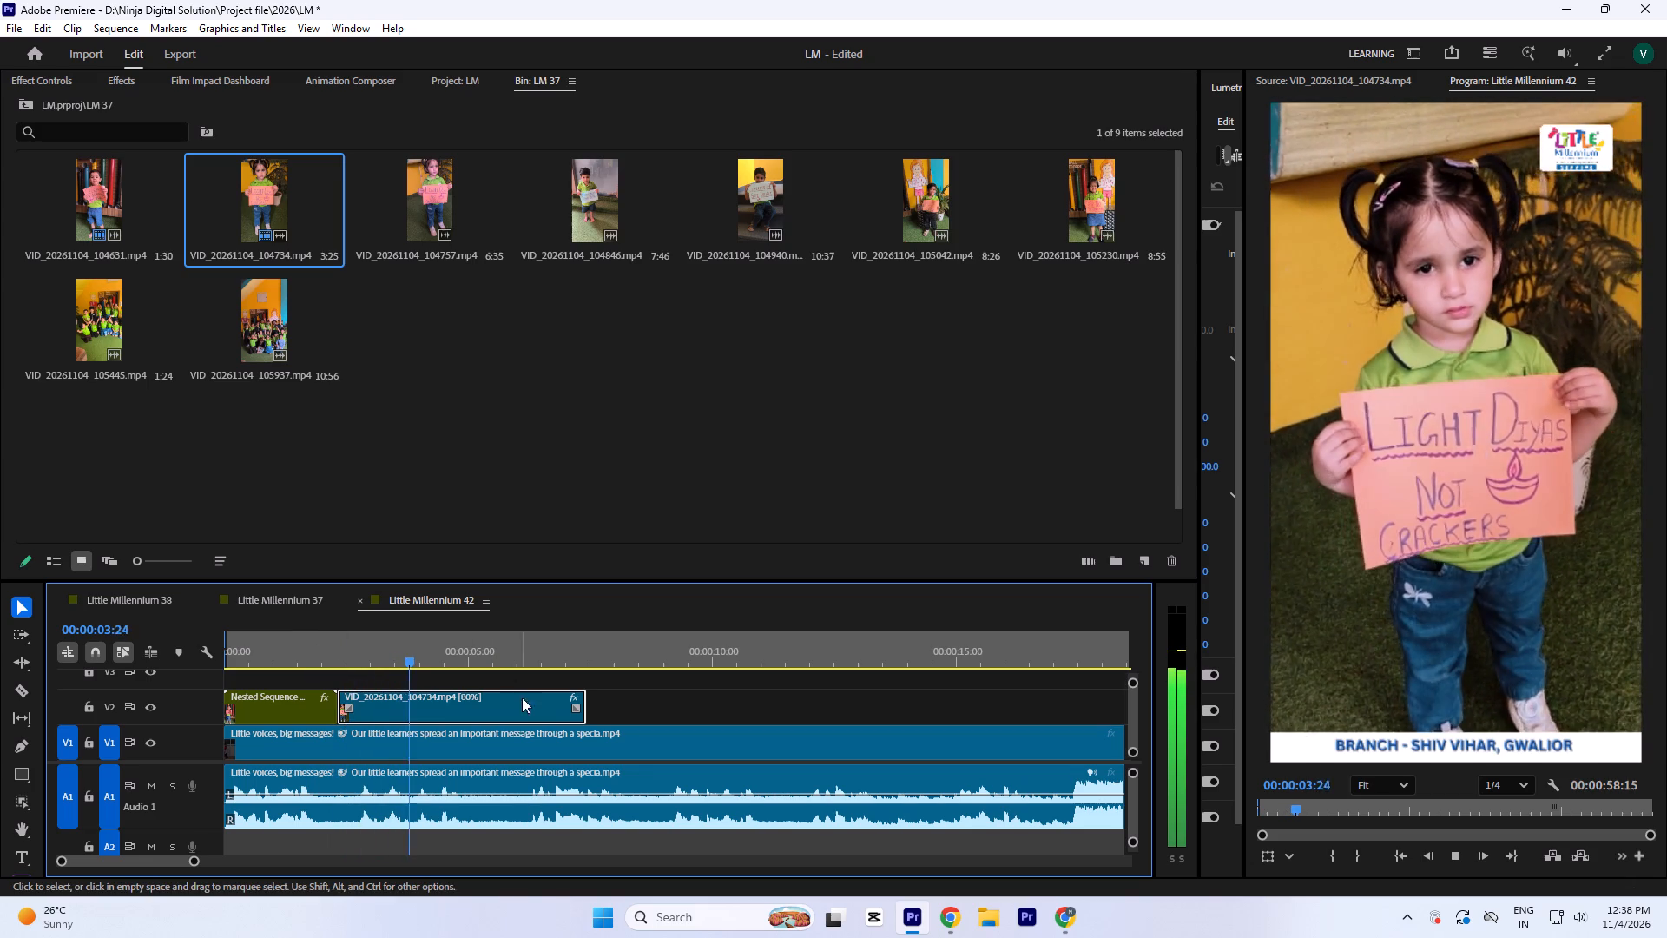
pyautogui.press('space')
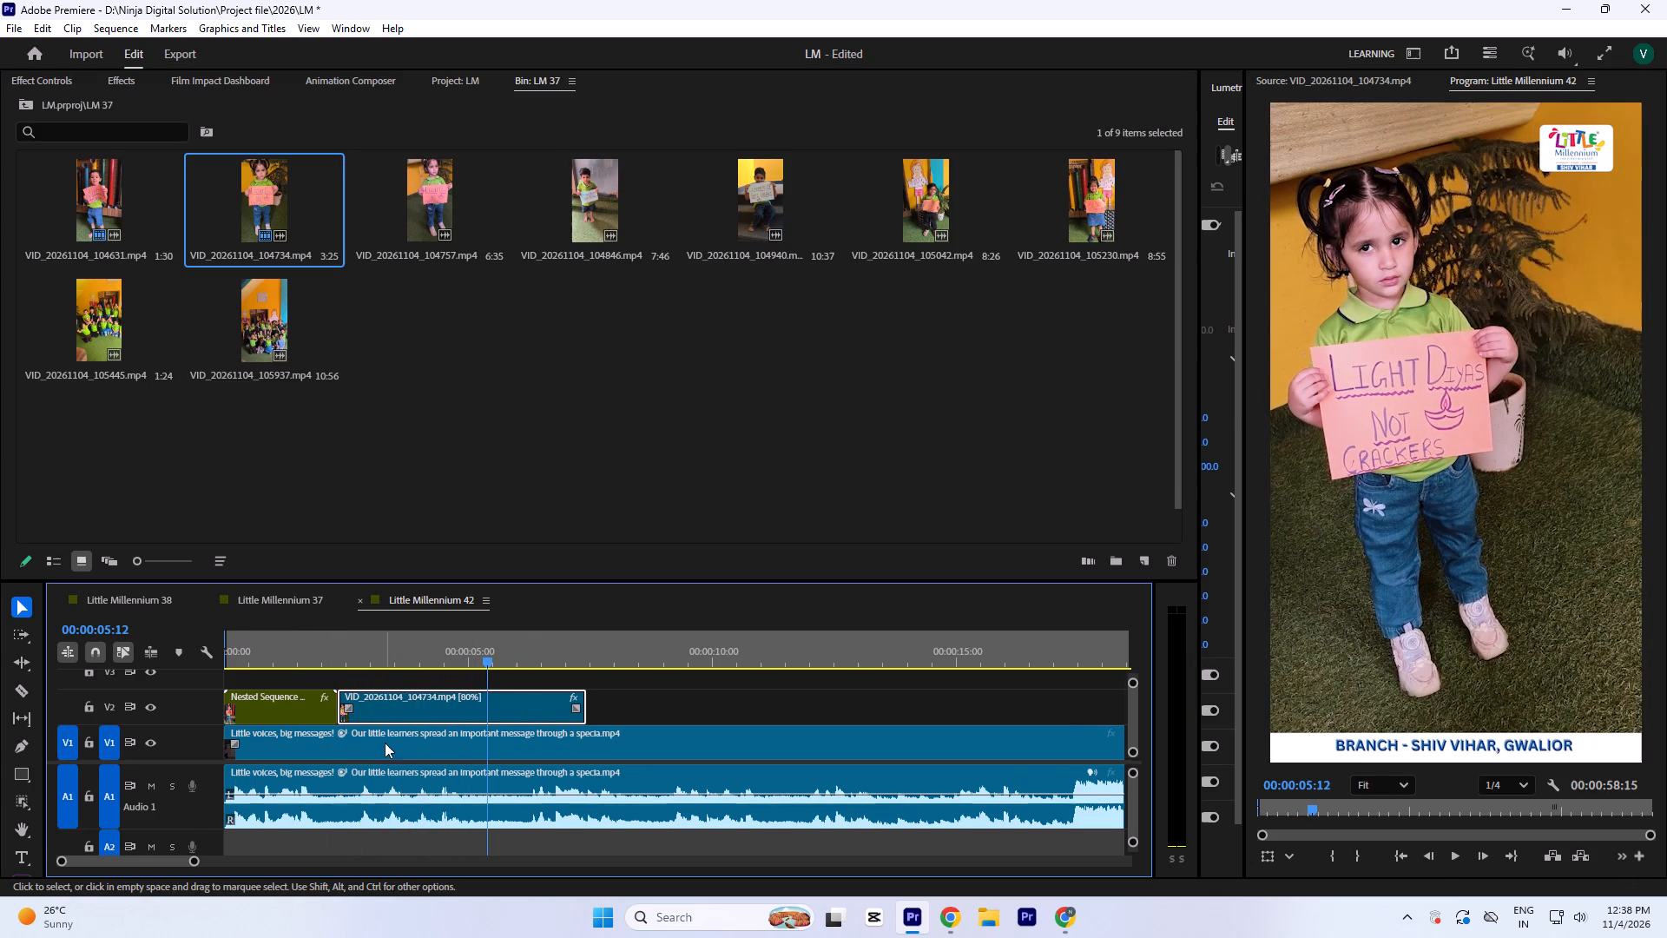
pyautogui.press('=')
pyautogui.press('=')
pyautogui.press('=')
pyautogui.moveTo(695, 641); pyautogui.dragTo(722, 672)
pyautogui.press('-')
pyautogui.press('-')
pyautogui.press('-')
pyautogui.moveTo(596, 718); pyautogui.dragTo(524, 723)
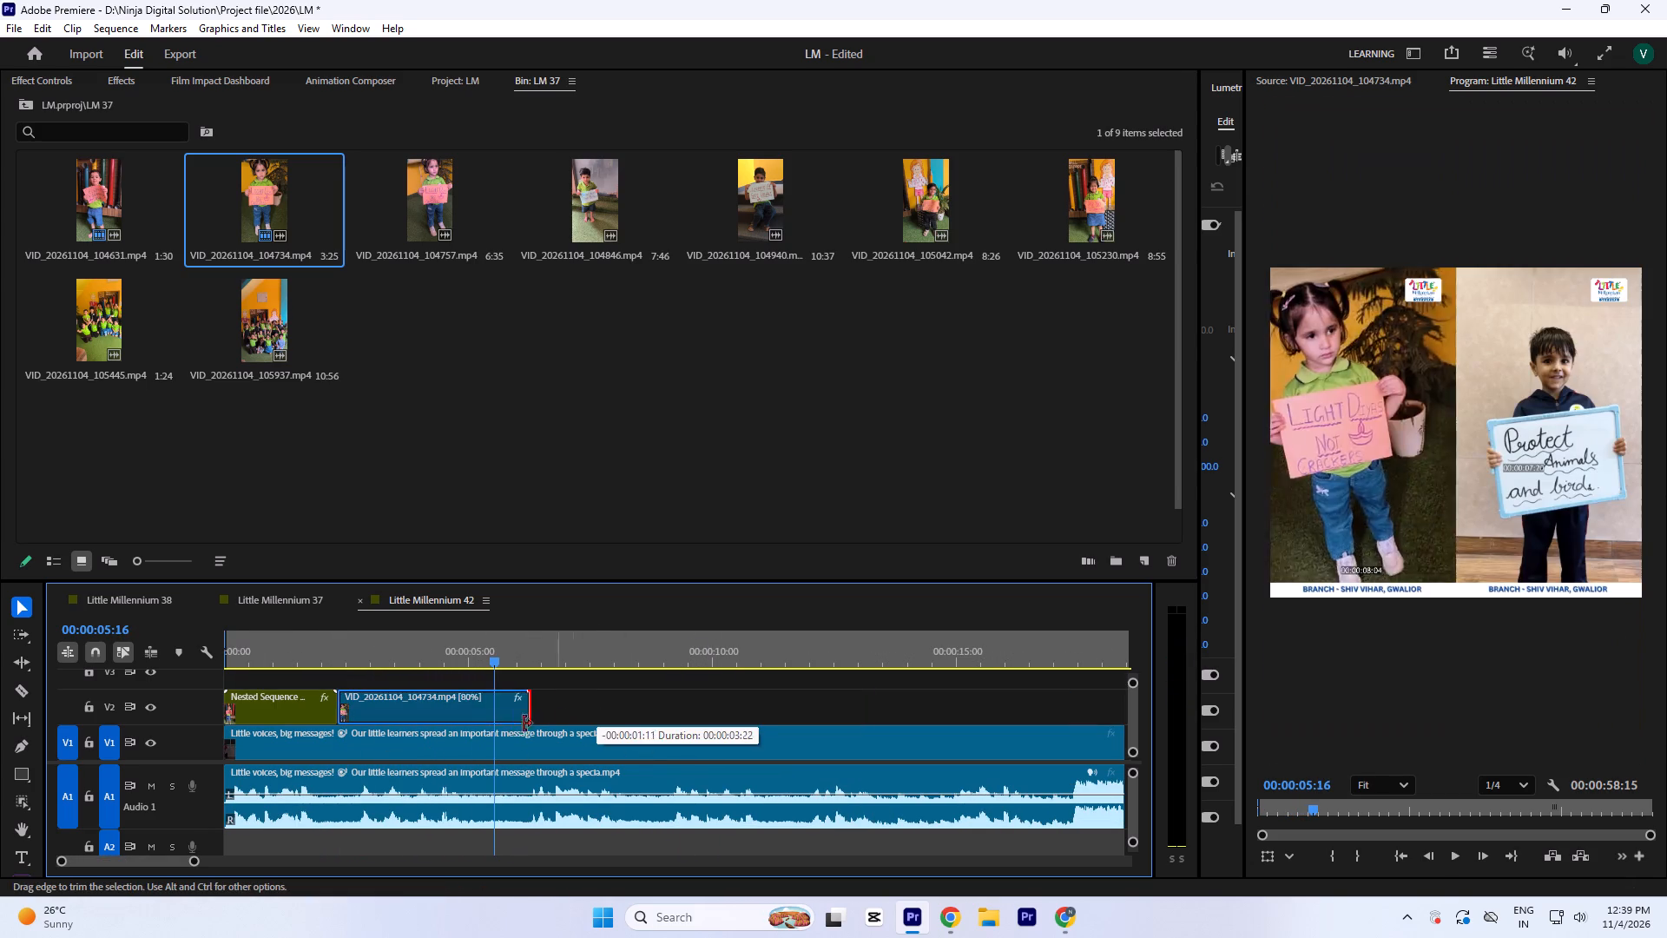
pyautogui.moveTo(524, 723); pyautogui.dragTo(497, 726)
# Straighten the tilted "Light Diyas Not Crackers" clip by setting its rotation to 8.0° at 00:00:05:02.
pyautogui.click(473, 651)
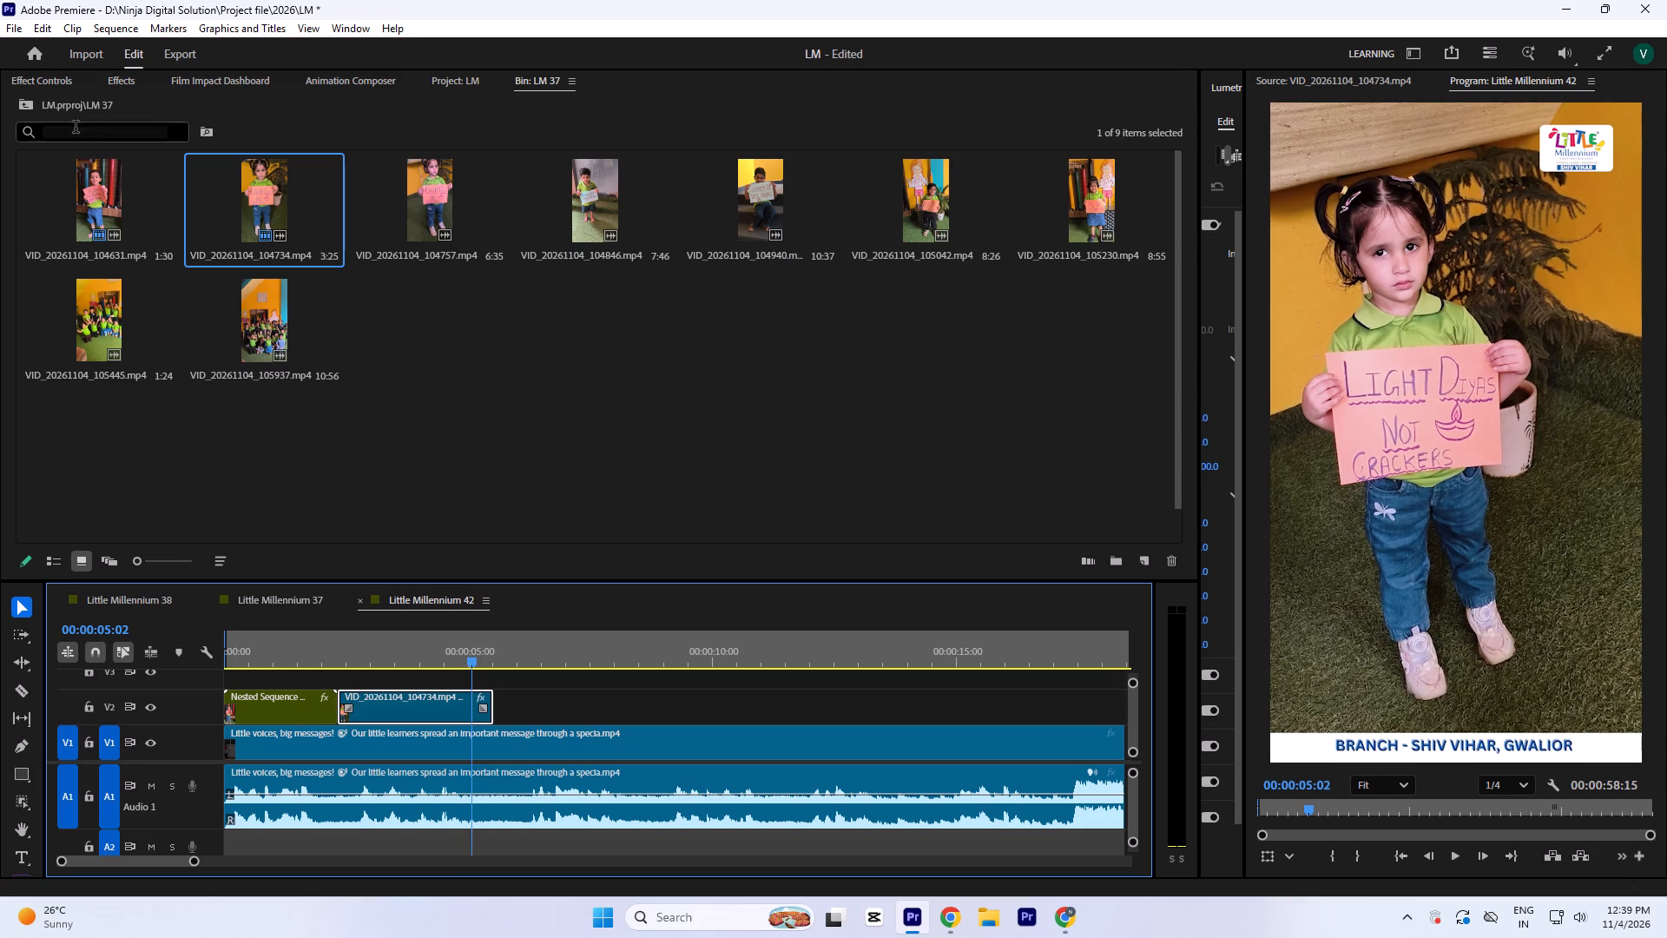
pyautogui.click(51, 82)
pyautogui.click(358, 266)
pyautogui.press('Up')
pyautogui.press('Up')
pyautogui.press('Up')
pyautogui.press('Up')
pyautogui.press('Up')
pyautogui.press('Up')
pyautogui.press('Up')
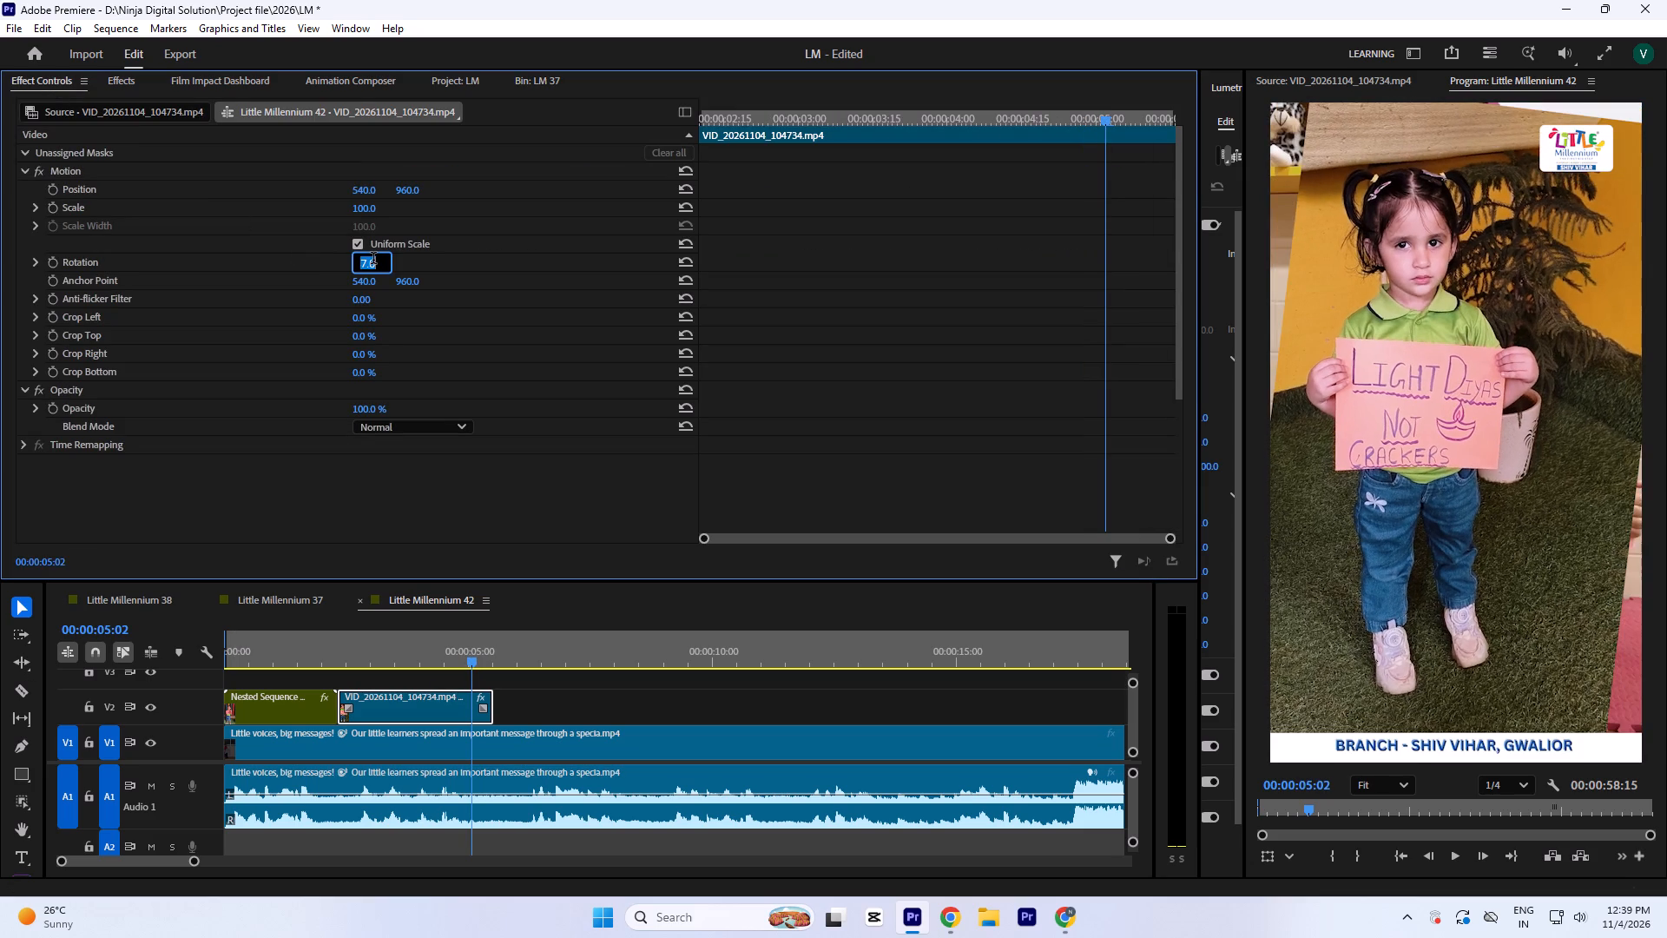
pyautogui.press('Up')
# Enlarge the "Light Diyas Not Crackers" clip to scale 128.0, lower it to vertical position 1027.0, and save the project.
pyautogui.moveTo(368, 211); pyautogui.dragTo(368, 208)
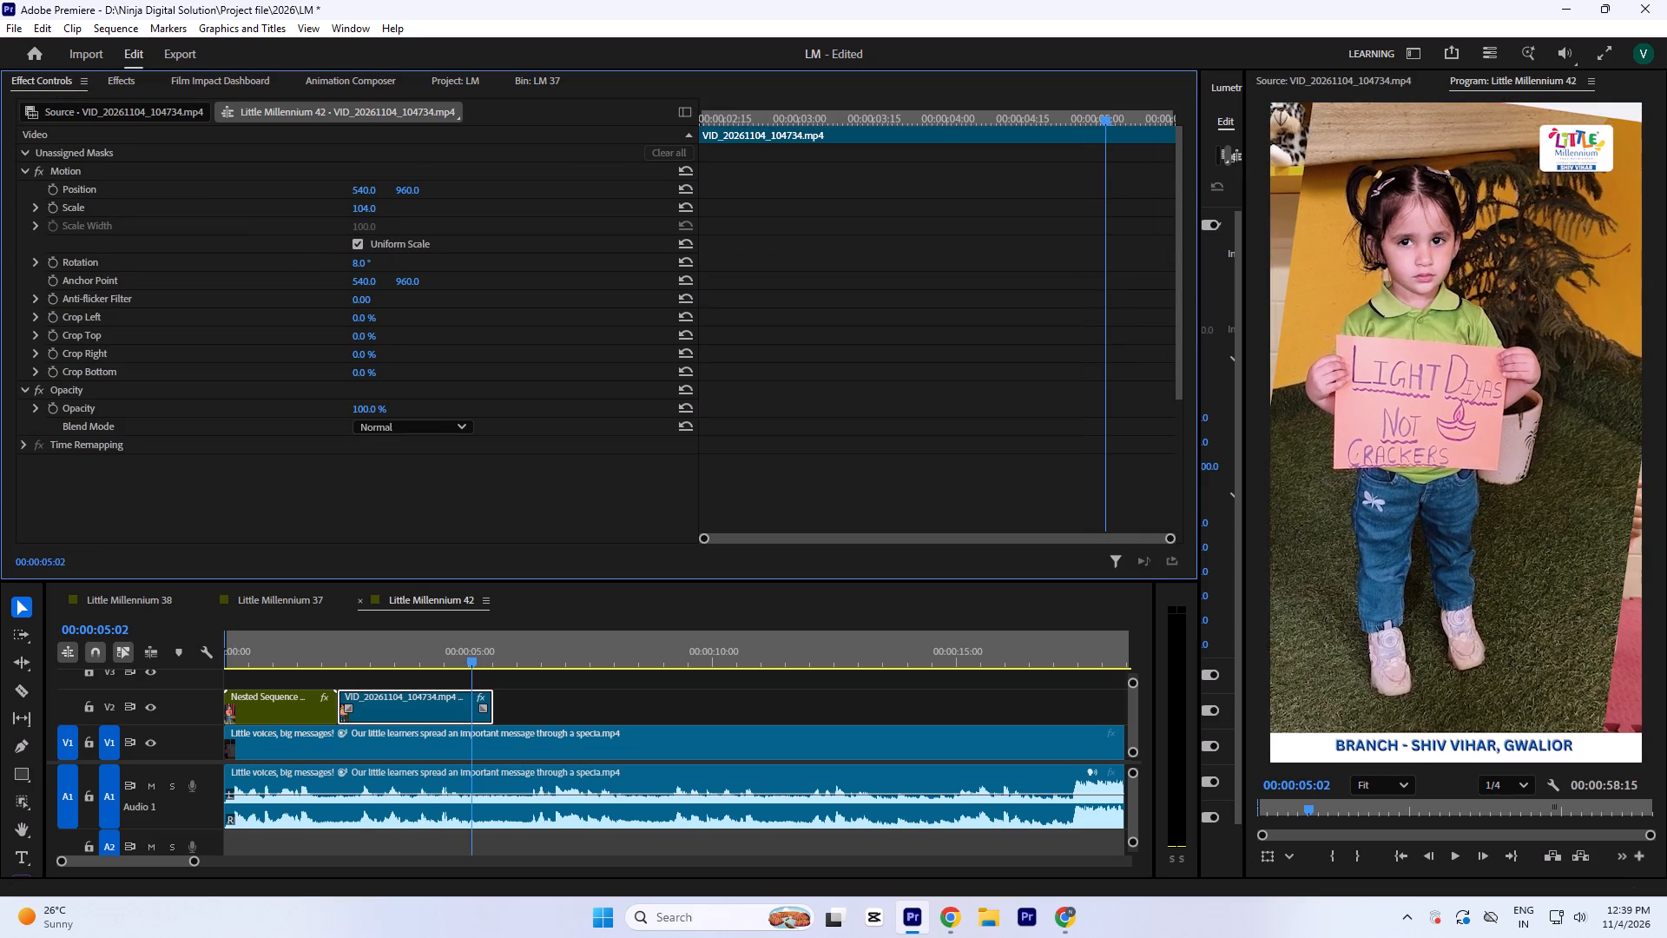
pyautogui.moveTo(368, 208); pyautogui.dragTo(370, 198)
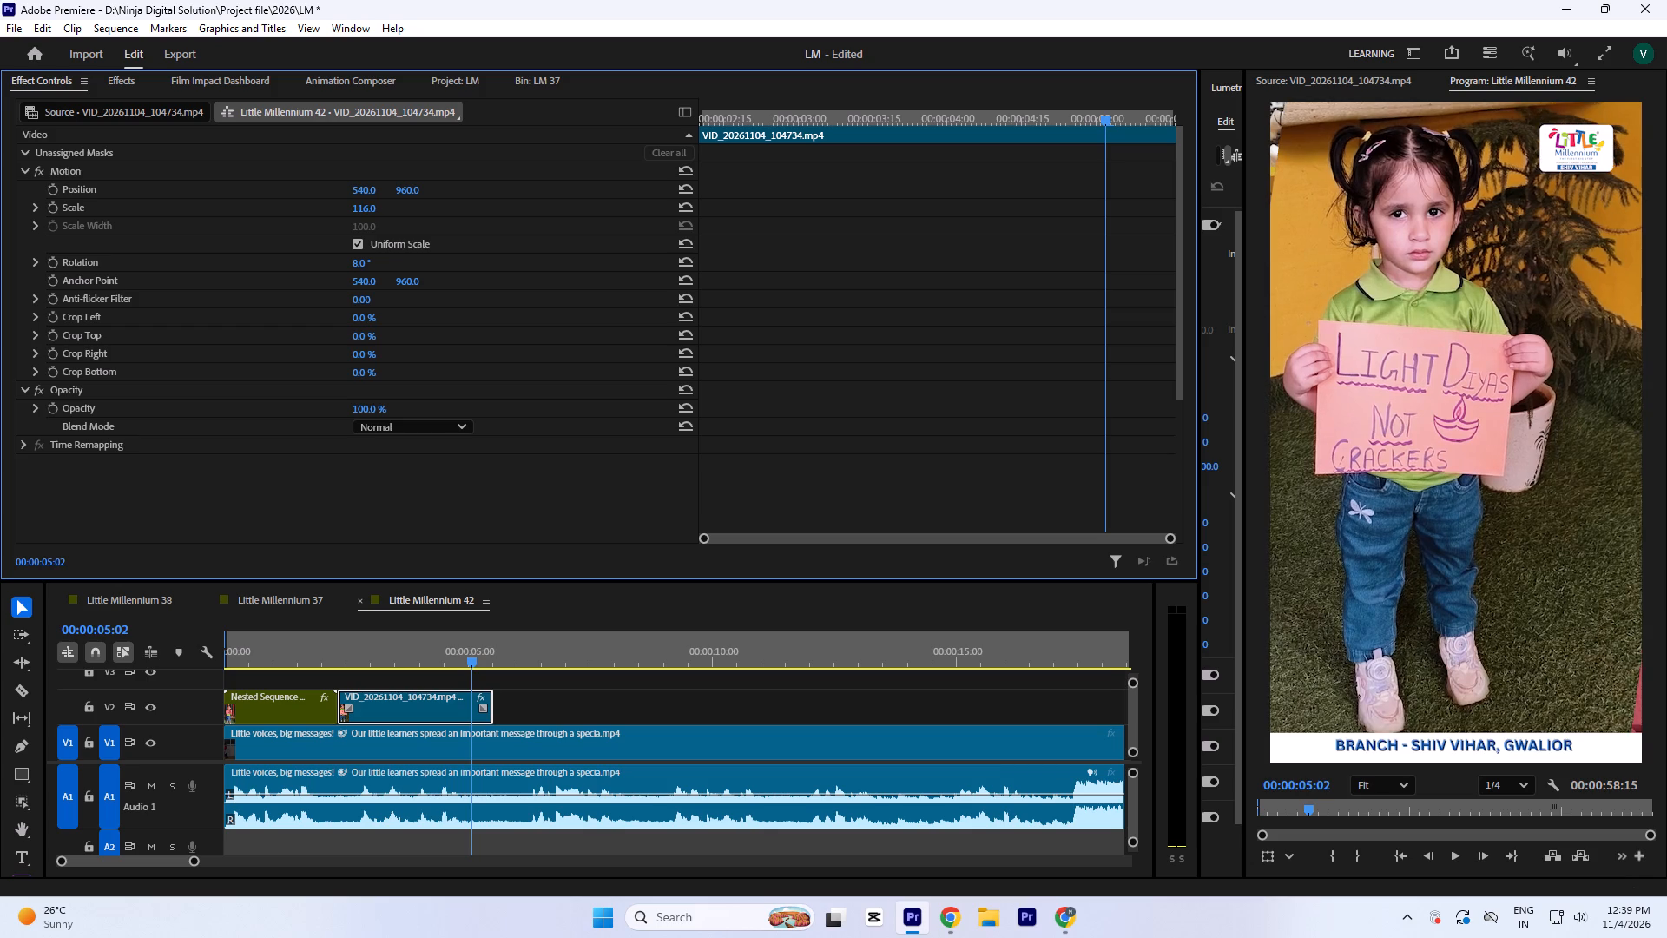
pyautogui.moveTo(370, 198); pyautogui.dragTo(371, 192)
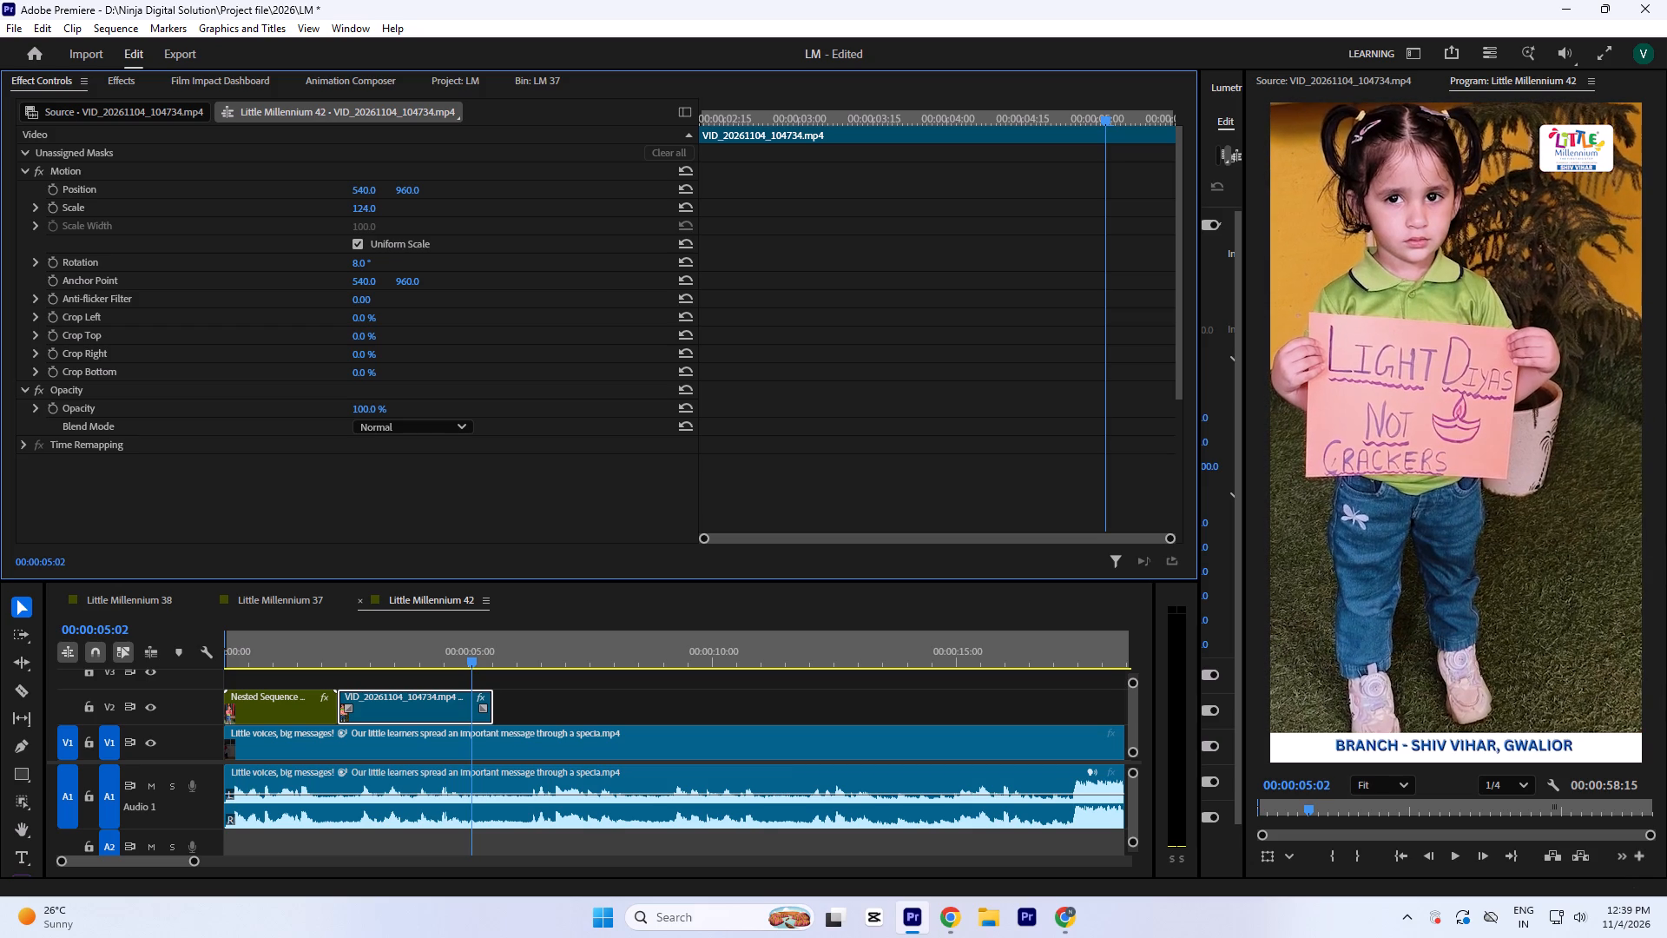
pyautogui.moveTo(371, 192); pyautogui.dragTo(371, 191)
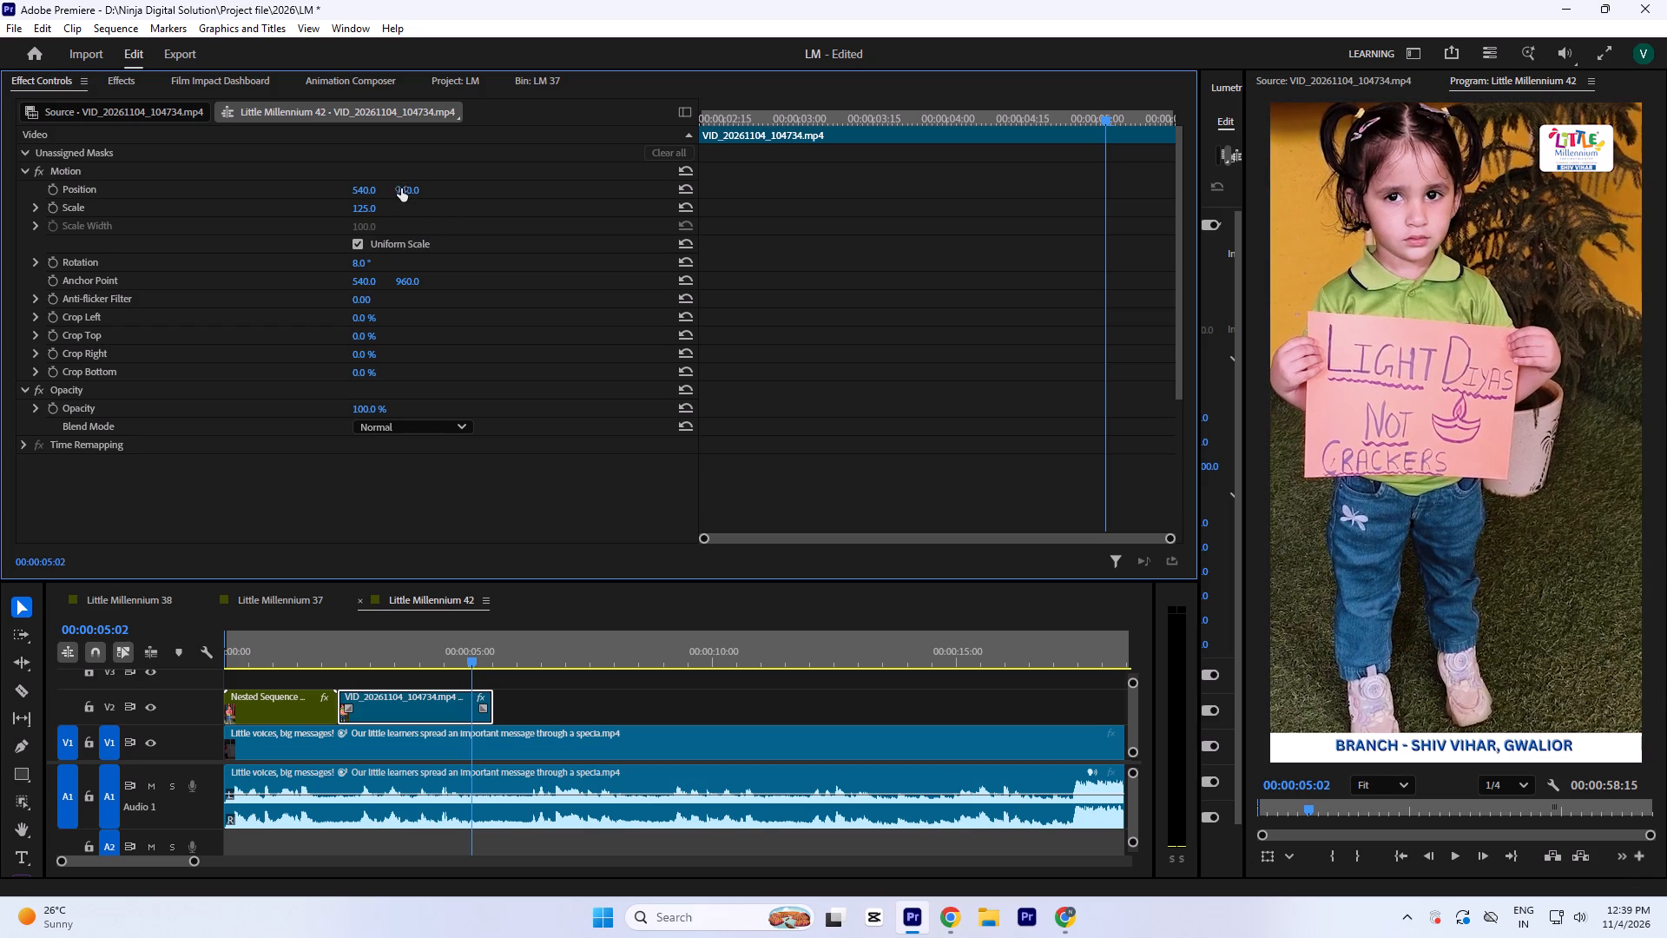
pyautogui.moveTo(402, 188); pyautogui.dragTo(402, 128)
pyautogui.click(361, 209)
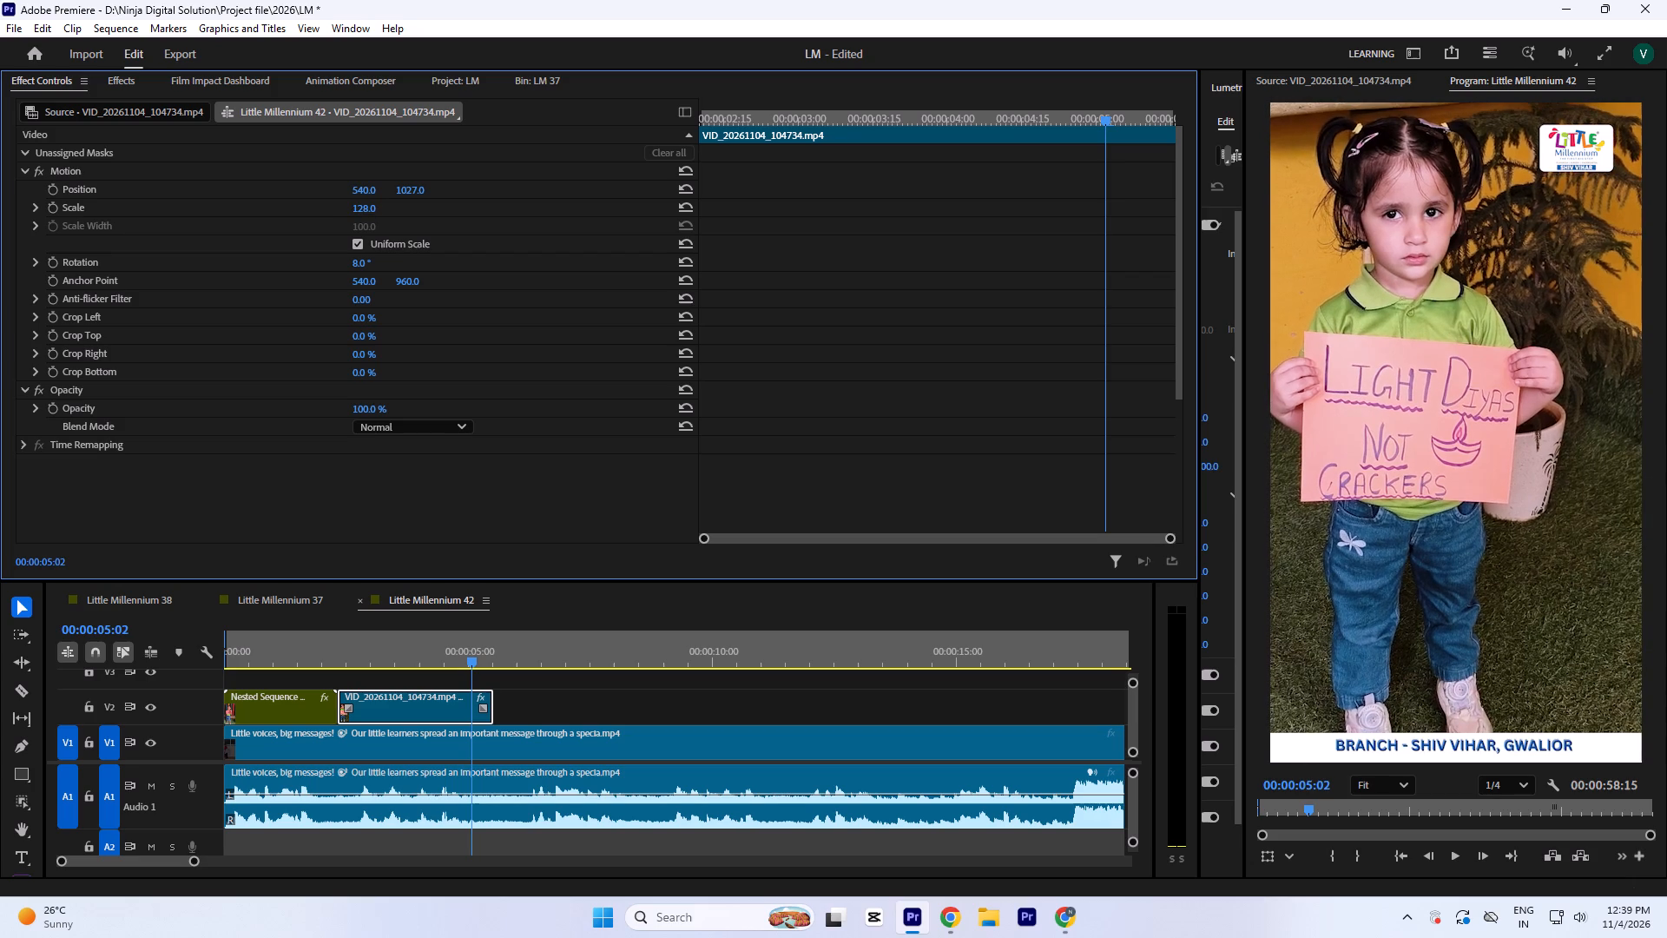
pyautogui.click(504, 248)
pyautogui.click(560, 692)
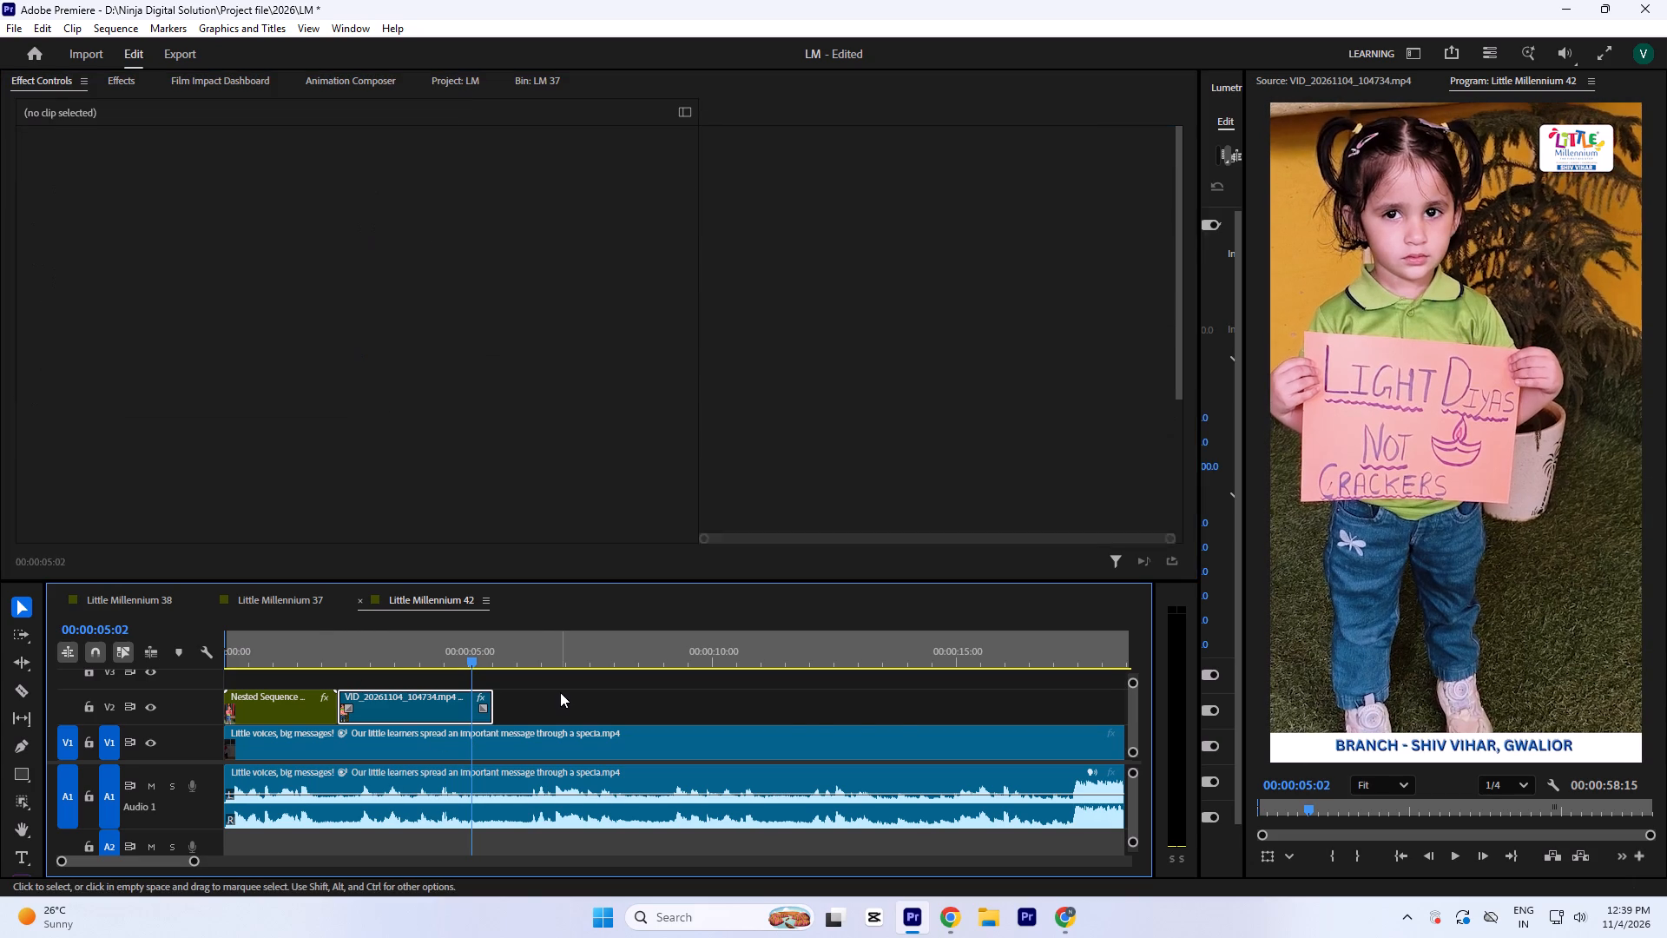
pyautogui.hotkey('ctrl', 's')
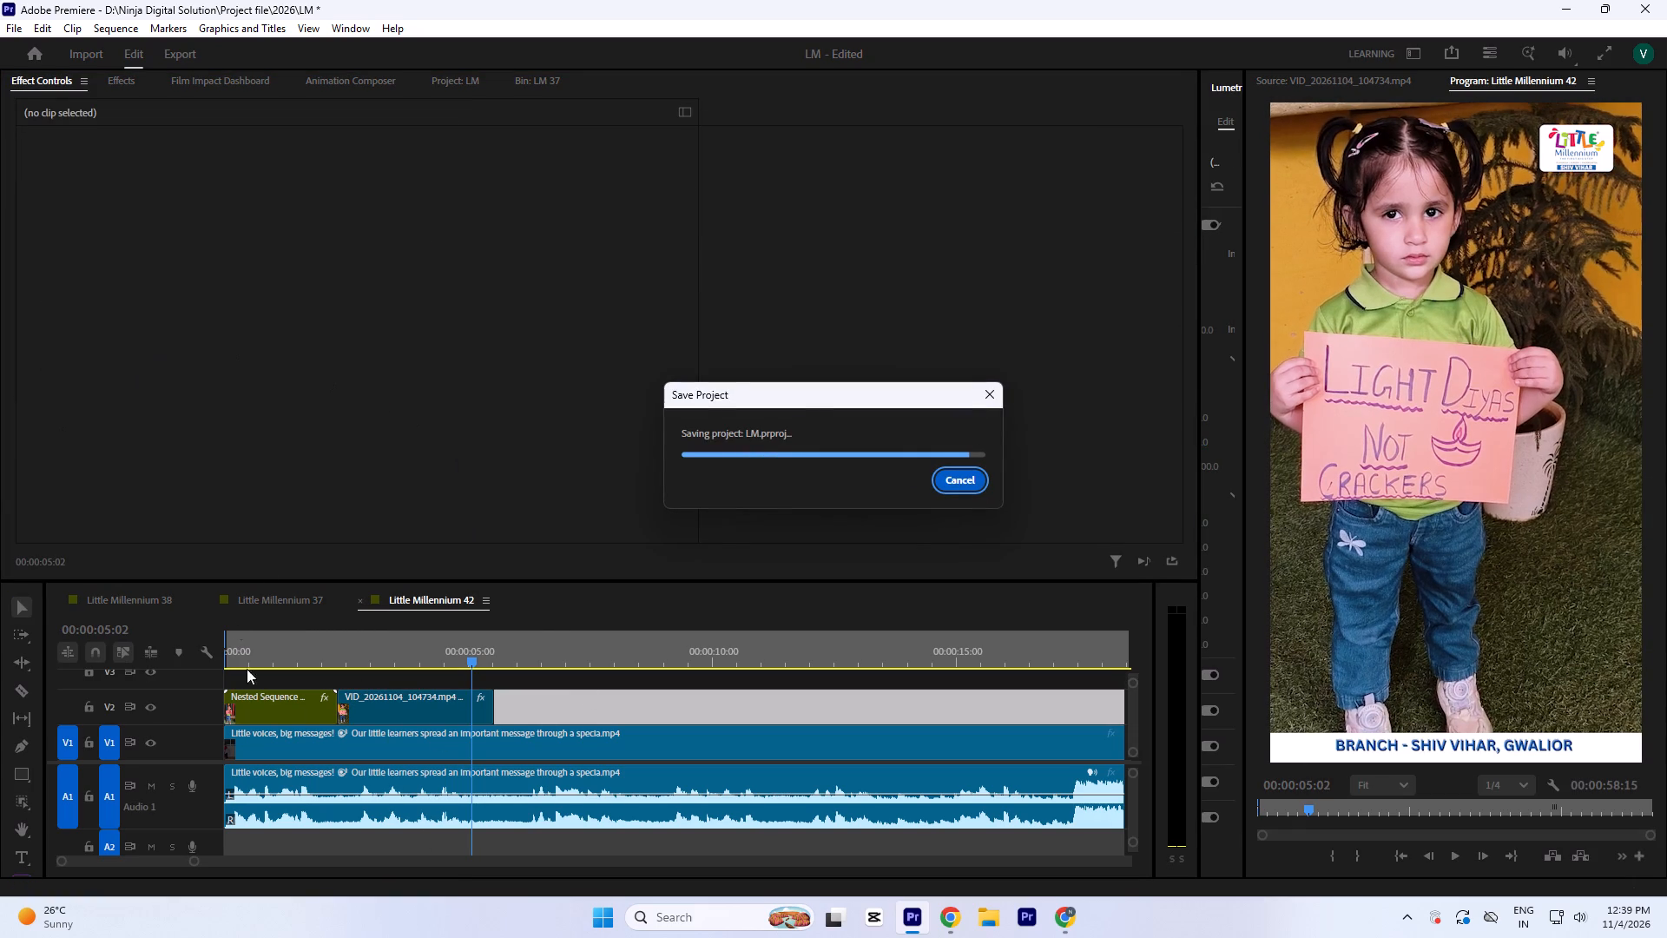
# Shift the "Light Diyas Not Crackers" clip horizontally to an X position of about 558 and save the project.
pyautogui.click(426, 714)
pyautogui.click(429, 701)
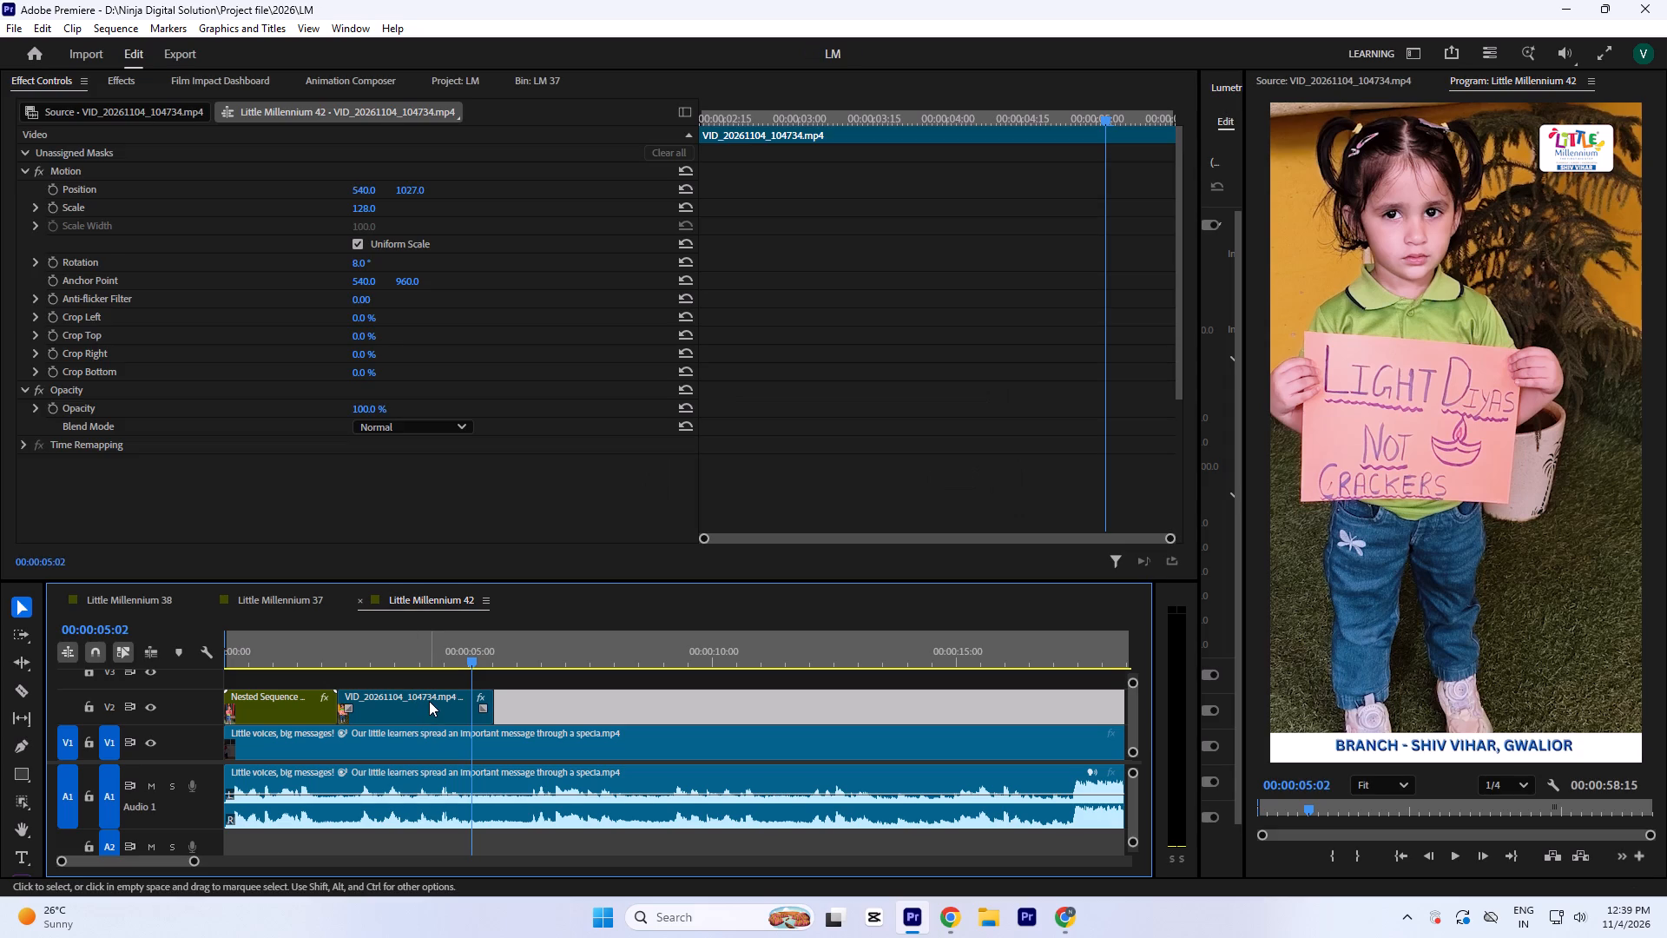
pyautogui.moveTo(359, 189); pyautogui.dragTo(360, 178)
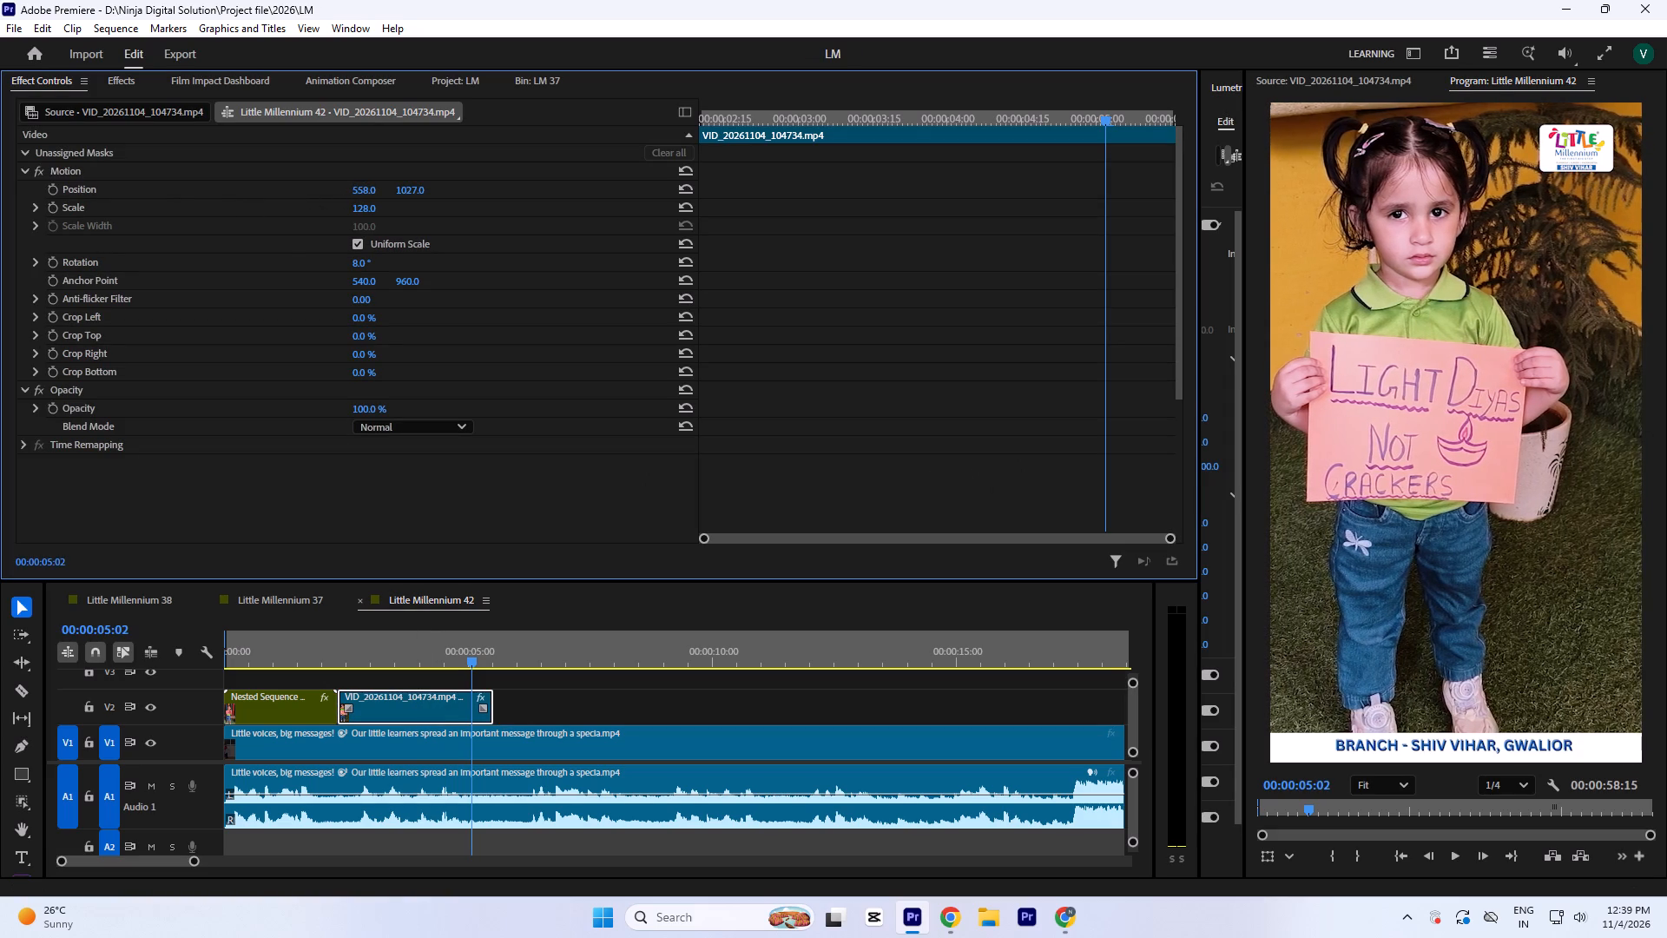
pyautogui.moveTo(360, 178); pyautogui.dragTo(360, 182)
pyautogui.click(536, 692)
pyautogui.hotkey('ctrl', 's')
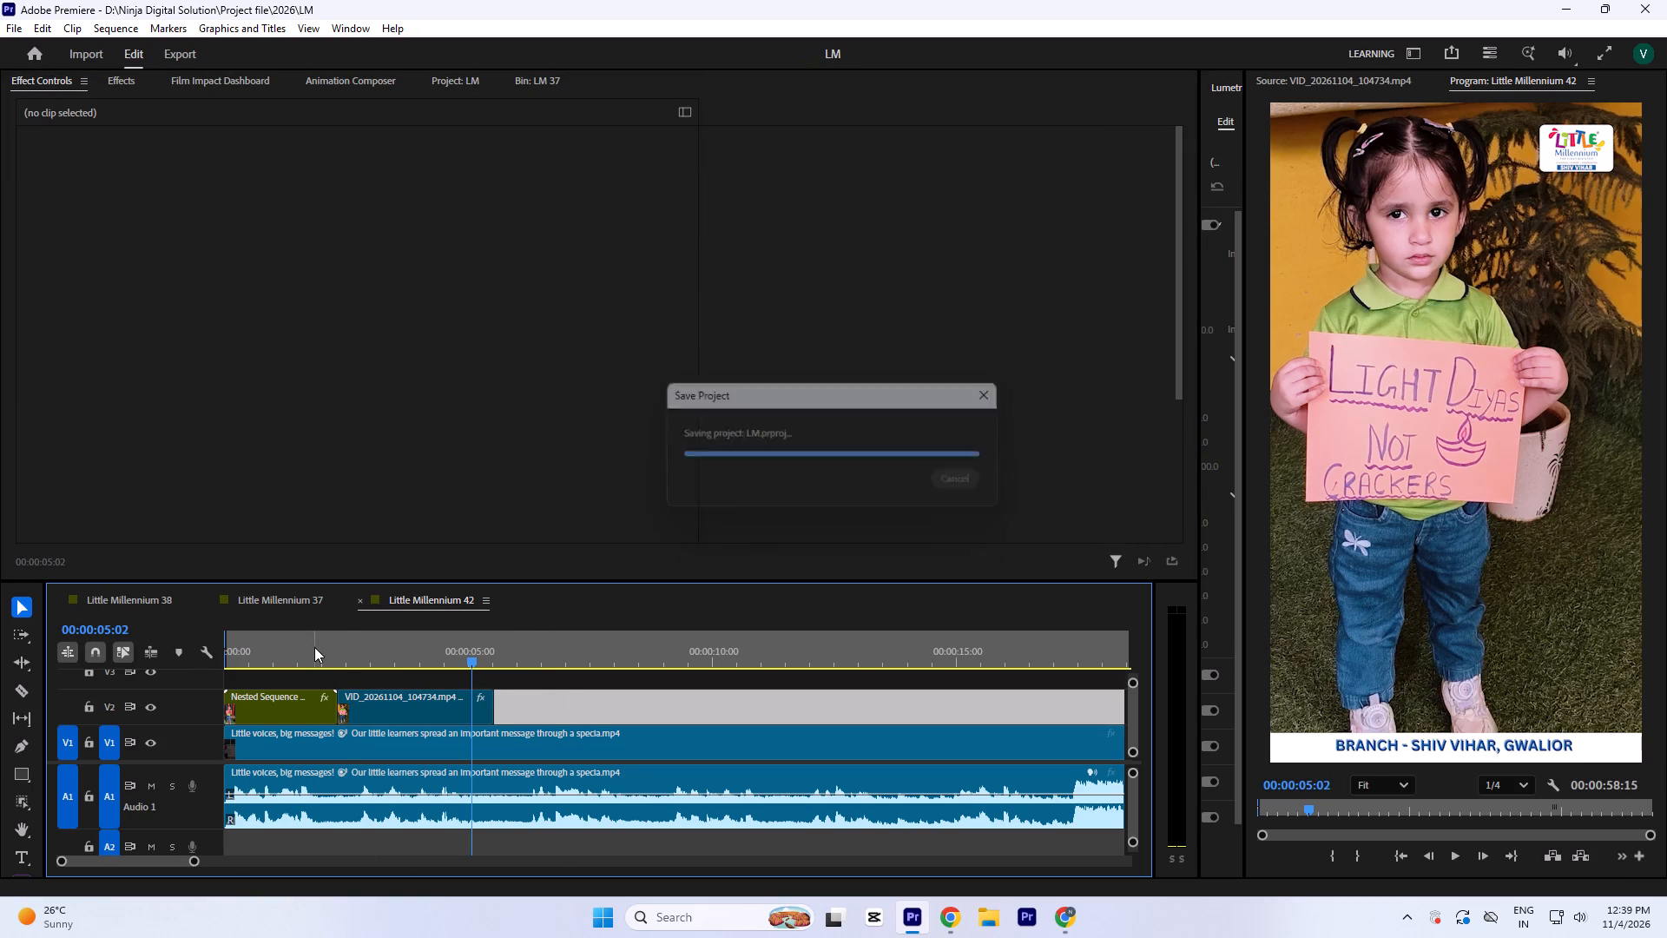
# Play the sequence from the beginning to check the reframed placard clip, and save the project.
pyautogui.moveTo(314, 647); pyautogui.dragTo(96, 661)
pyautogui.press('space')
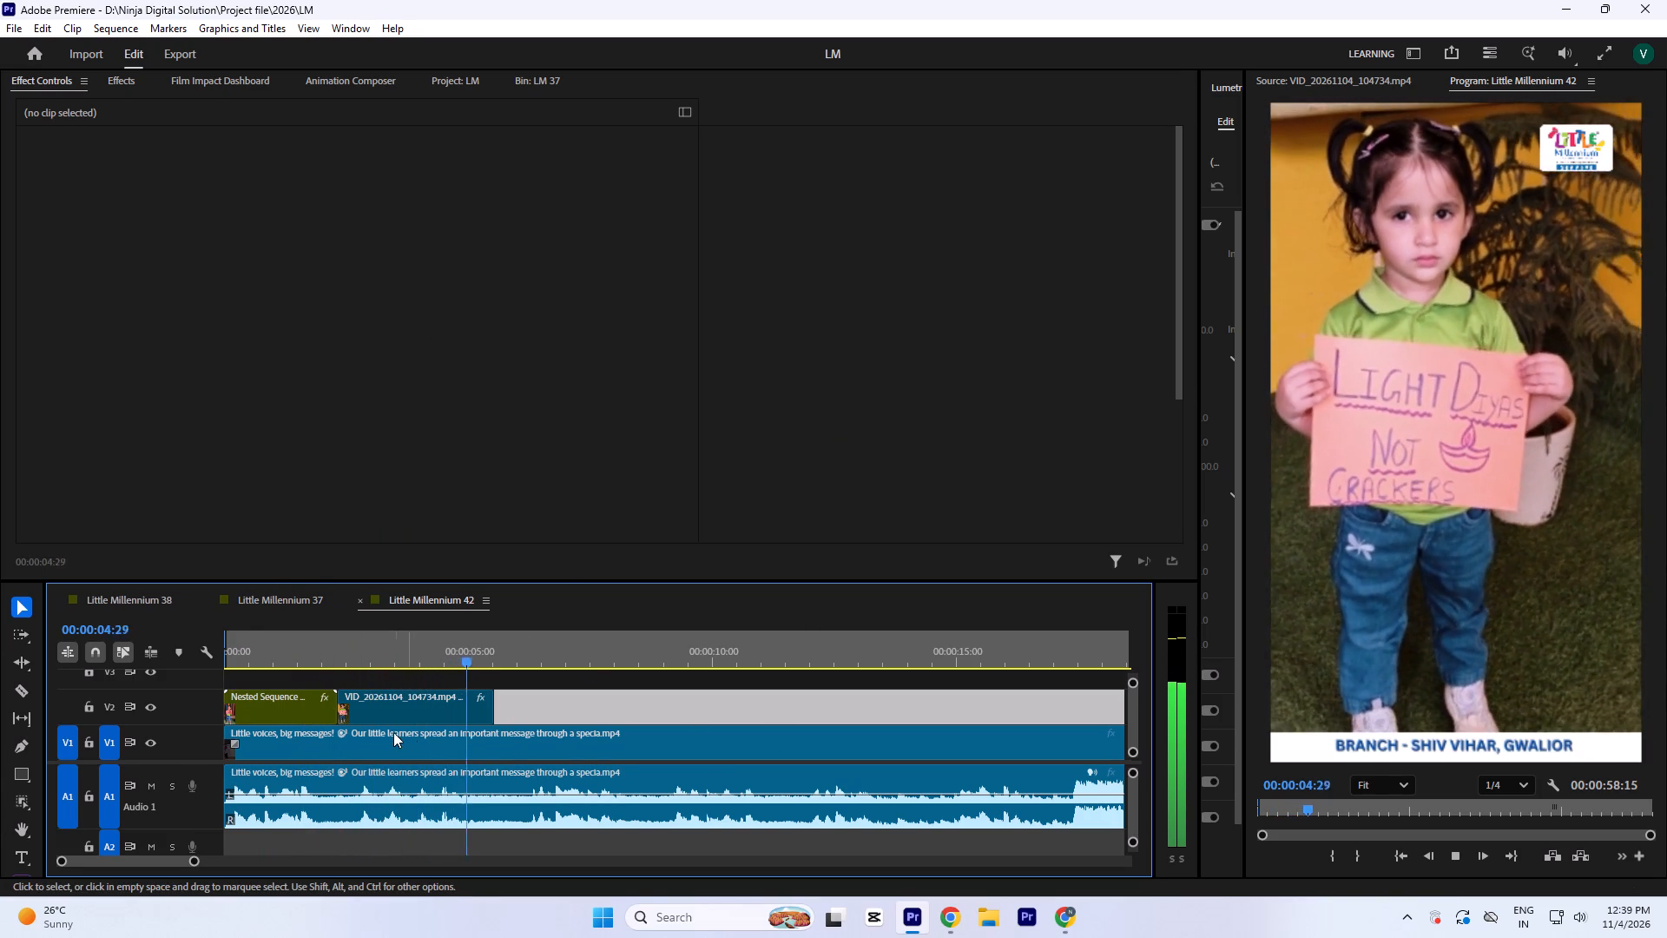
pyautogui.press('space')
pyautogui.press('space')
pyautogui.press('space')
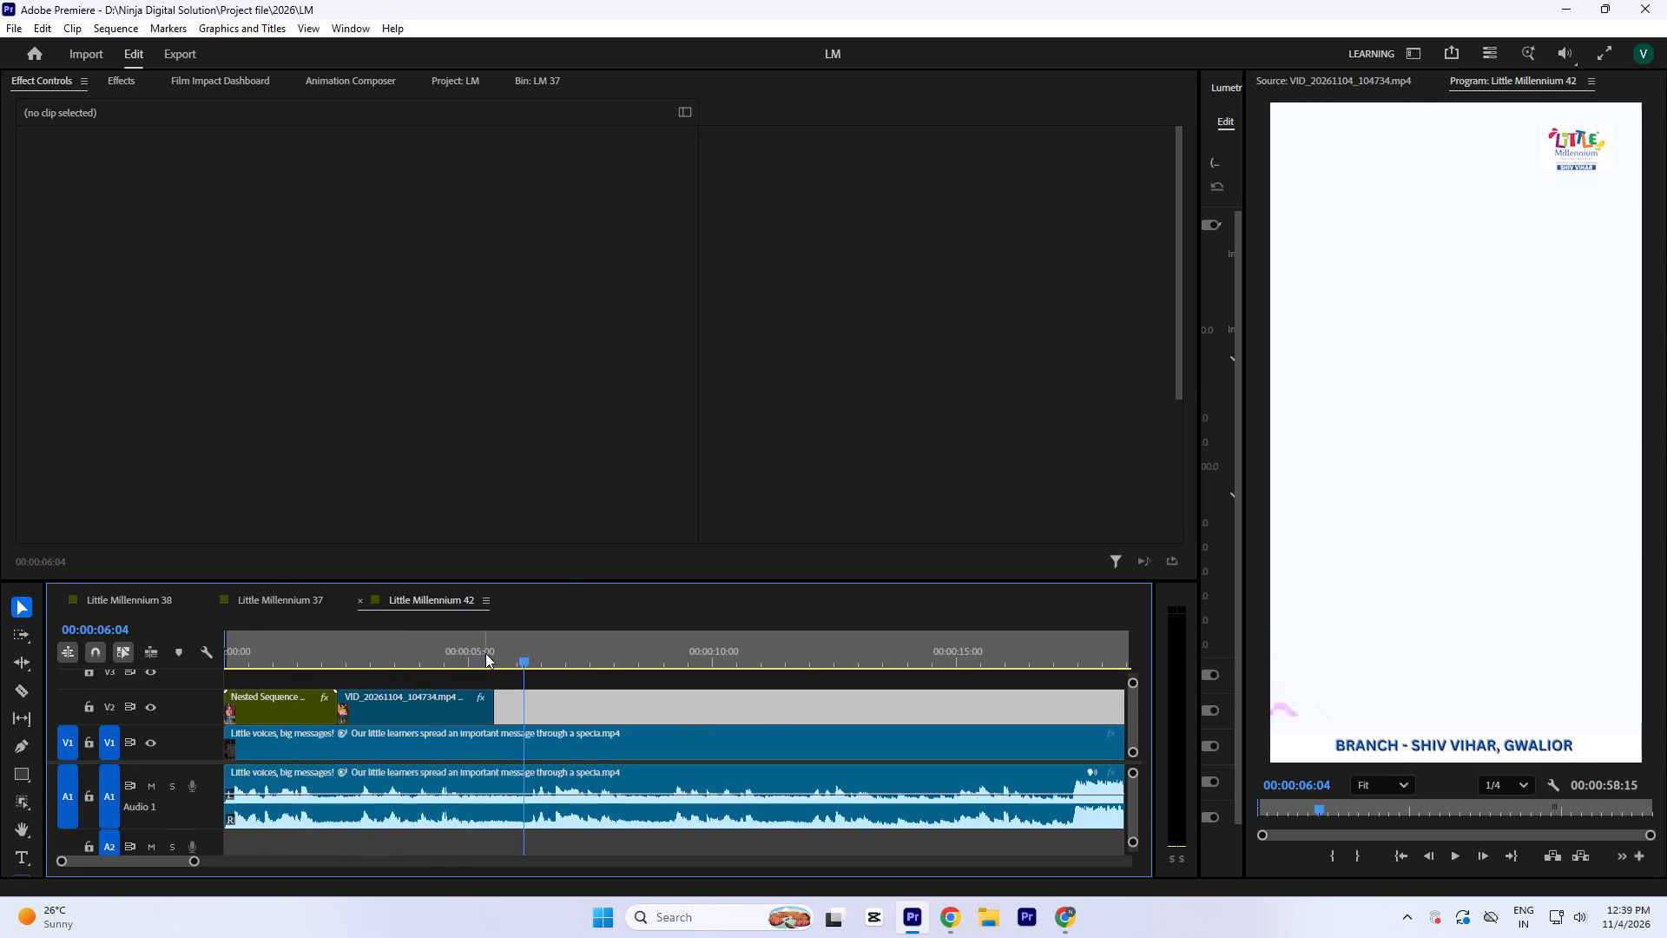
pyautogui.hotkey('ctrl', 's')
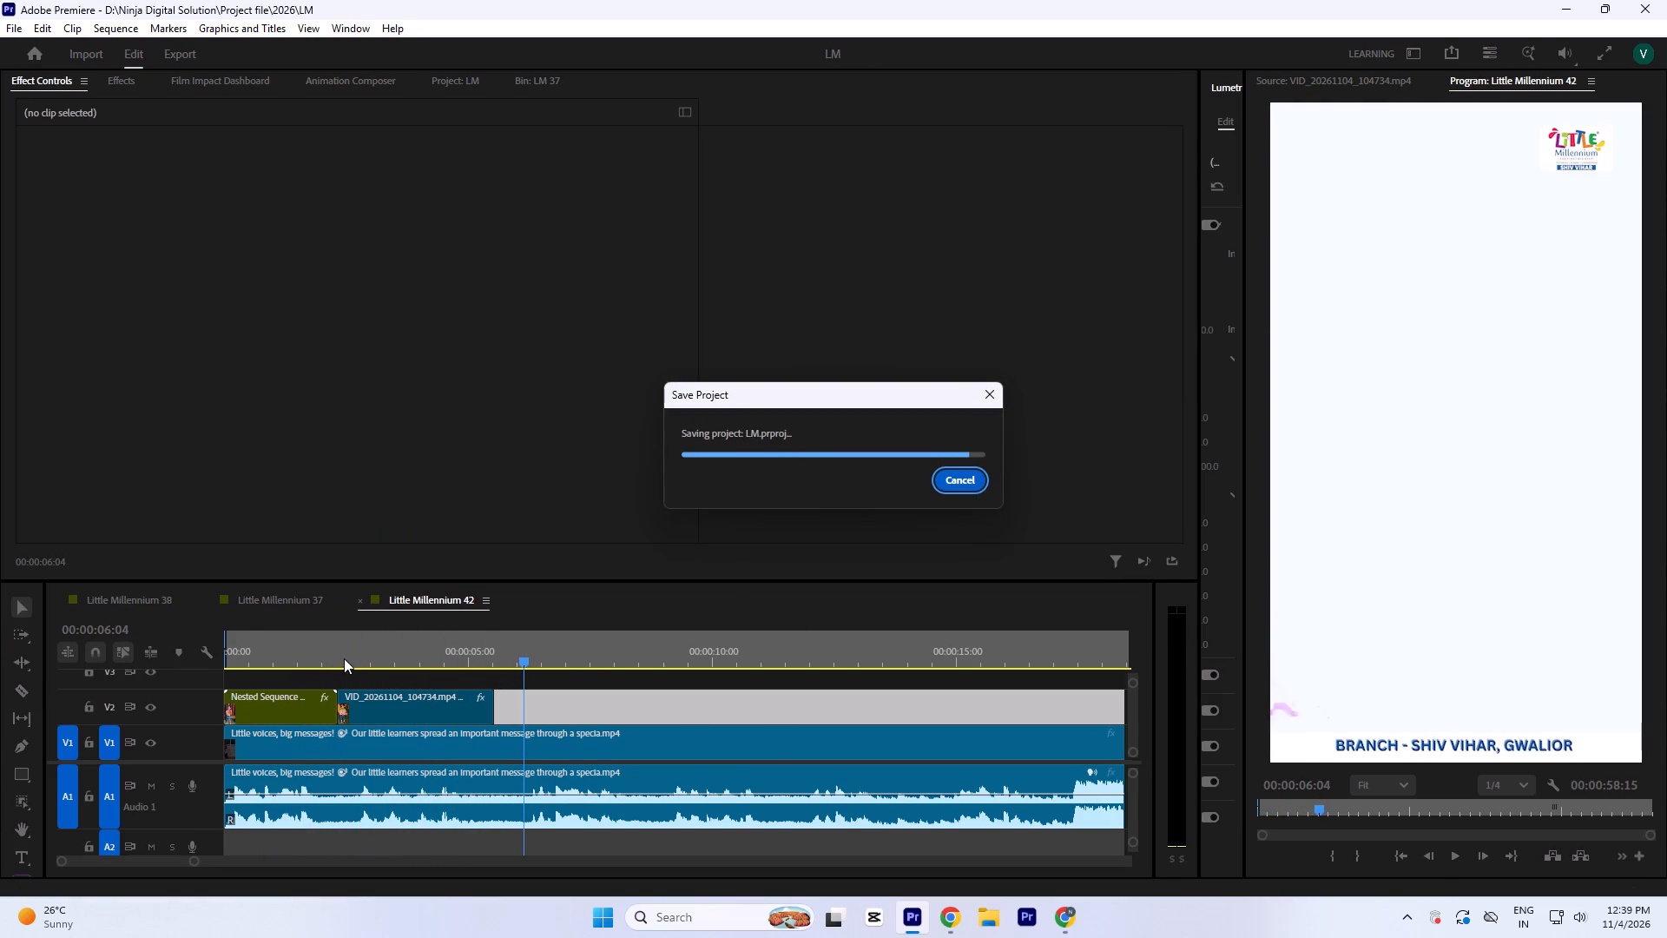
# Play the reference video from the end of the second placard clip to examine the next scene, stopping around 00:00:08:11.
pyautogui.click(499, 650)
pyautogui.press('space')
pyautogui.press('-')
pyautogui.press('-')
pyautogui.press('-')
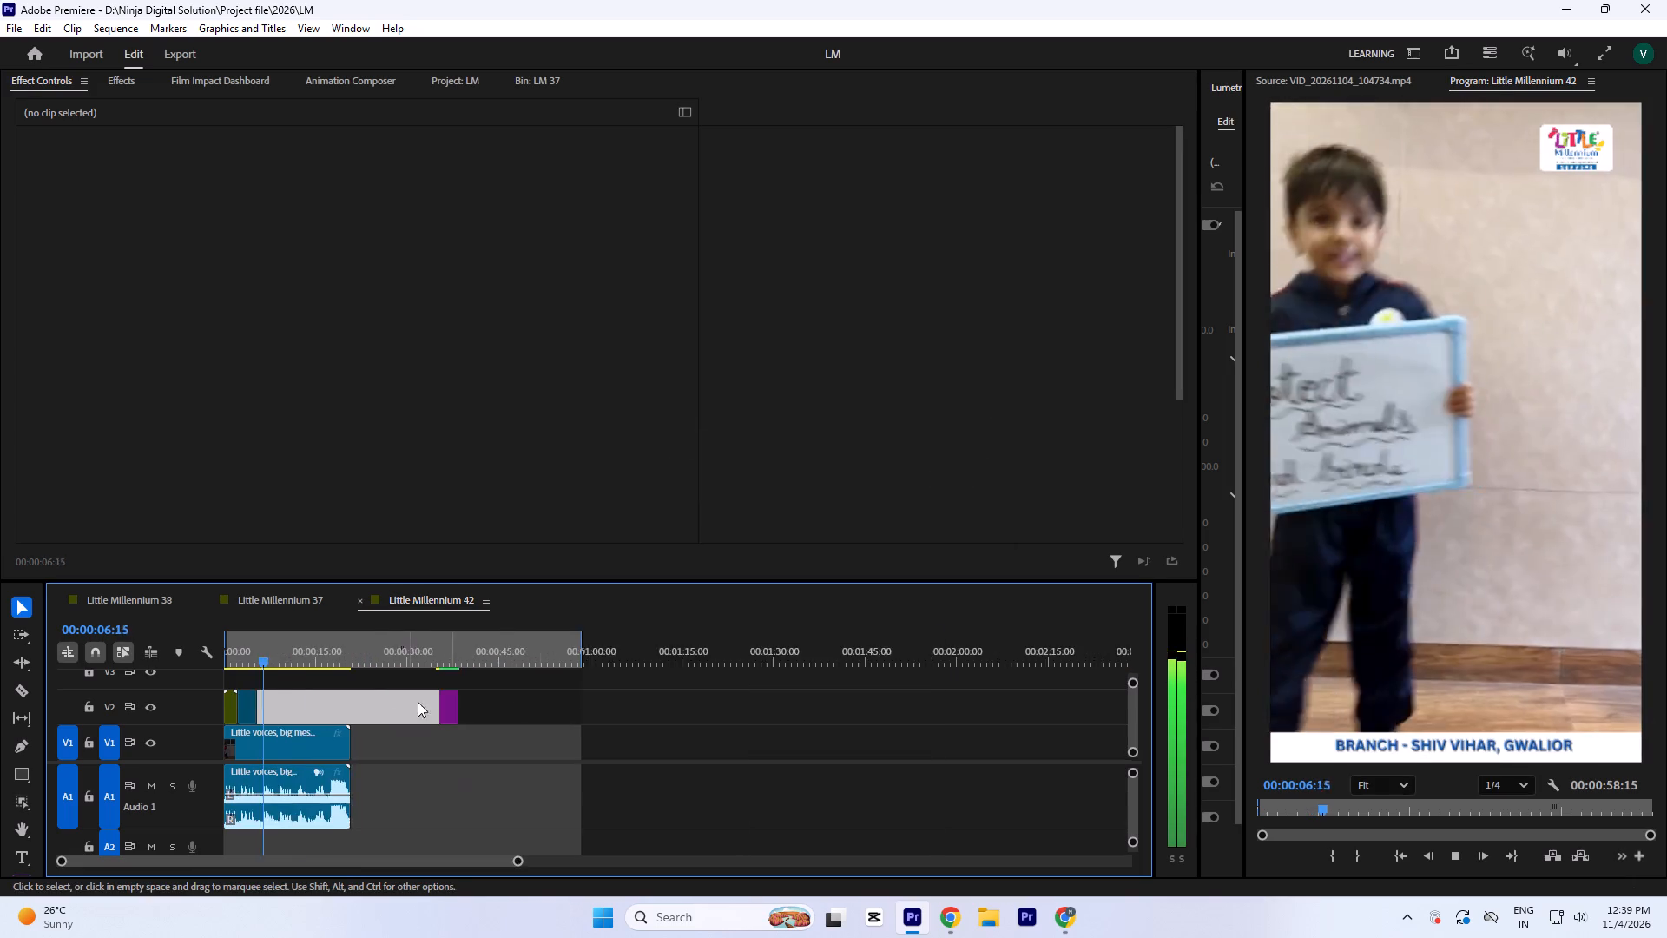
pyautogui.press('=')
pyautogui.press('=')
pyautogui.press('=')
pyautogui.press('space')
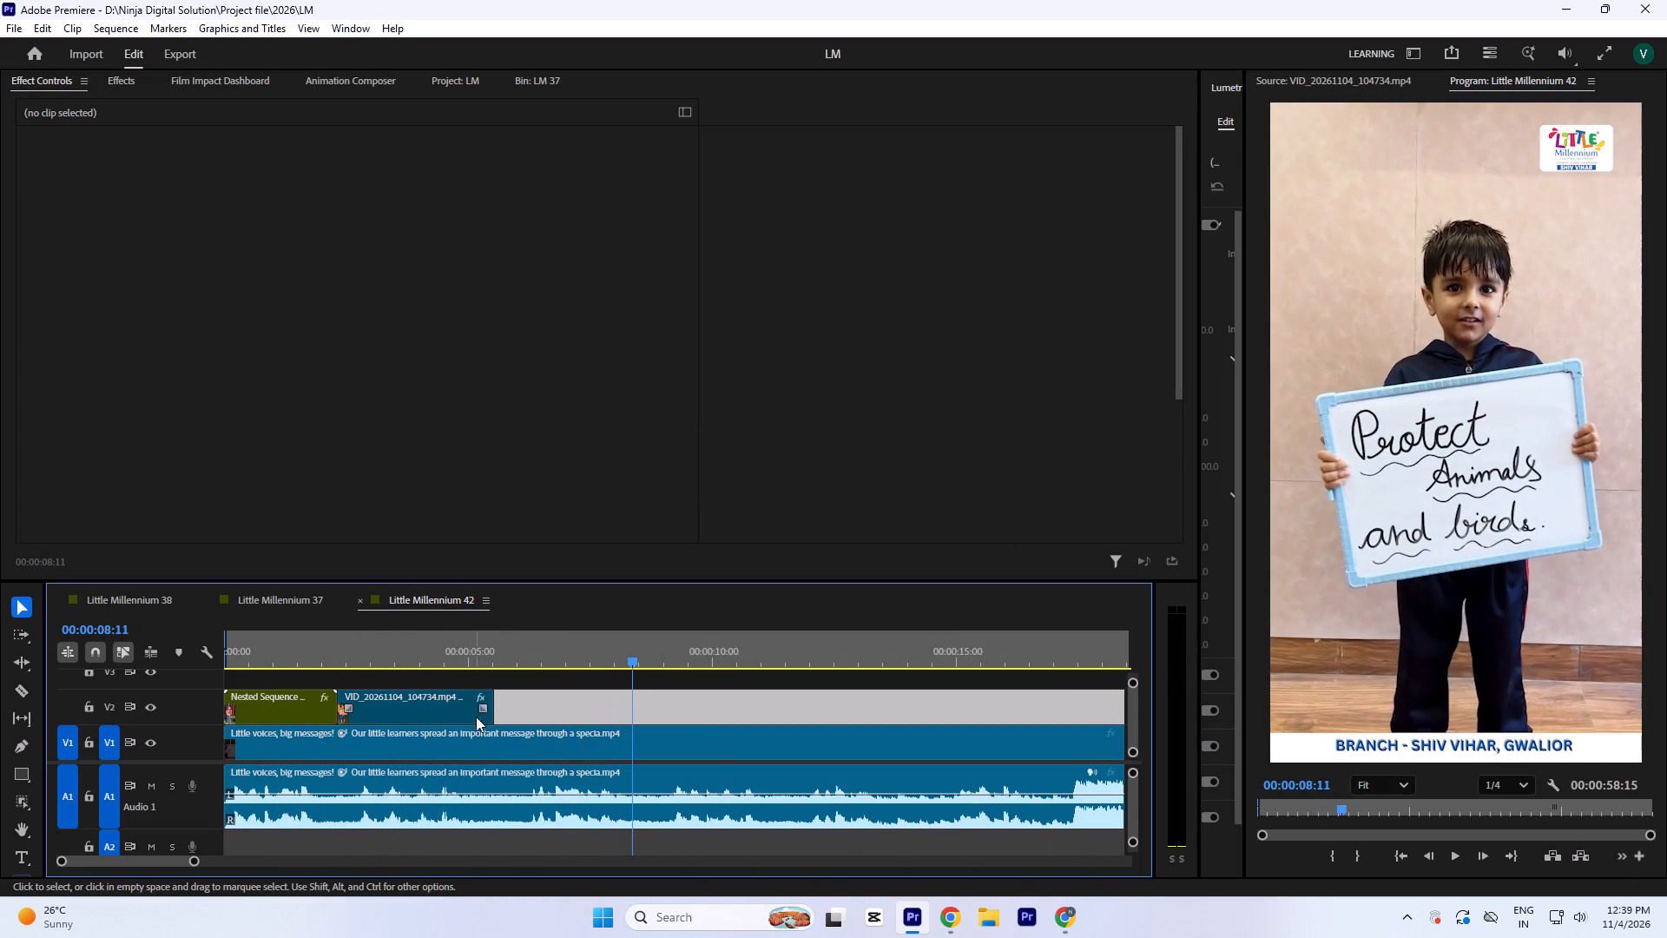
# Preview the source clips VID_20261104_104757 and VID_20261104_104846 to look for the shot matching the next reference scene.
pyautogui.click(531, 78)
pyautogui.doubleClick(429, 217)
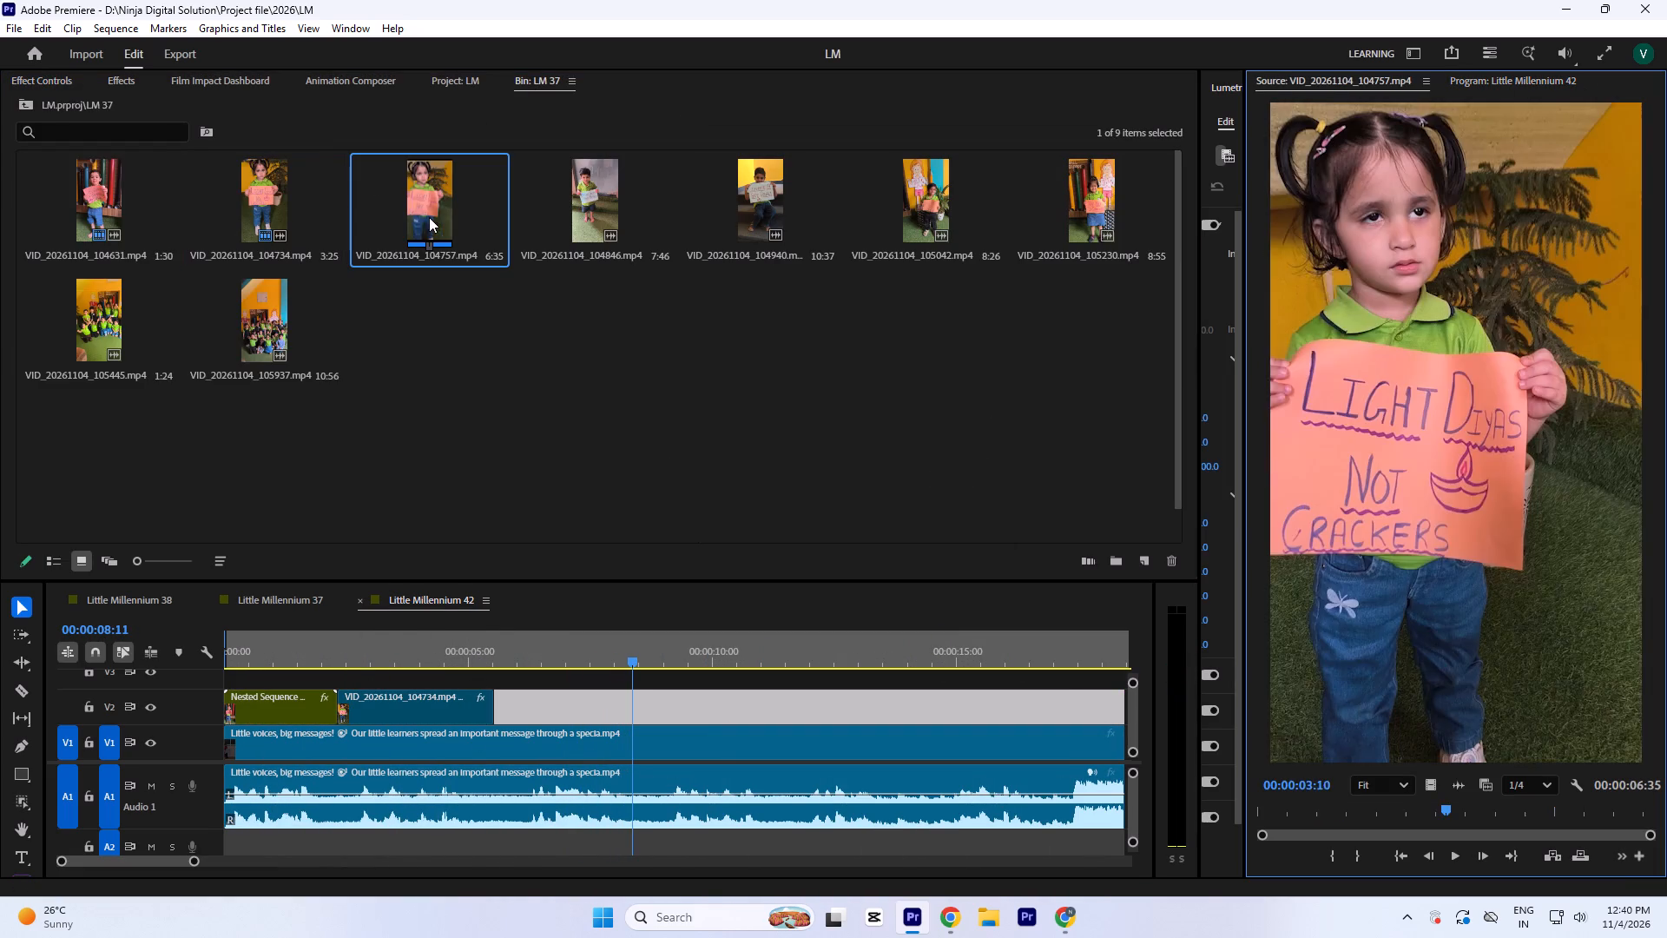
pyautogui.press('space')
pyautogui.doubleClick(601, 219)
pyautogui.press('space')
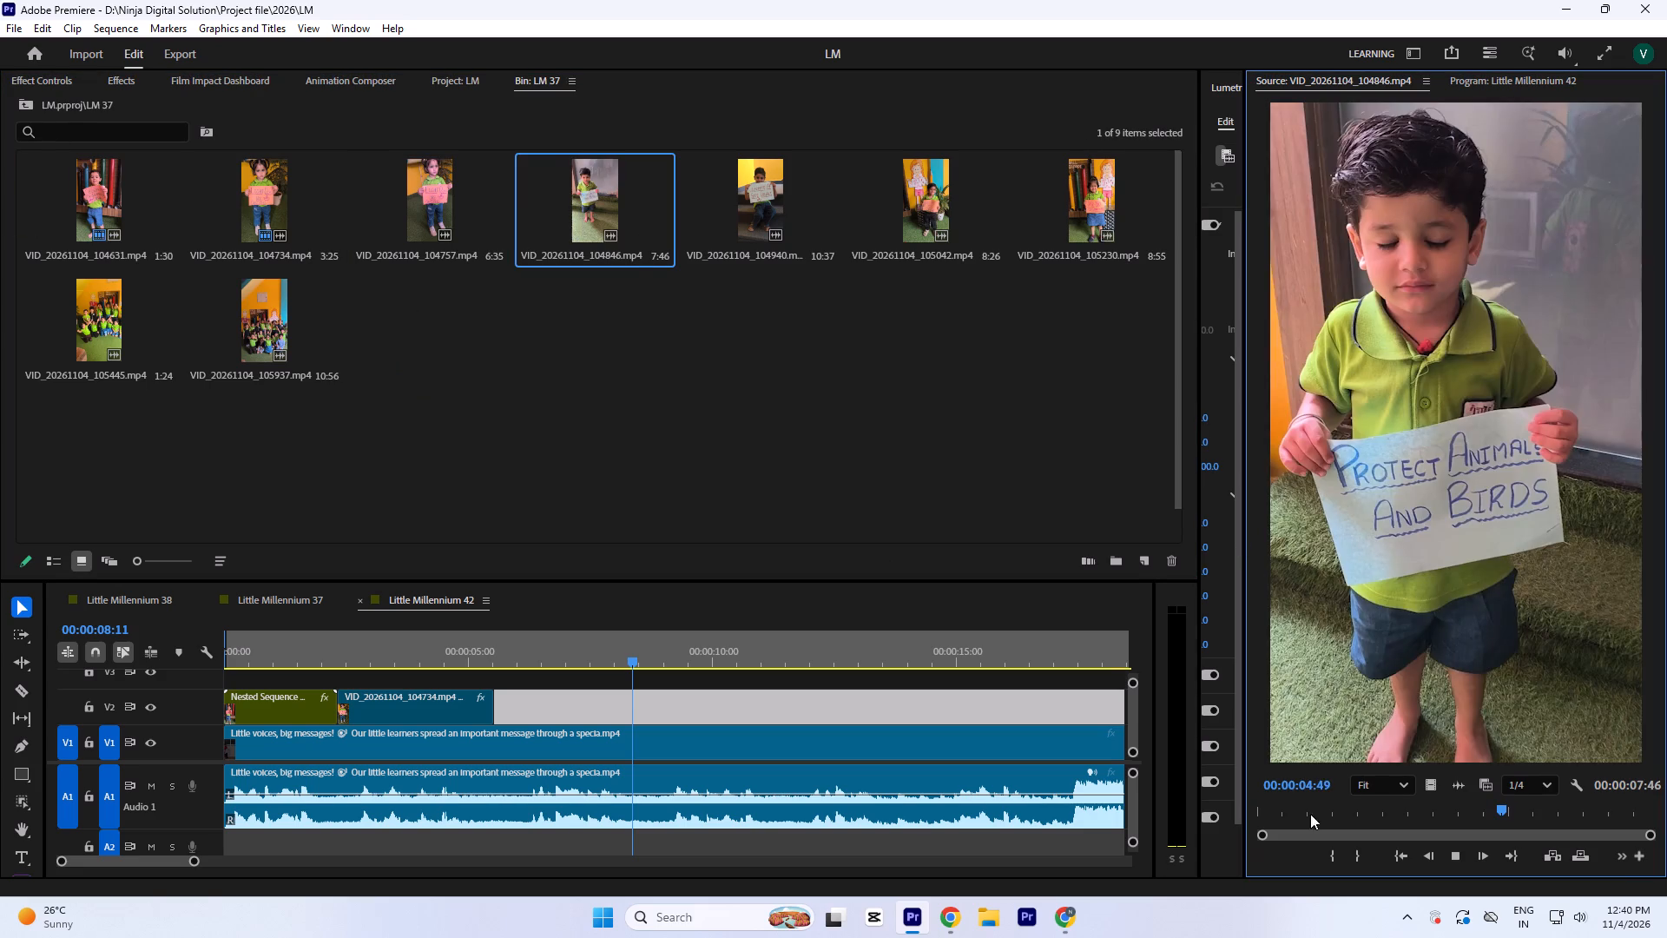
pyautogui.moveTo(1413, 824); pyautogui.dragTo(1159, 828)
pyautogui.press('space')
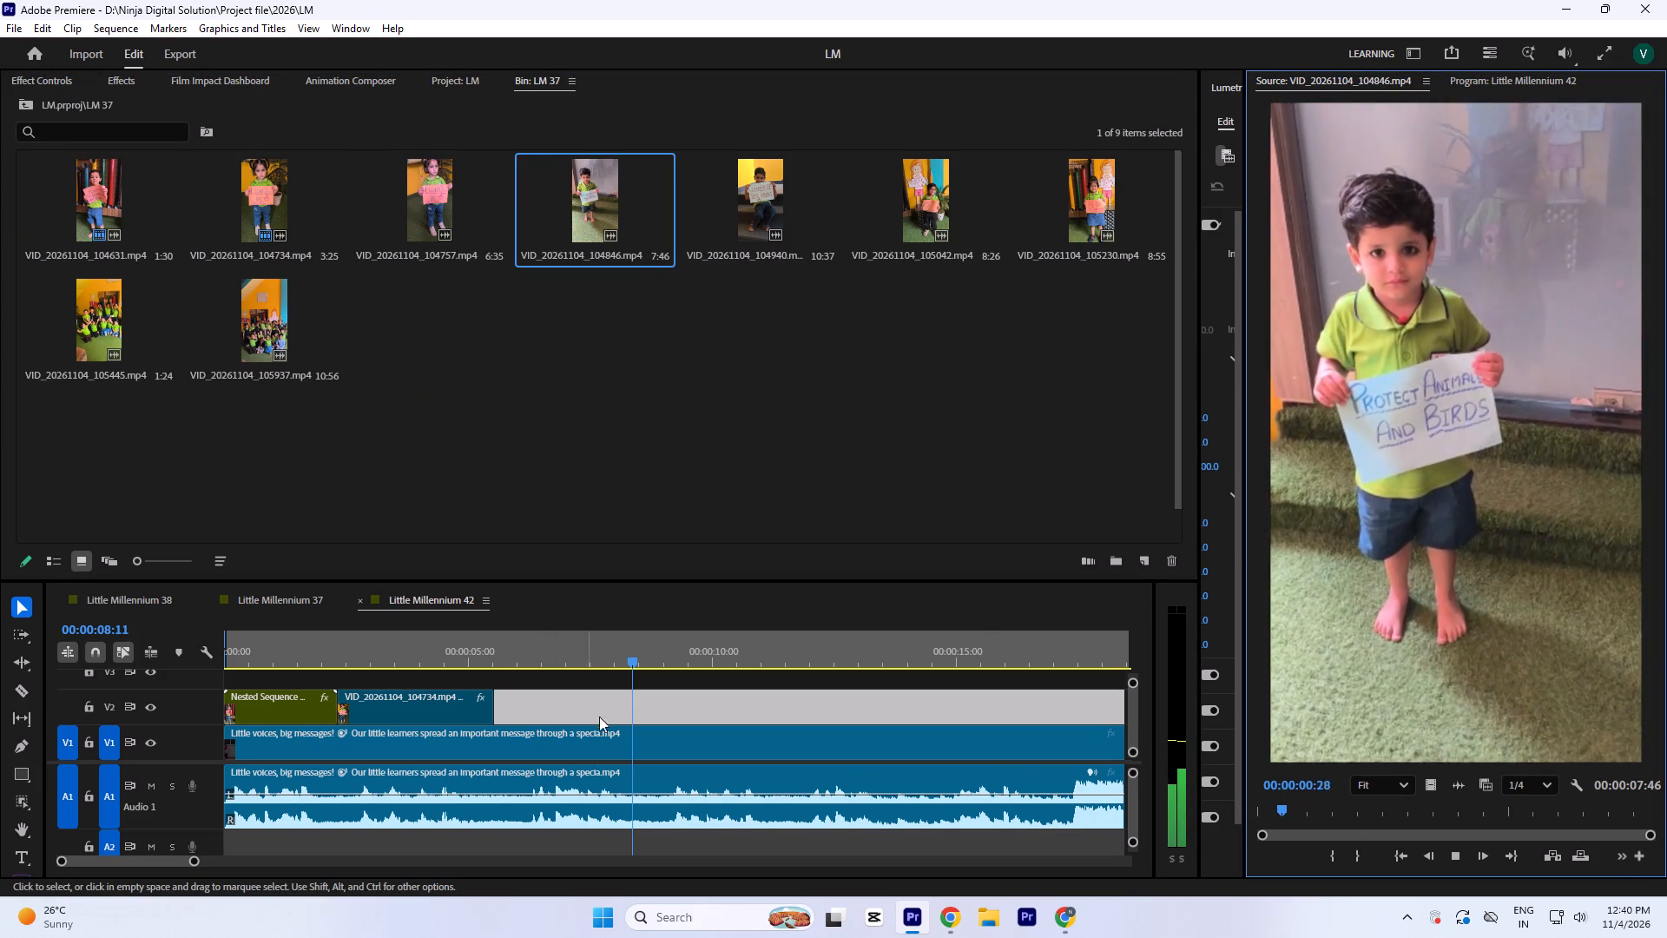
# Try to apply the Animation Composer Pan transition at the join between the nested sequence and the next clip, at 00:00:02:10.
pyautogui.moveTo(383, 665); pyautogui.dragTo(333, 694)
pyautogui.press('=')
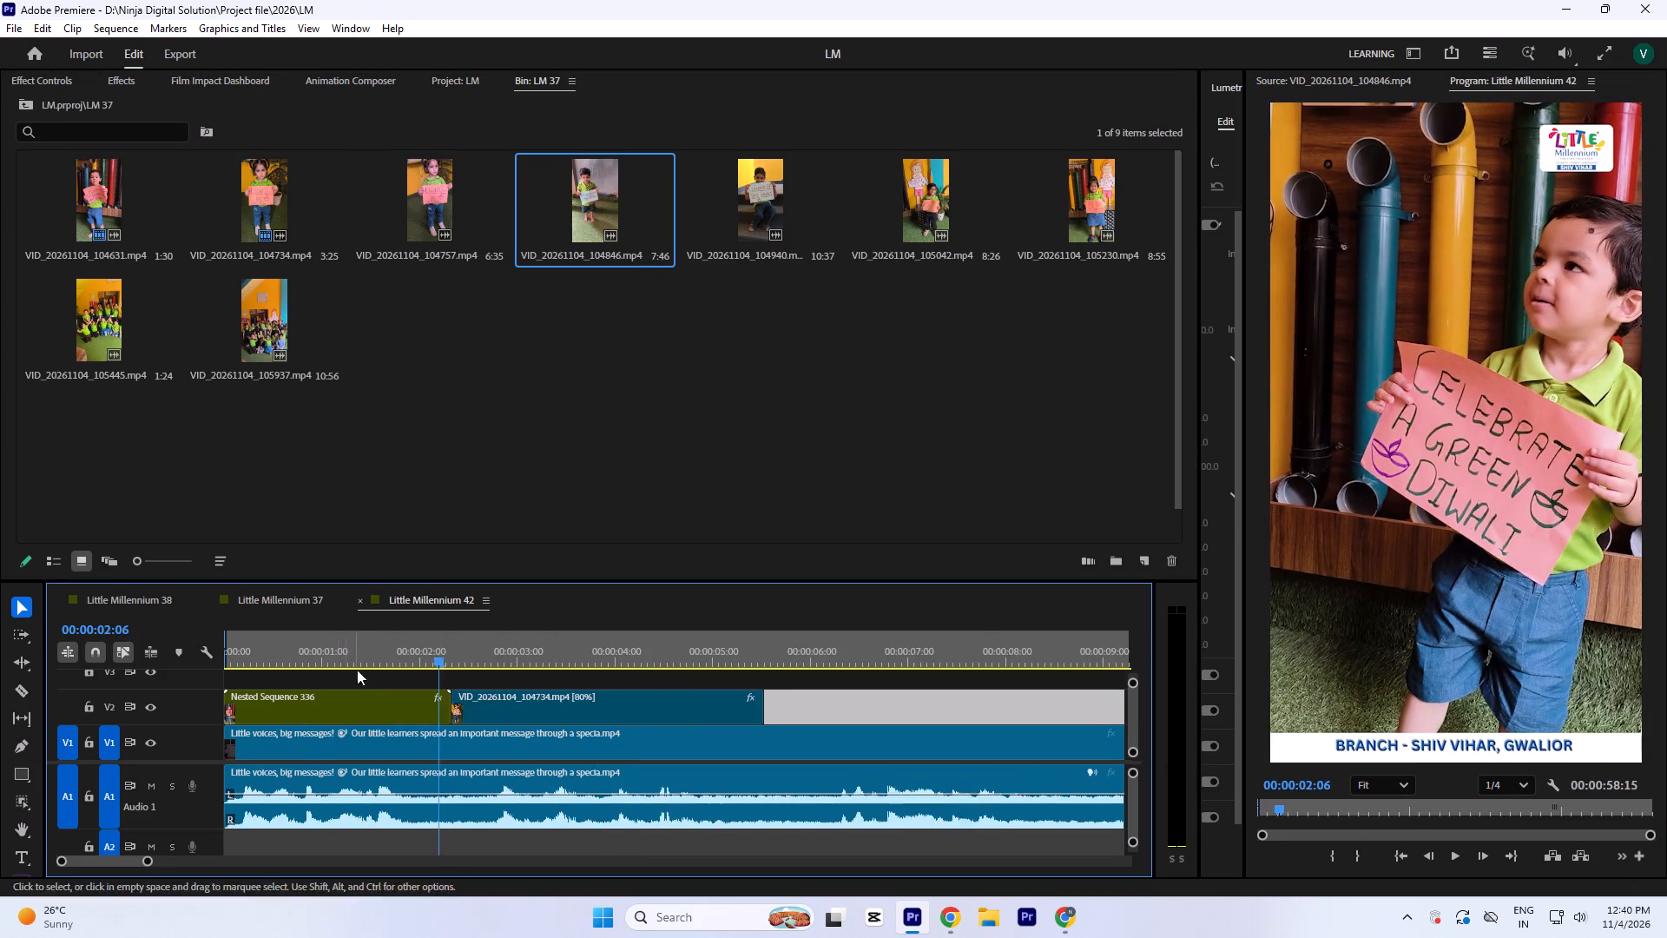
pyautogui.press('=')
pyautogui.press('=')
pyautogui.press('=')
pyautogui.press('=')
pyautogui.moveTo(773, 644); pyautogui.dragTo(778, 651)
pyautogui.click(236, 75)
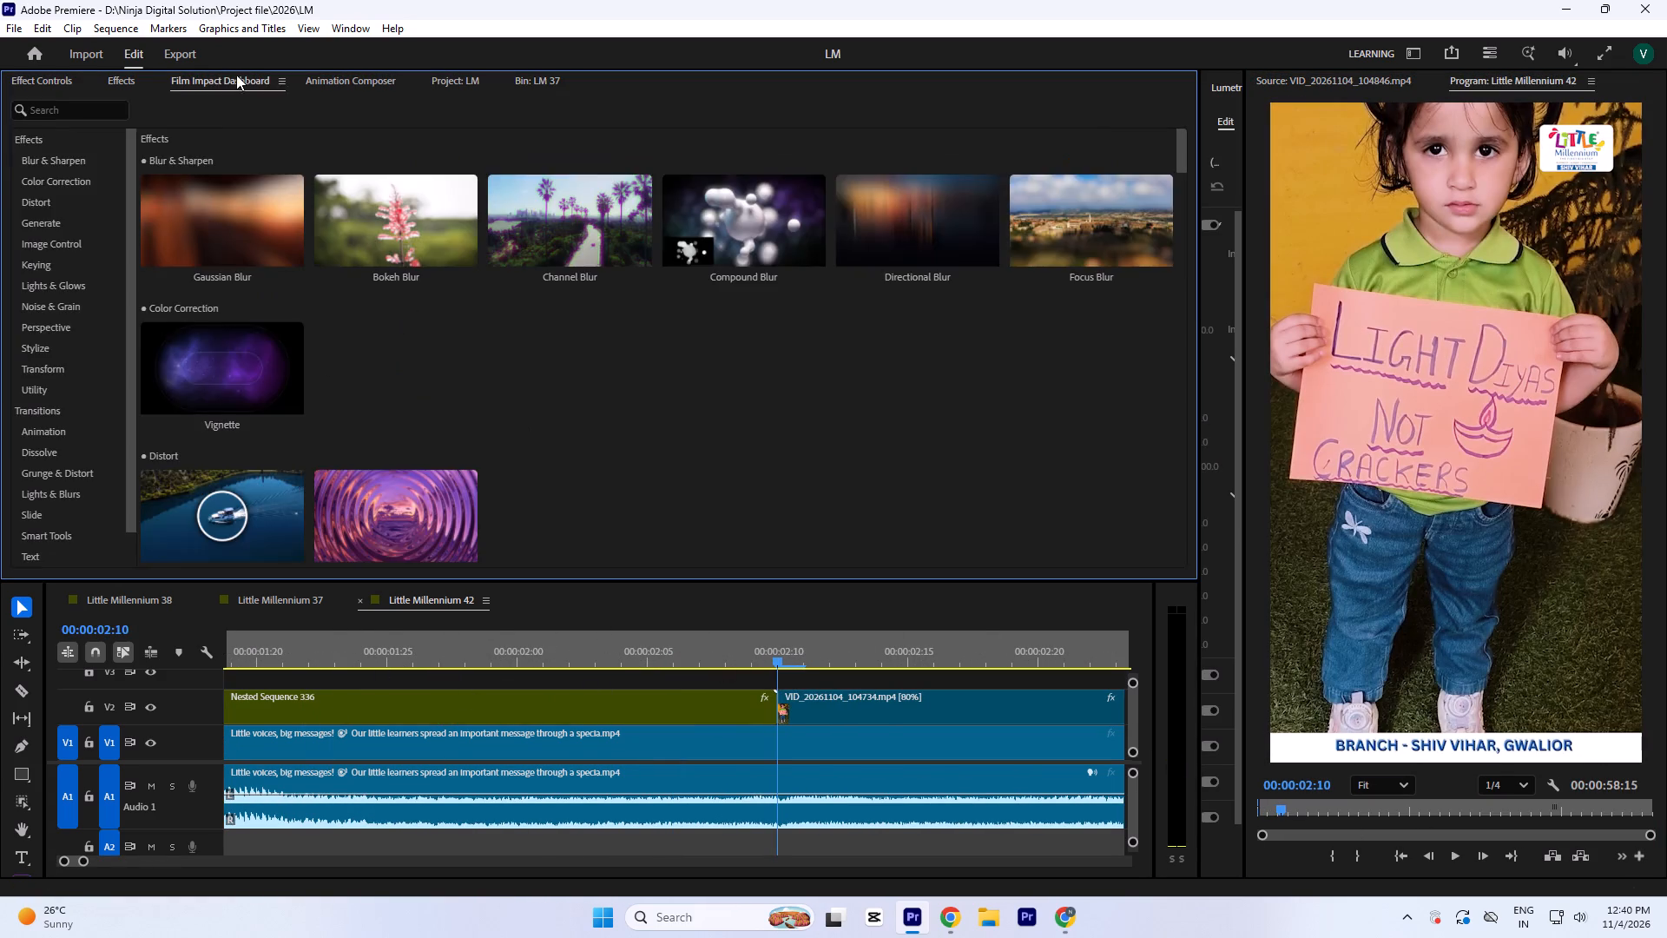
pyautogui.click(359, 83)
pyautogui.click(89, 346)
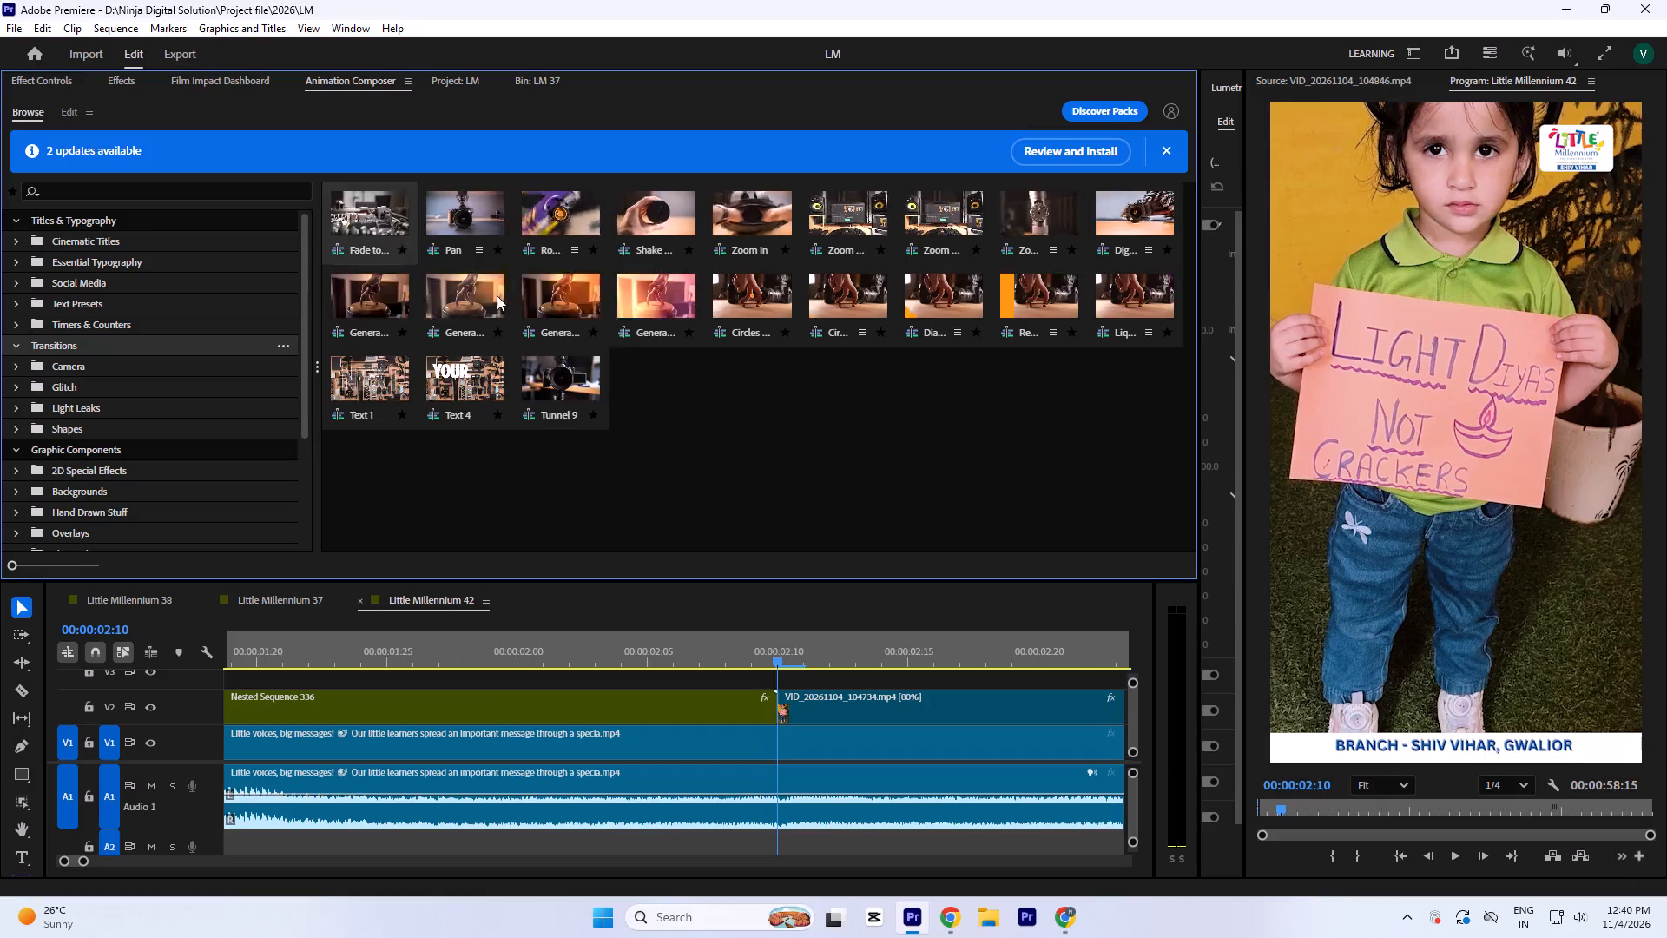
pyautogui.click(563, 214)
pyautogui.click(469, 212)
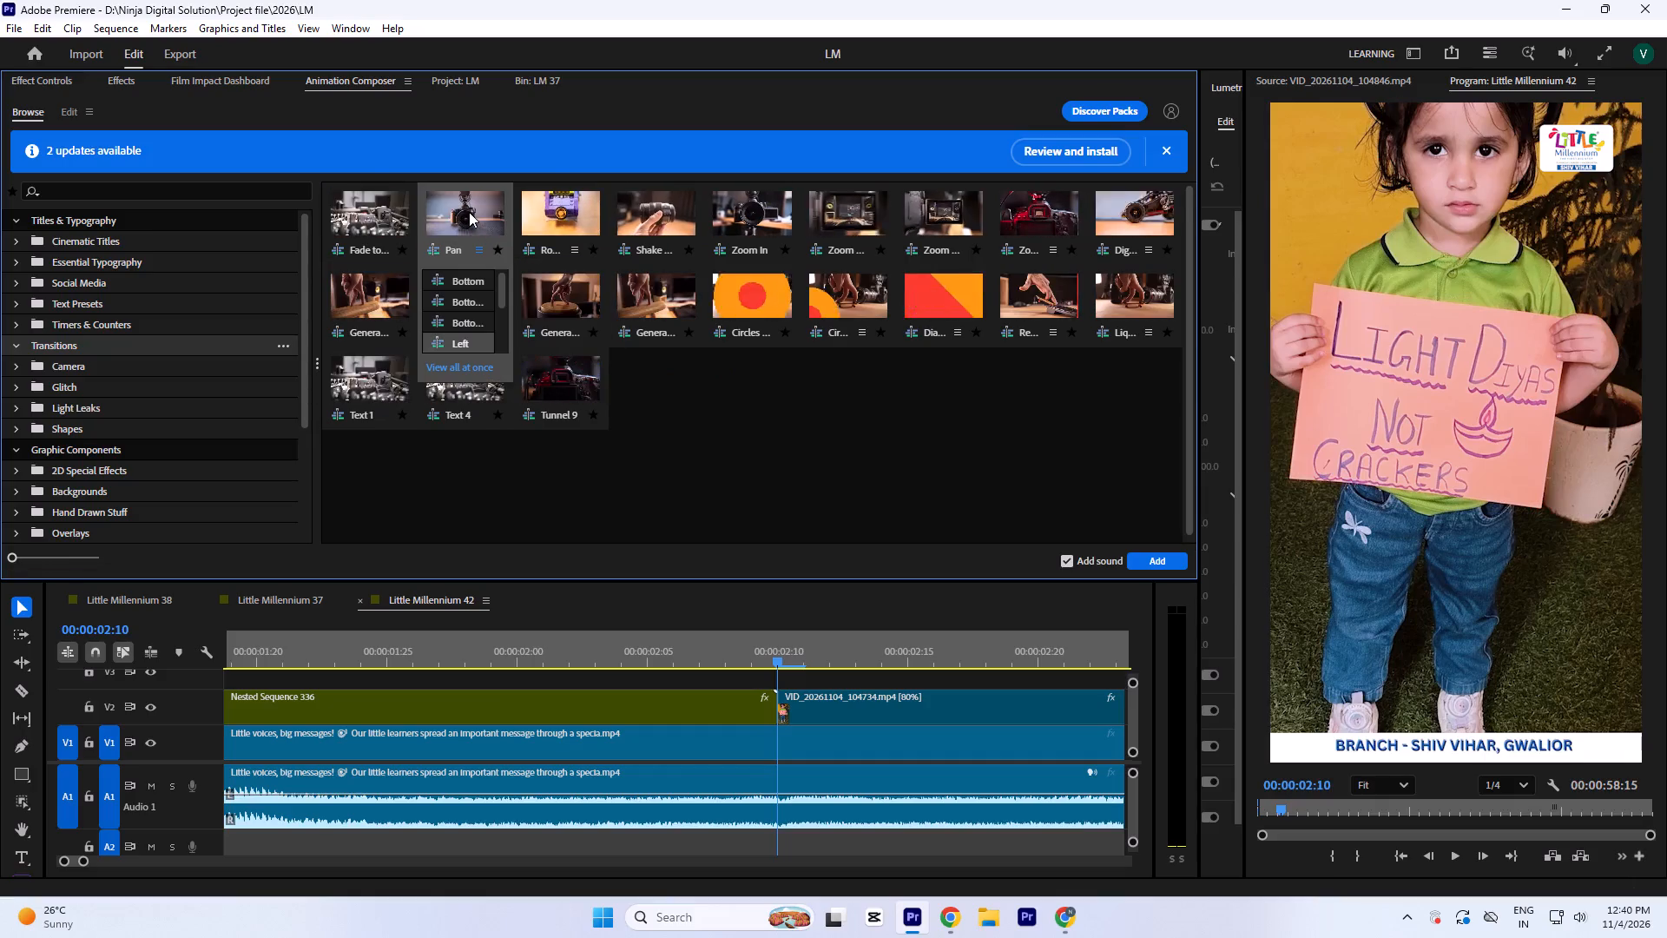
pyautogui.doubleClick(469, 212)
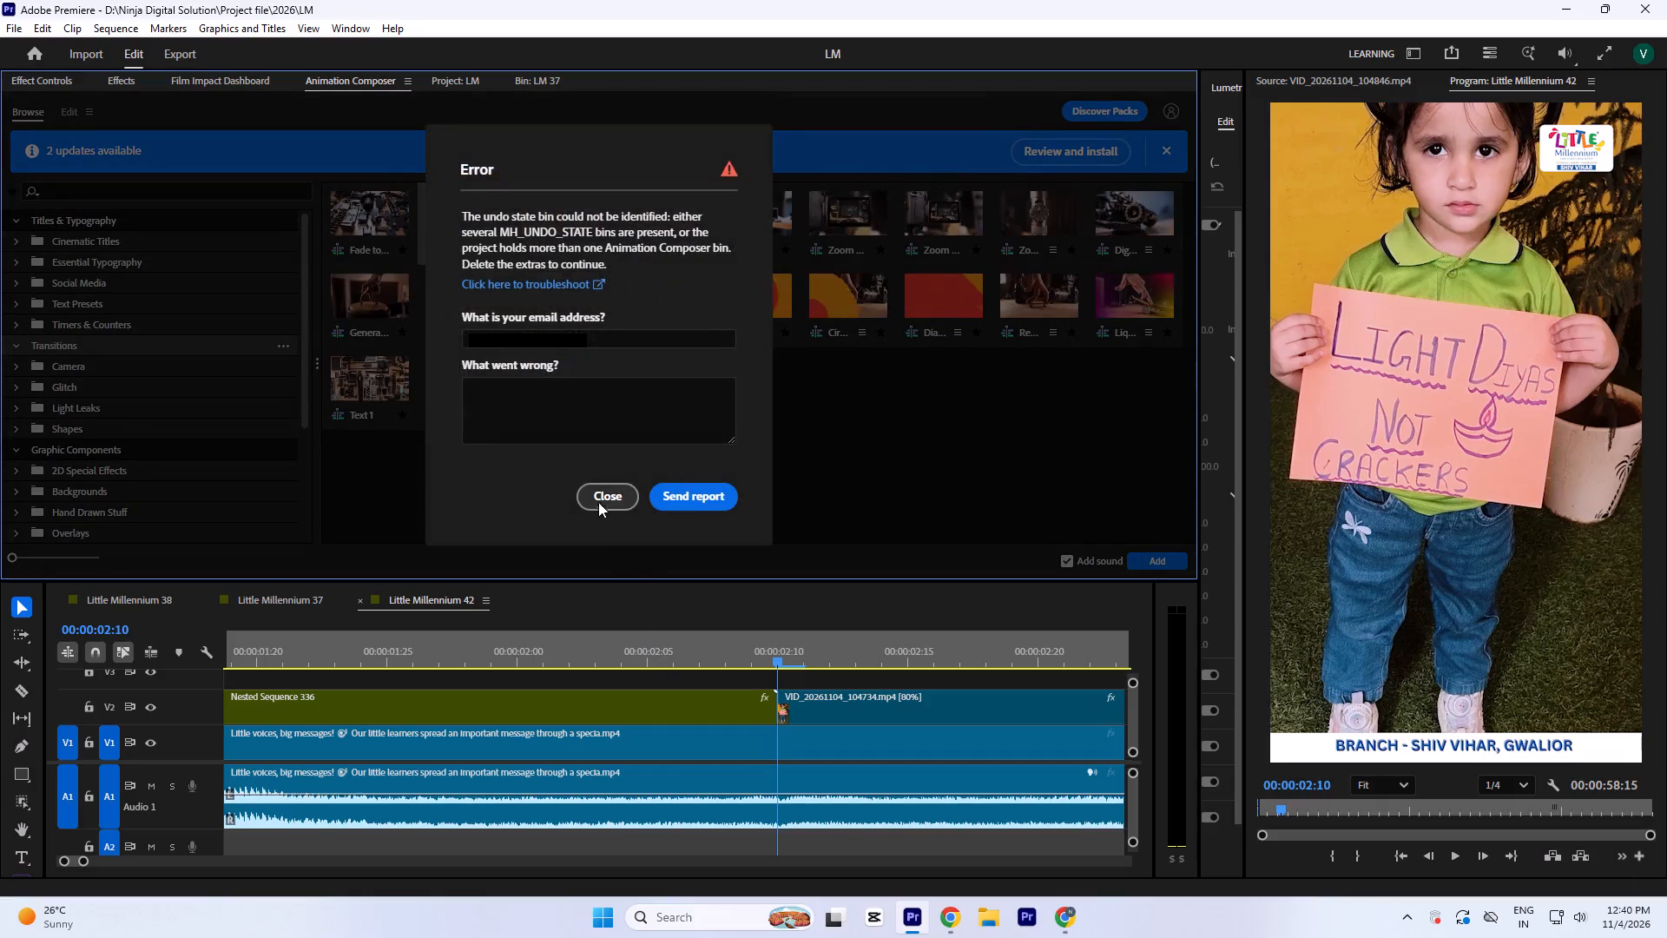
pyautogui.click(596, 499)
# Save the project, restart Premiere and reopen the LM project, skipping the missing mask files for now.
pyautogui.click(772, 647)
pyautogui.hotkey('ctrl', 's')
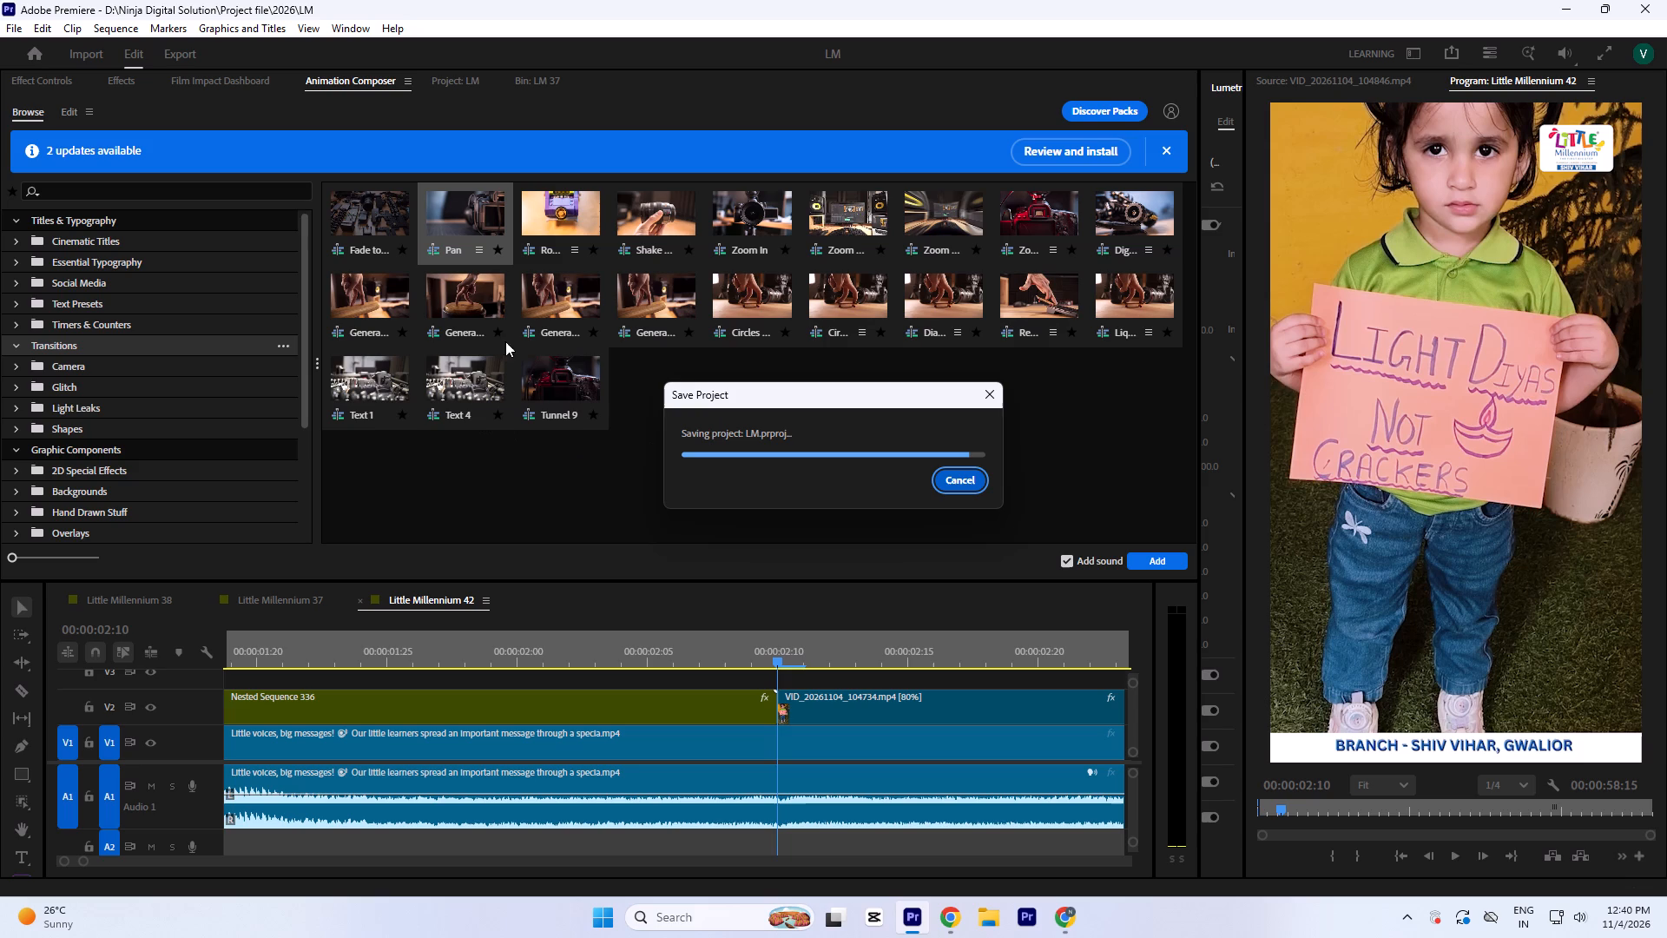
pyautogui.click(1166, 146)
pyautogui.click(1648, 1)
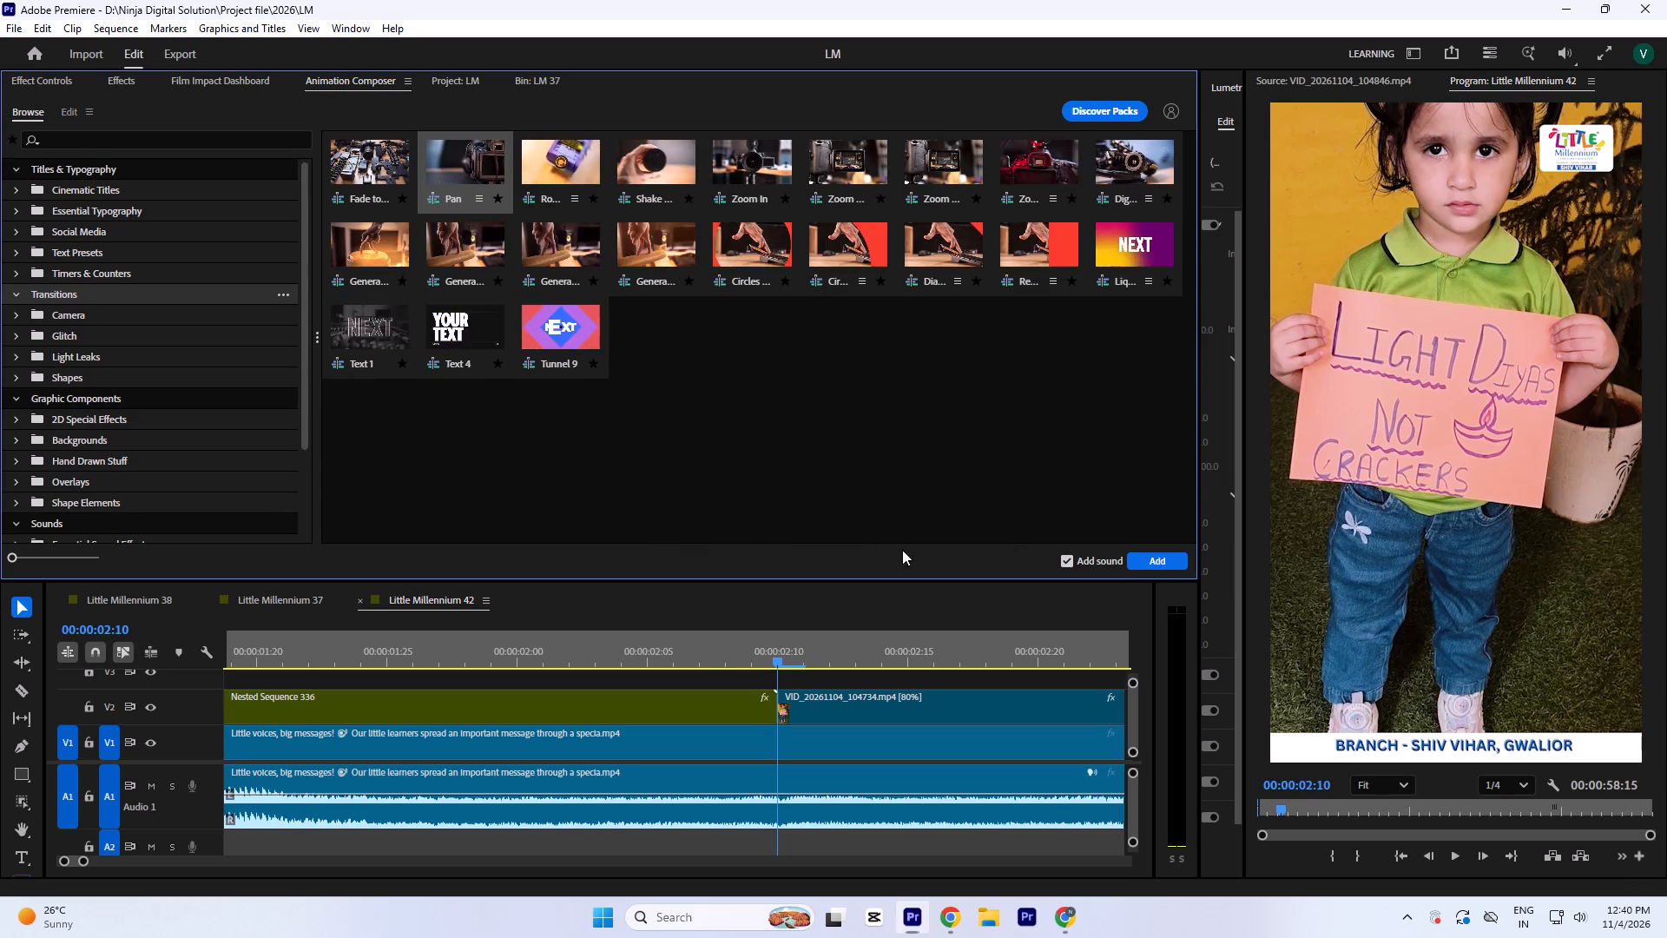
pyautogui.click(913, 920)
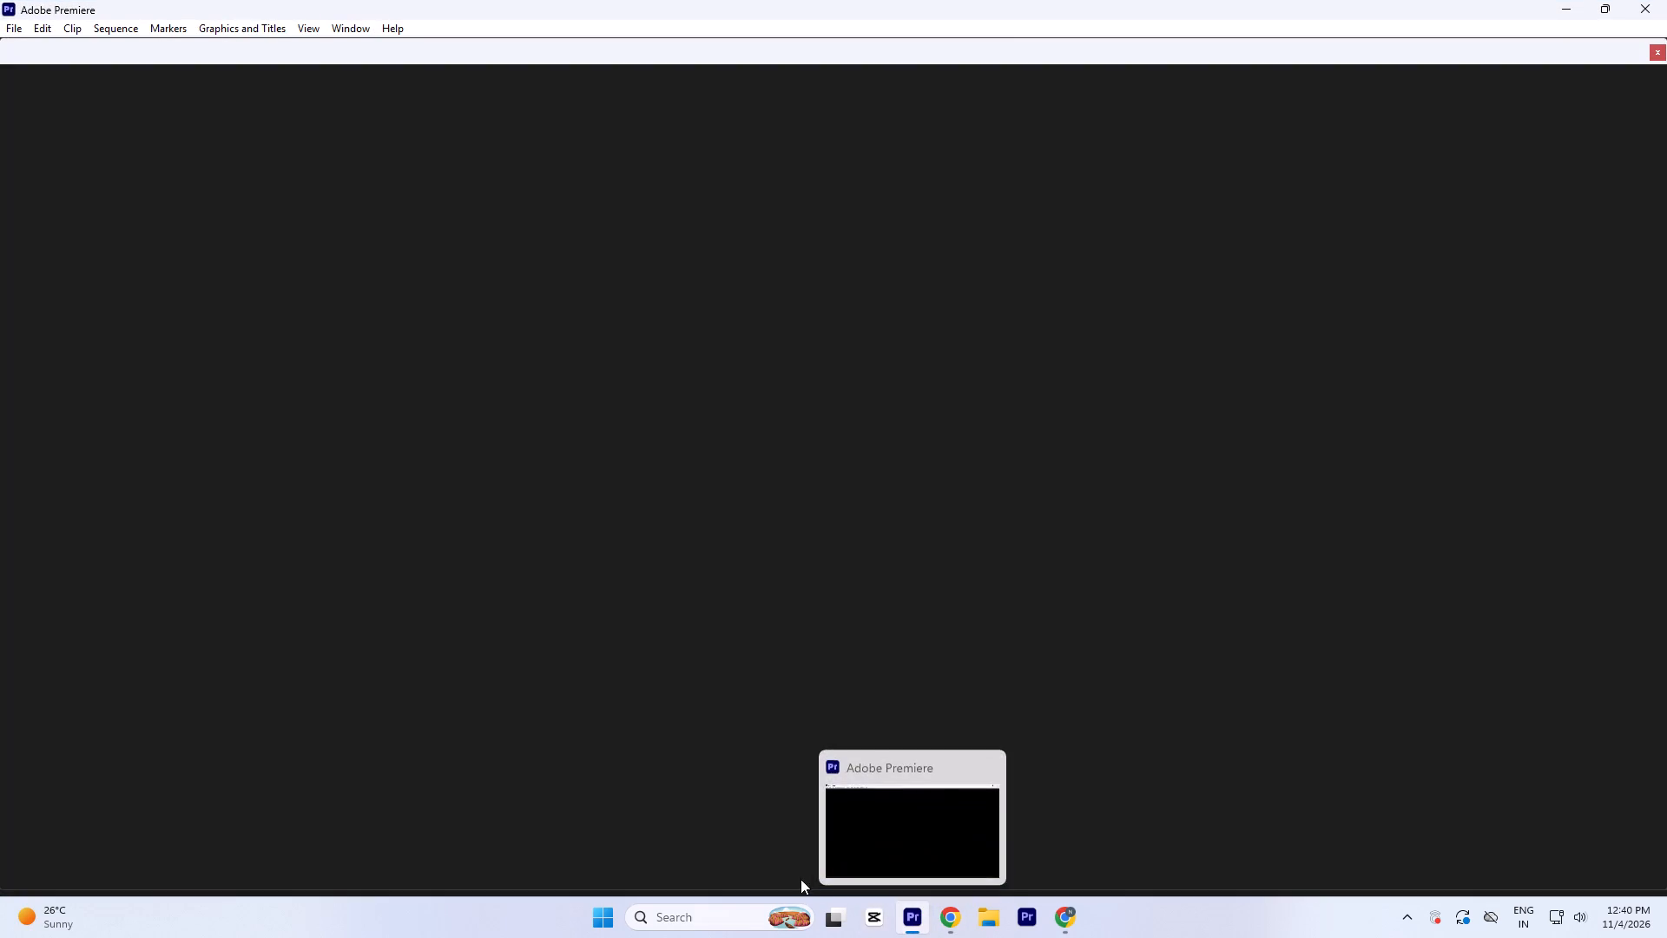
pyautogui.click(429, 364)
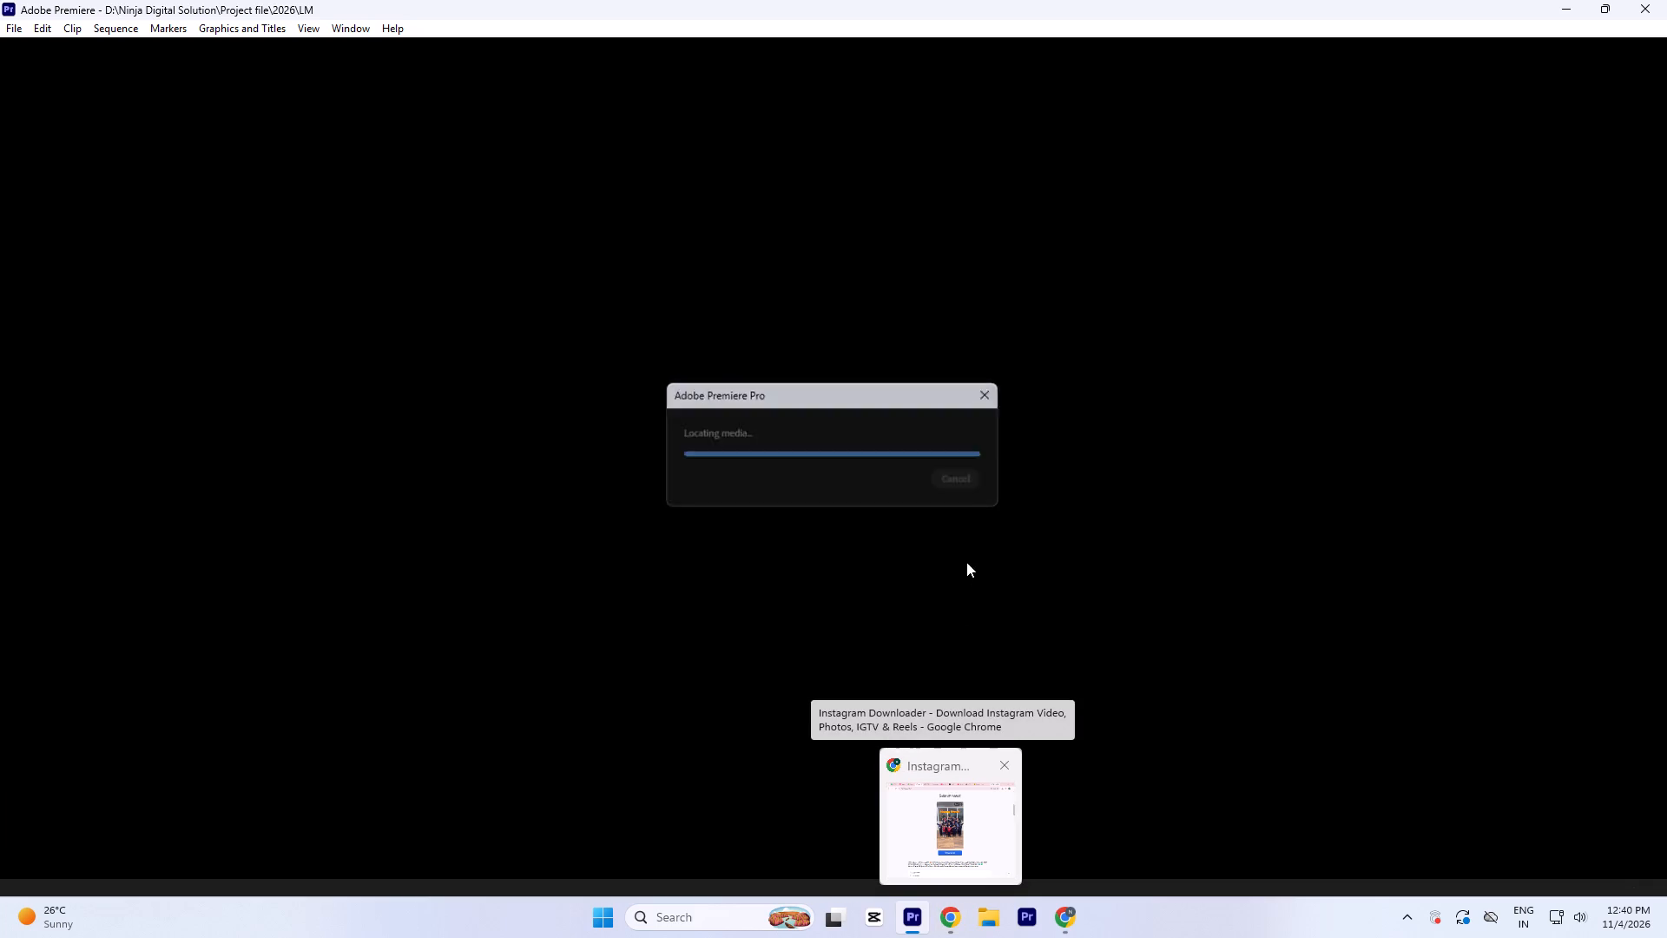
pyautogui.click(1102, 630)
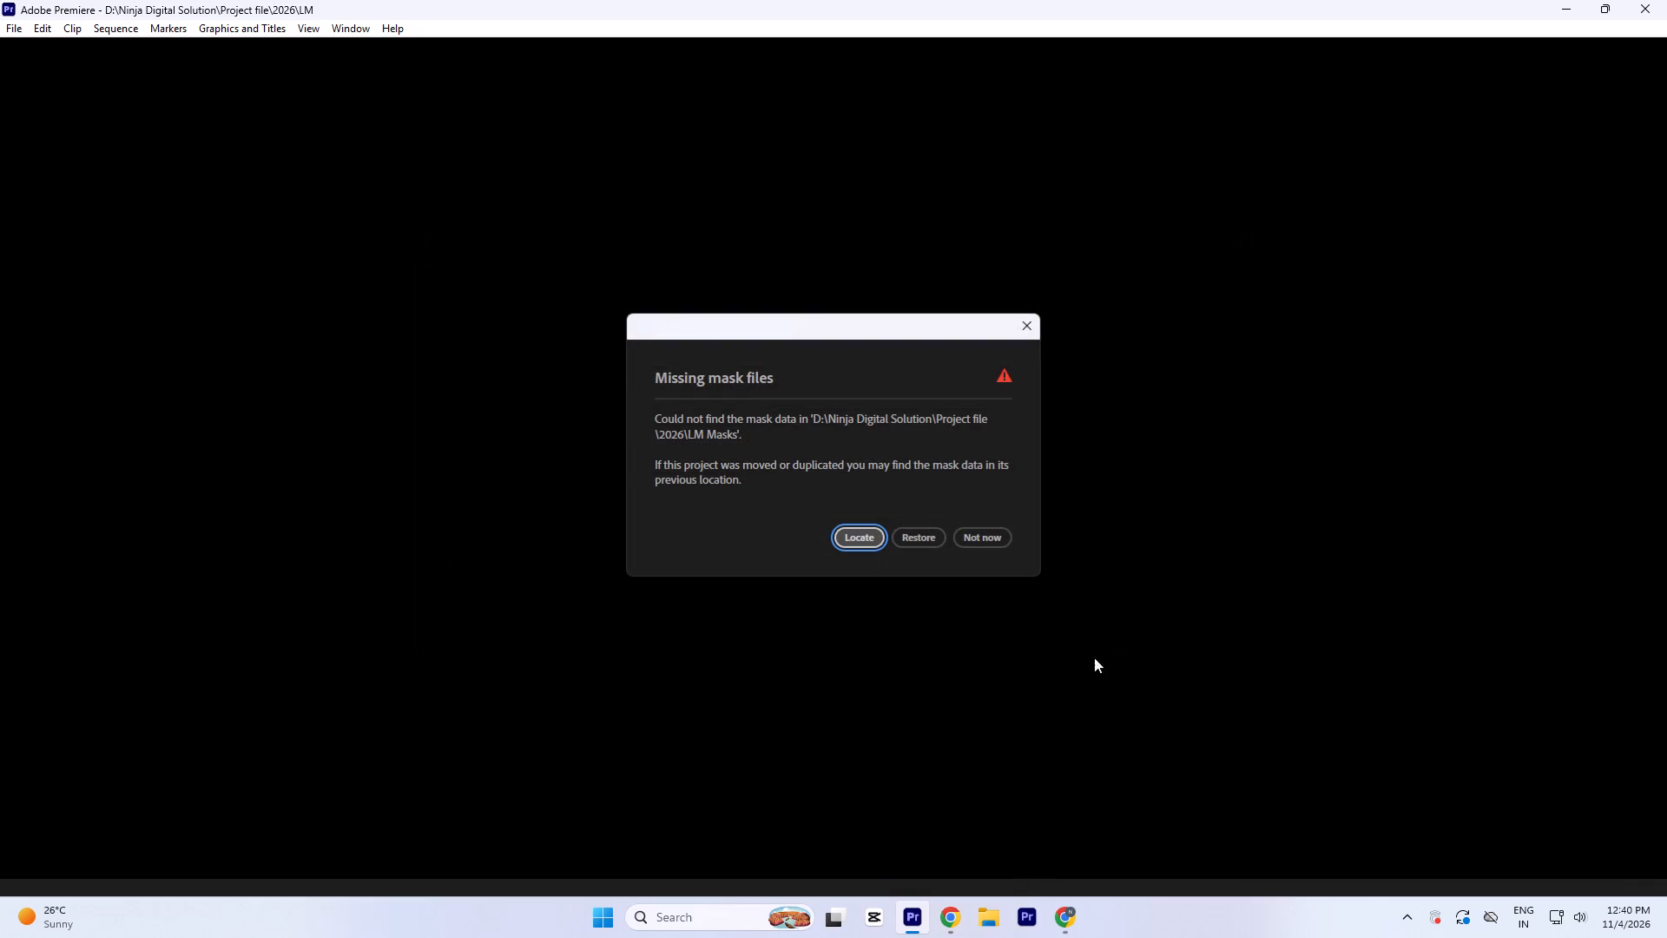
pyautogui.click(1000, 532)
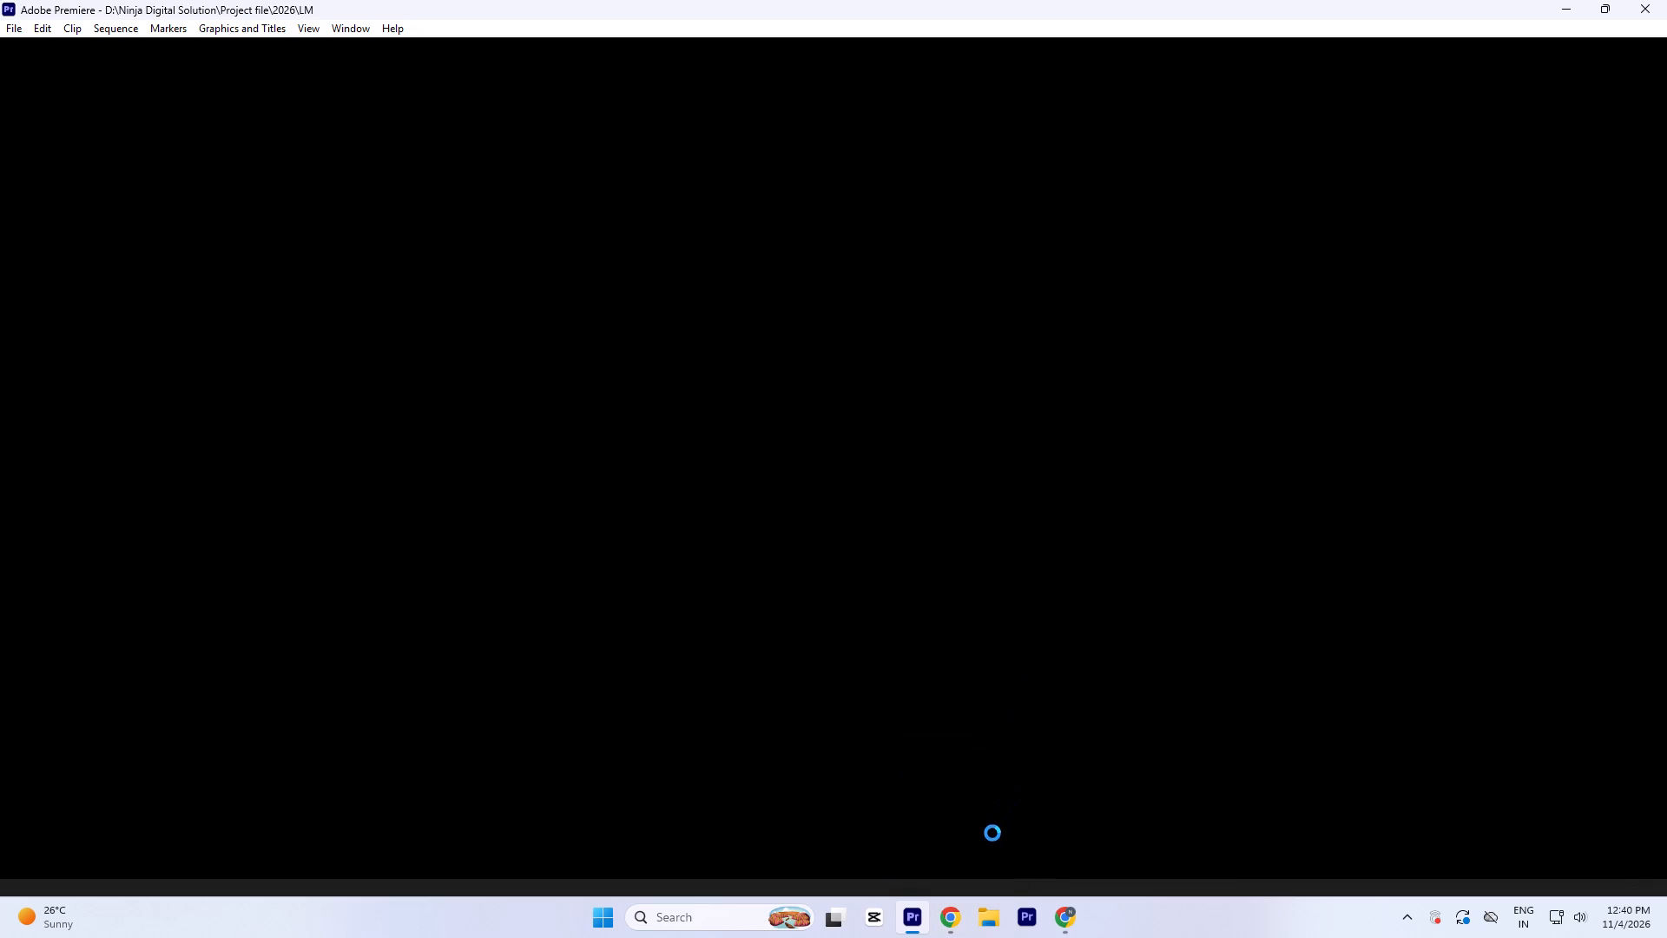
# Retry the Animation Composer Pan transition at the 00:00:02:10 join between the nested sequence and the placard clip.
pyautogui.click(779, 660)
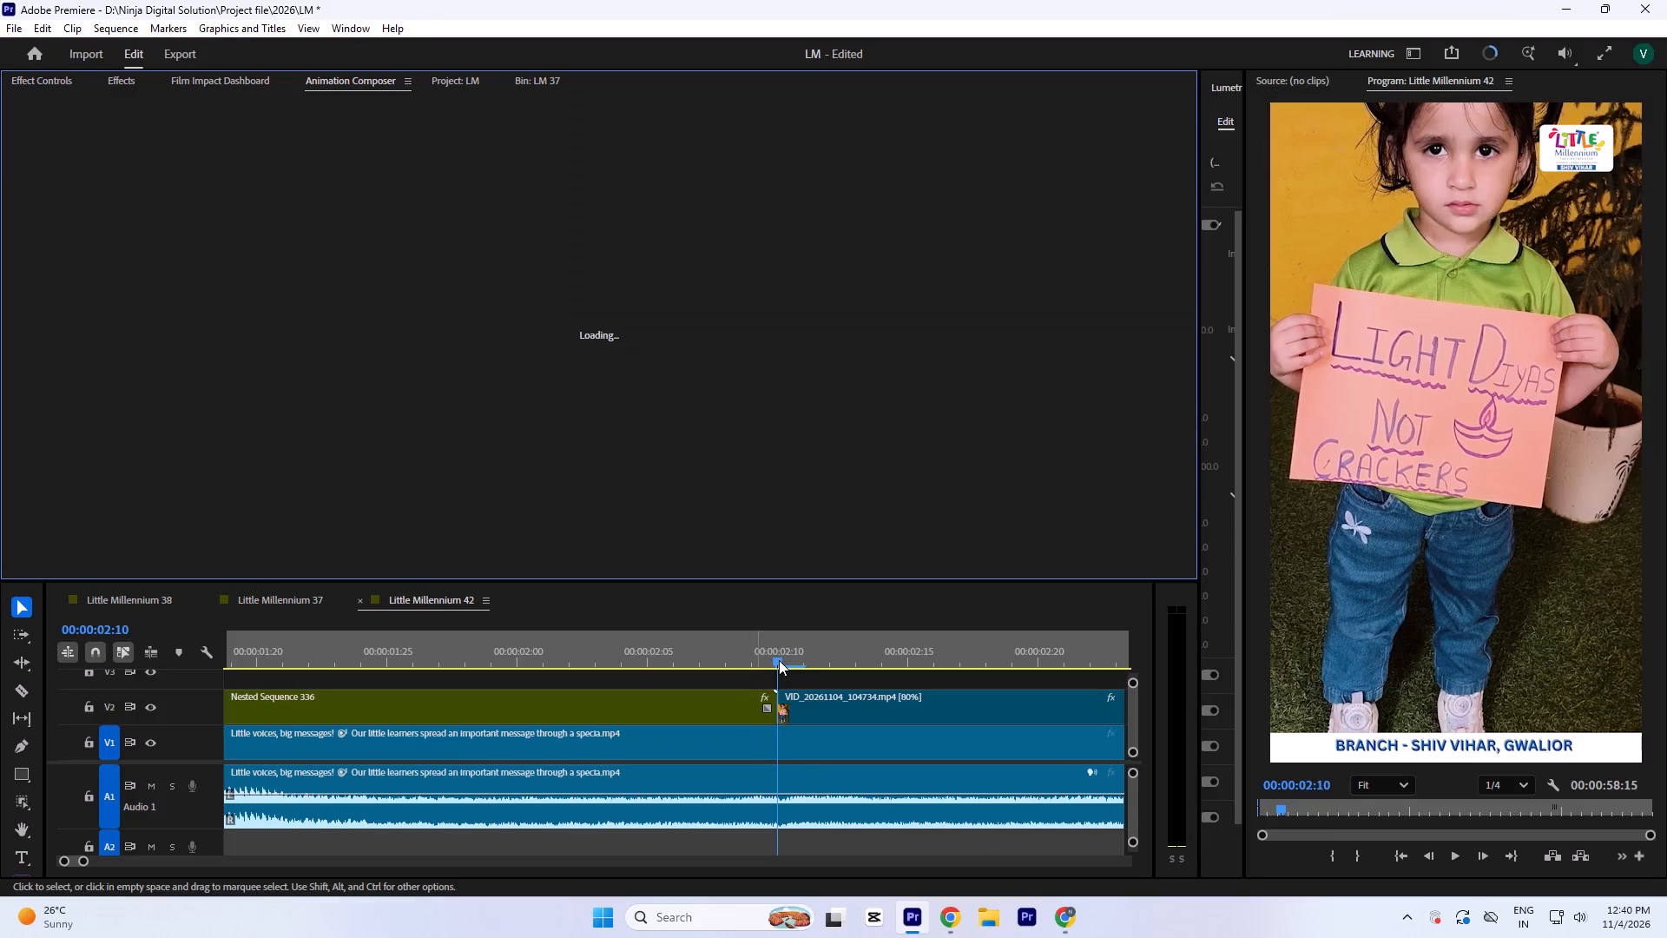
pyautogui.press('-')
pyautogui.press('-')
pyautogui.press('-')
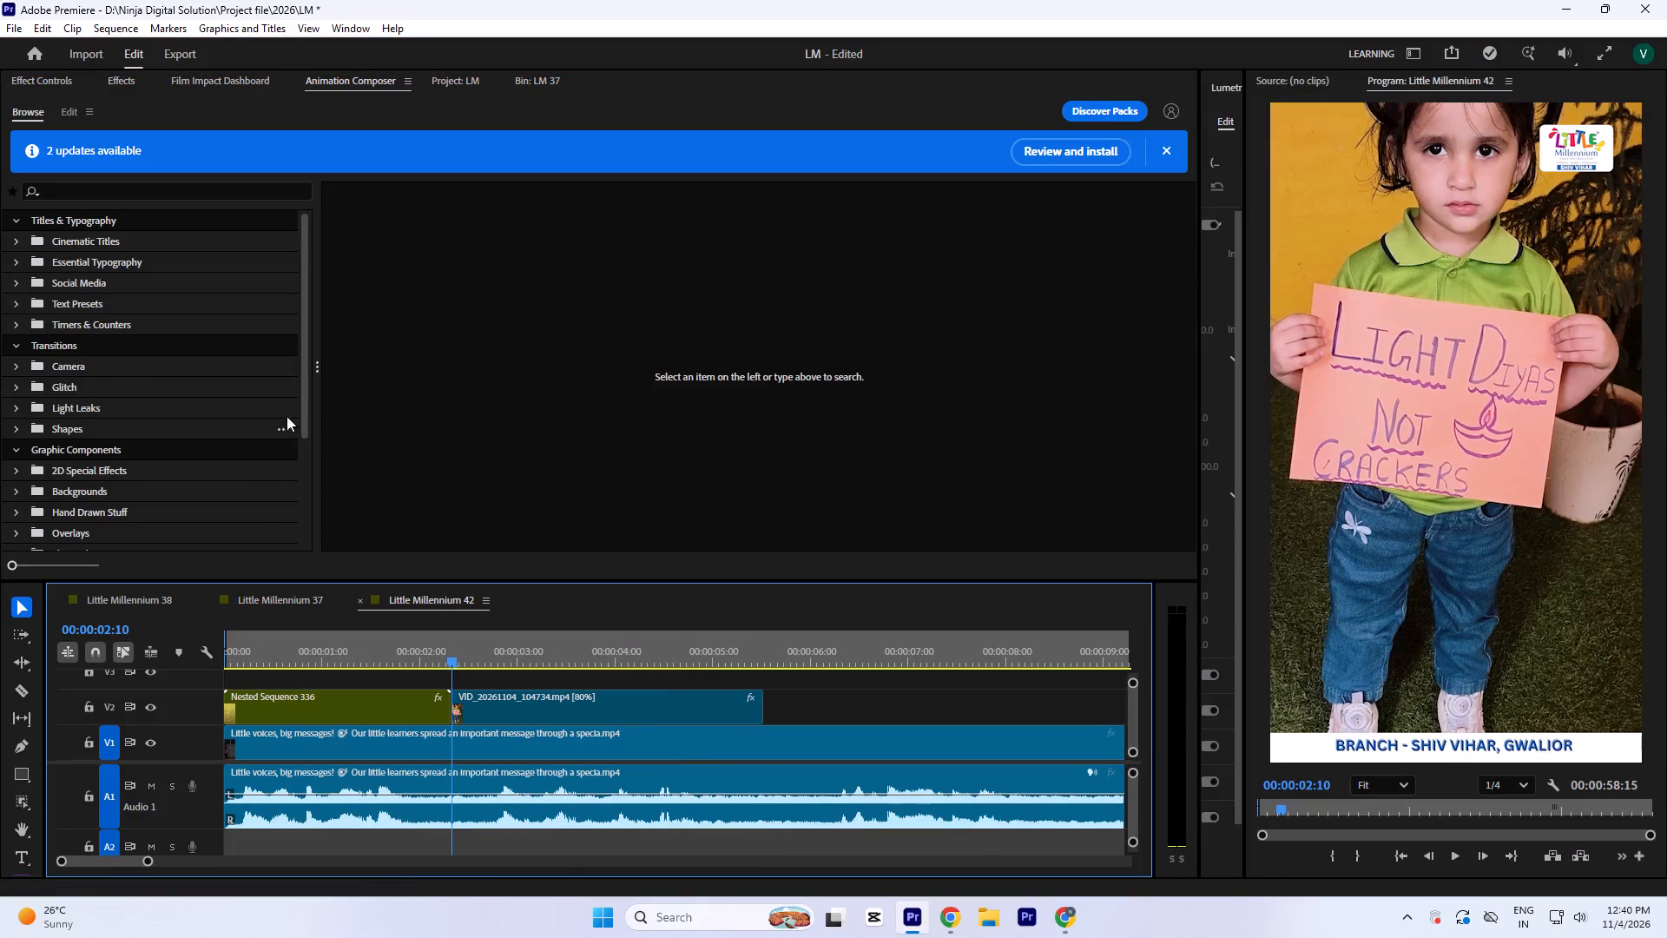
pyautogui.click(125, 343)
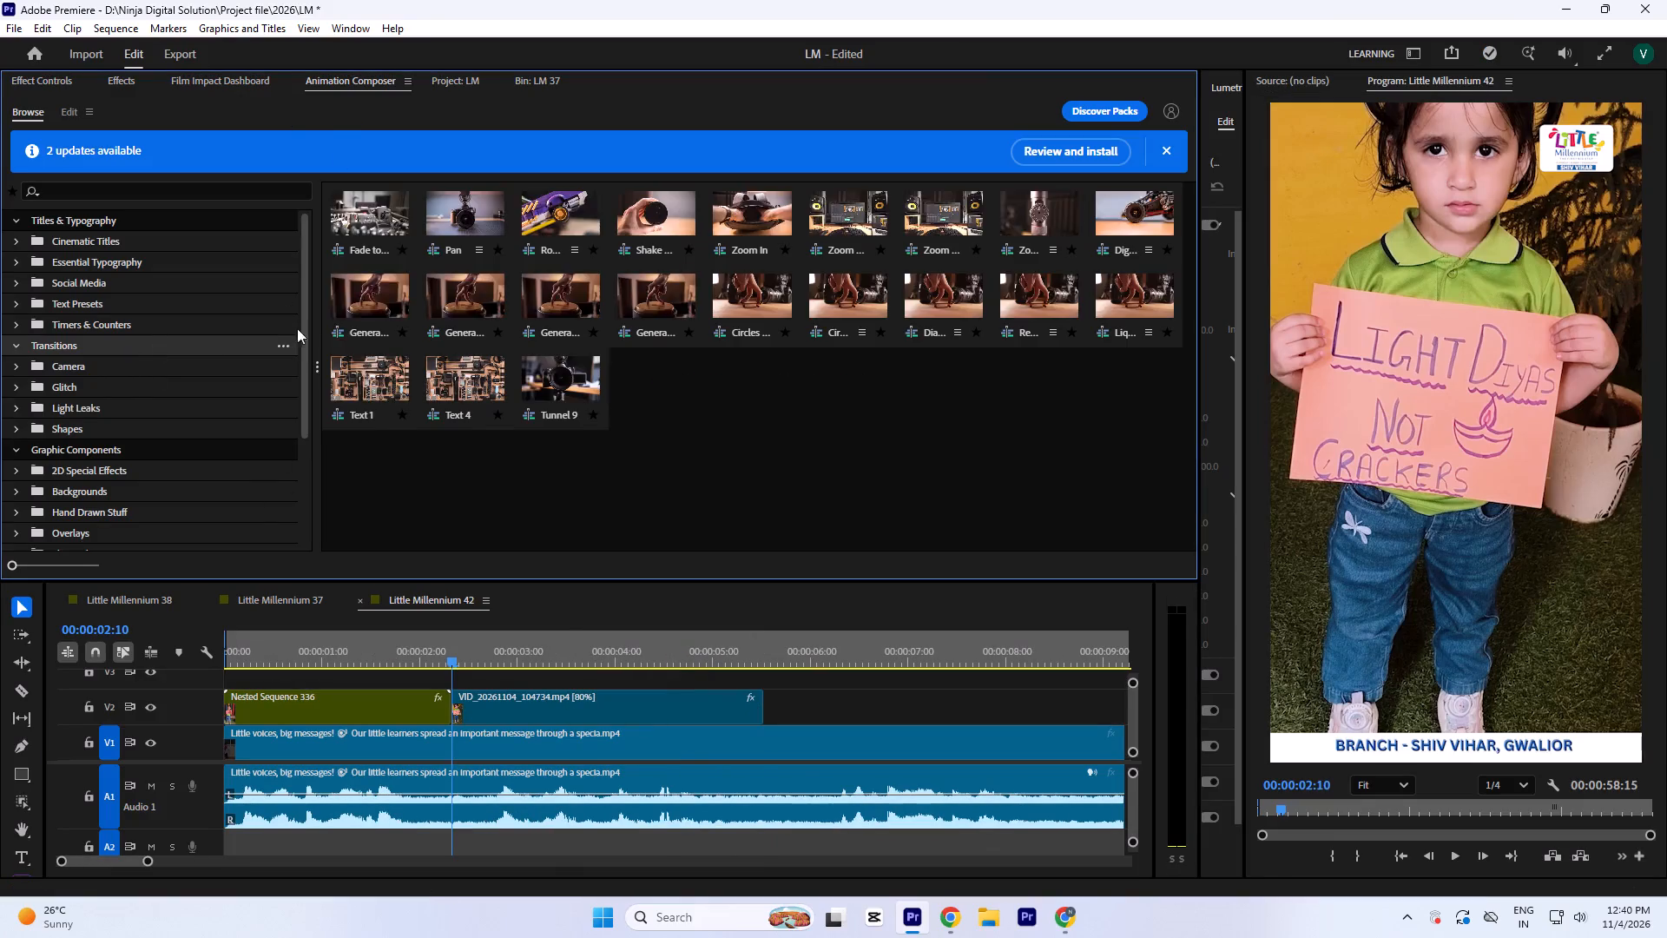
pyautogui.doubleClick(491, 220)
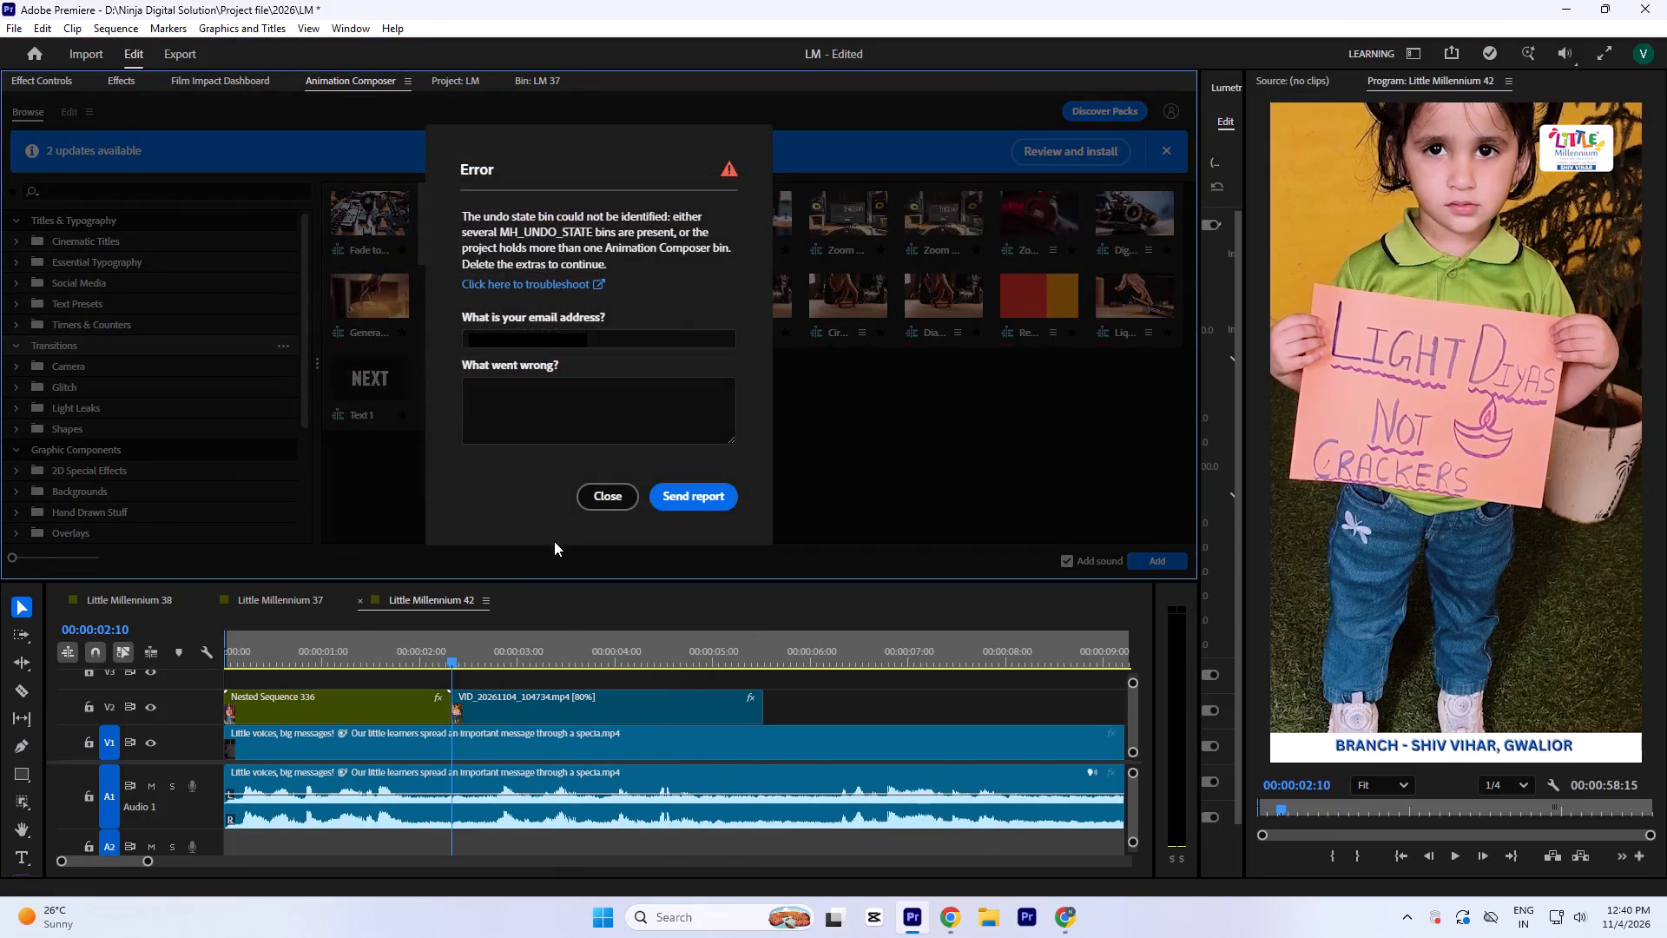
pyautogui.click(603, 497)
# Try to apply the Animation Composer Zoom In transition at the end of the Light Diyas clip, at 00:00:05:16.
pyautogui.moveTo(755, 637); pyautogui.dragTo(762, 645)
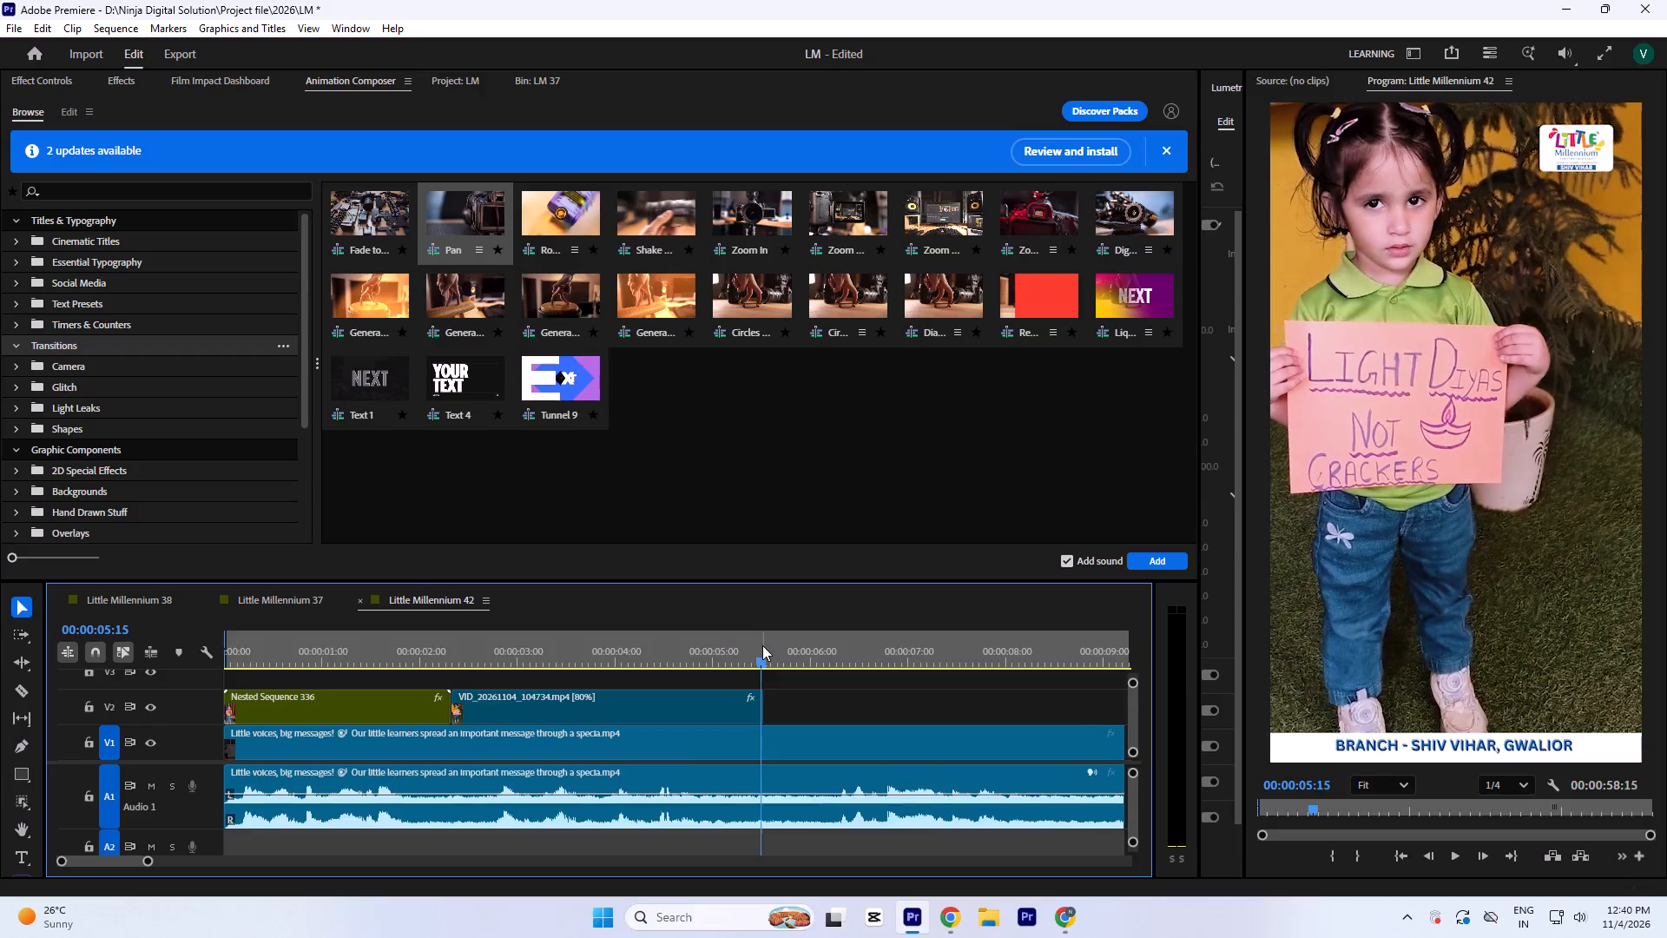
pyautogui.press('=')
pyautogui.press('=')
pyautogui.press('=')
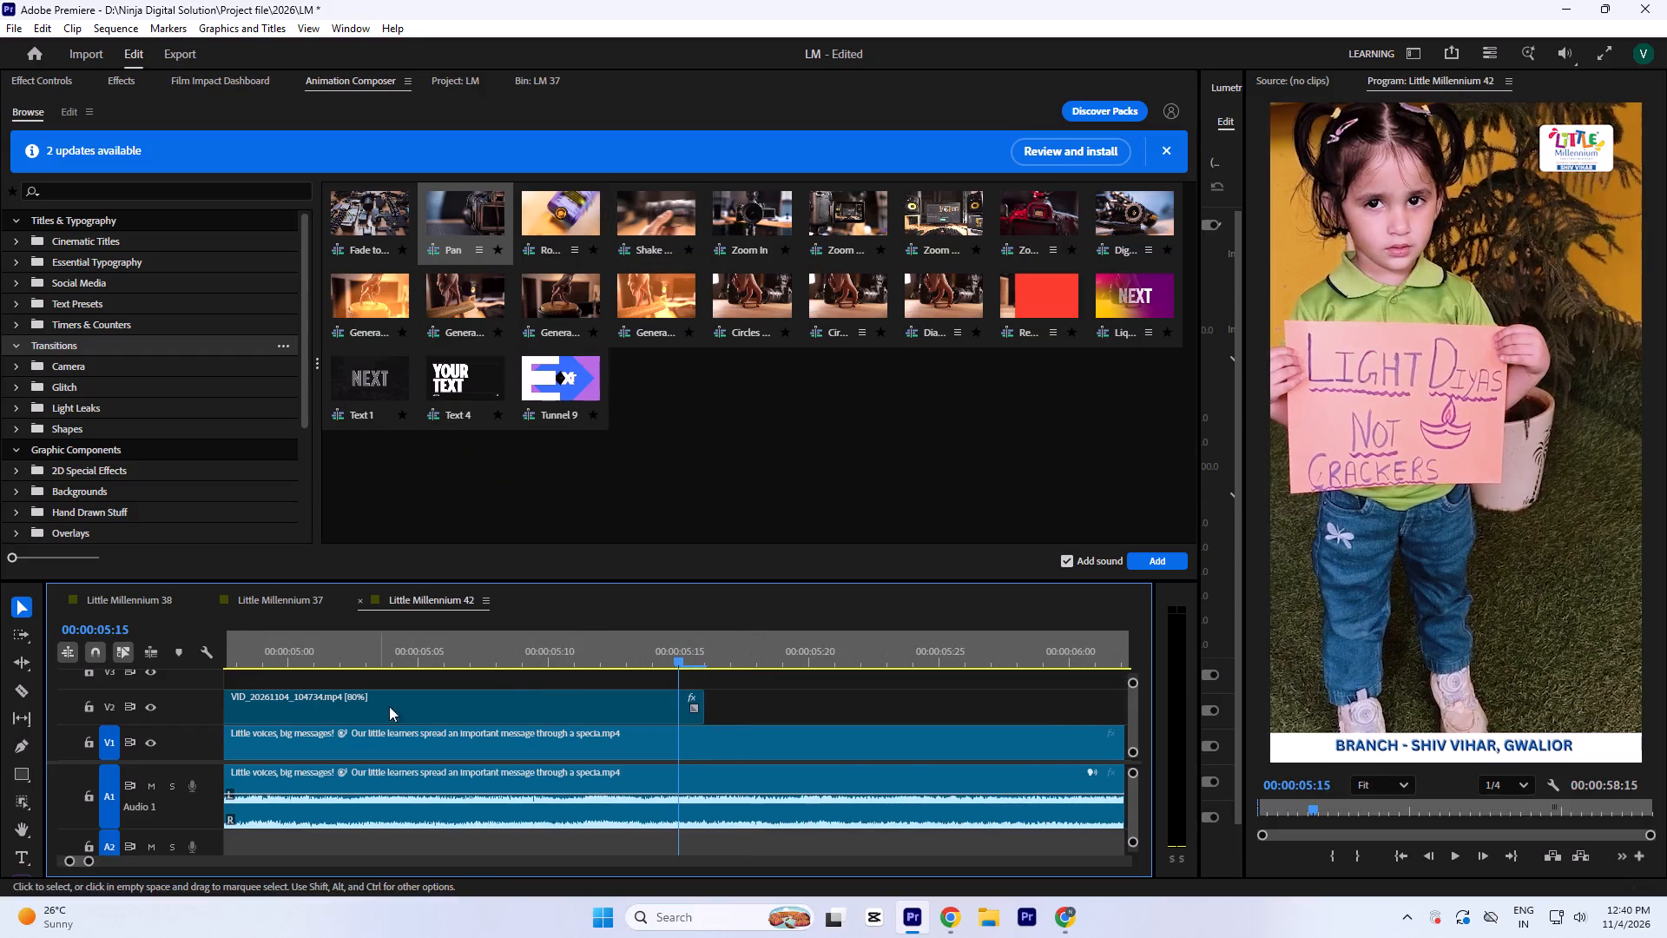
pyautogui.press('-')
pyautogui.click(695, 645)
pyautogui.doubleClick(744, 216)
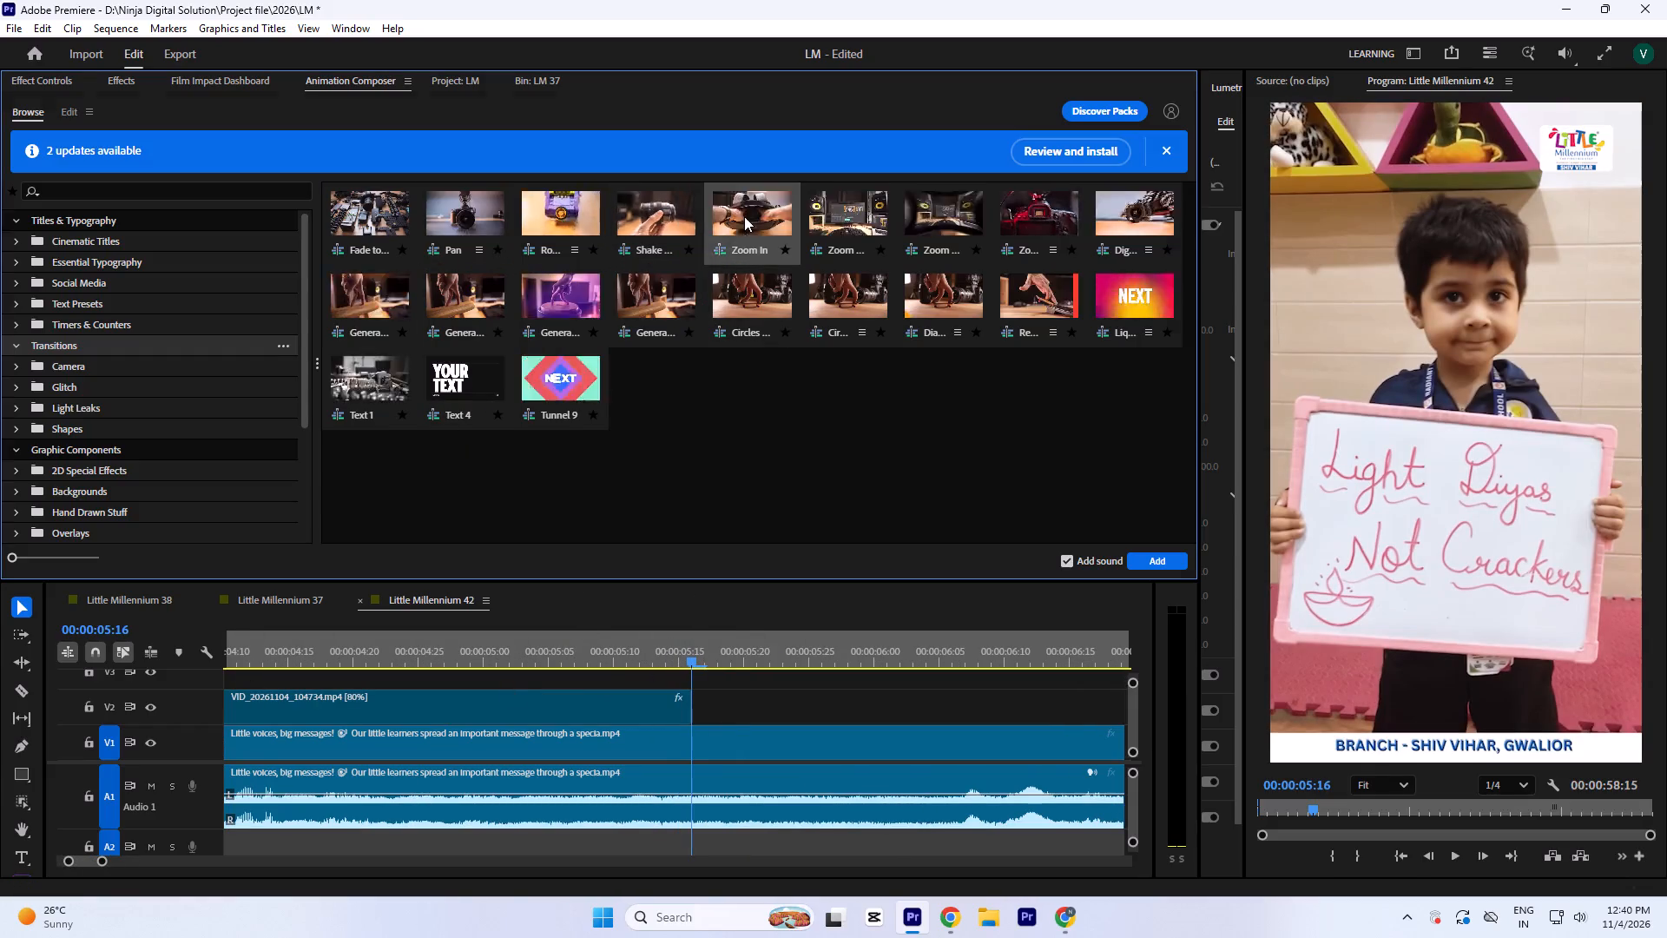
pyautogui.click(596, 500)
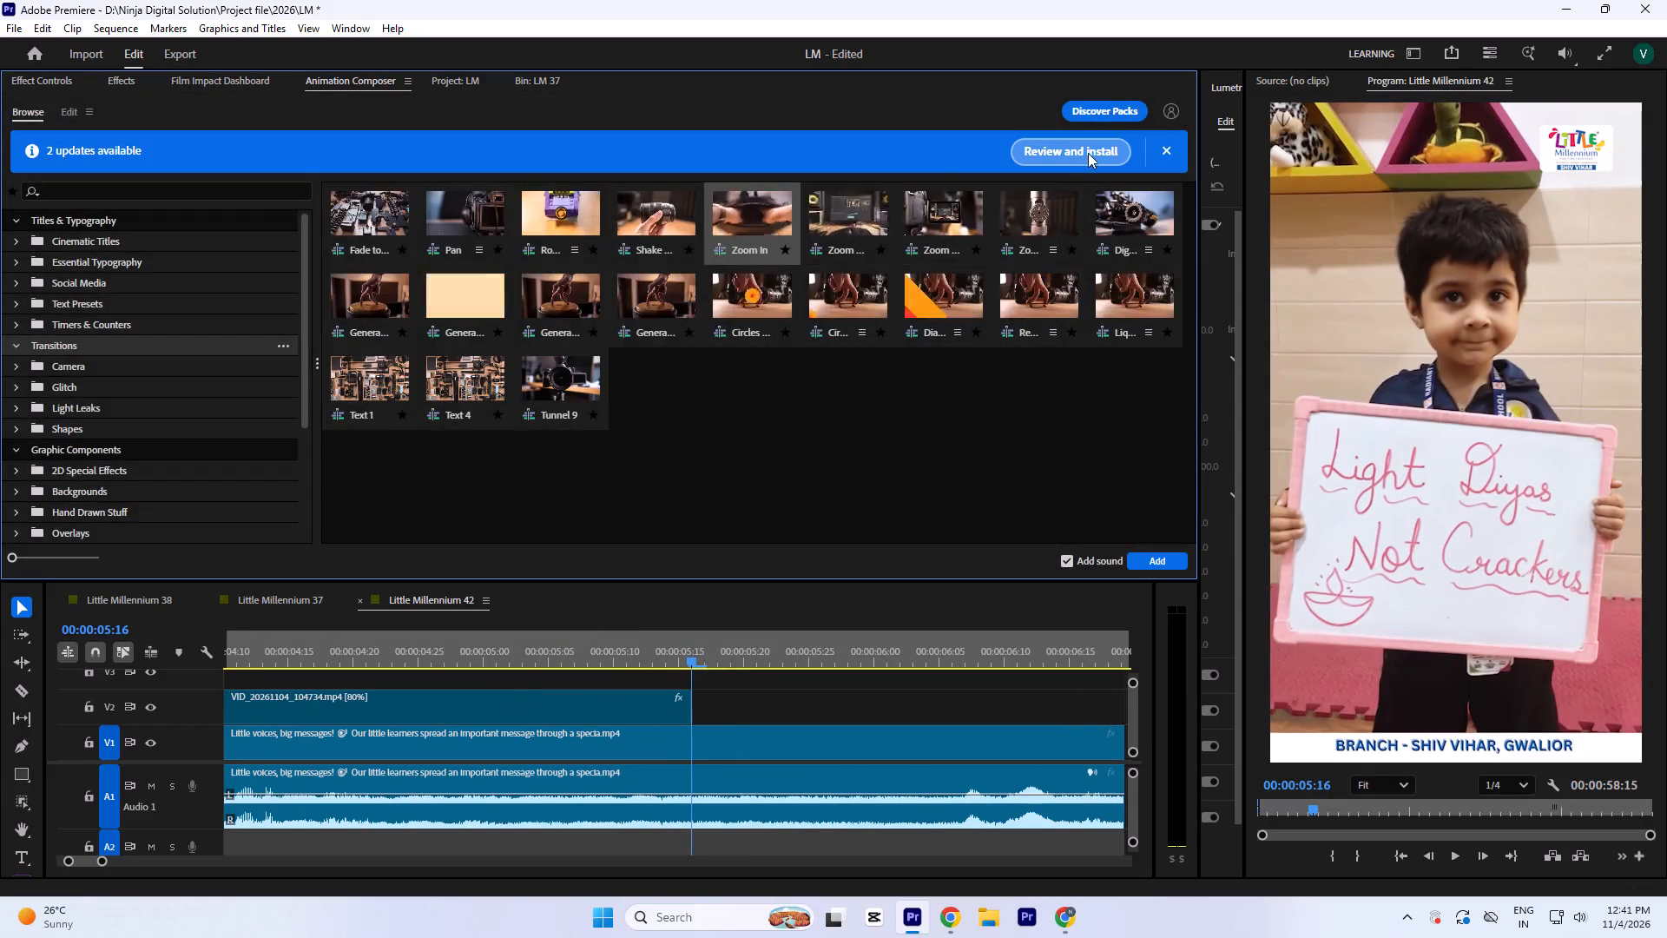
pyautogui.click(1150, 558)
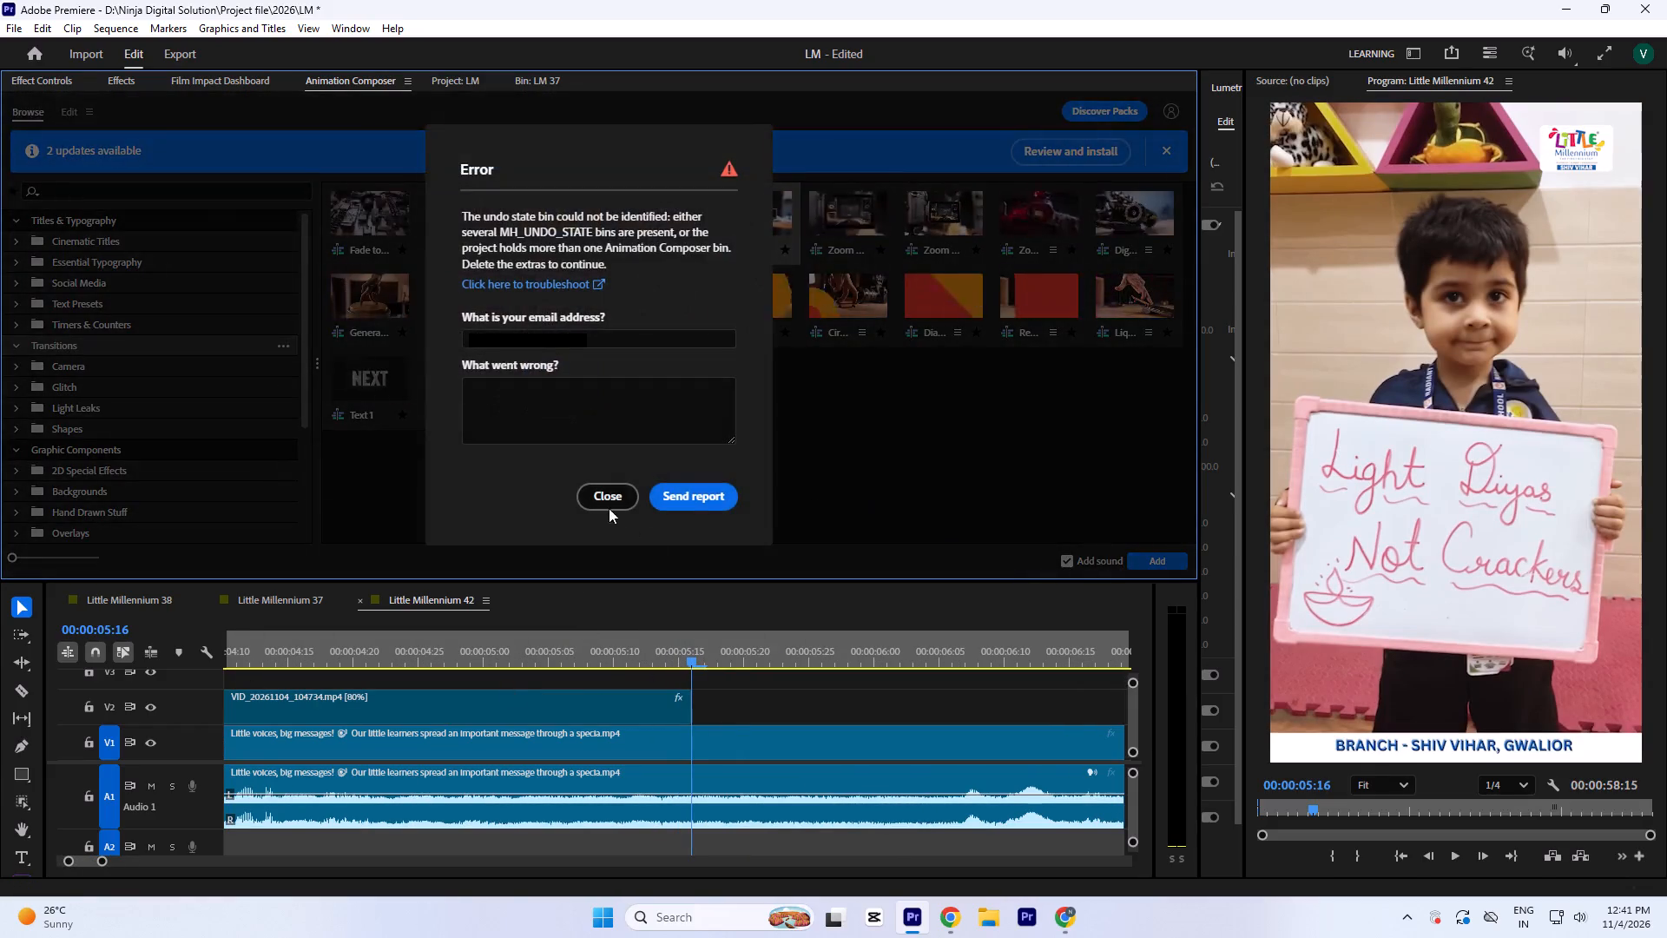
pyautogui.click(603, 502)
# Update the Starter Pack in Mister Horse Product Manager, cancelling the Animation Composer plugin update, and return to the edit.
pyautogui.click(1101, 142)
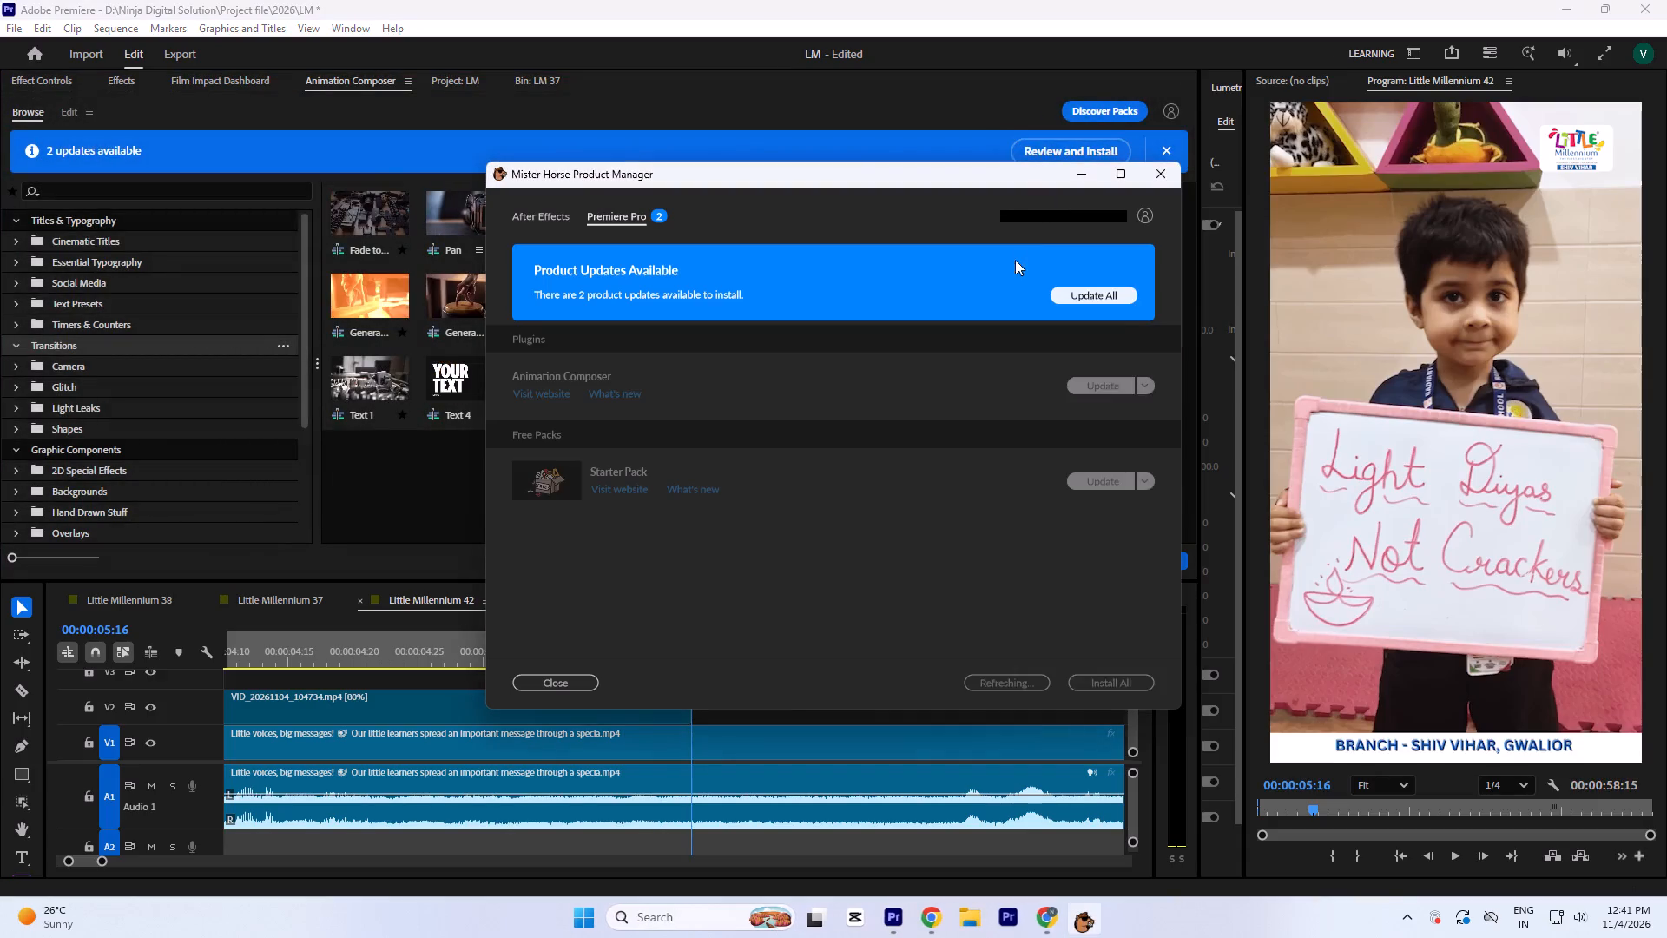
pyautogui.click(1089, 295)
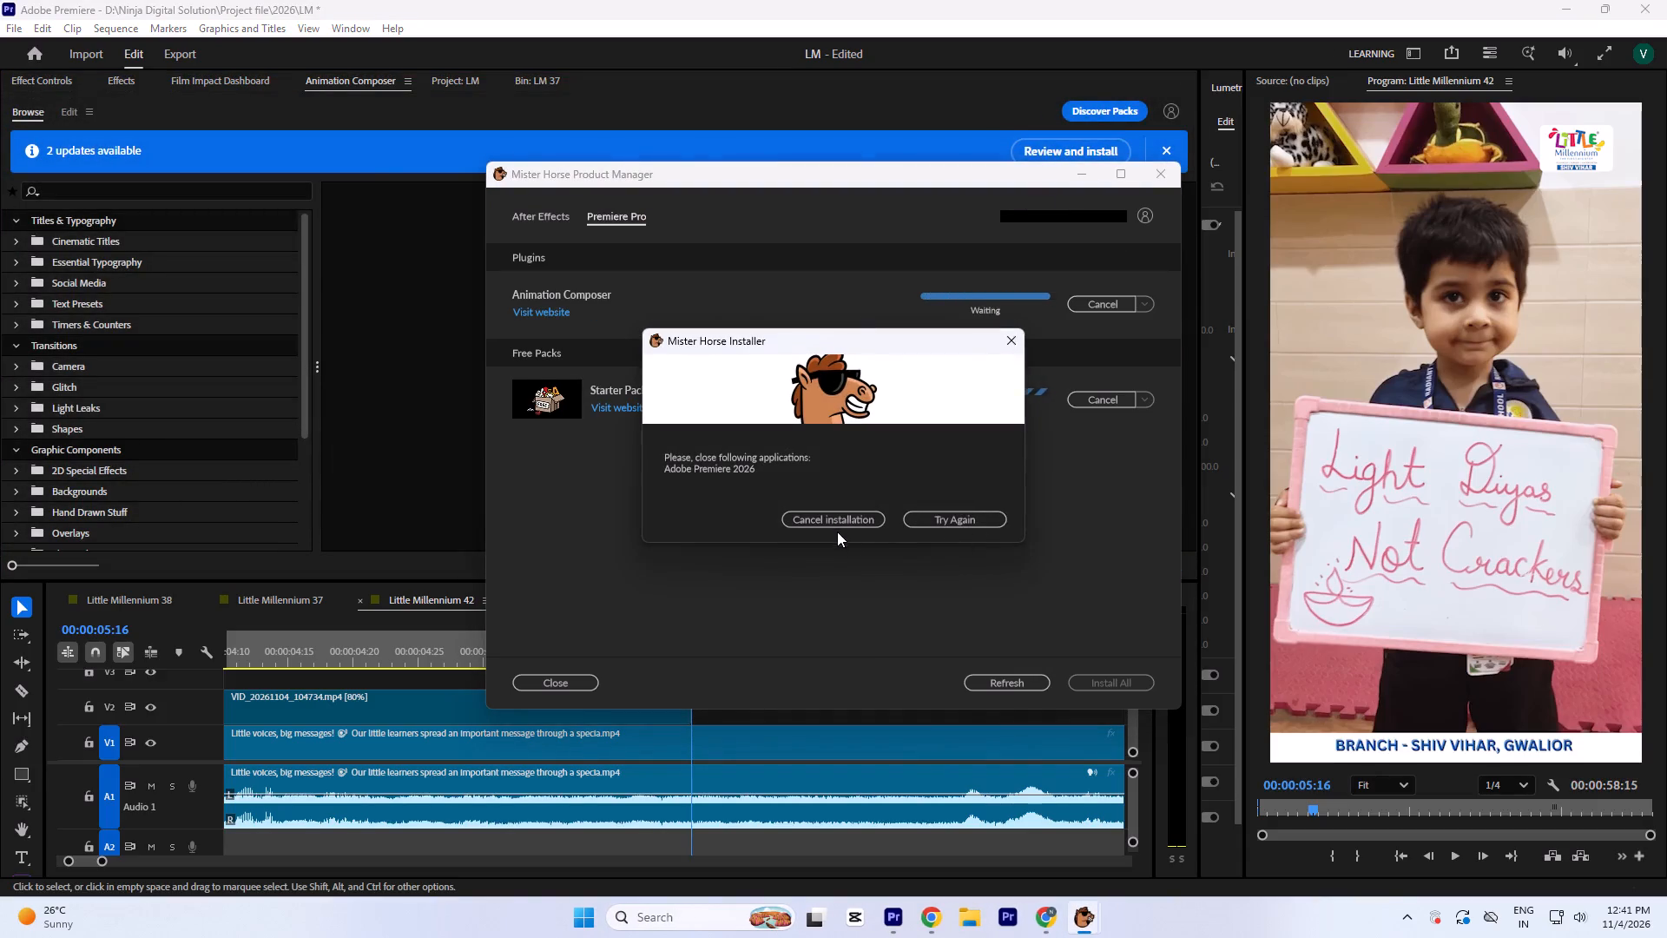
pyautogui.click(827, 522)
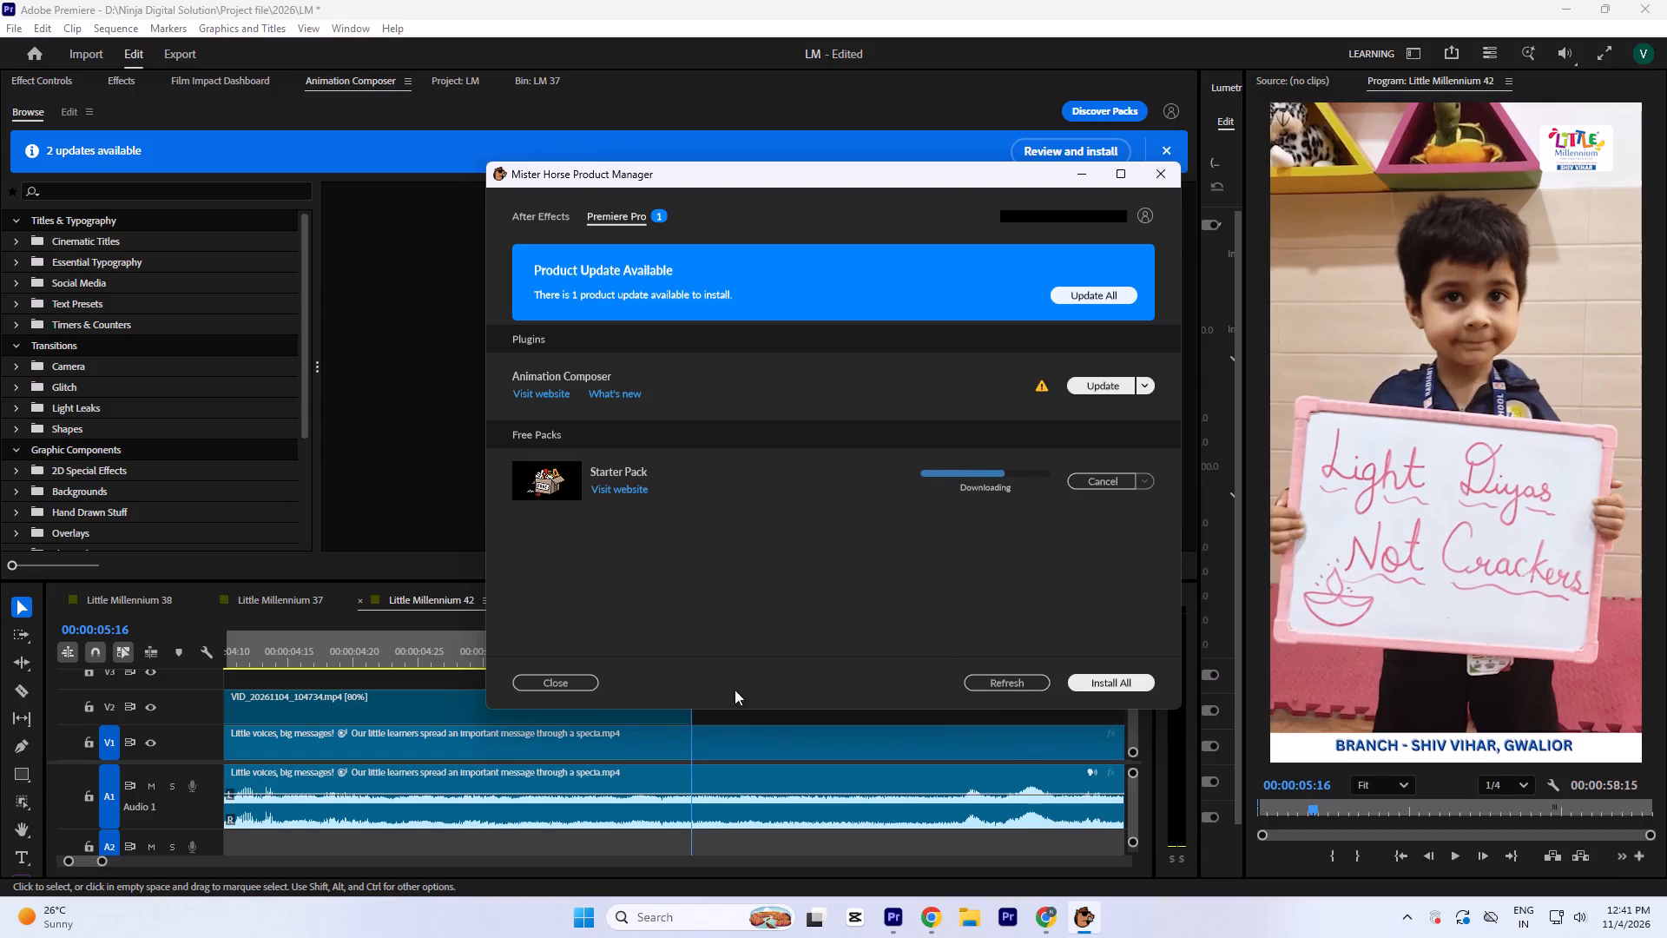
pyautogui.click(553, 681)
pyautogui.click(838, 513)
pyautogui.click(1158, 173)
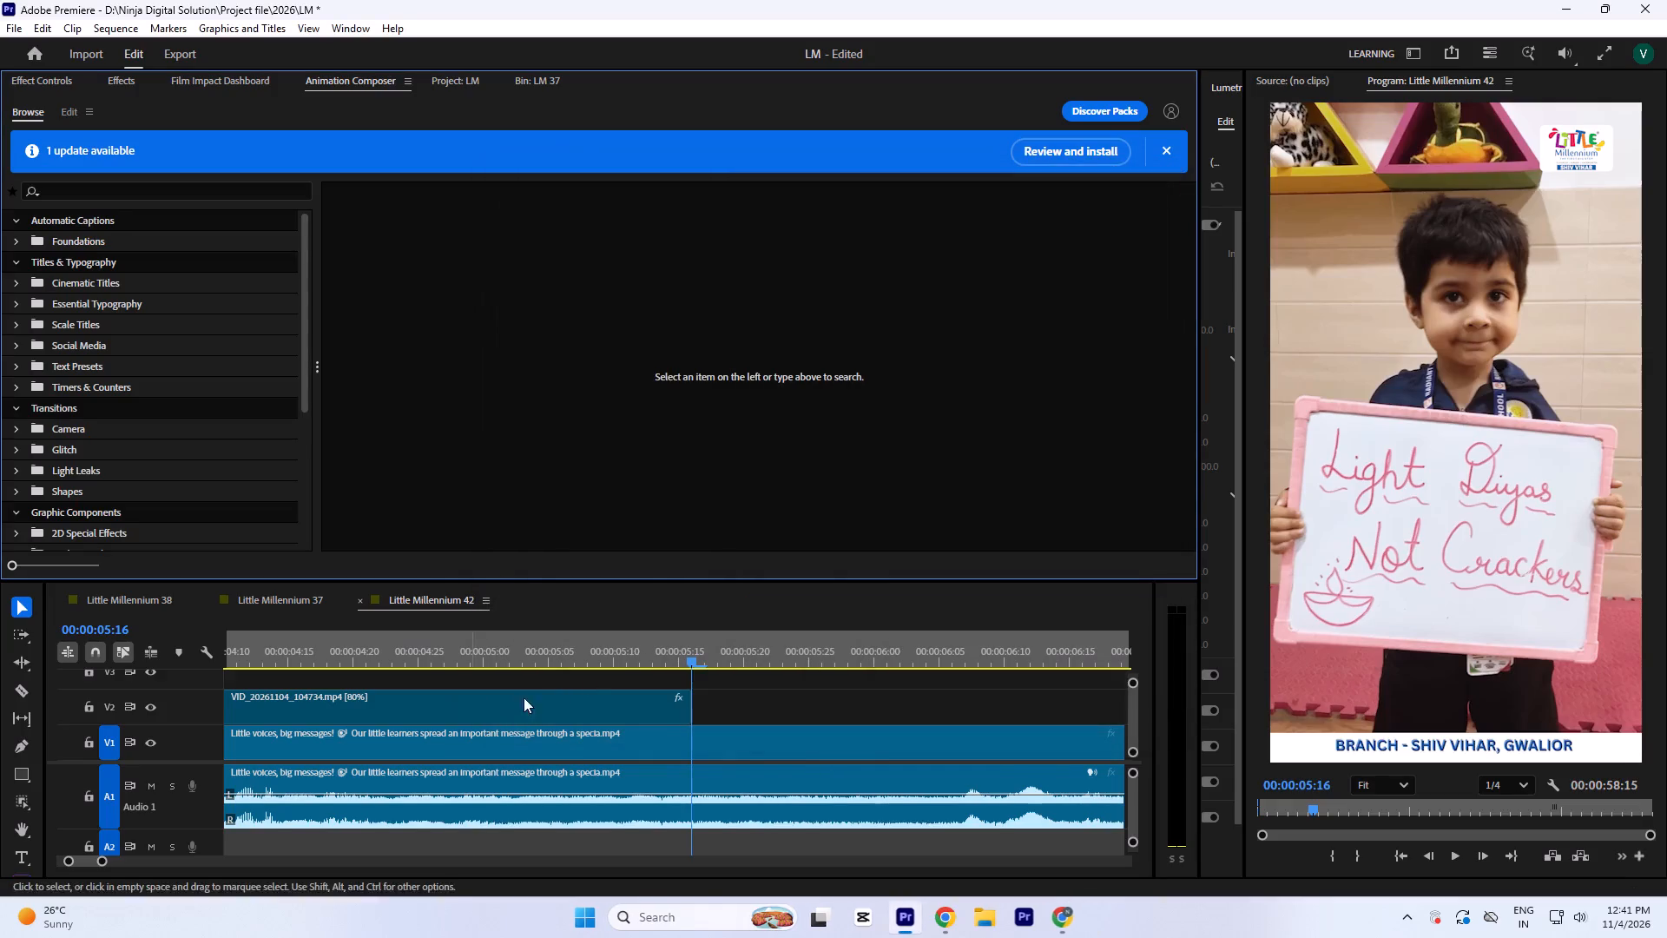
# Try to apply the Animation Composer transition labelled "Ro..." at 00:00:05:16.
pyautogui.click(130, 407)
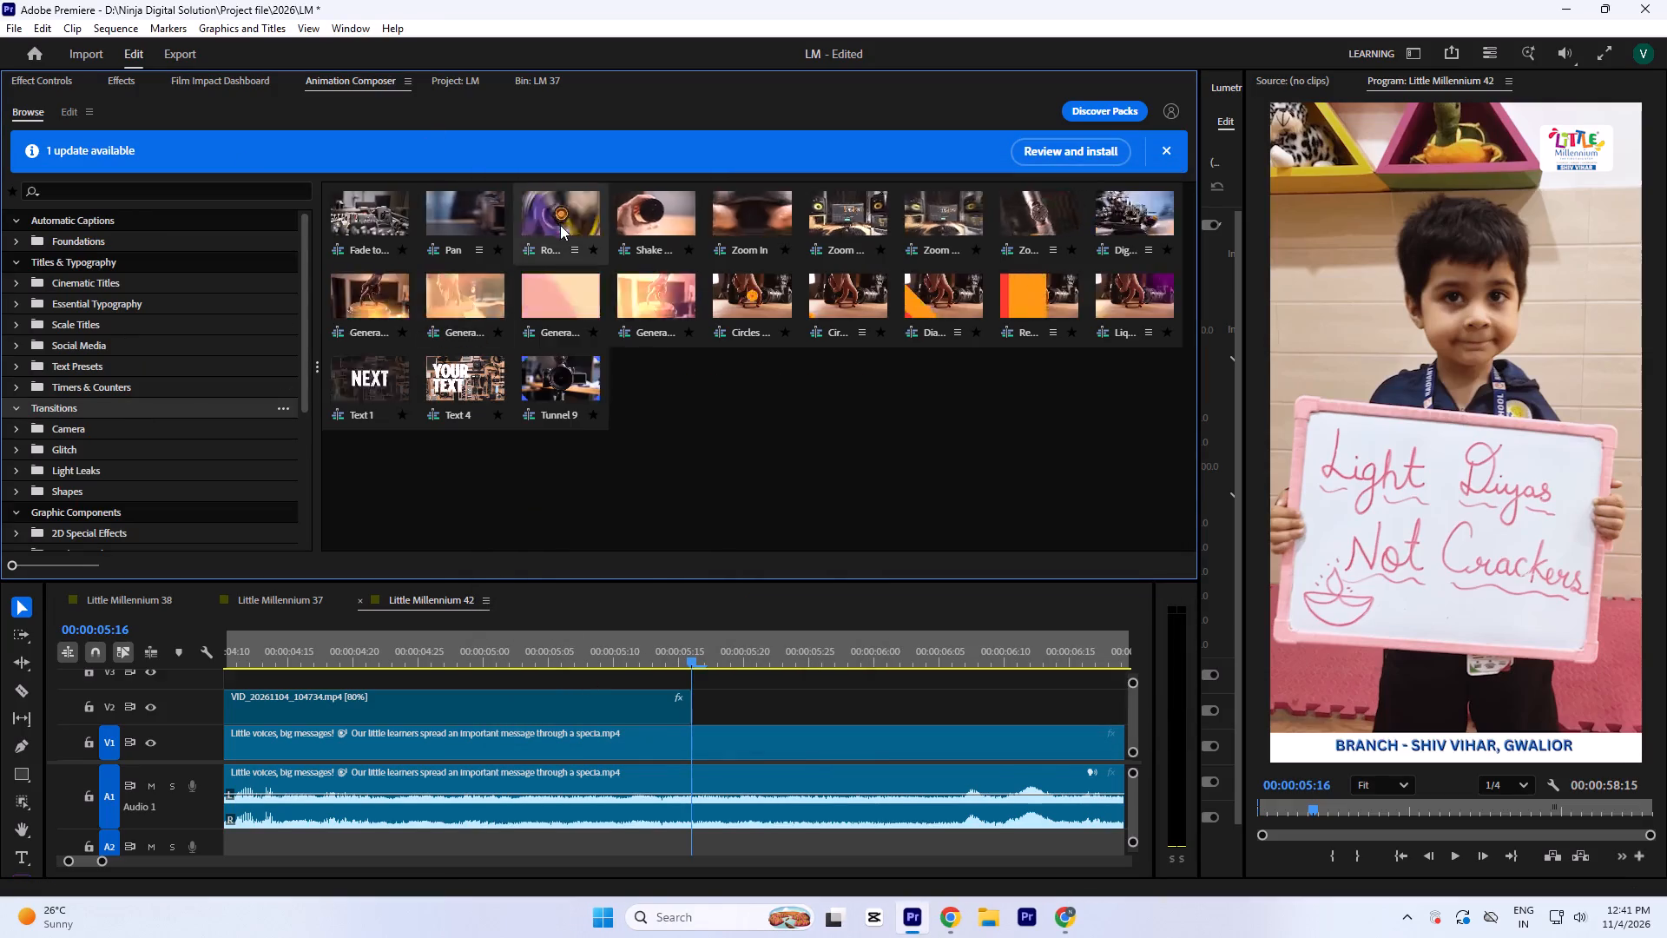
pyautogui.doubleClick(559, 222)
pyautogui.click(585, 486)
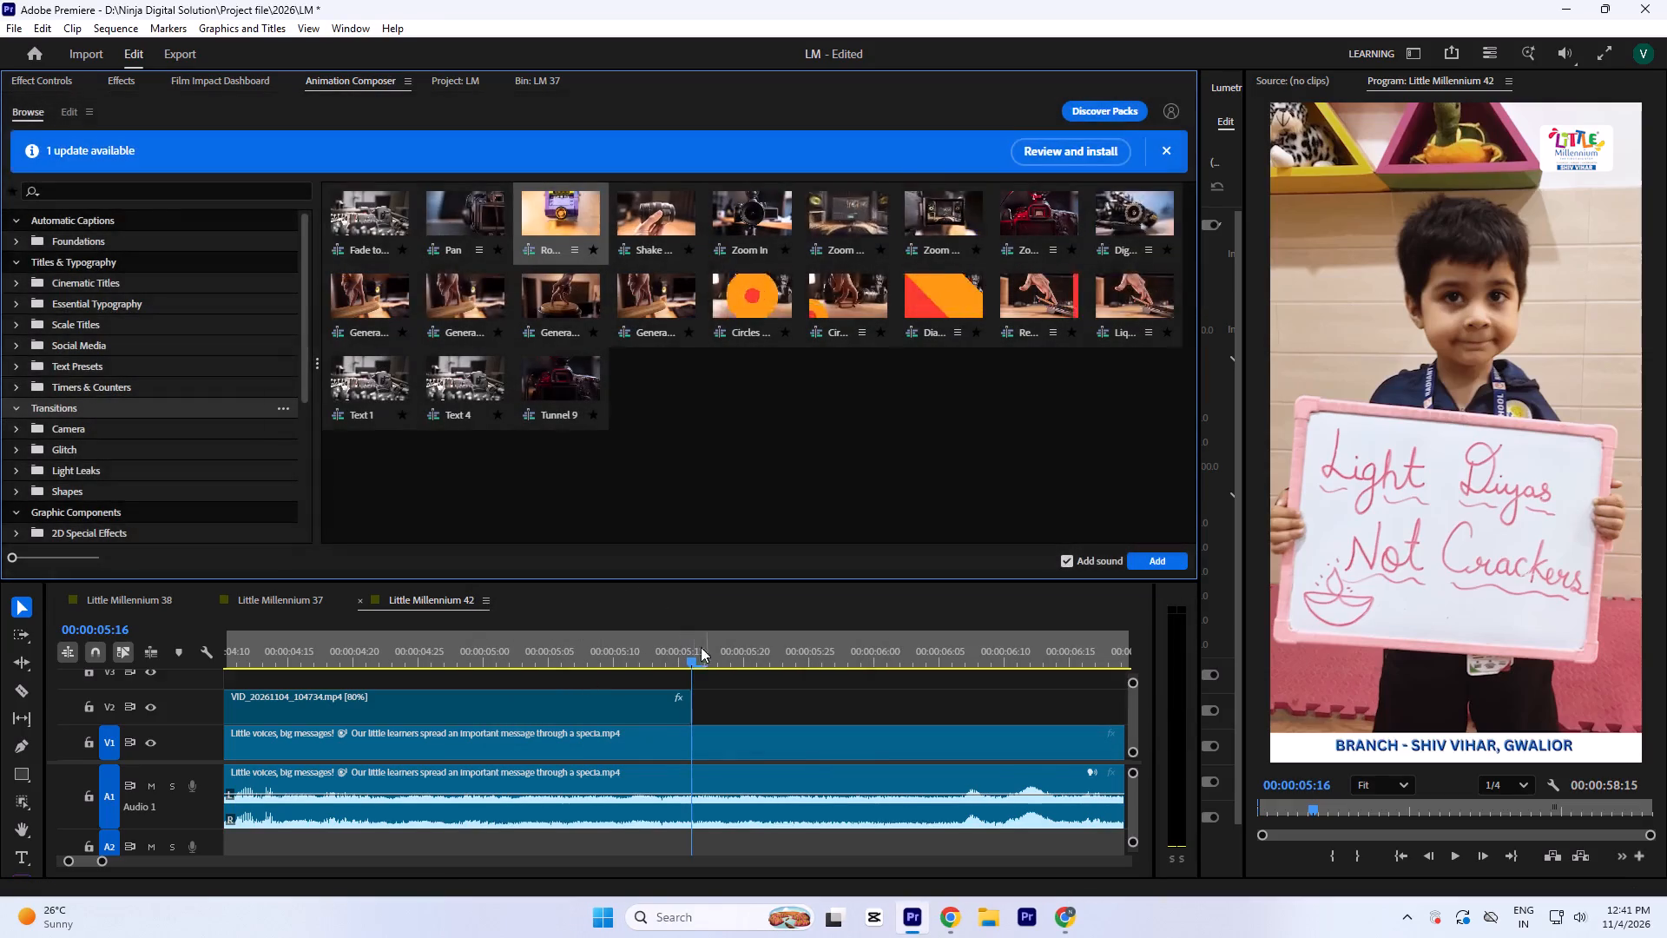
# Play back the end of the Light Diyas clip and the following reference footage to examine the cut and the next placard.
pyautogui.click(702, 654)
pyautogui.press('-')
pyautogui.press('-')
pyautogui.press('-')
pyautogui.click(462, 648)
pyautogui.press('space')
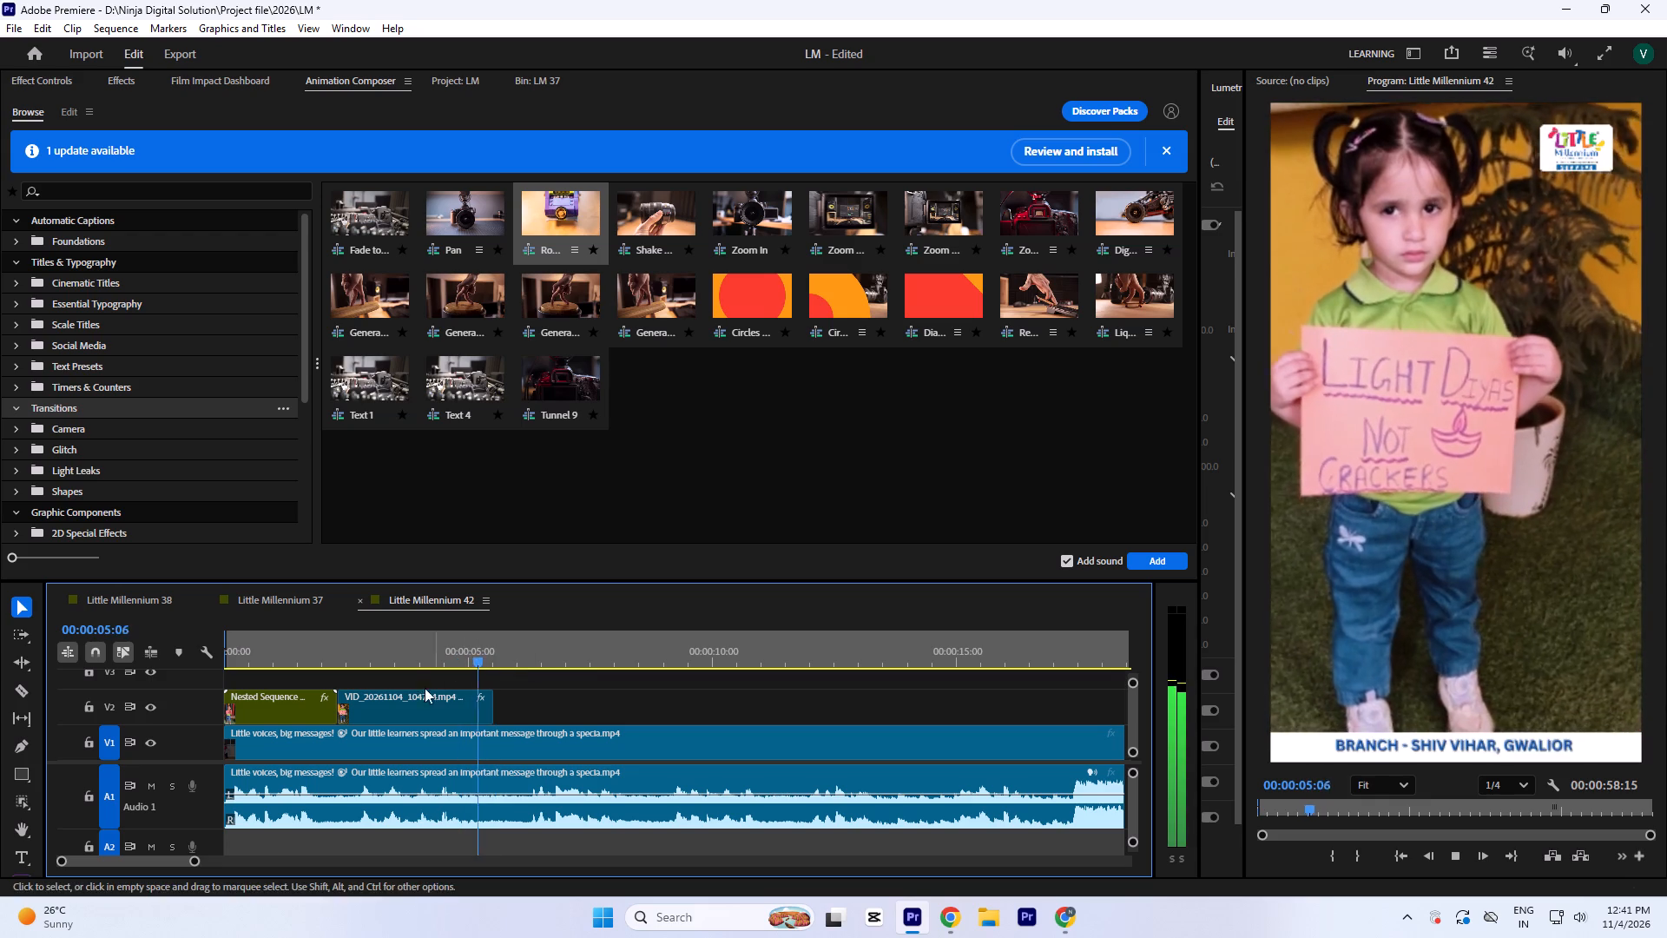
pyautogui.press('=')
pyautogui.press('=')
pyautogui.press('space')
pyautogui.moveTo(573, 658); pyautogui.dragTo(567, 667)
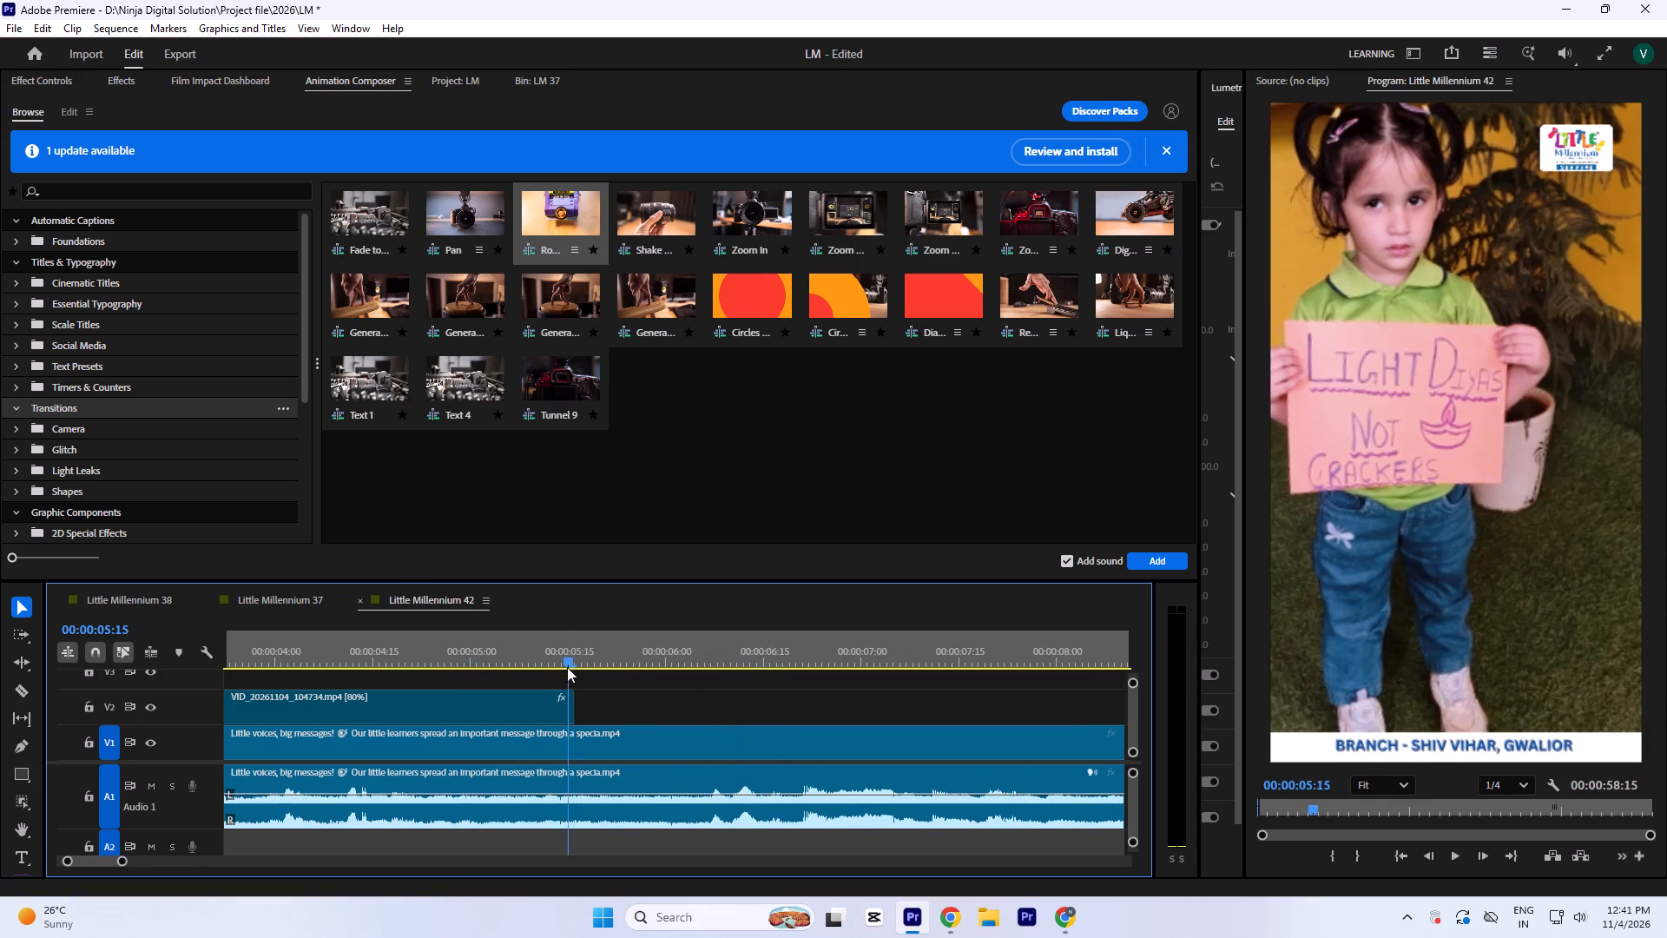
pyautogui.moveTo(567, 667); pyautogui.dragTo(563, 671)
pyautogui.press('=')
pyautogui.press('=')
pyautogui.press('=')
pyautogui.press('=')
pyautogui.click(732, 651)
pyautogui.press('-')
pyautogui.press('-')
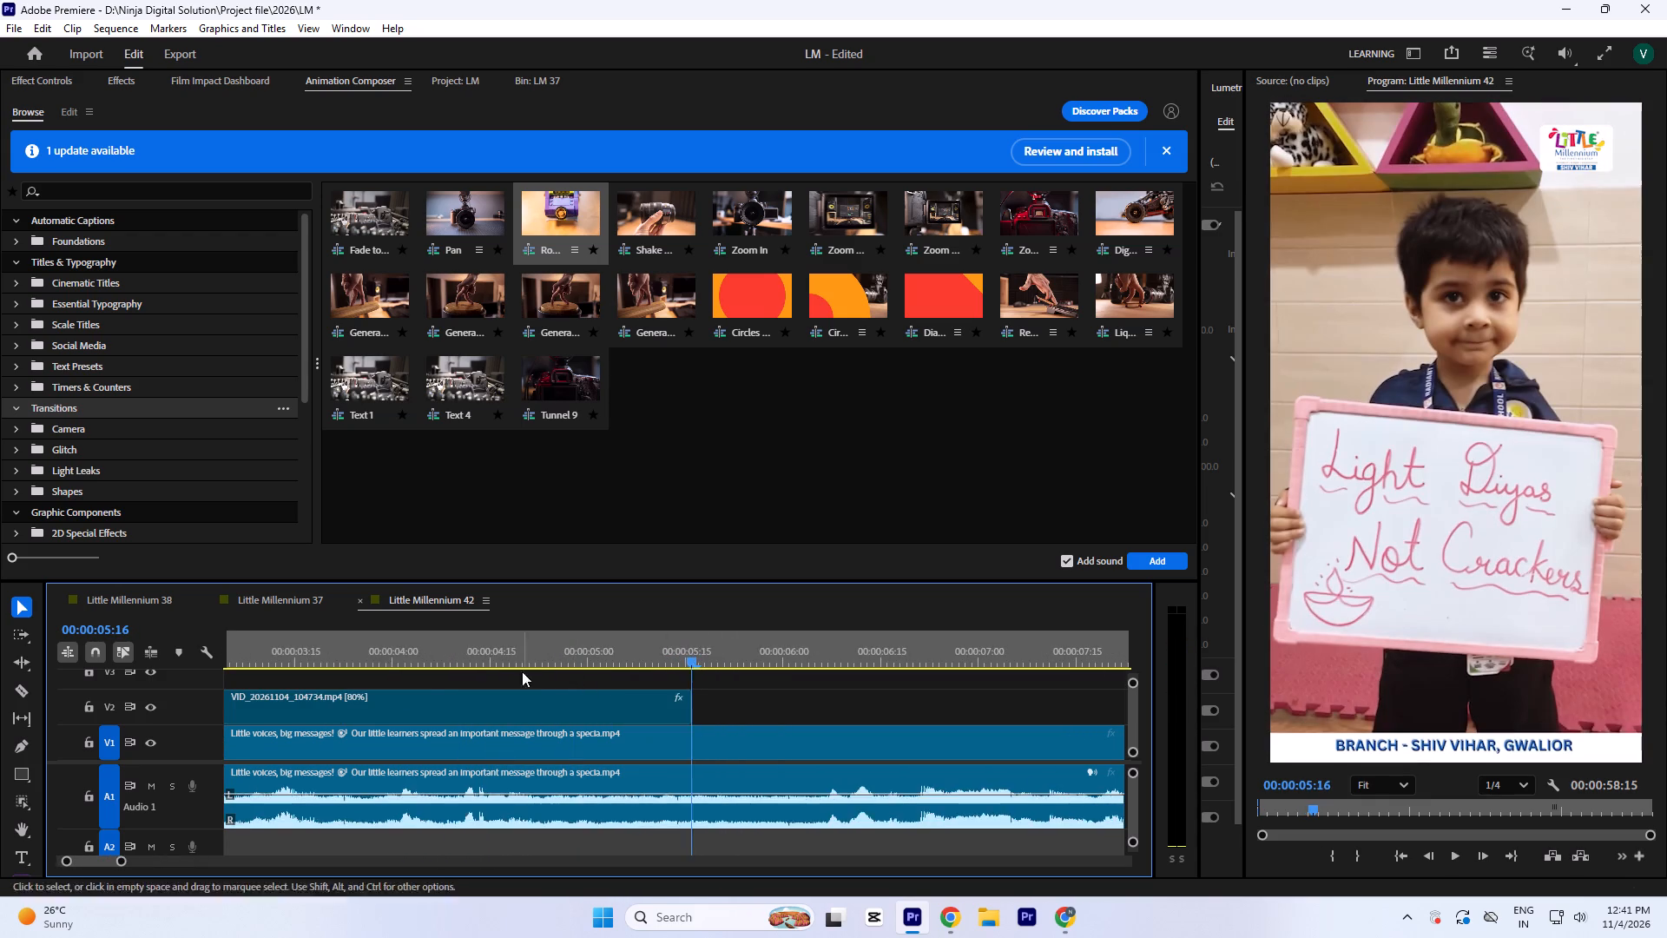
pyautogui.press('-')
pyautogui.press('-')
pyautogui.press('space')
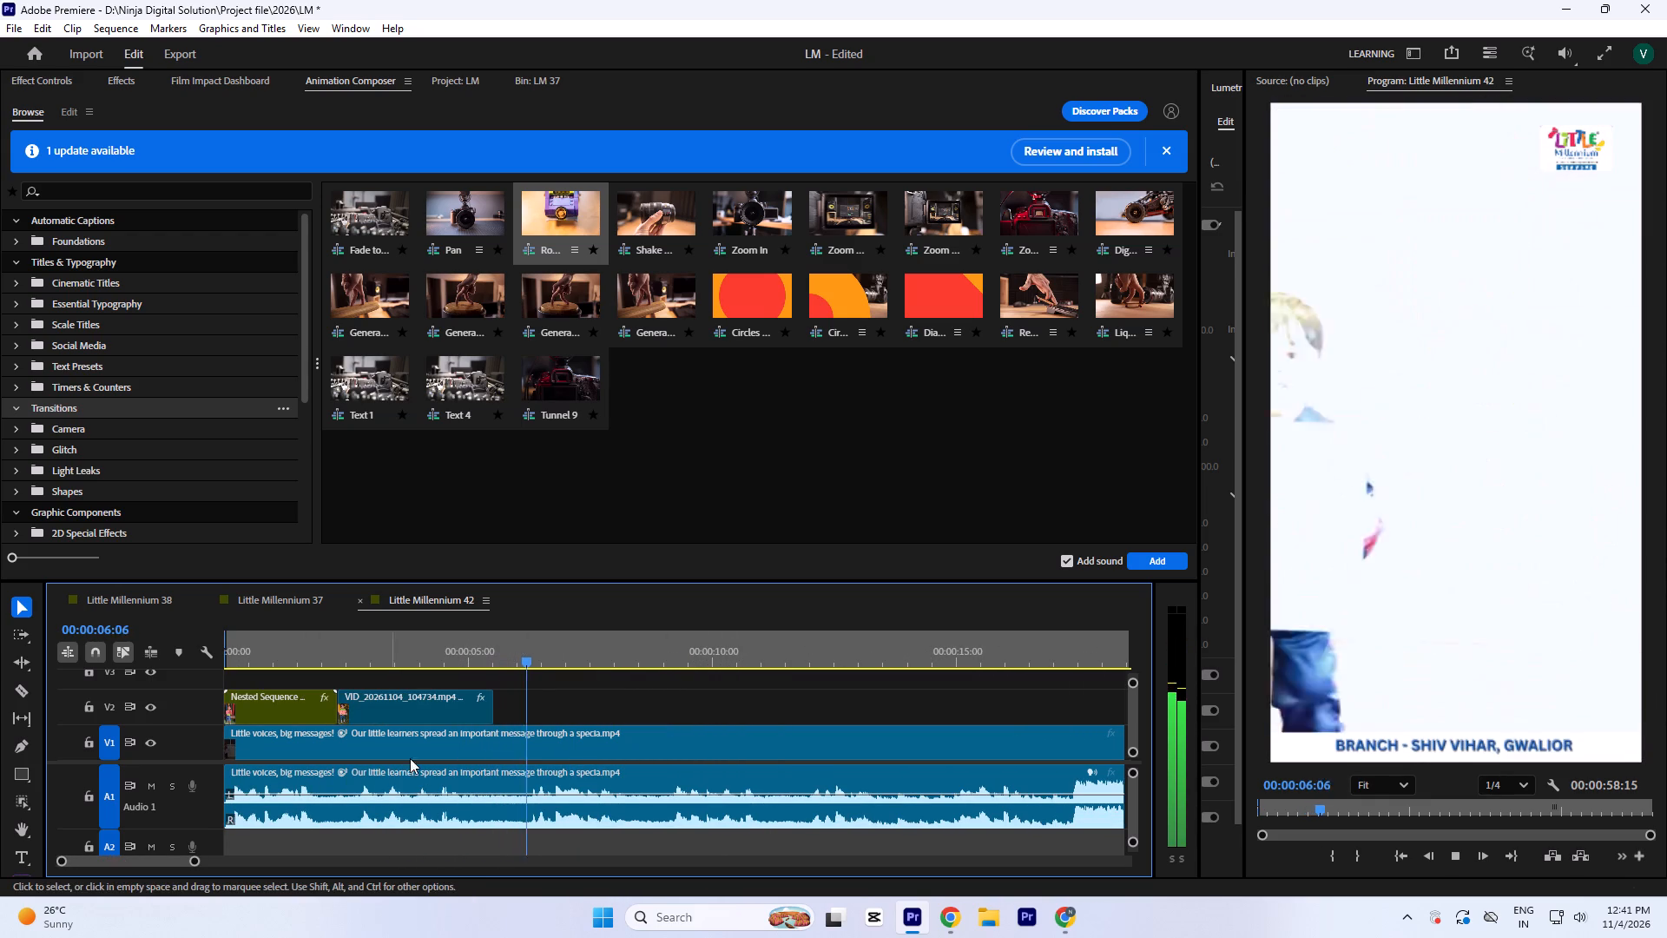
pyautogui.press('space')
# Preview VID_20261104_104846 from the LM 37 bin and mark a 3:11 range ending at 00:00:06:00.
pyautogui.click(539, 74)
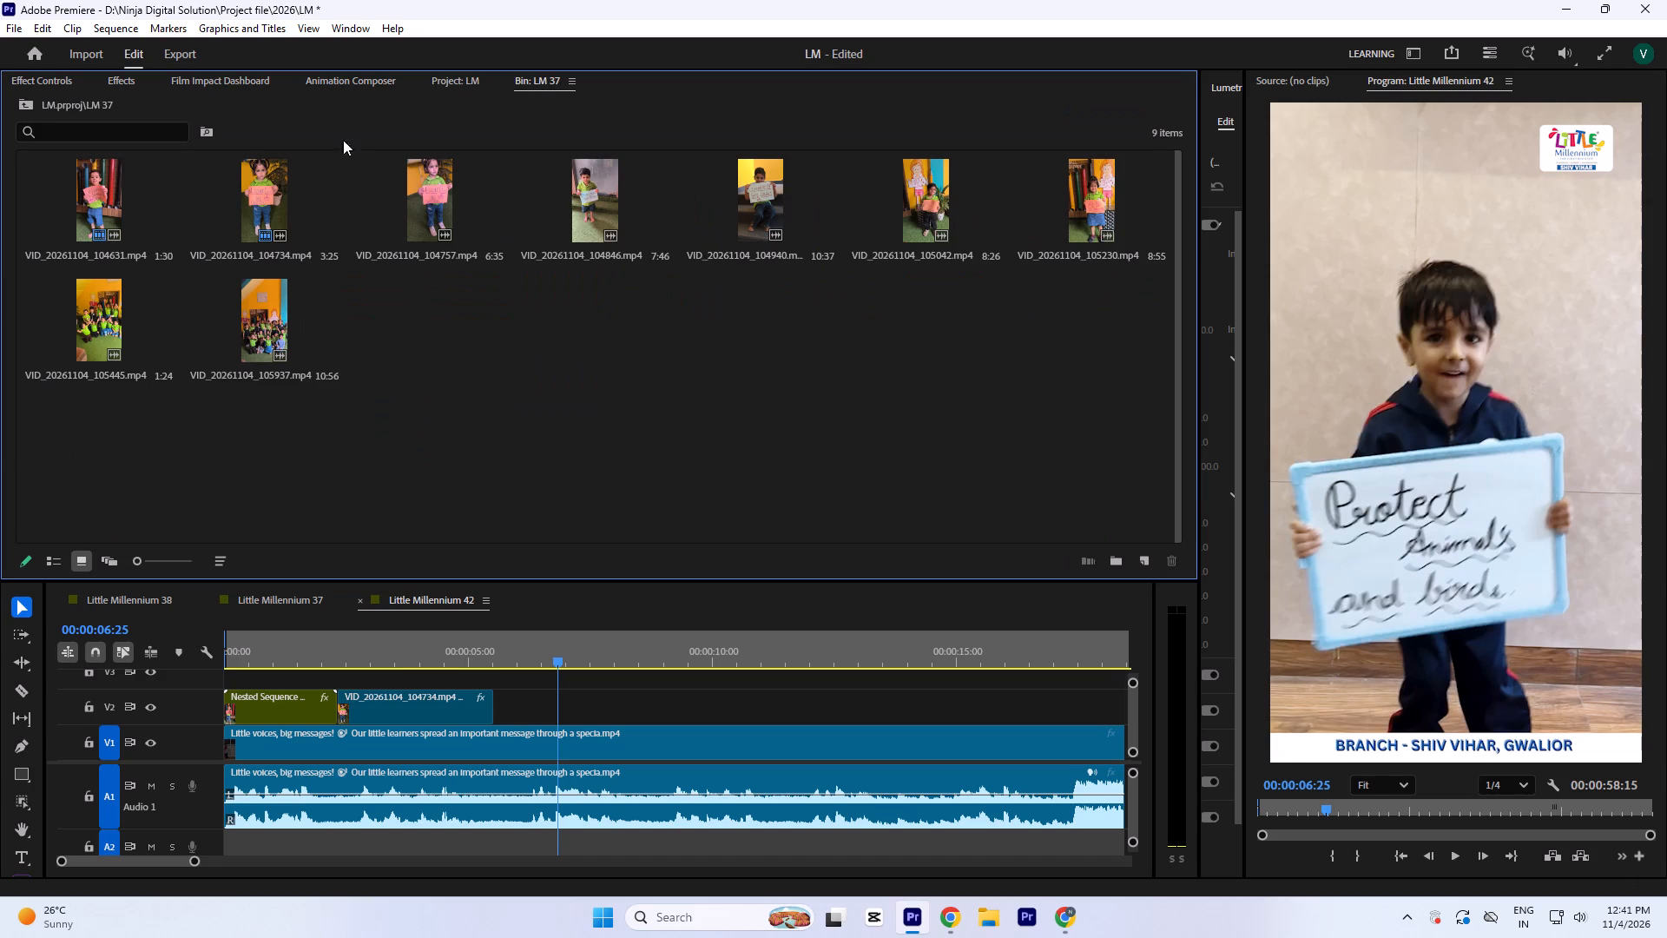
pyautogui.doubleClick(572, 210)
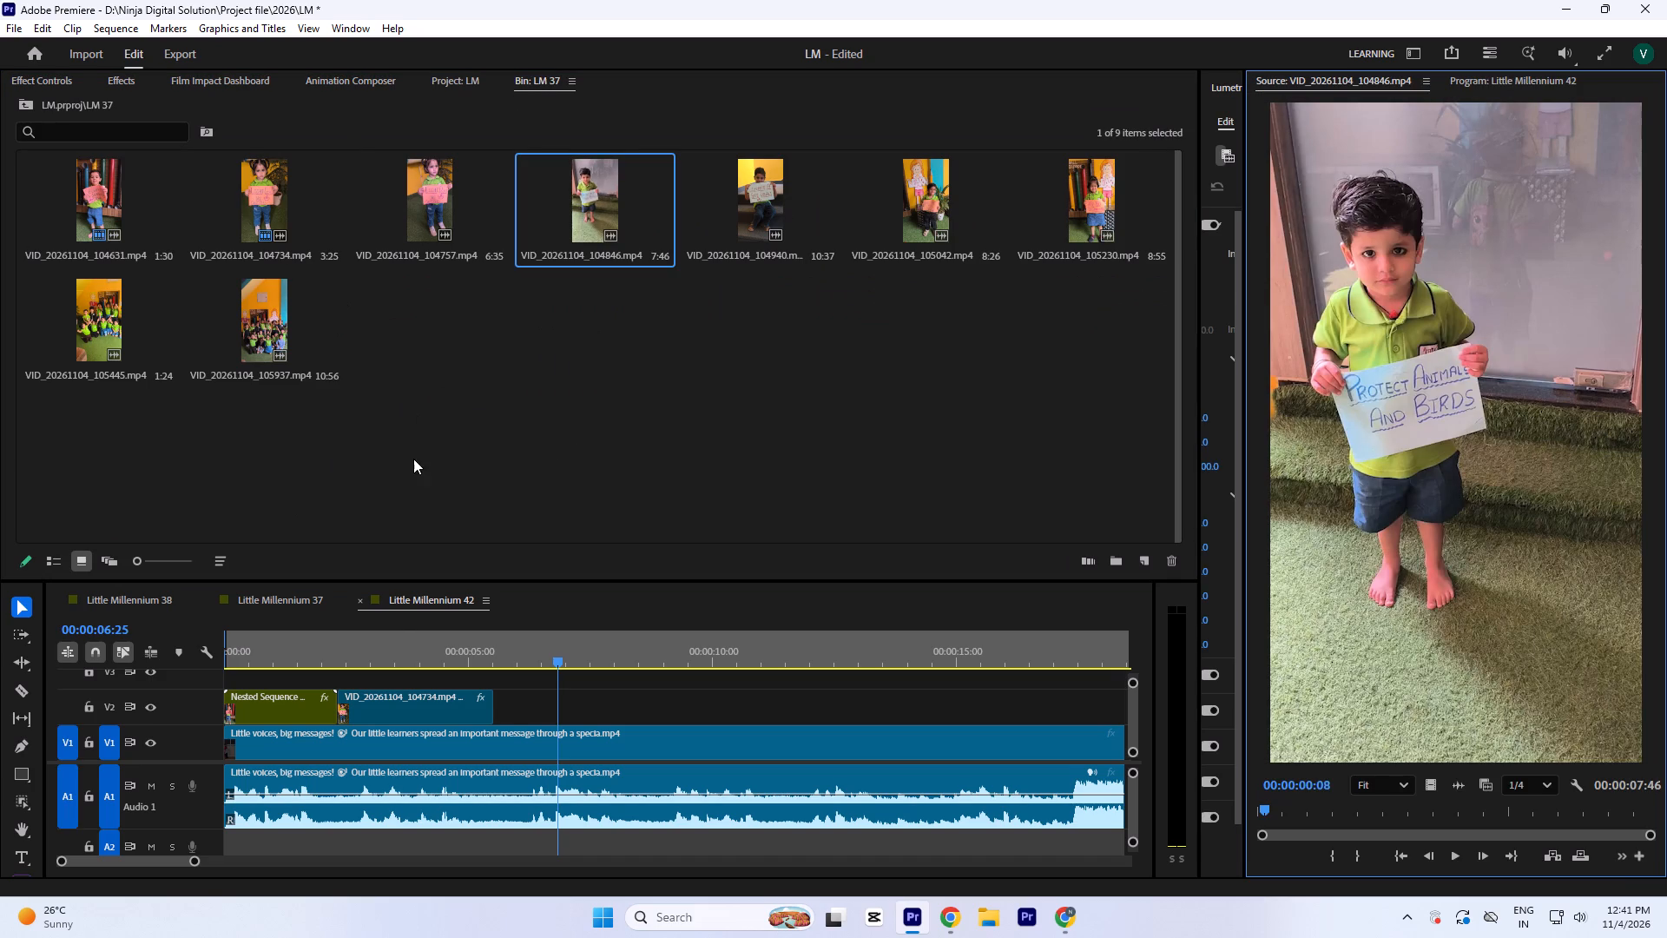
pyautogui.scroll(2, 413, 459)
pyautogui.click(435, 656)
pyautogui.click(438, 698)
pyautogui.scroll(2, 504, 341)
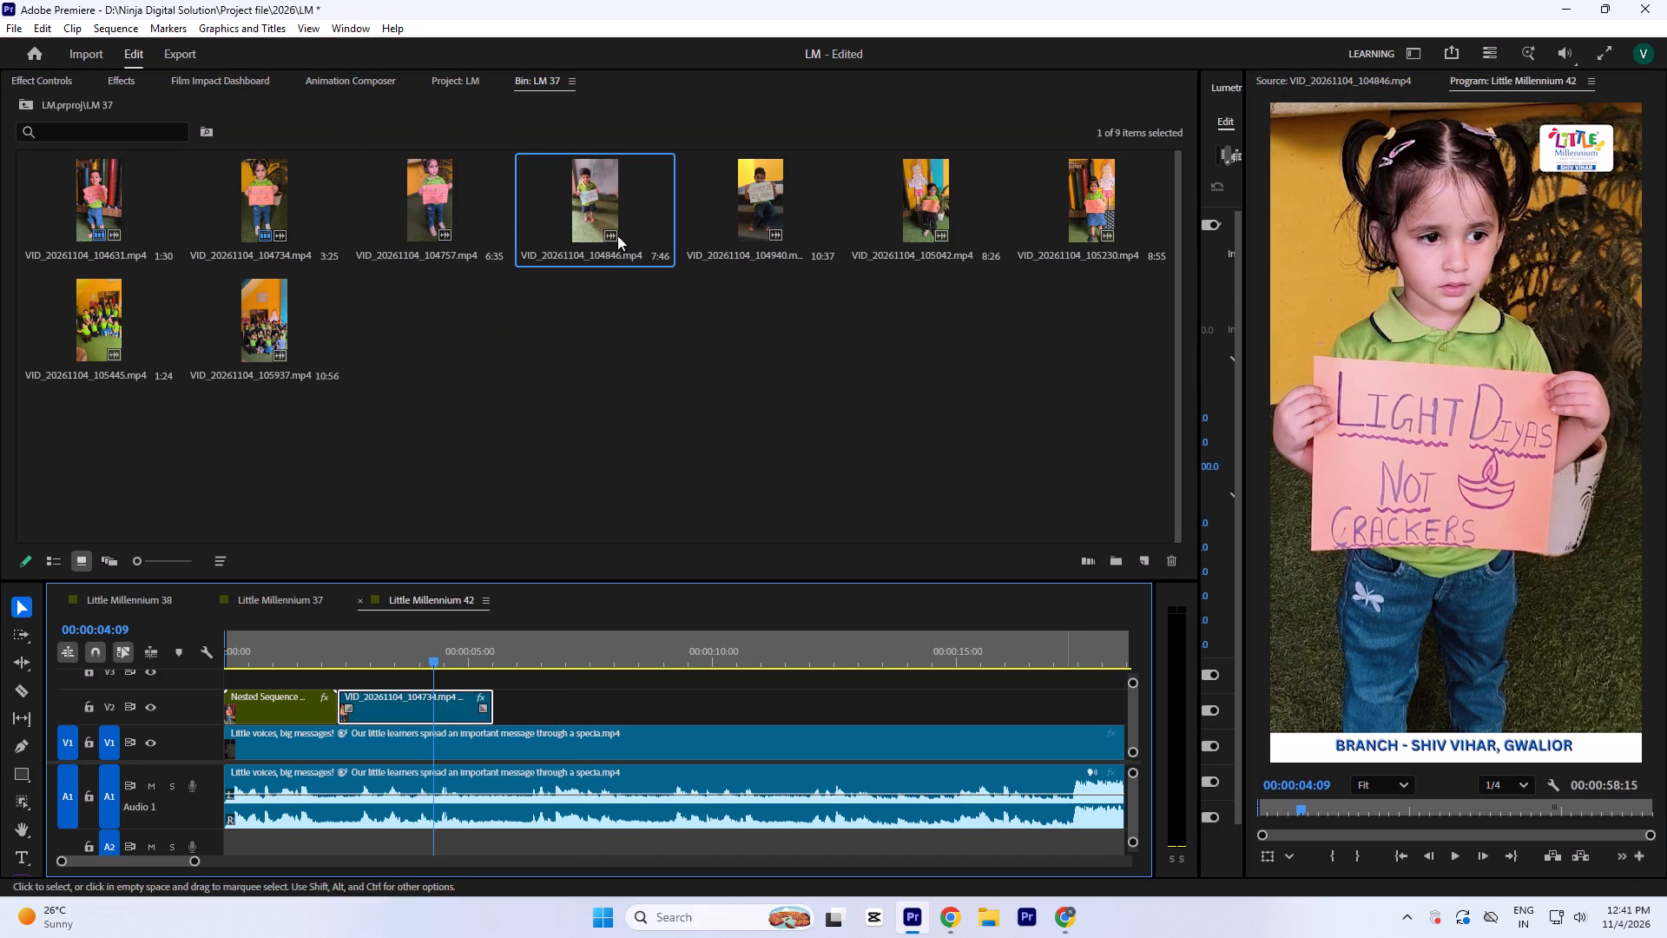
pyautogui.doubleClick(583, 188)
pyautogui.press('space')
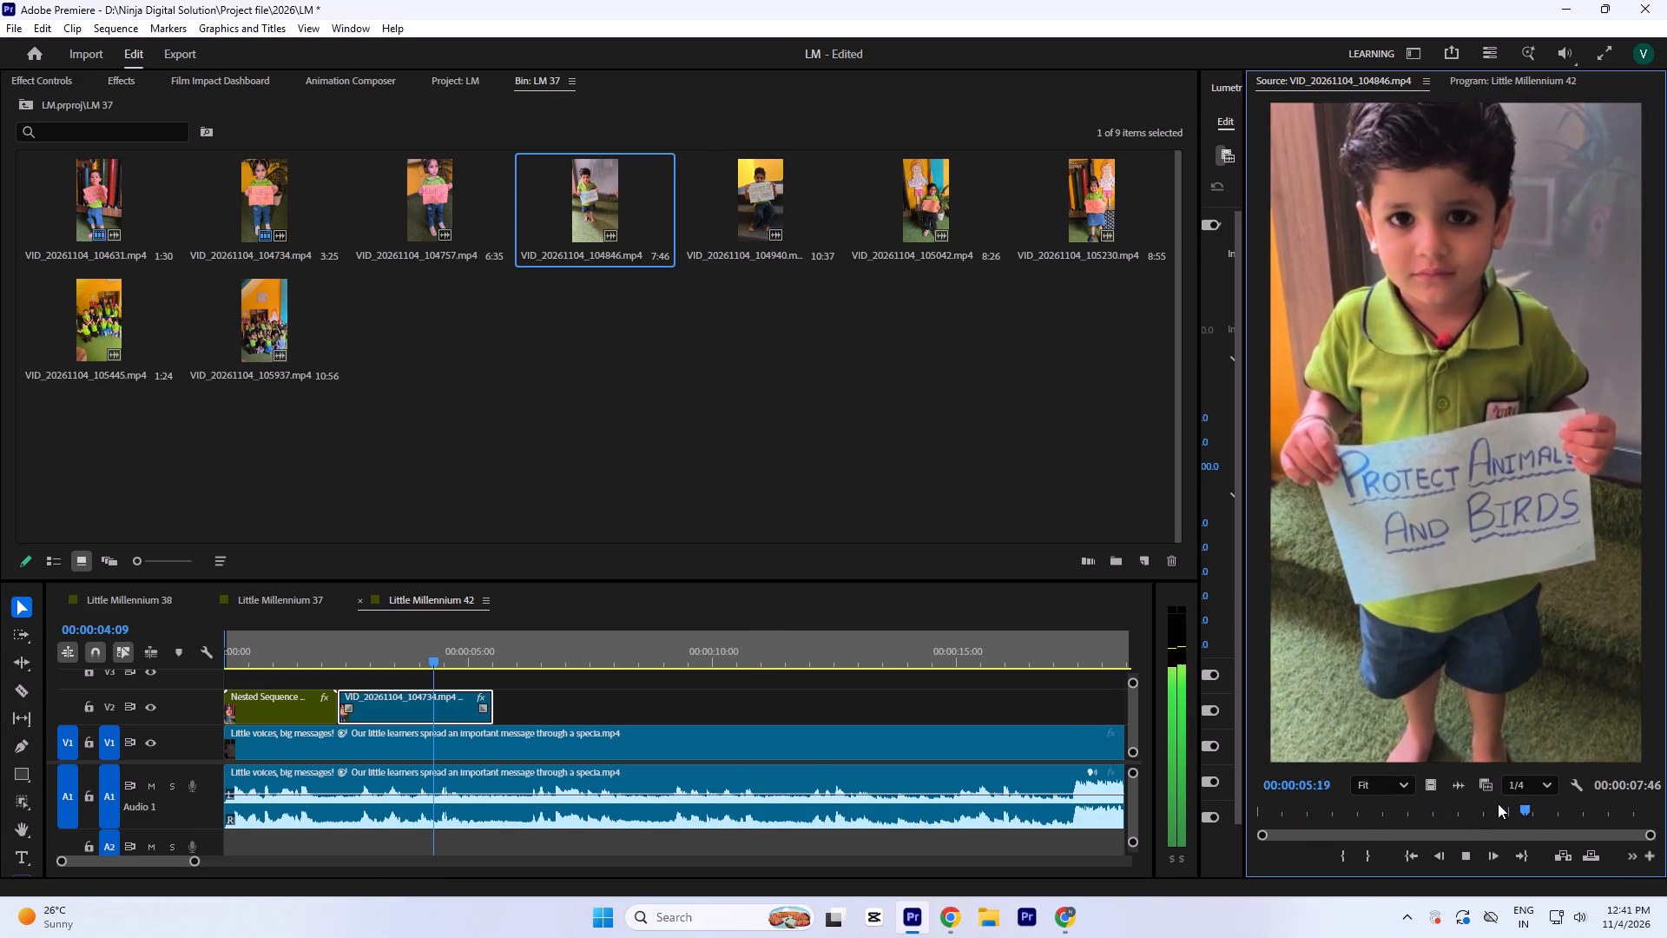
pyautogui.moveTo(1558, 811); pyautogui.dragTo(1437, 836)
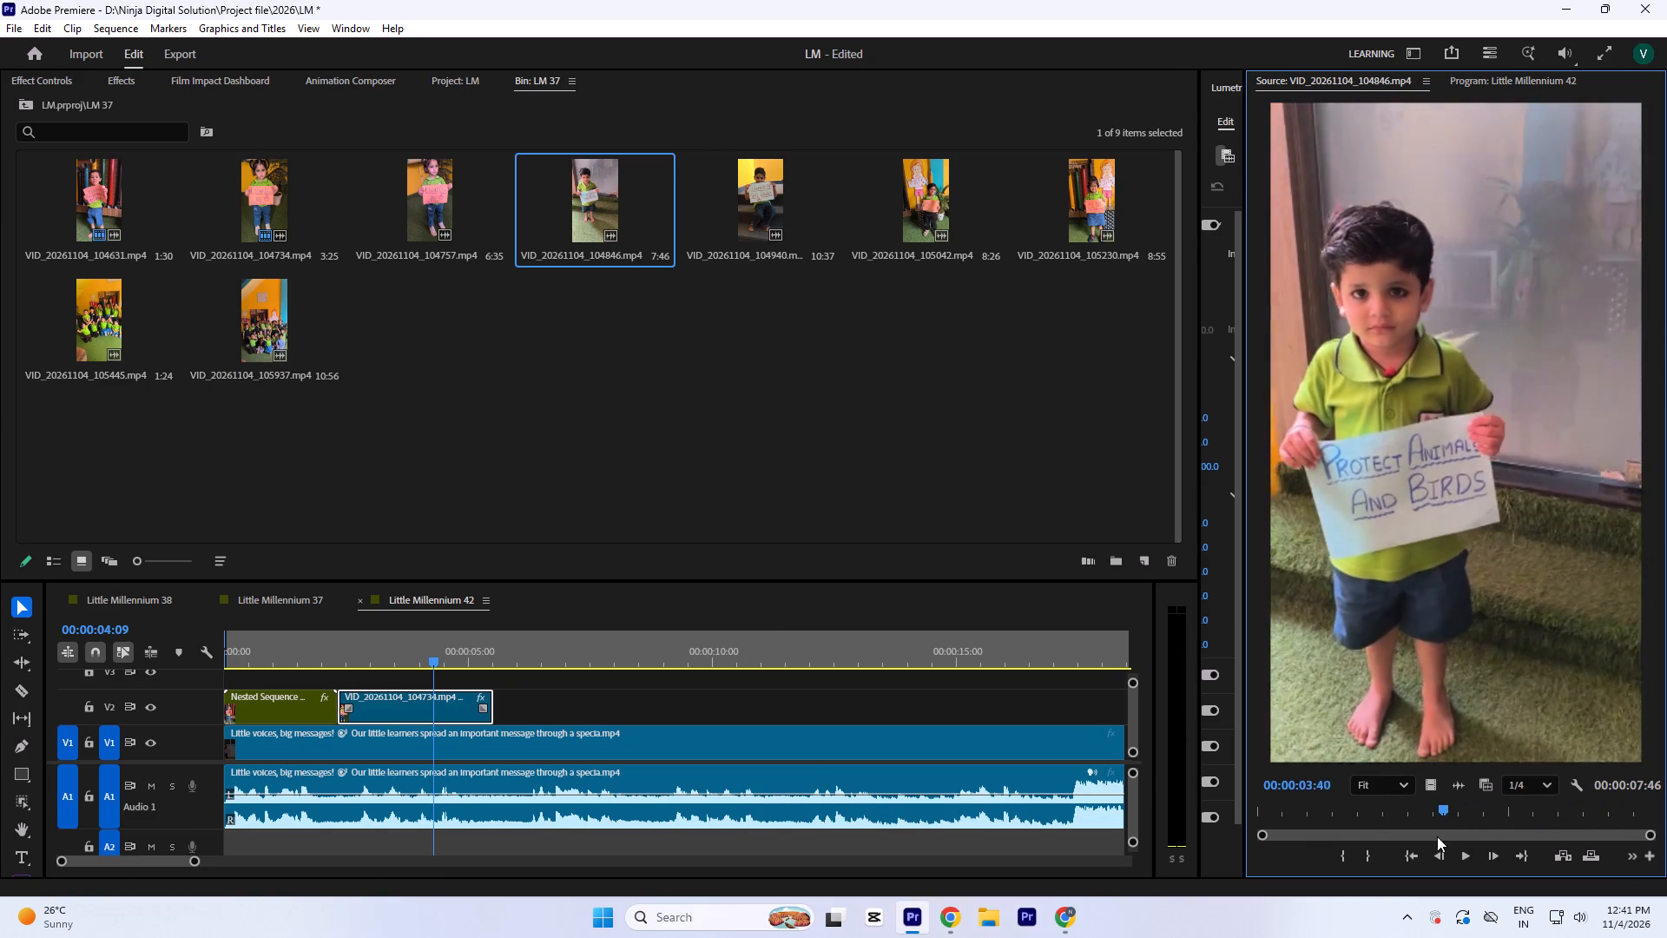
pyautogui.moveTo(1437, 836); pyautogui.dragTo(1560, 837)
pyautogui.press('i')
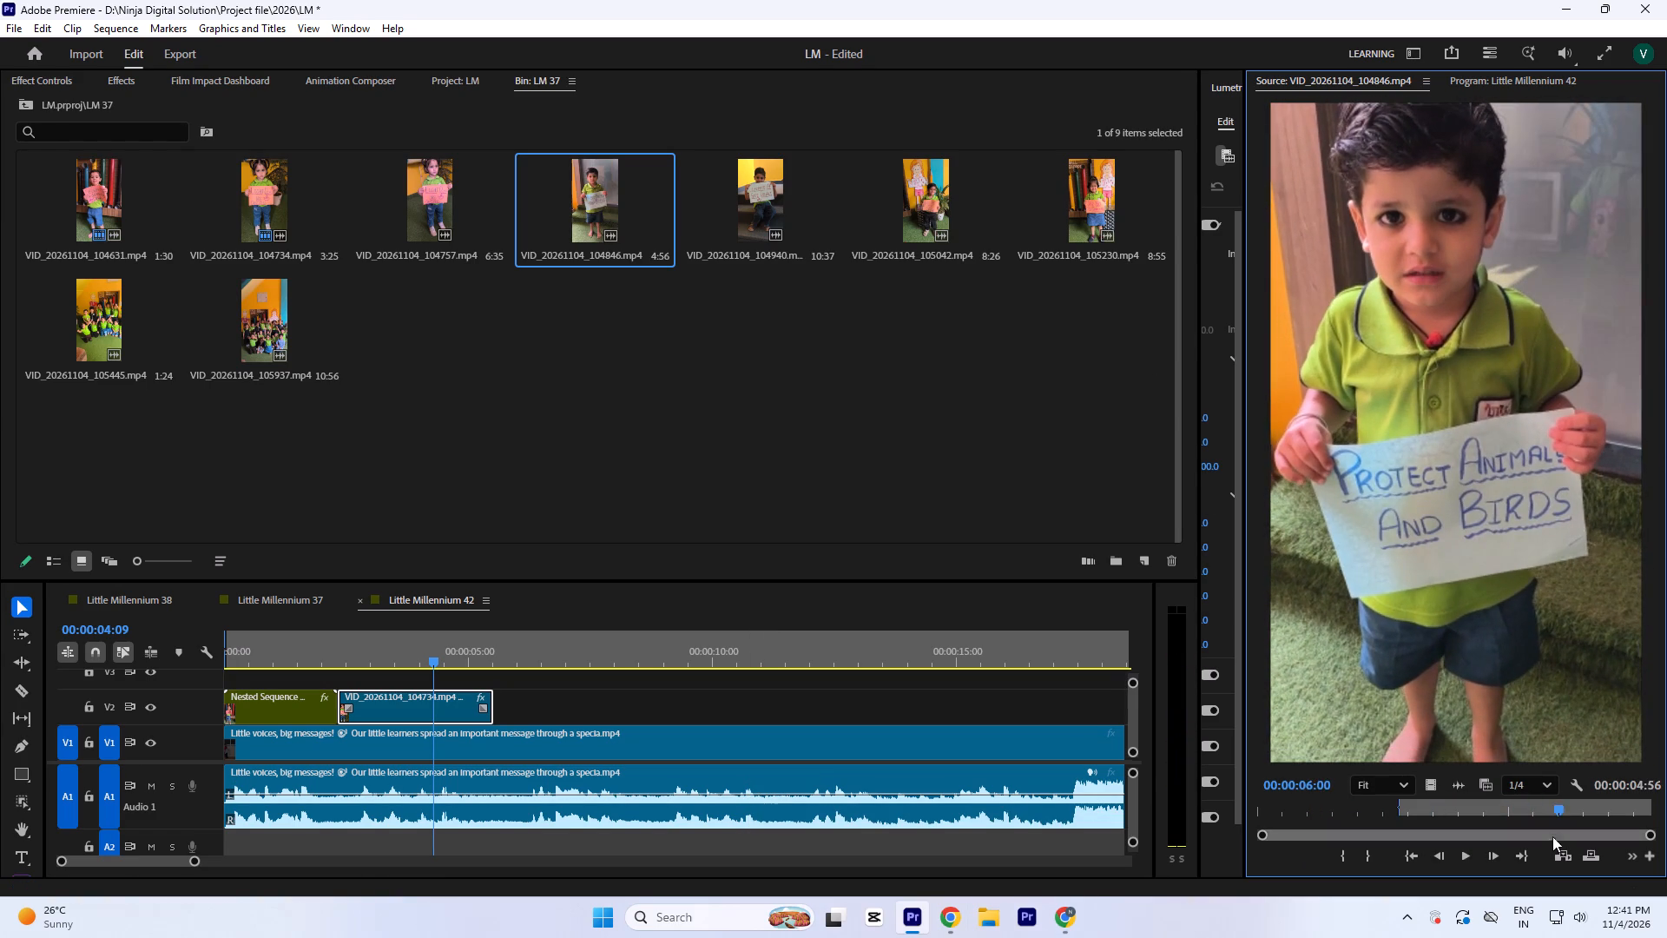
pyautogui.press('o')
# Place the marked VID_20261104_104846 range on V2 directly after the Light Diyas clip.
pyautogui.moveTo(1426, 789); pyautogui.dragTo(508, 703)
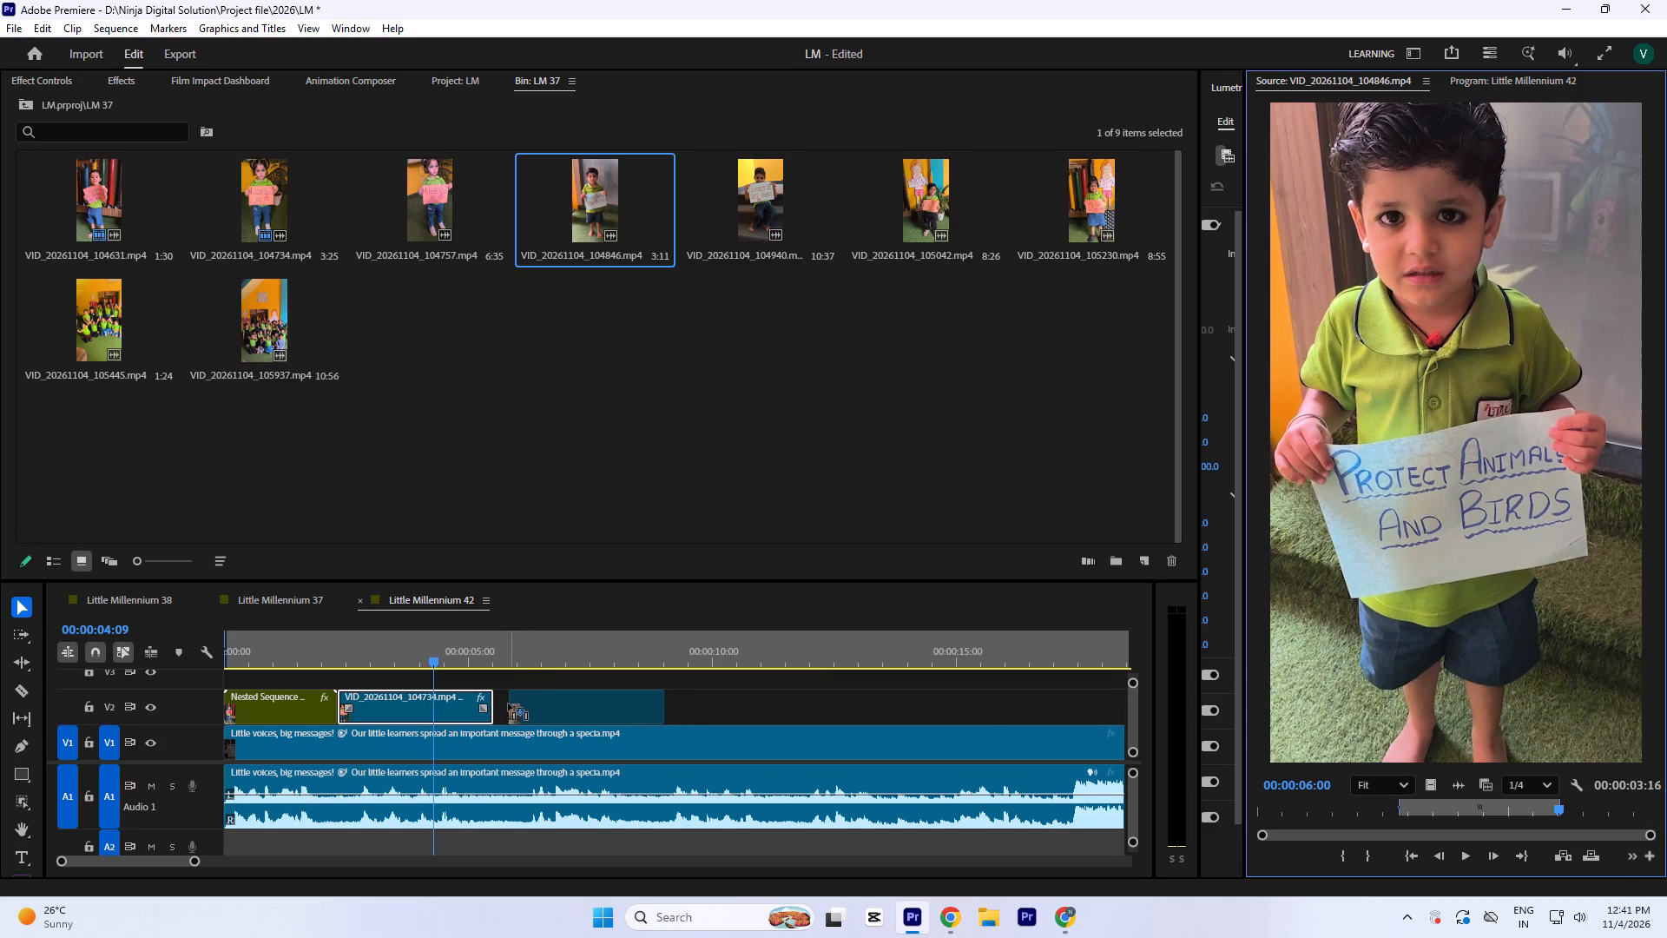
pyautogui.moveTo(508, 703); pyautogui.dragTo(501, 707)
pyautogui.click(531, 707)
pyautogui.click(538, 643)
pyautogui.click(570, 650)
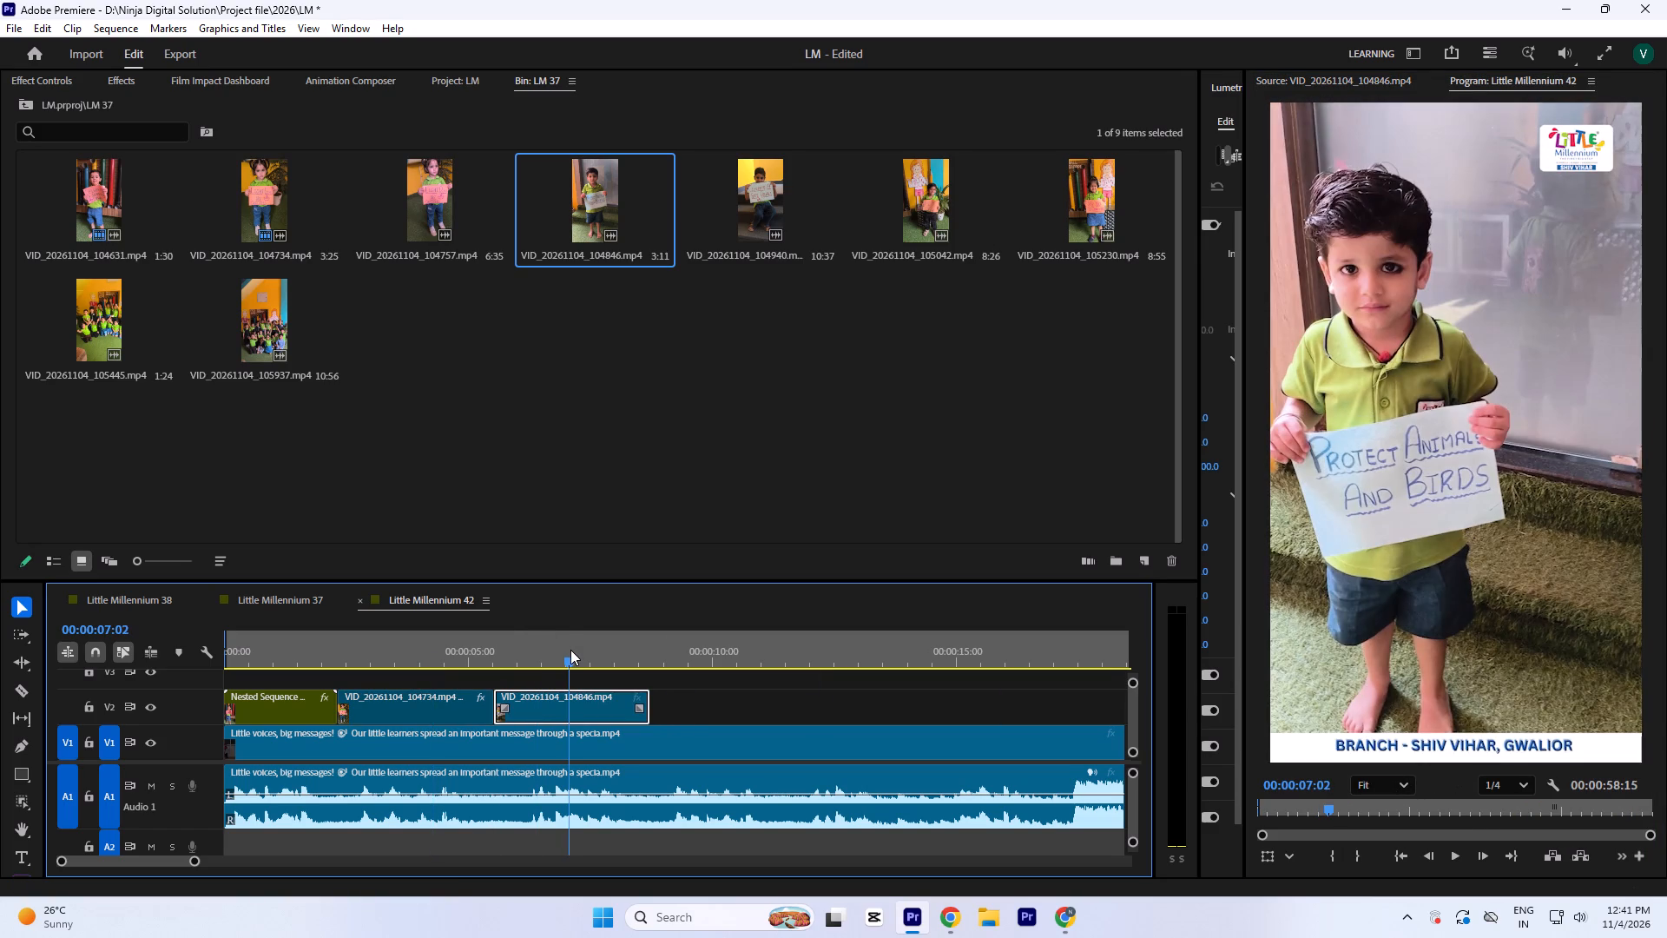
pyautogui.press('a')
# Preview the new Protect Animals and Birds clip and set its speed to 80%.
pyautogui.moveTo(588, 651); pyautogui.dragTo(453, 687)
pyautogui.press('space')
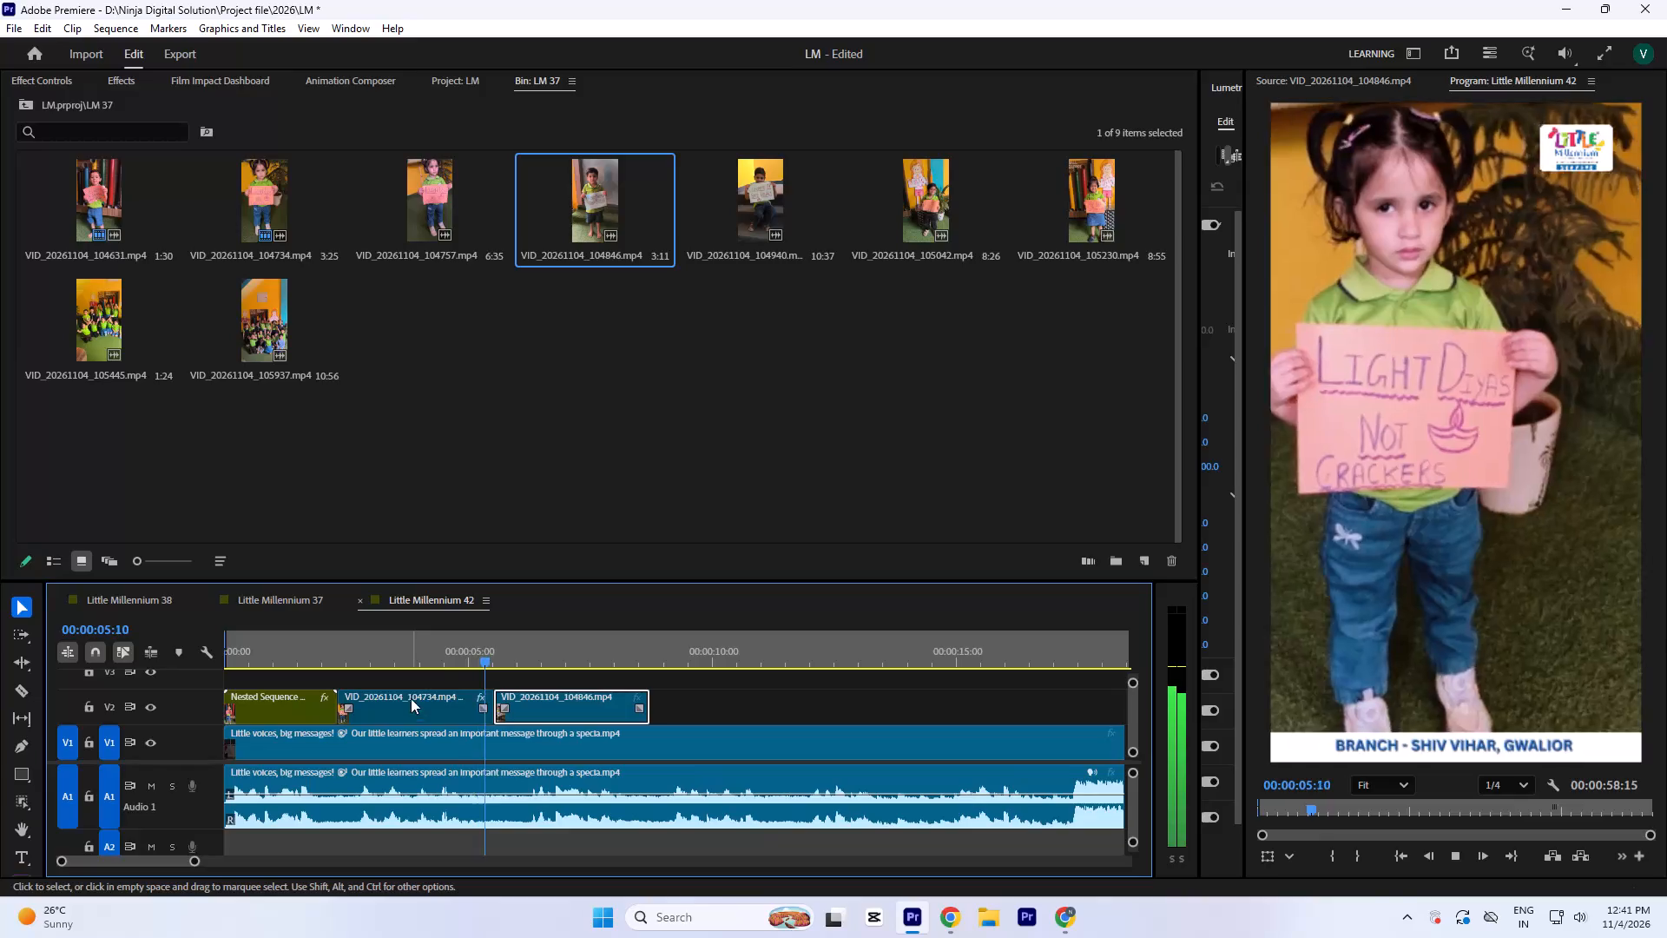
pyautogui.press('space')
pyautogui.hotkey('ctrl', 'r')
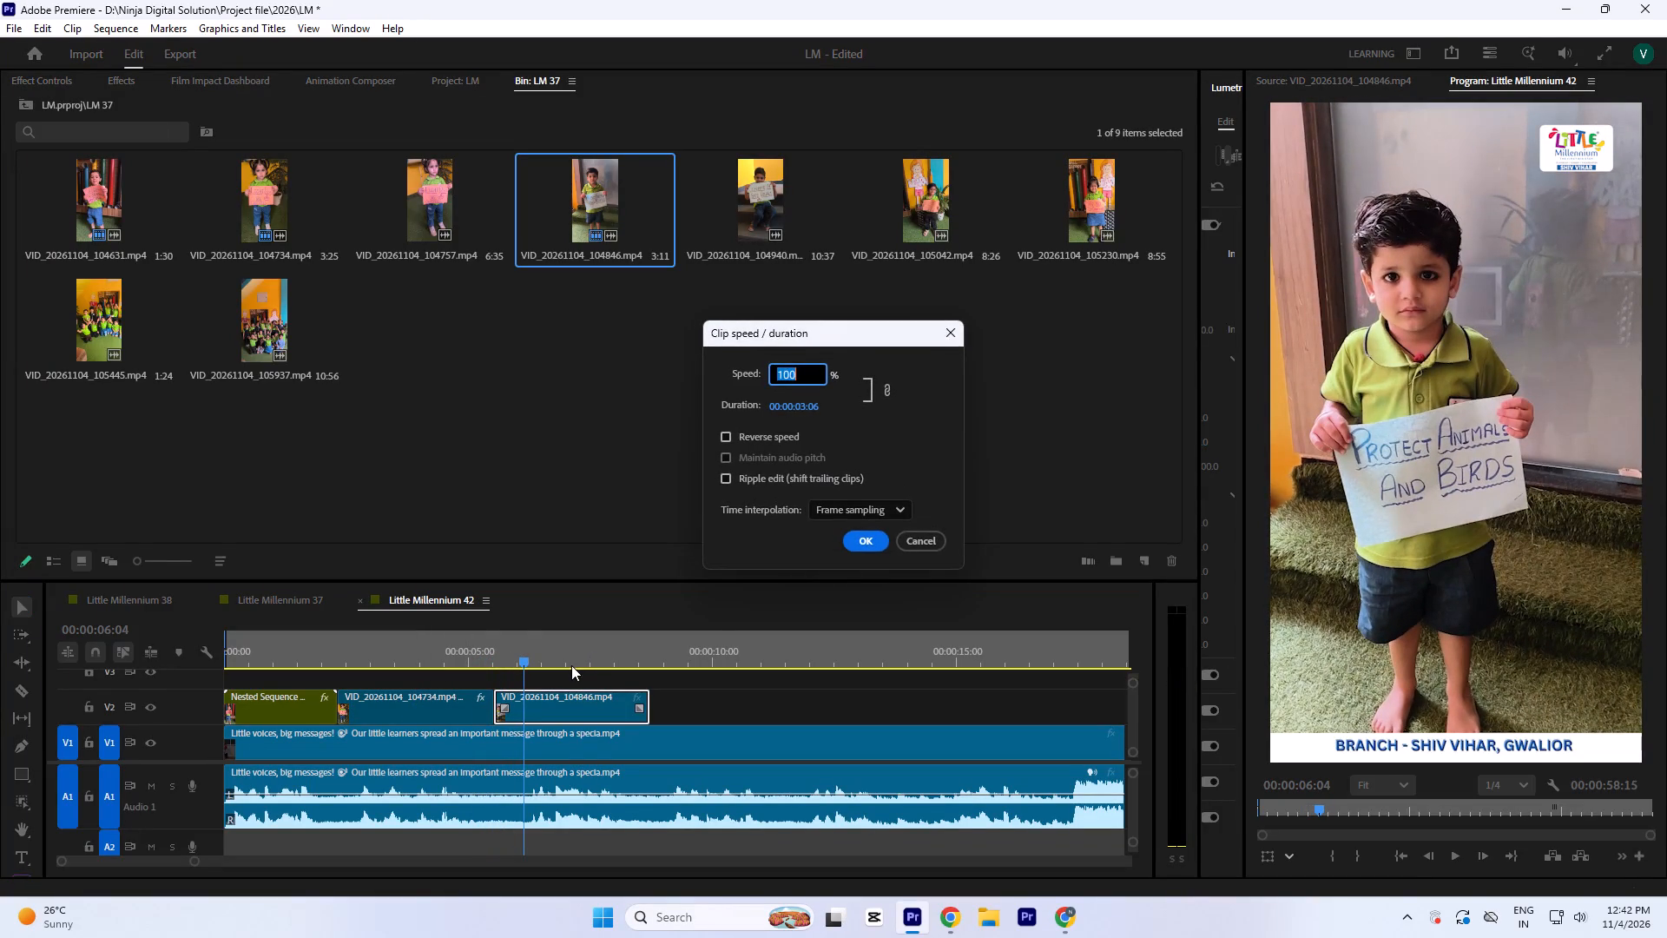
pyautogui.write('80')
pyautogui.press('Return')
# Trim the end of the VID_20261104_104846 clip to 00:00:08:19, matching the reference video's scene change.
pyautogui.press('space')
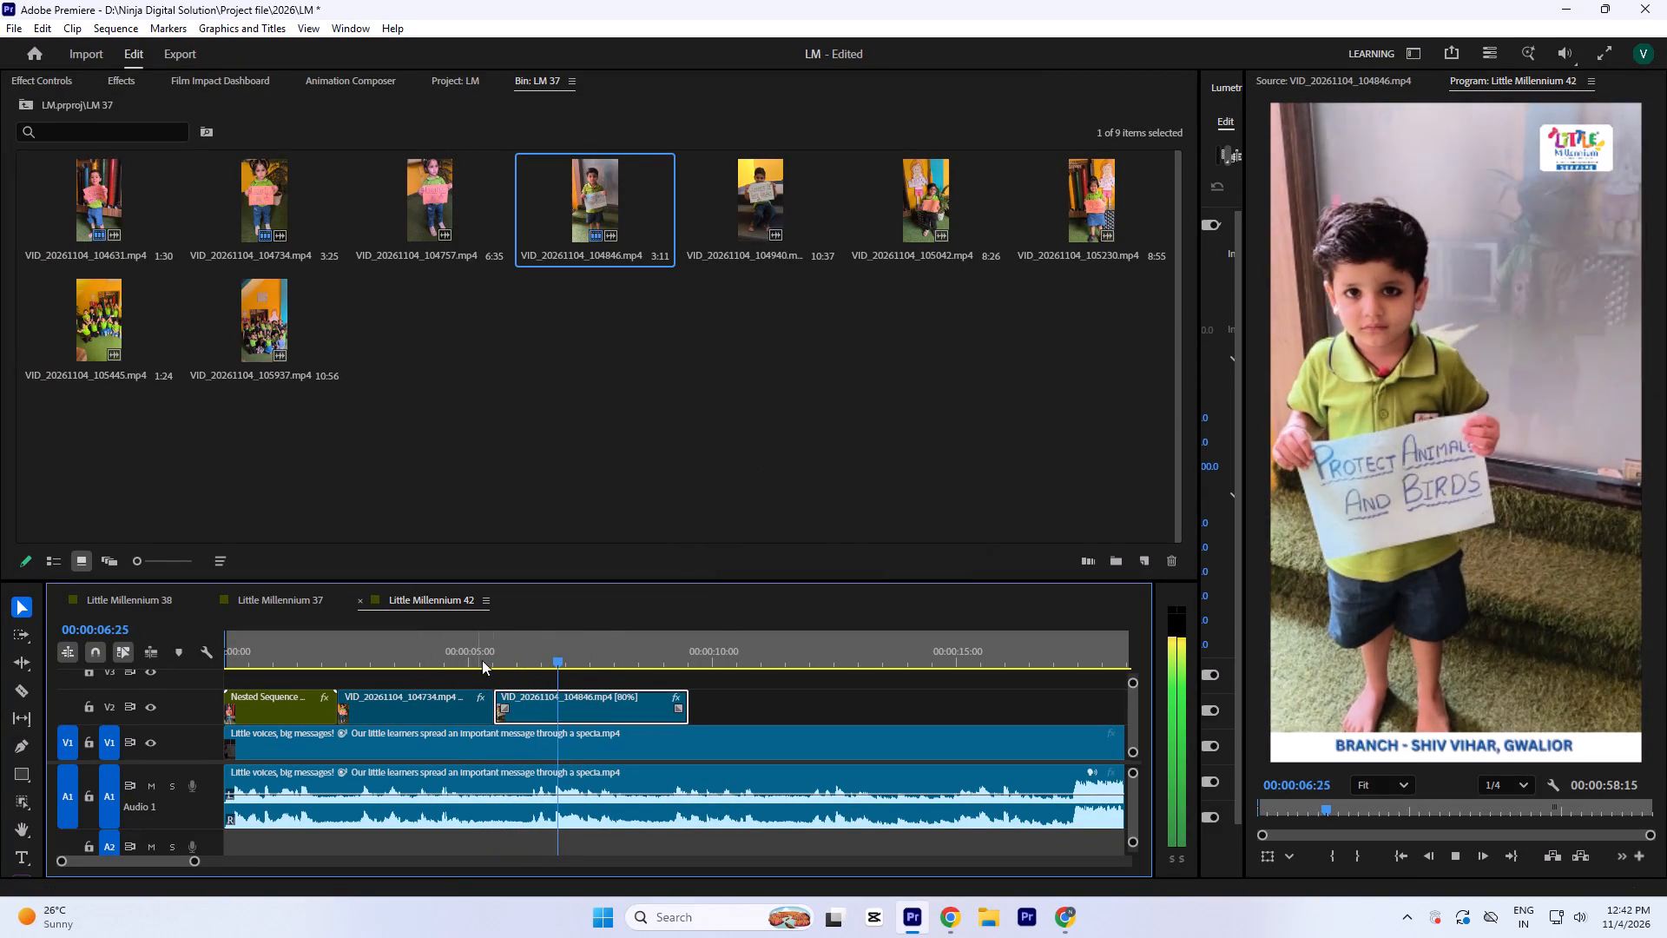
pyautogui.press('space')
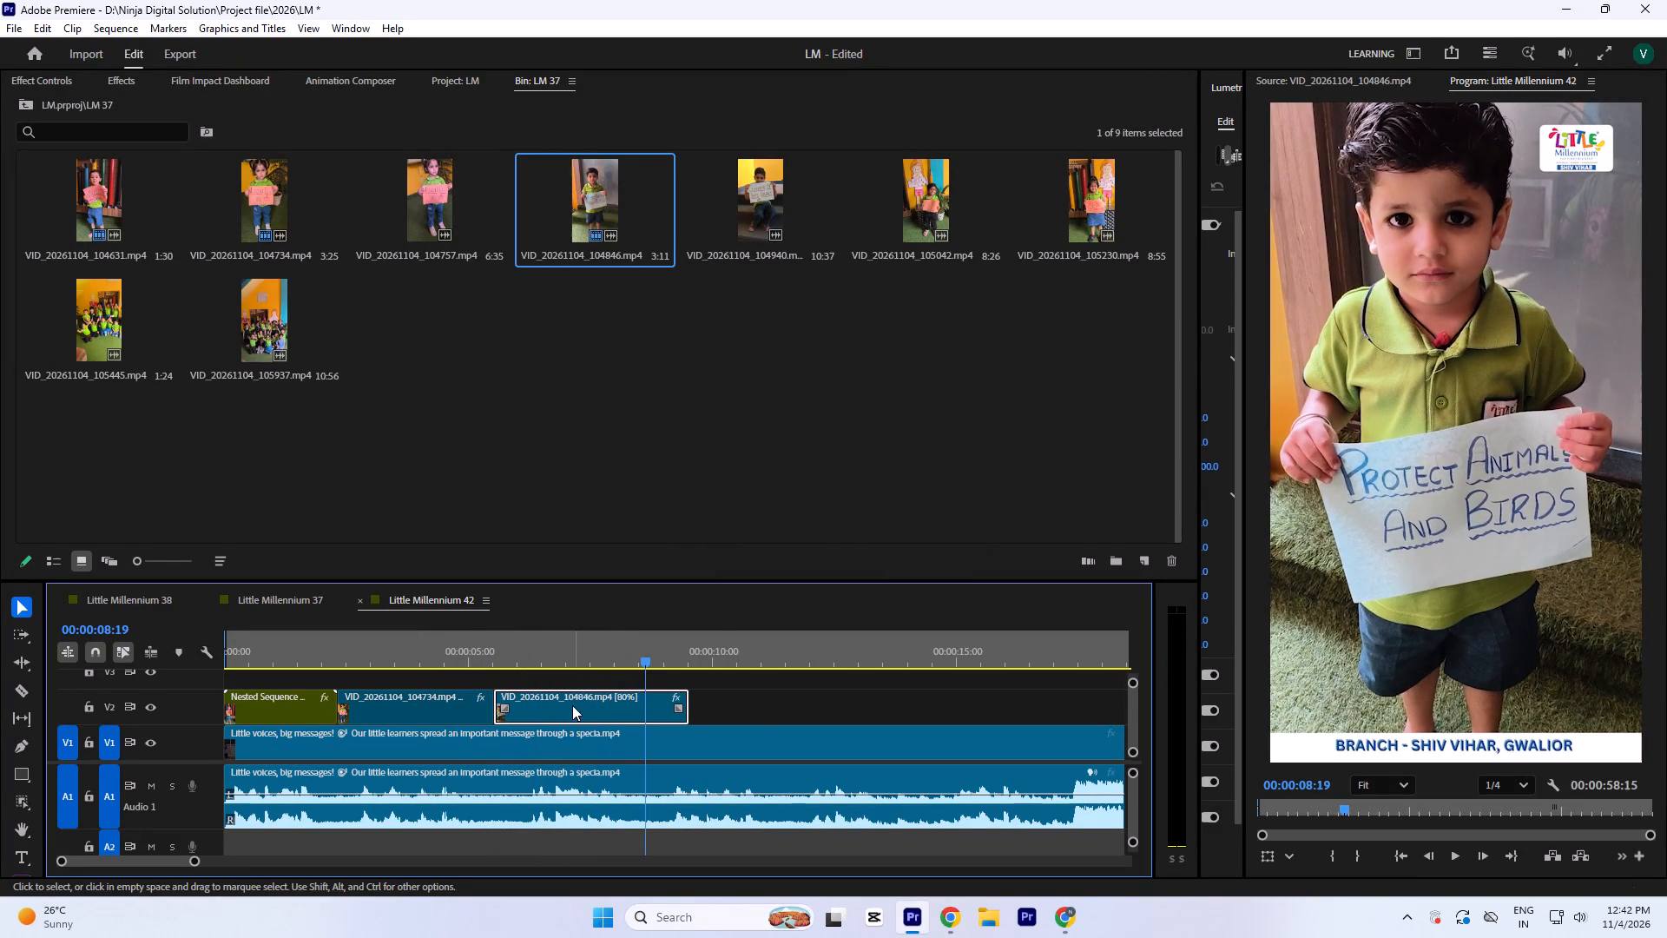
pyautogui.press('=')
pyautogui.press('=')
pyautogui.press('=')
pyautogui.press('=')
pyautogui.press('=')
pyautogui.press('-')
pyautogui.press('-')
pyautogui.press('-')
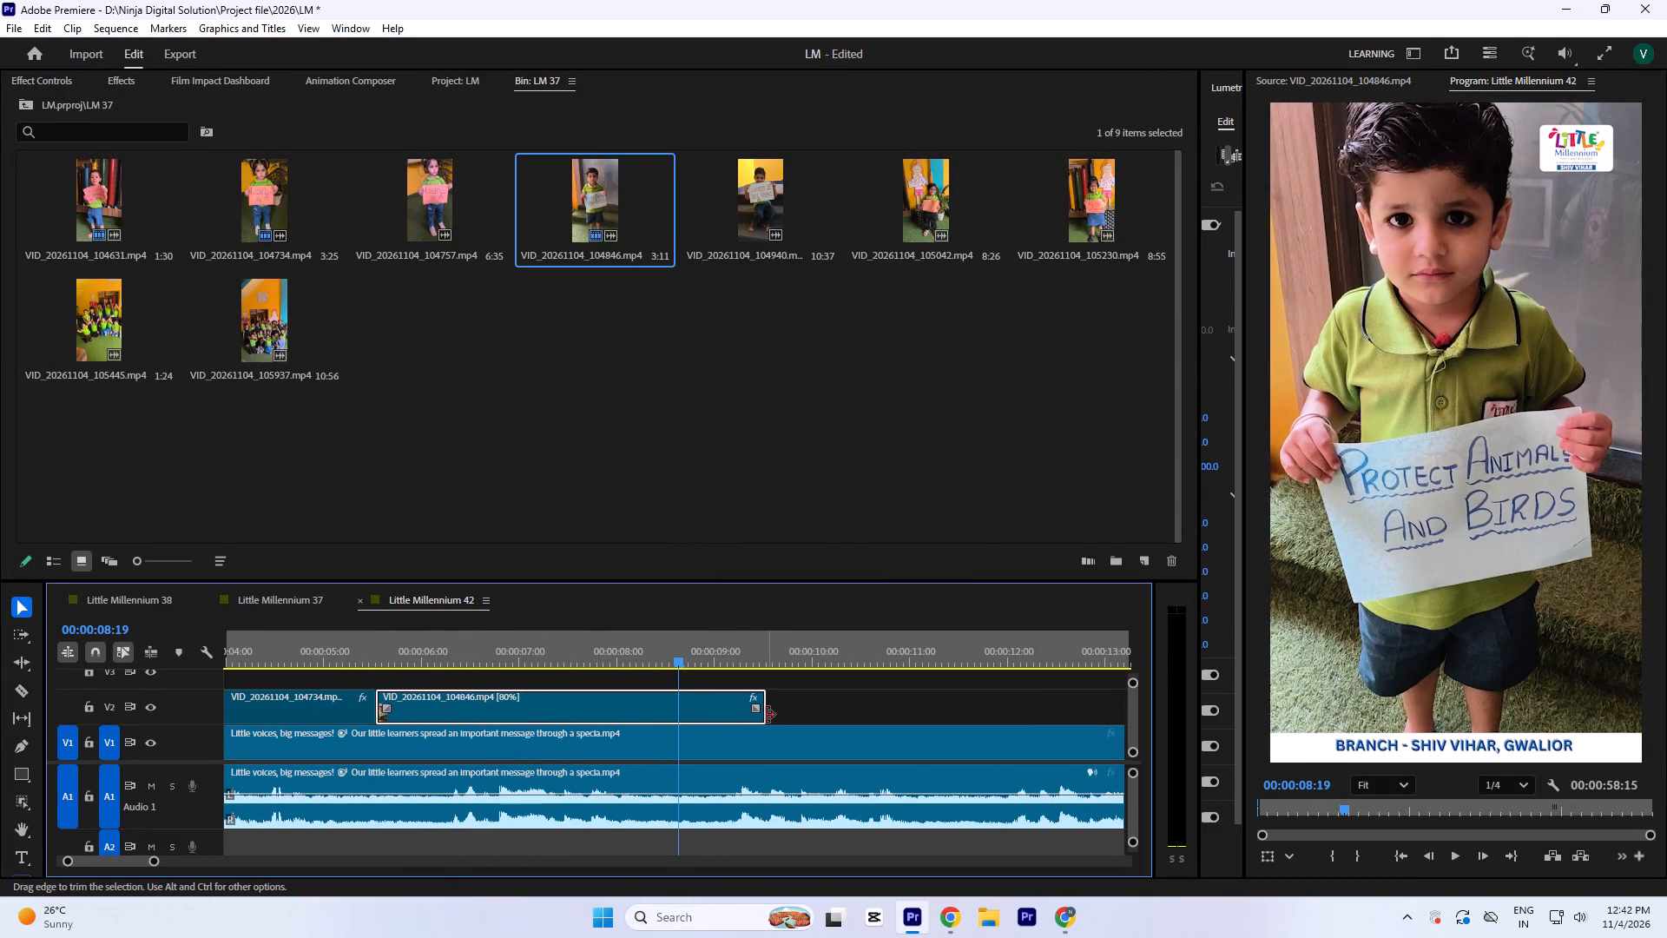
pyautogui.moveTo(679, 649); pyautogui.dragTo(673, 697)
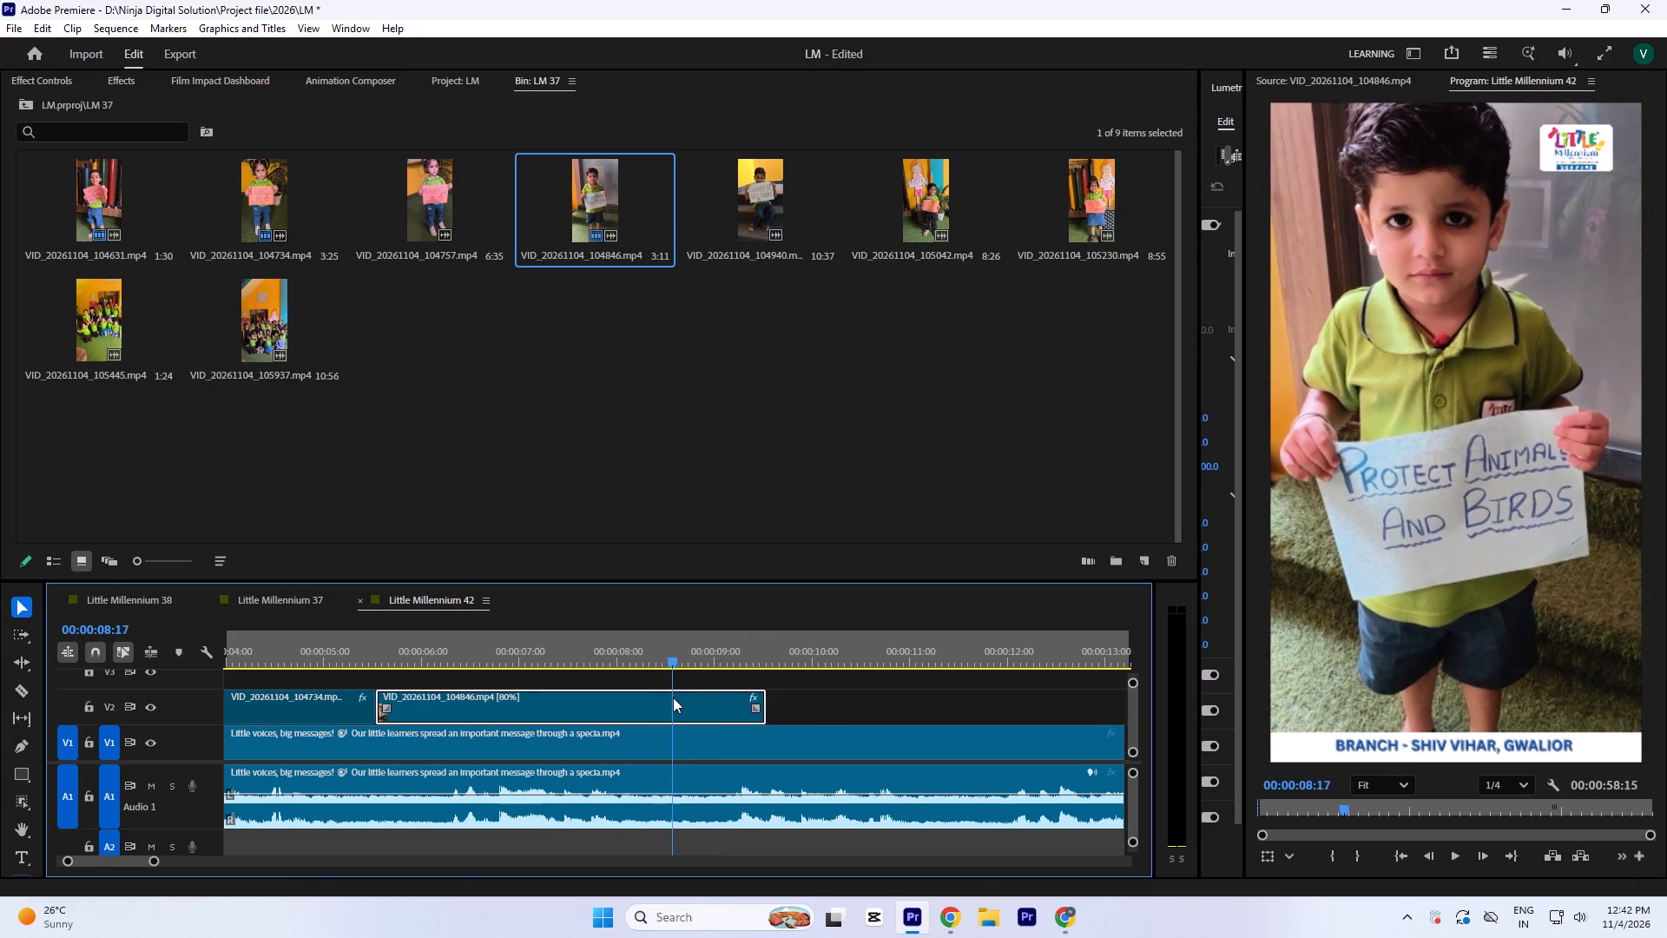
pyautogui.moveTo(673, 697); pyautogui.dragTo(684, 699)
pyautogui.press('=')
pyautogui.press('=')
pyautogui.press('=')
pyautogui.click(662, 641)
pyautogui.press('-')
pyautogui.press('-')
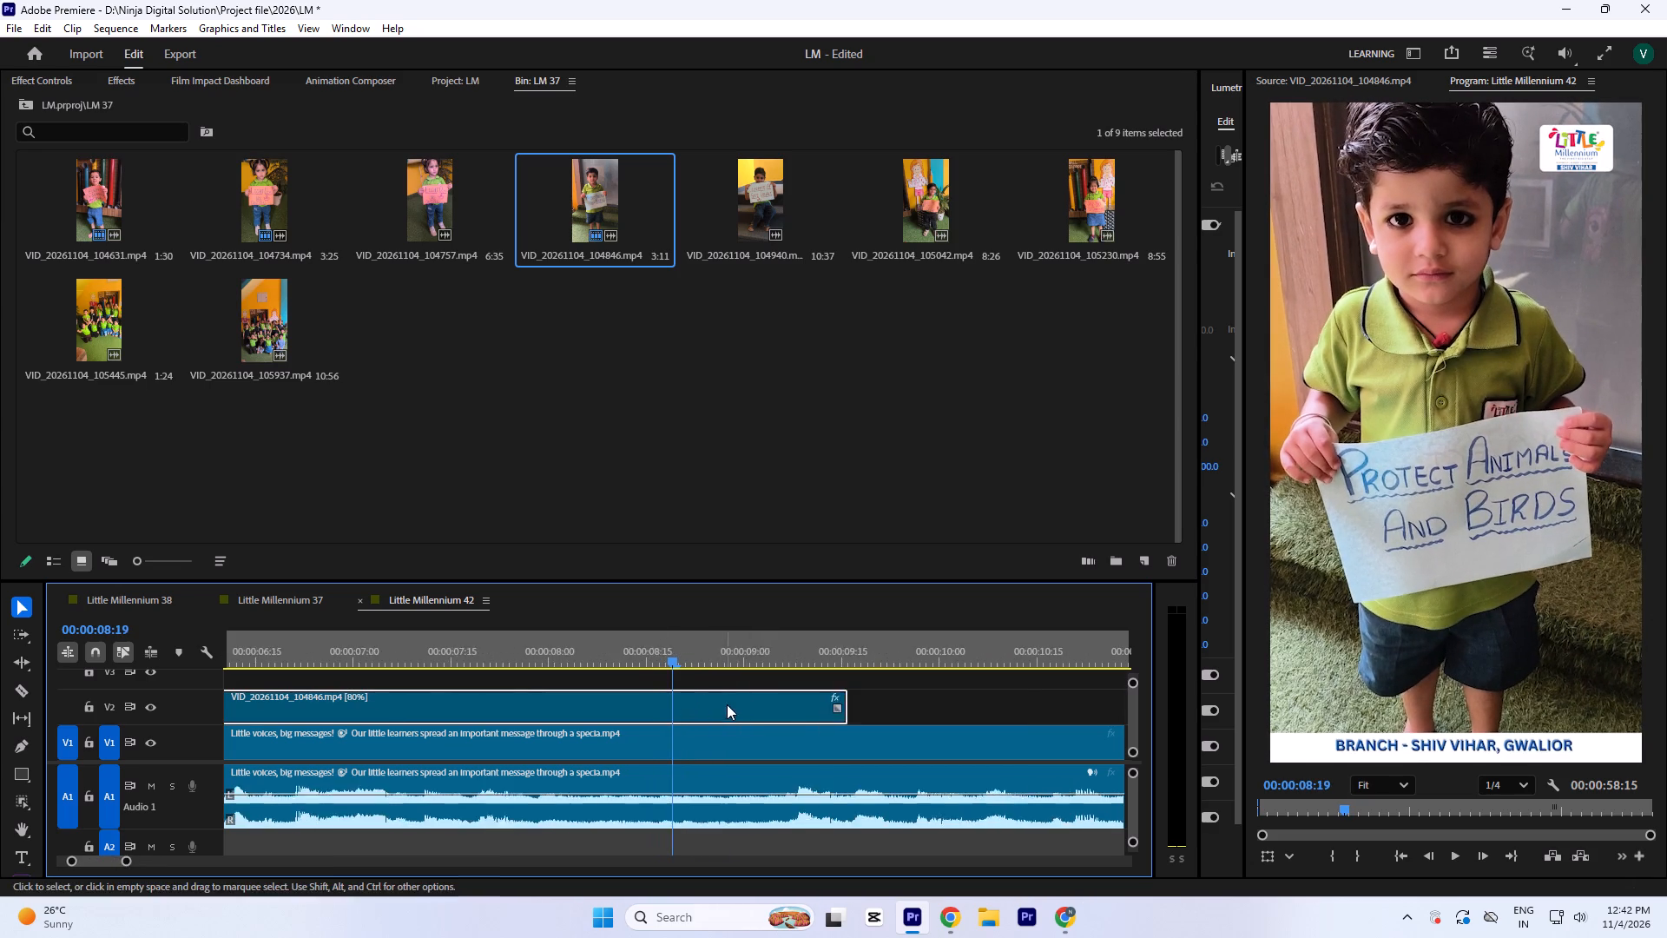
pyautogui.press('-')
pyautogui.moveTo(770, 713); pyautogui.dragTo(678, 728)
pyautogui.press('=')
pyautogui.press('=')
pyautogui.press('=')
pyautogui.press('=')
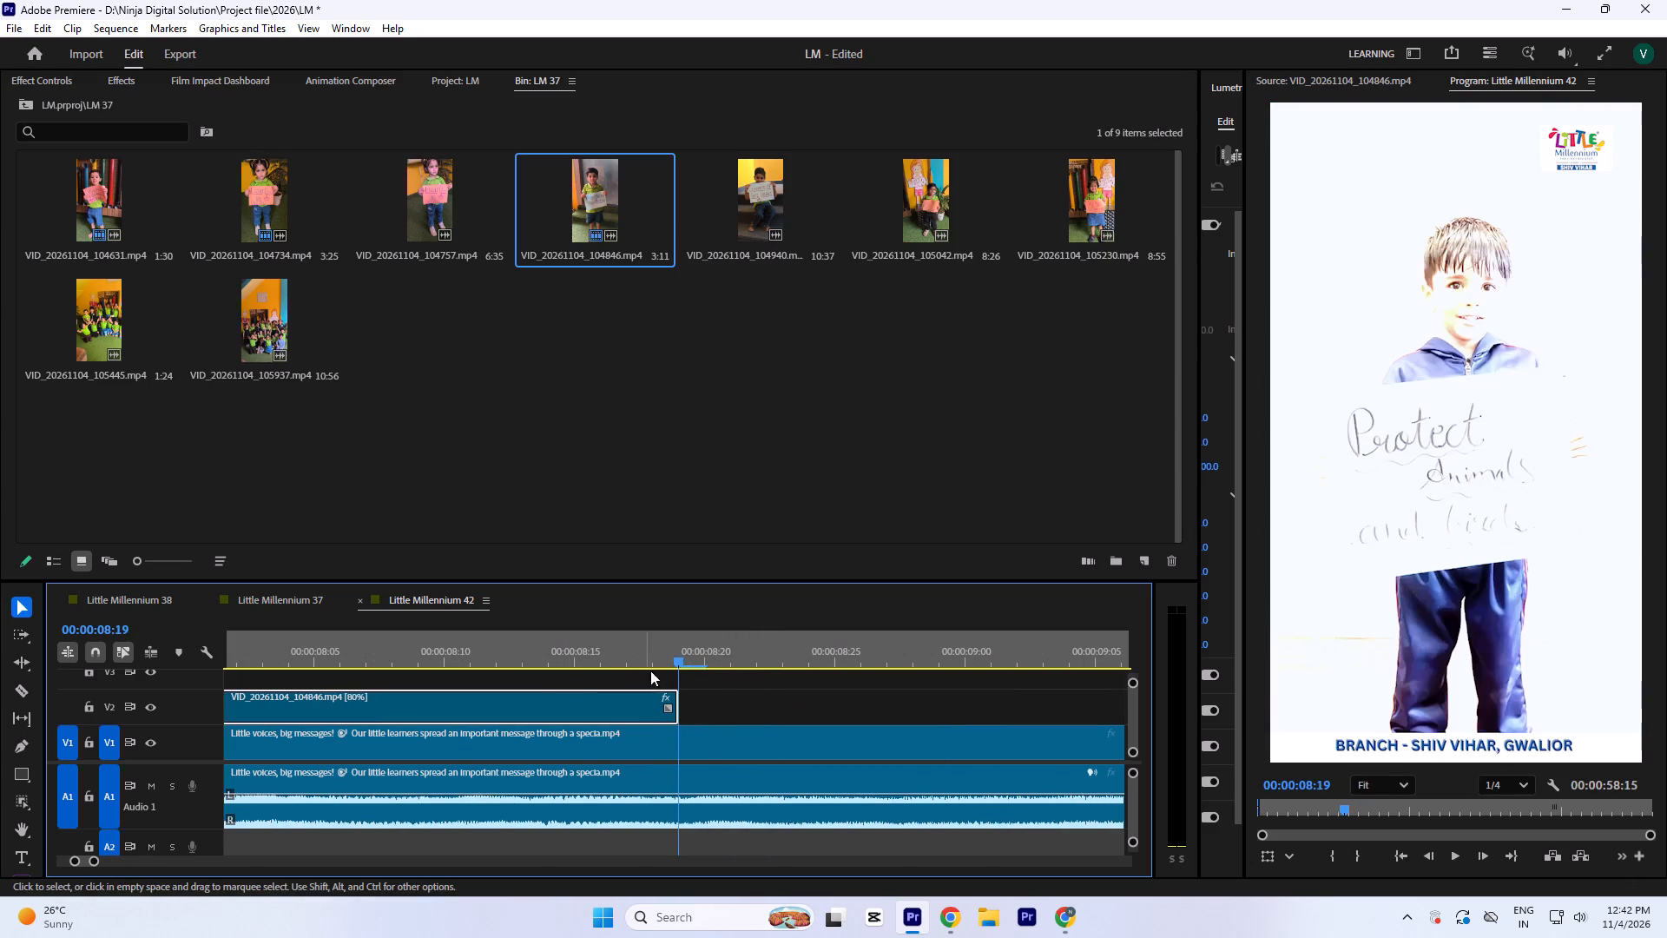
pyautogui.press('=')
# Rotate the Protect Animals and Birds clip to 4.0°, judging the placard at 00:00:08:13 near the clip's end.
pyautogui.press('-')
pyautogui.press('-')
pyautogui.click(641, 650)
pyautogui.press('-')
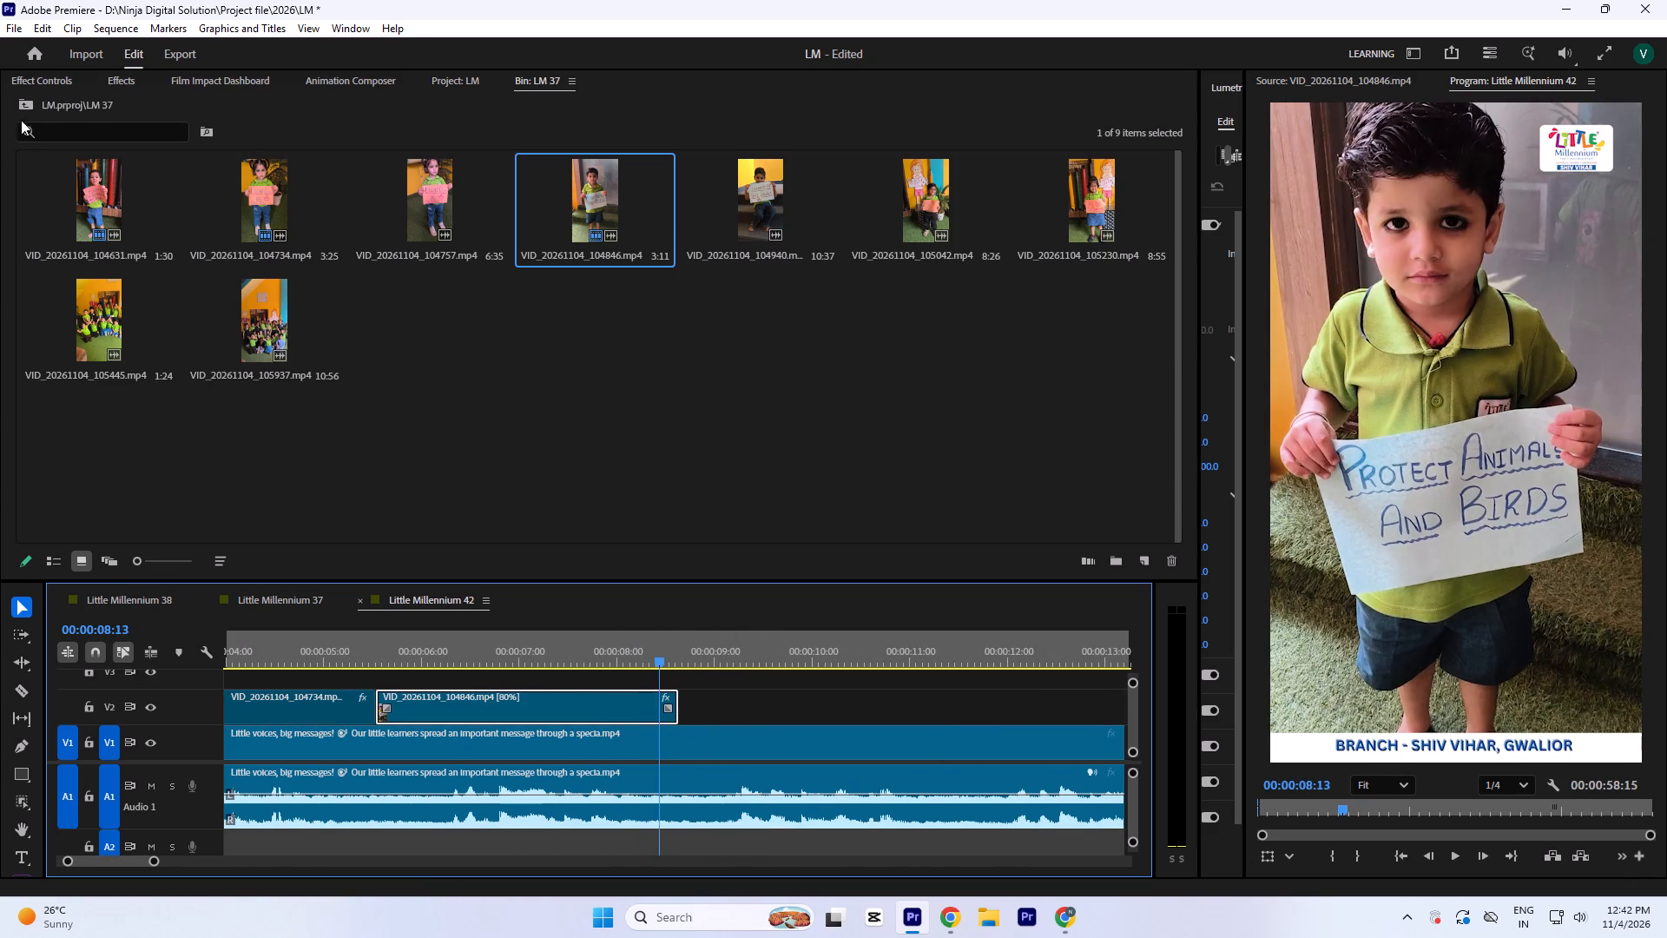
pyautogui.click(54, 77)
pyautogui.click(360, 261)
pyautogui.press('Up')
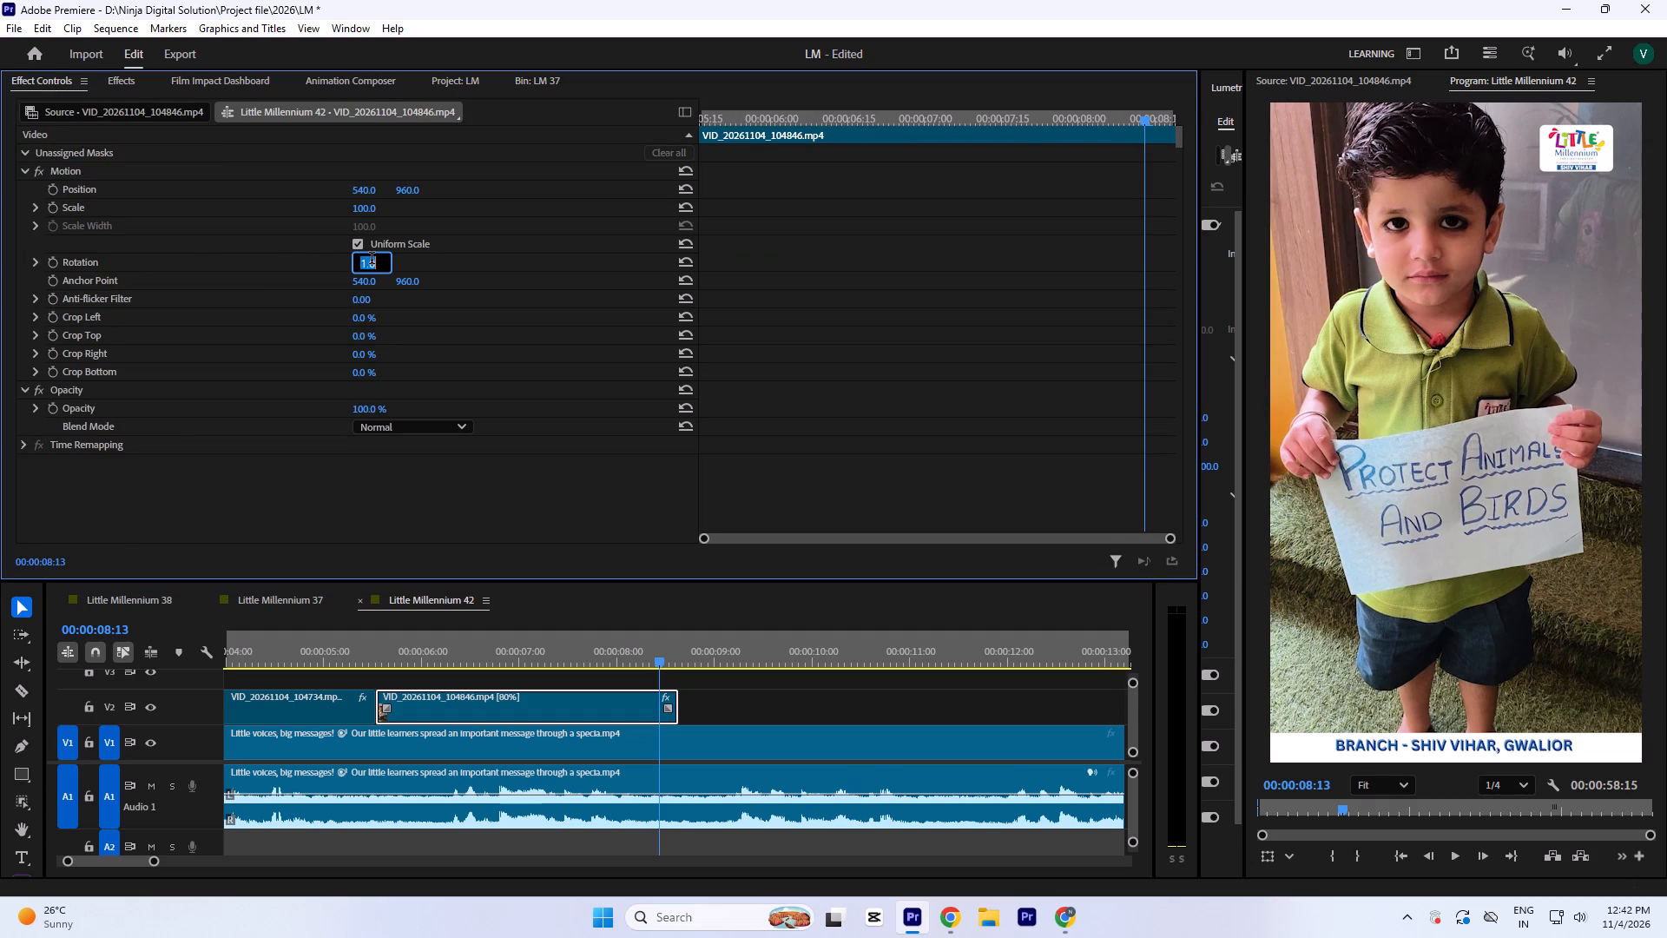
pyautogui.press('Up')
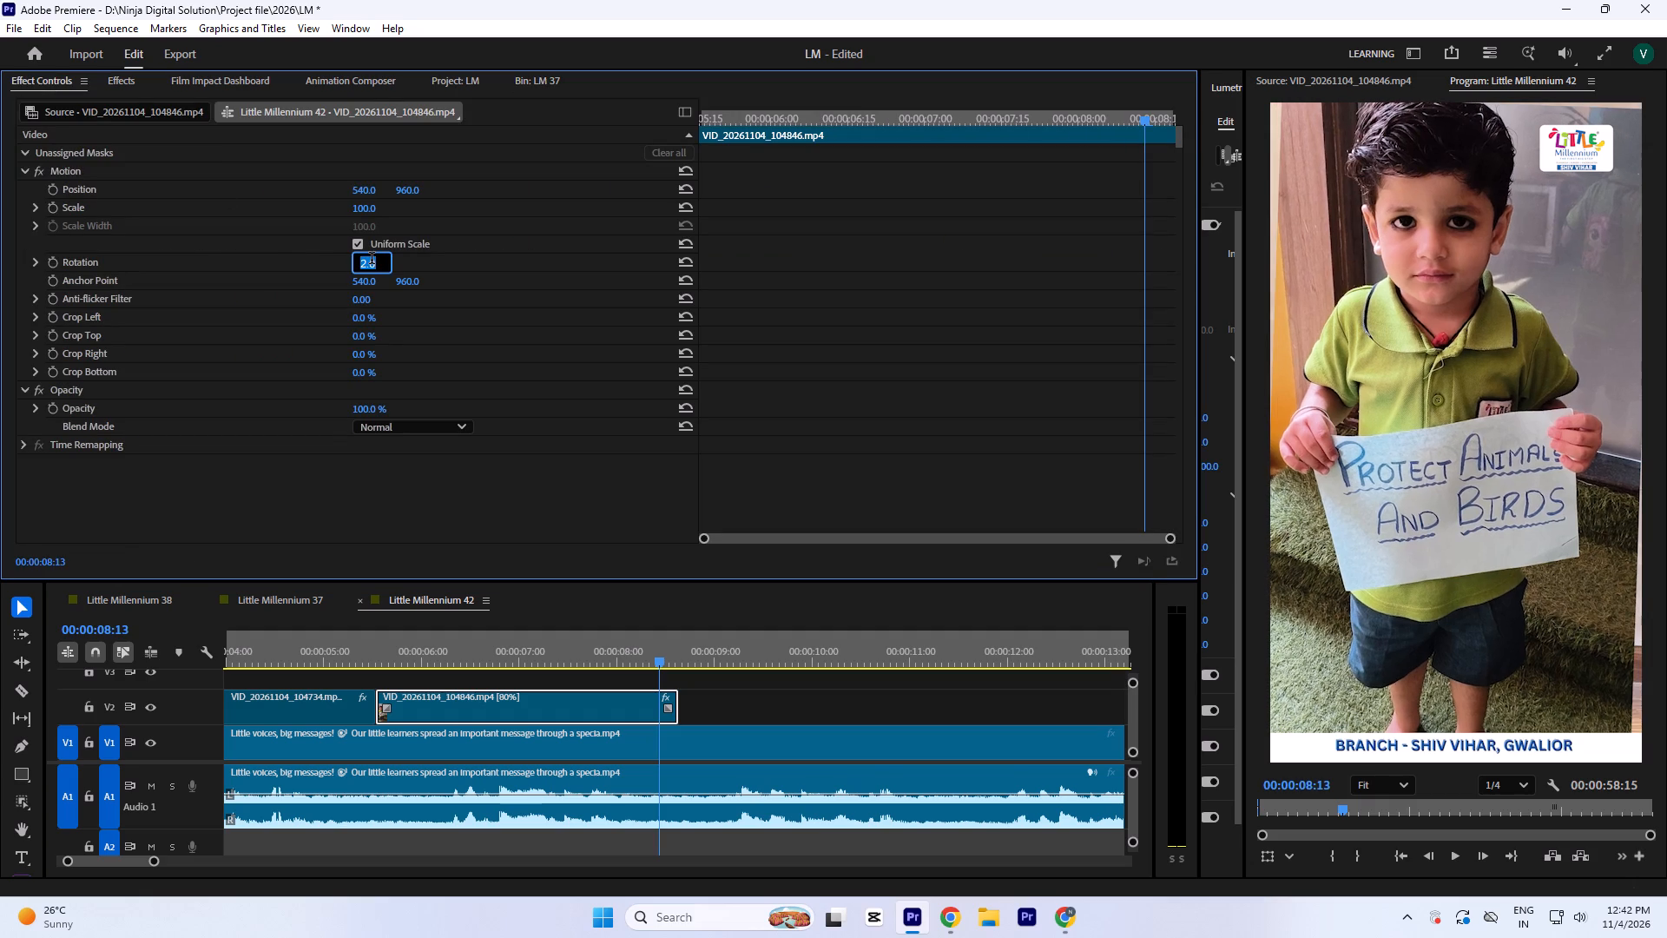
pyautogui.press('Up')
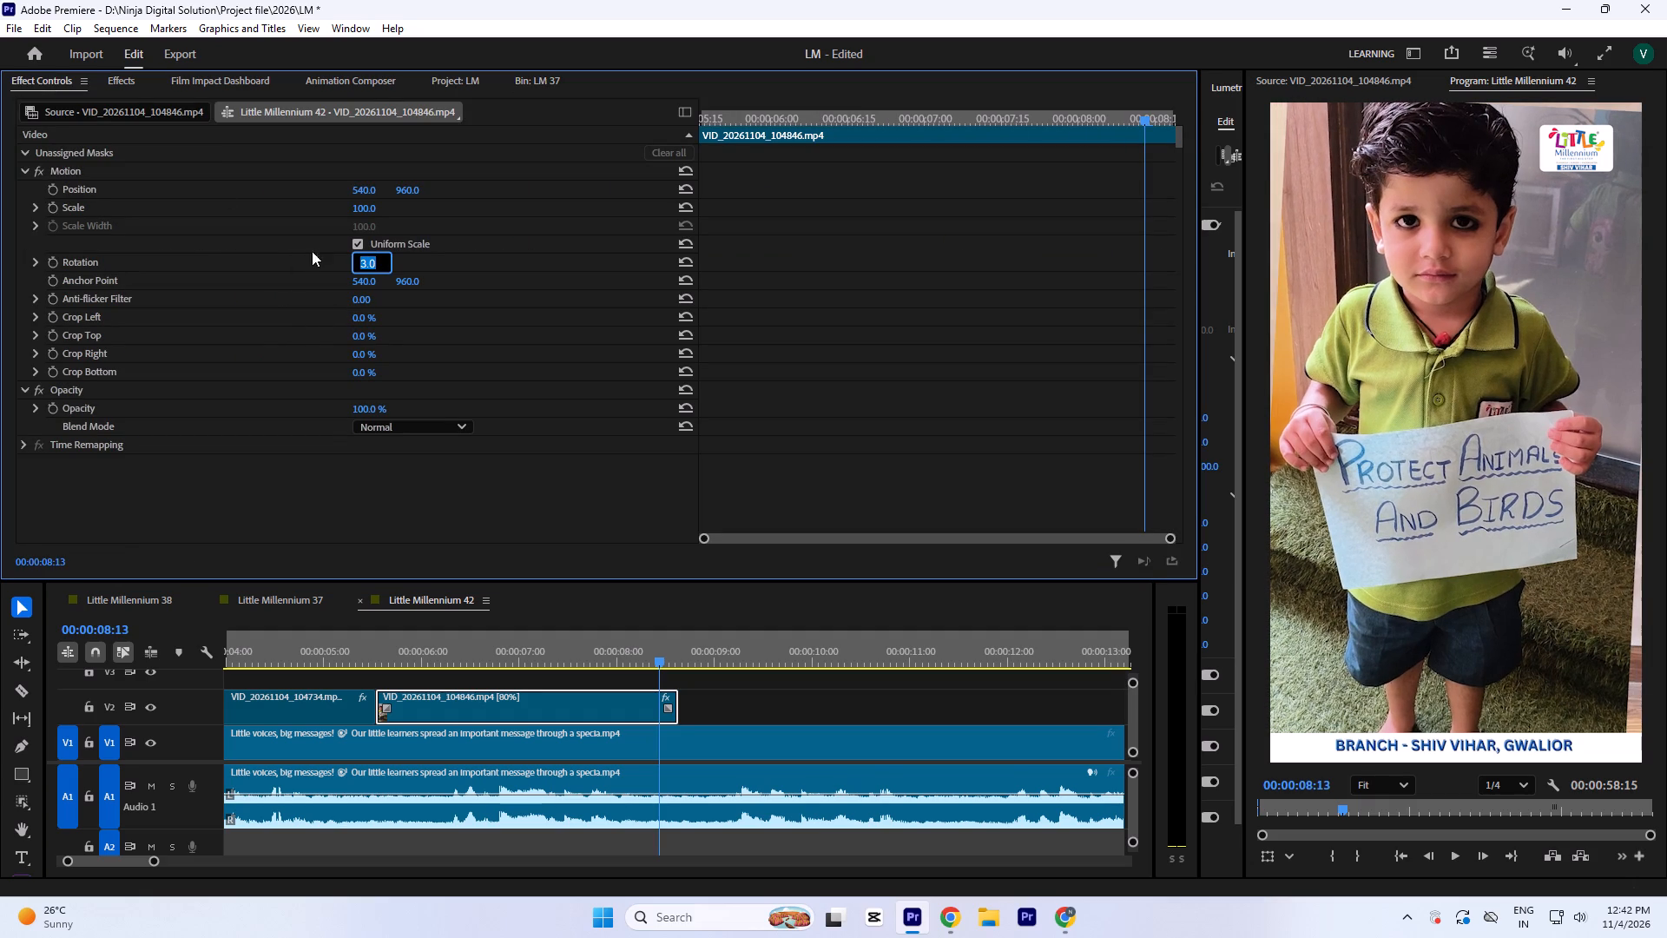
pyautogui.press('Up')
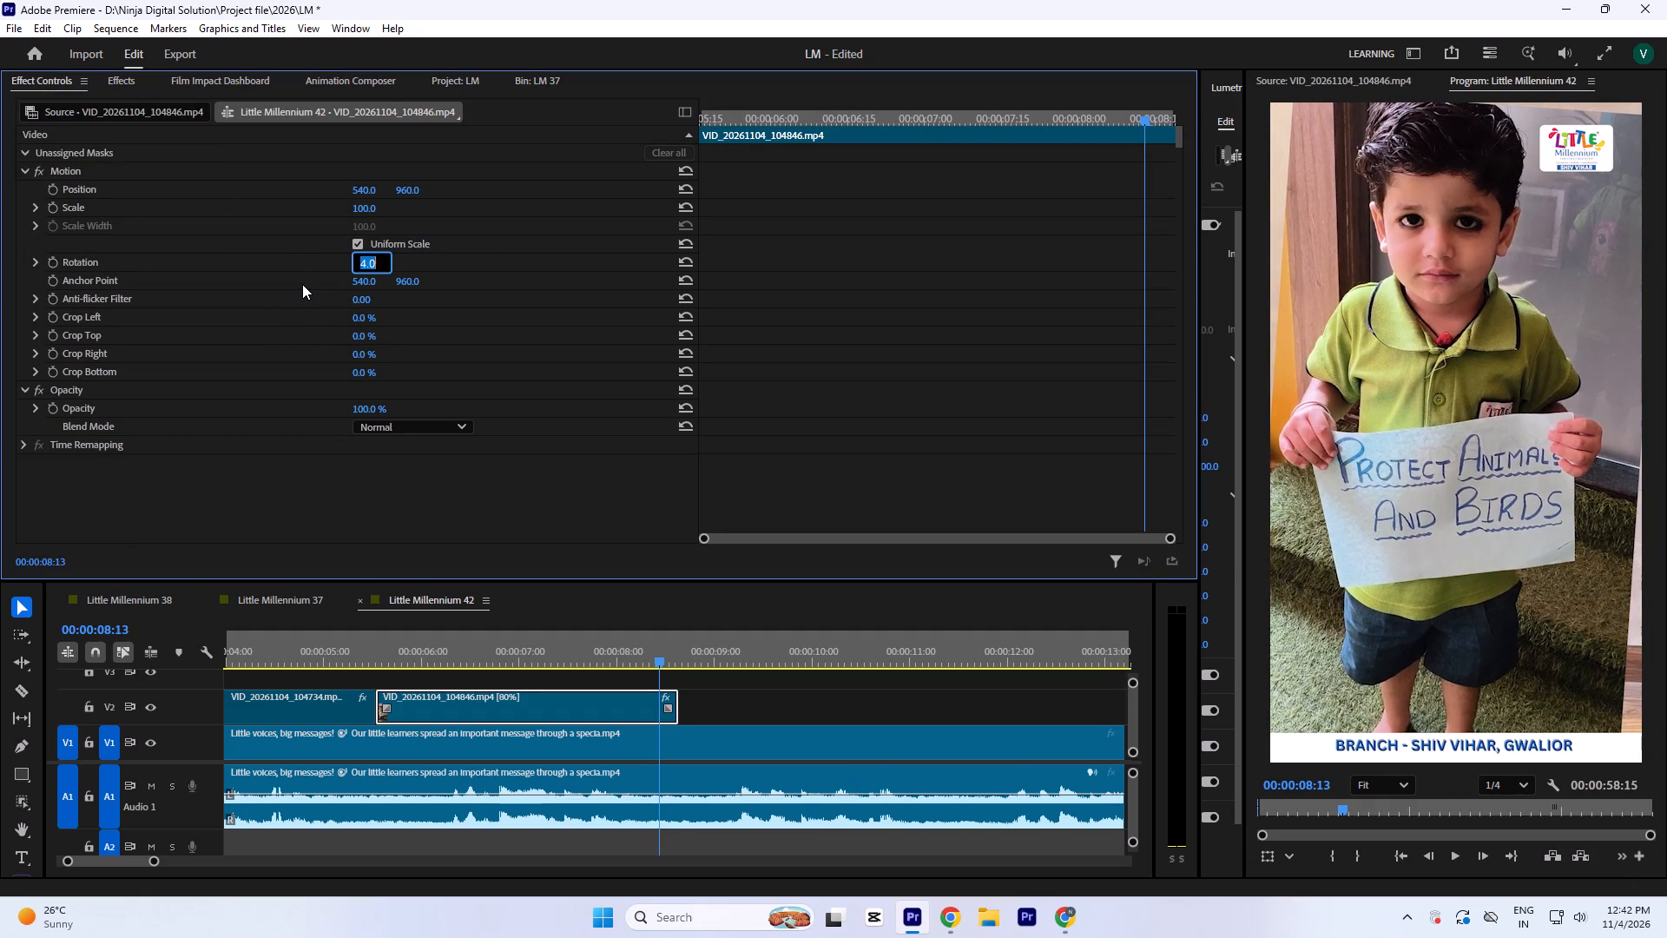
# Reframe the Protect Animals and Birds clip with scale 113 and vertical position 1008.
pyautogui.moveTo(360, 208); pyautogui.dragTo(360, 203)
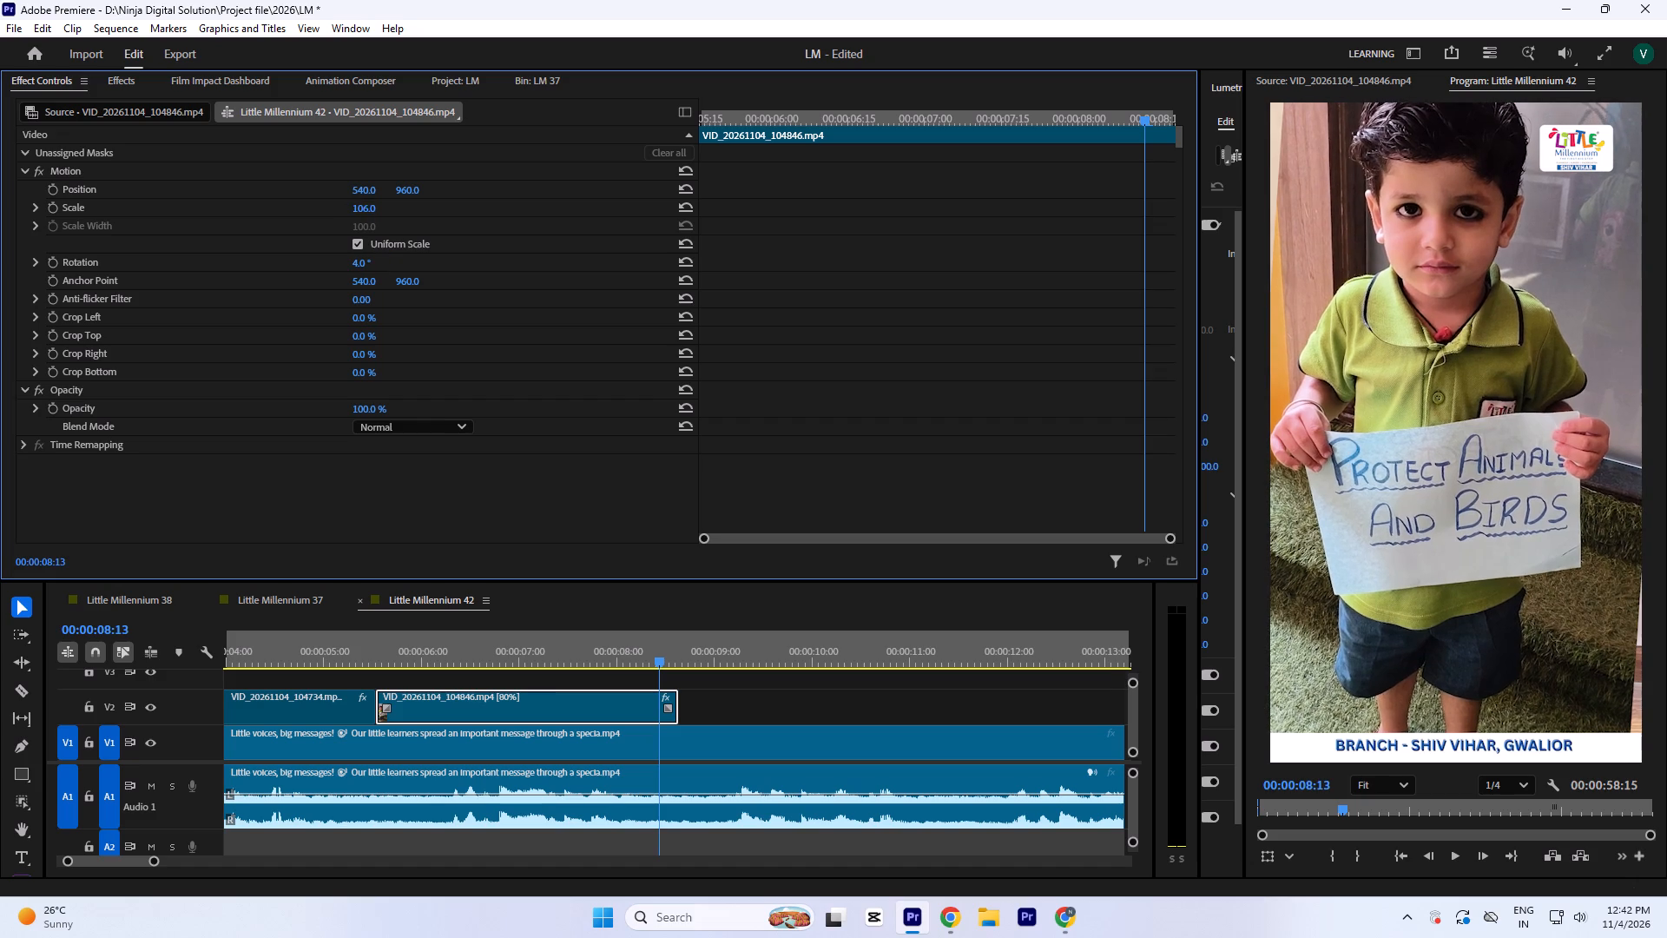
pyautogui.moveTo(360, 203); pyautogui.dragTo(360, 198)
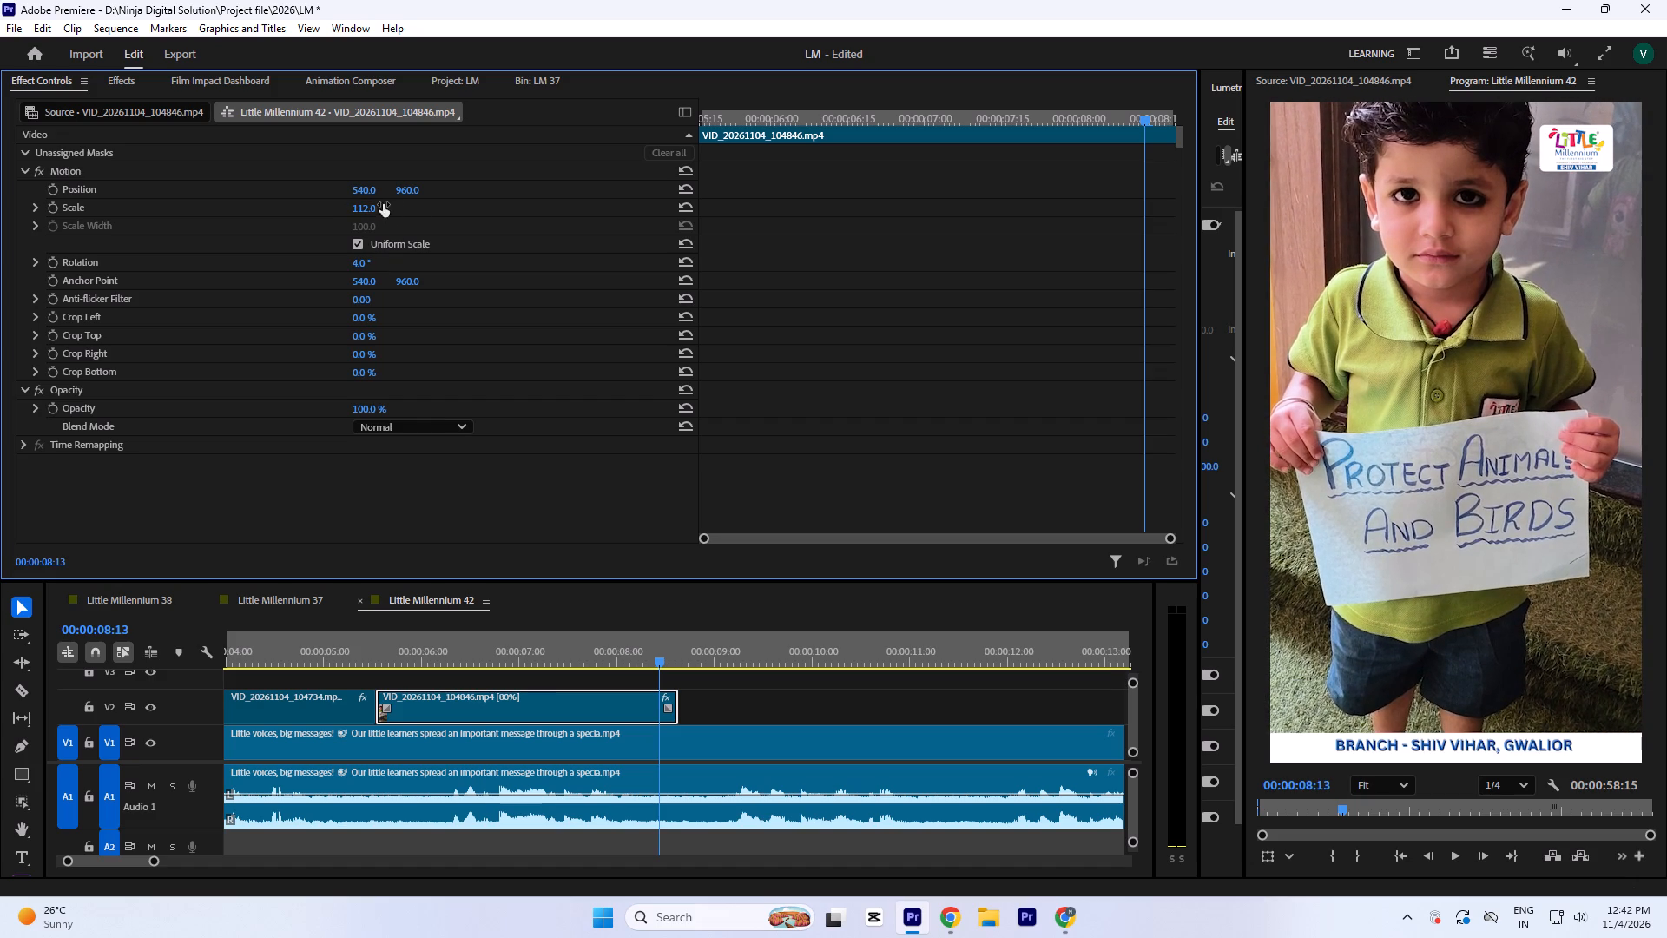
pyautogui.moveTo(408, 188); pyautogui.dragTo(395, 135)
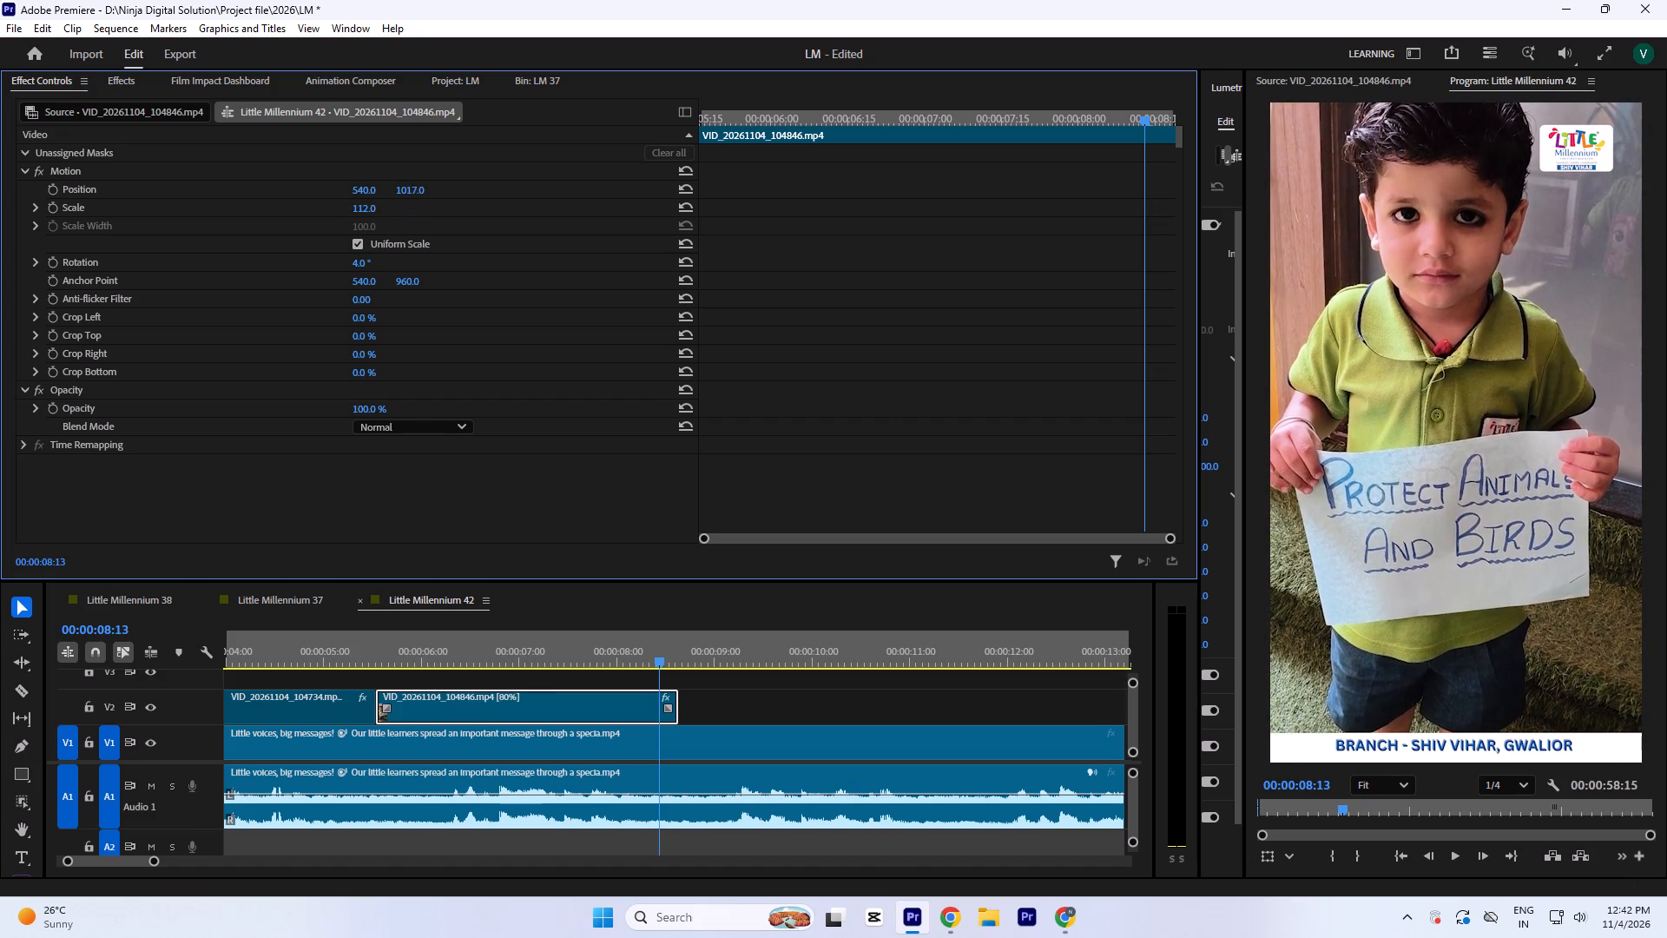
pyautogui.moveTo(395, 135); pyautogui.dragTo(395, 143)
pyautogui.click(370, 203)
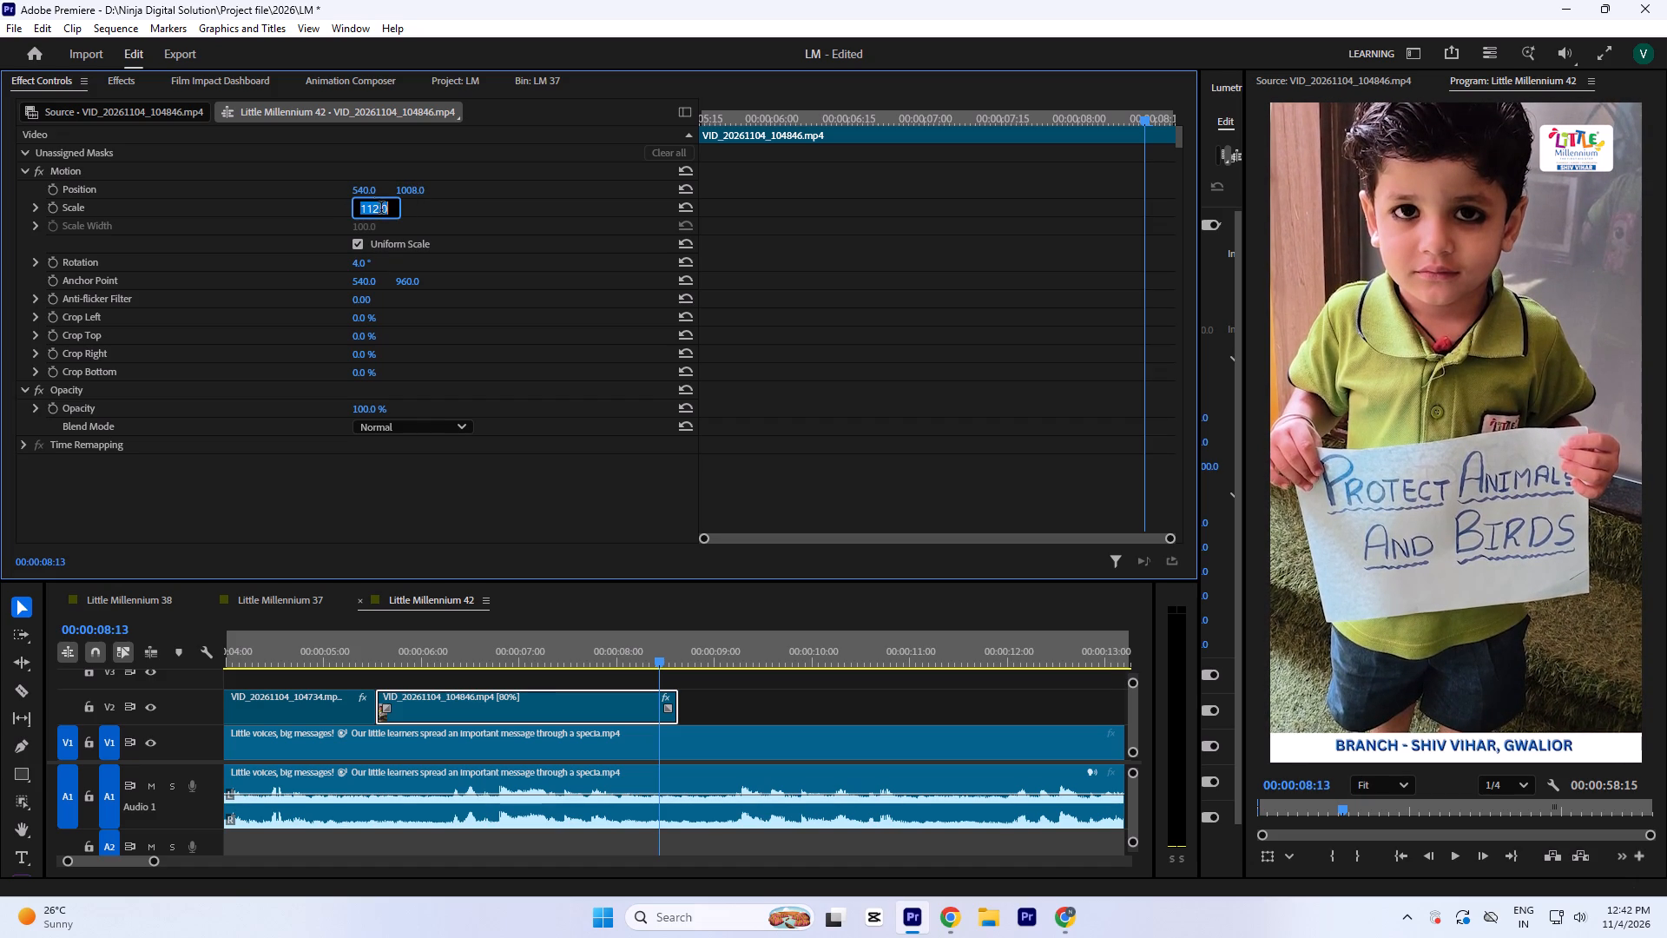
pyautogui.press('Up')
pyautogui.click(775, 359)
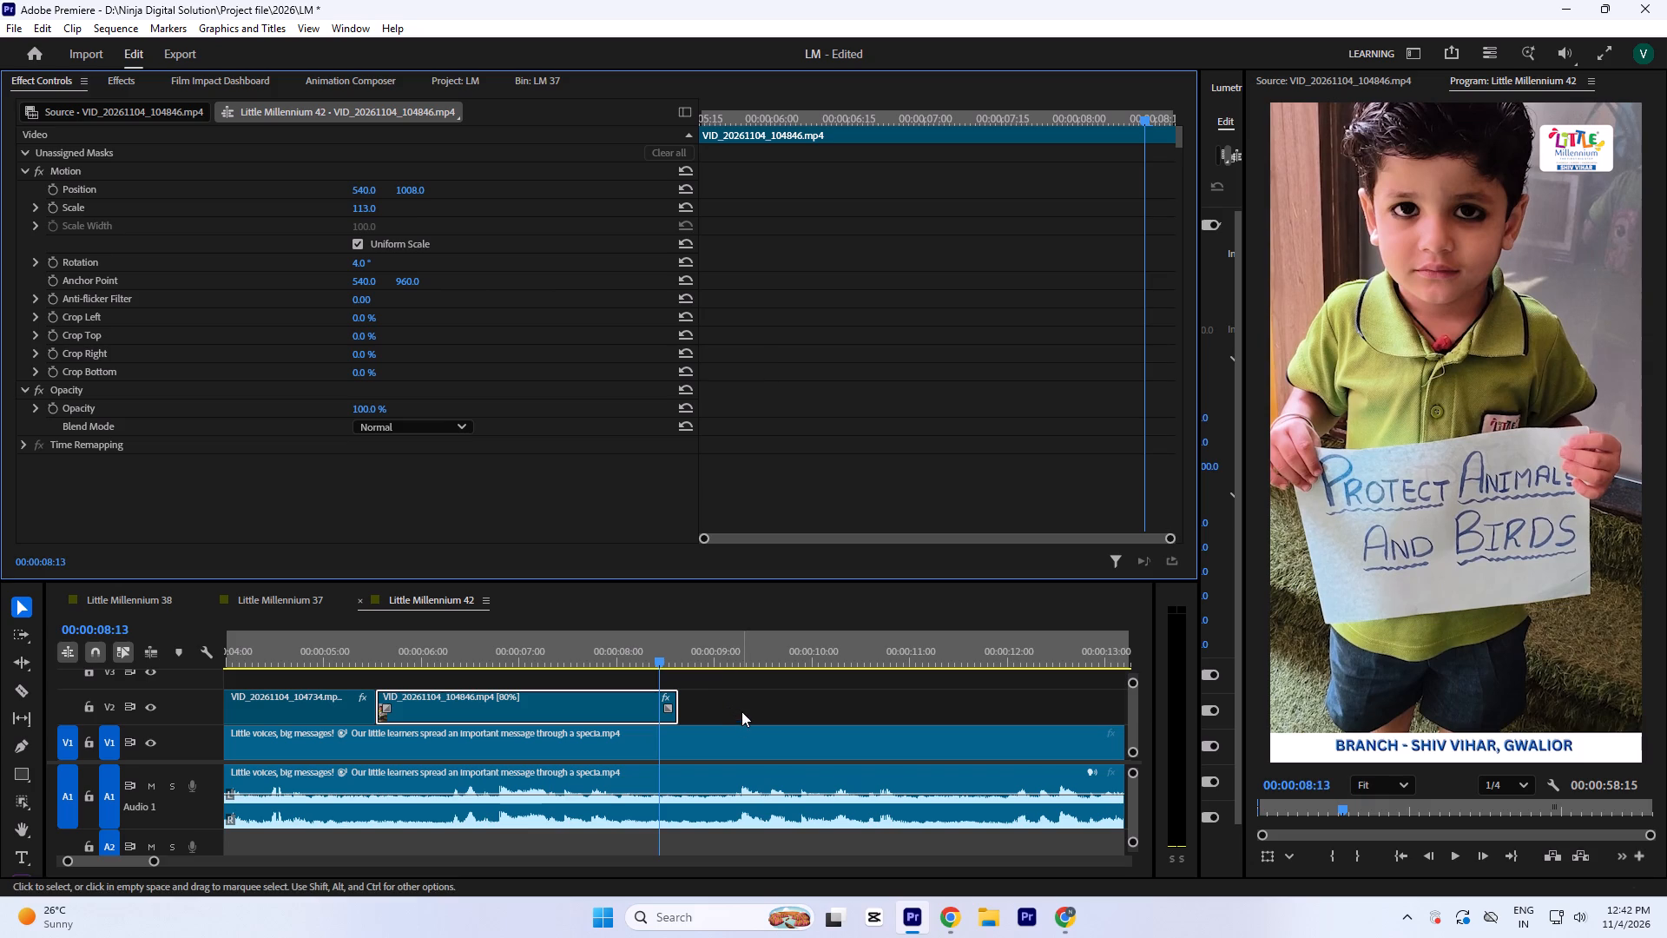
# Save the project.
pyautogui.click(741, 711)
pyautogui.hotkey('ctrl', 's')
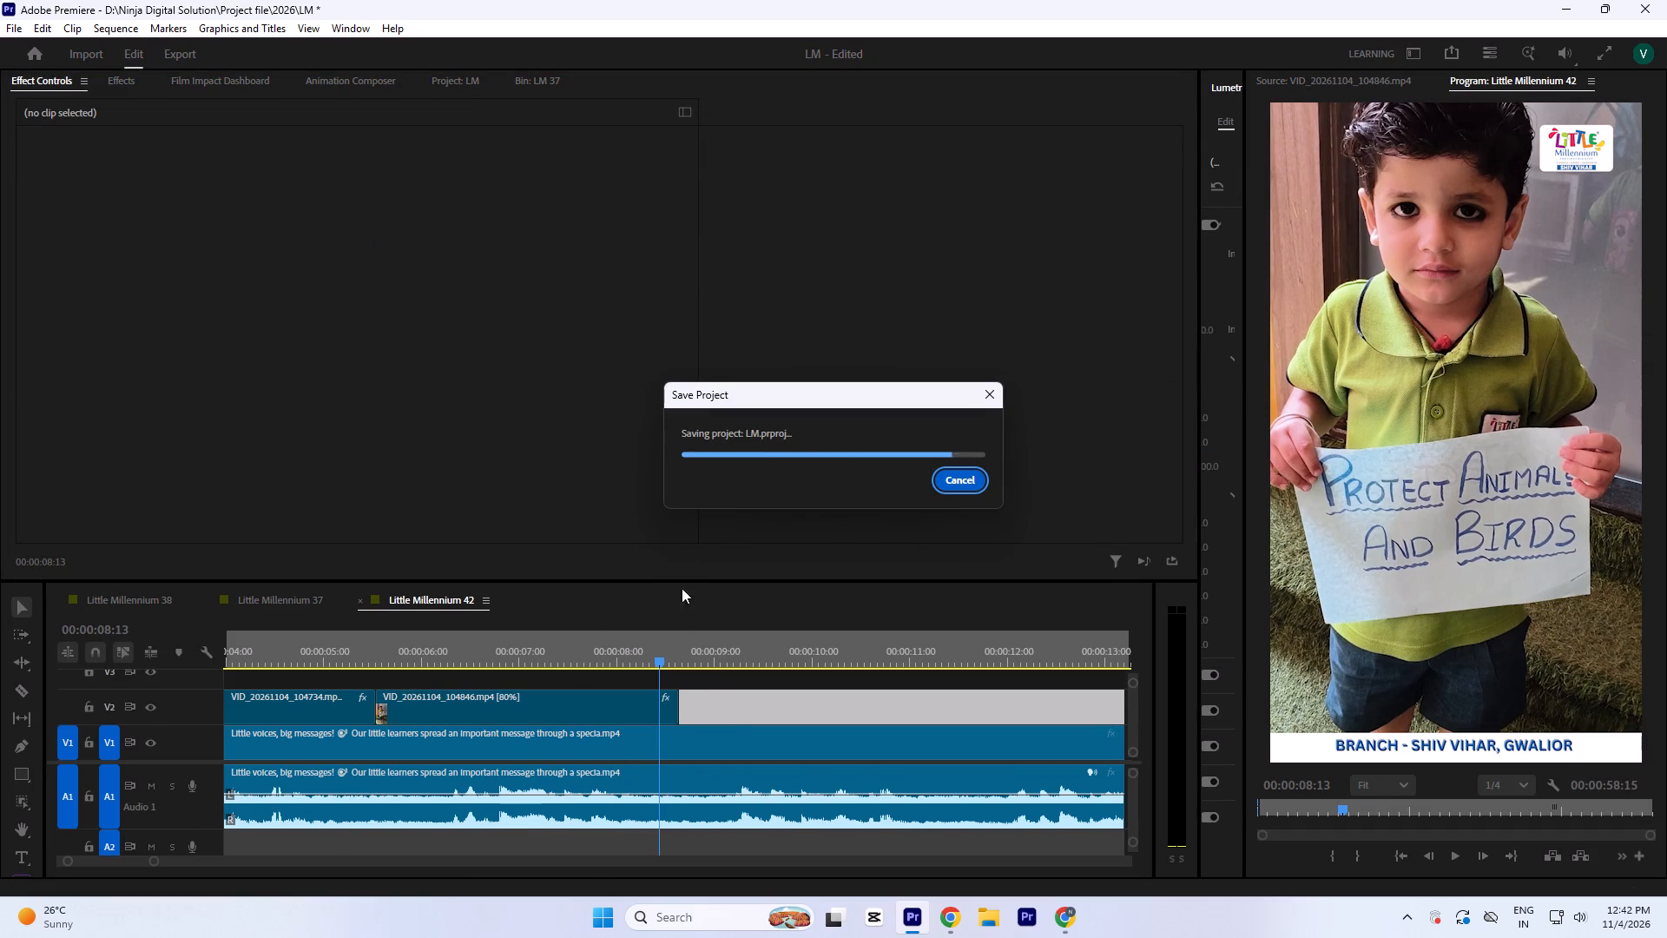
# Play back the Protect Animals and Birds clip and the reference scene after it, up to about 00:00:11:11.
pyautogui.click(579, 653)
pyautogui.press('-')
pyautogui.click(399, 648)
pyautogui.press('space')
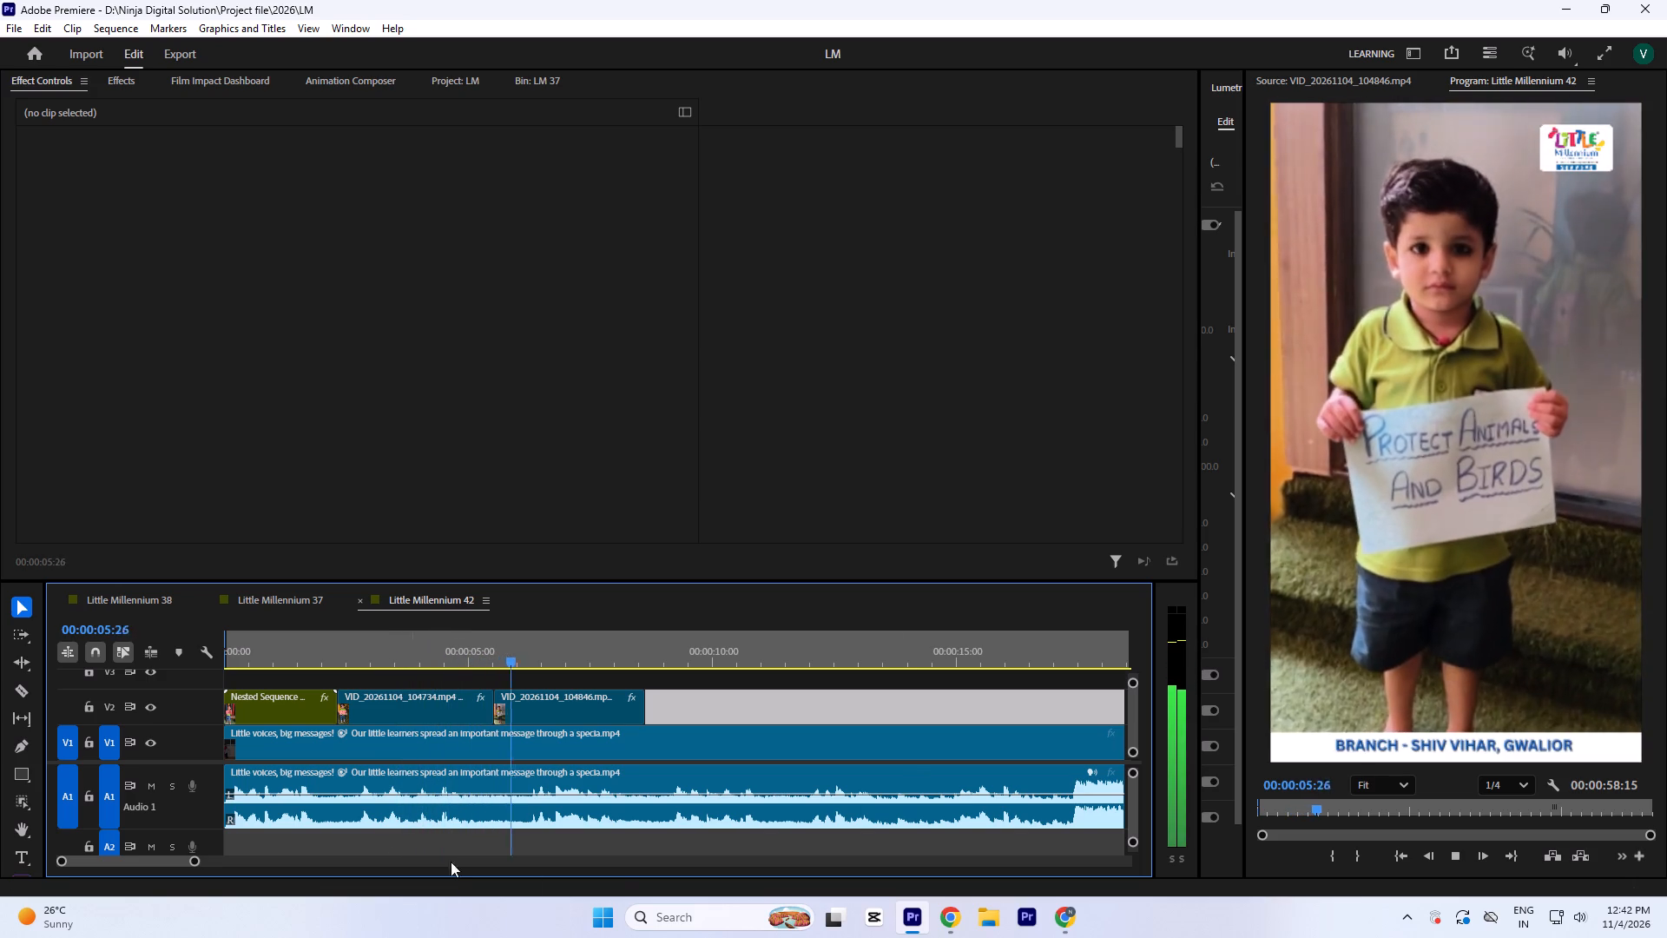
pyautogui.press('=')
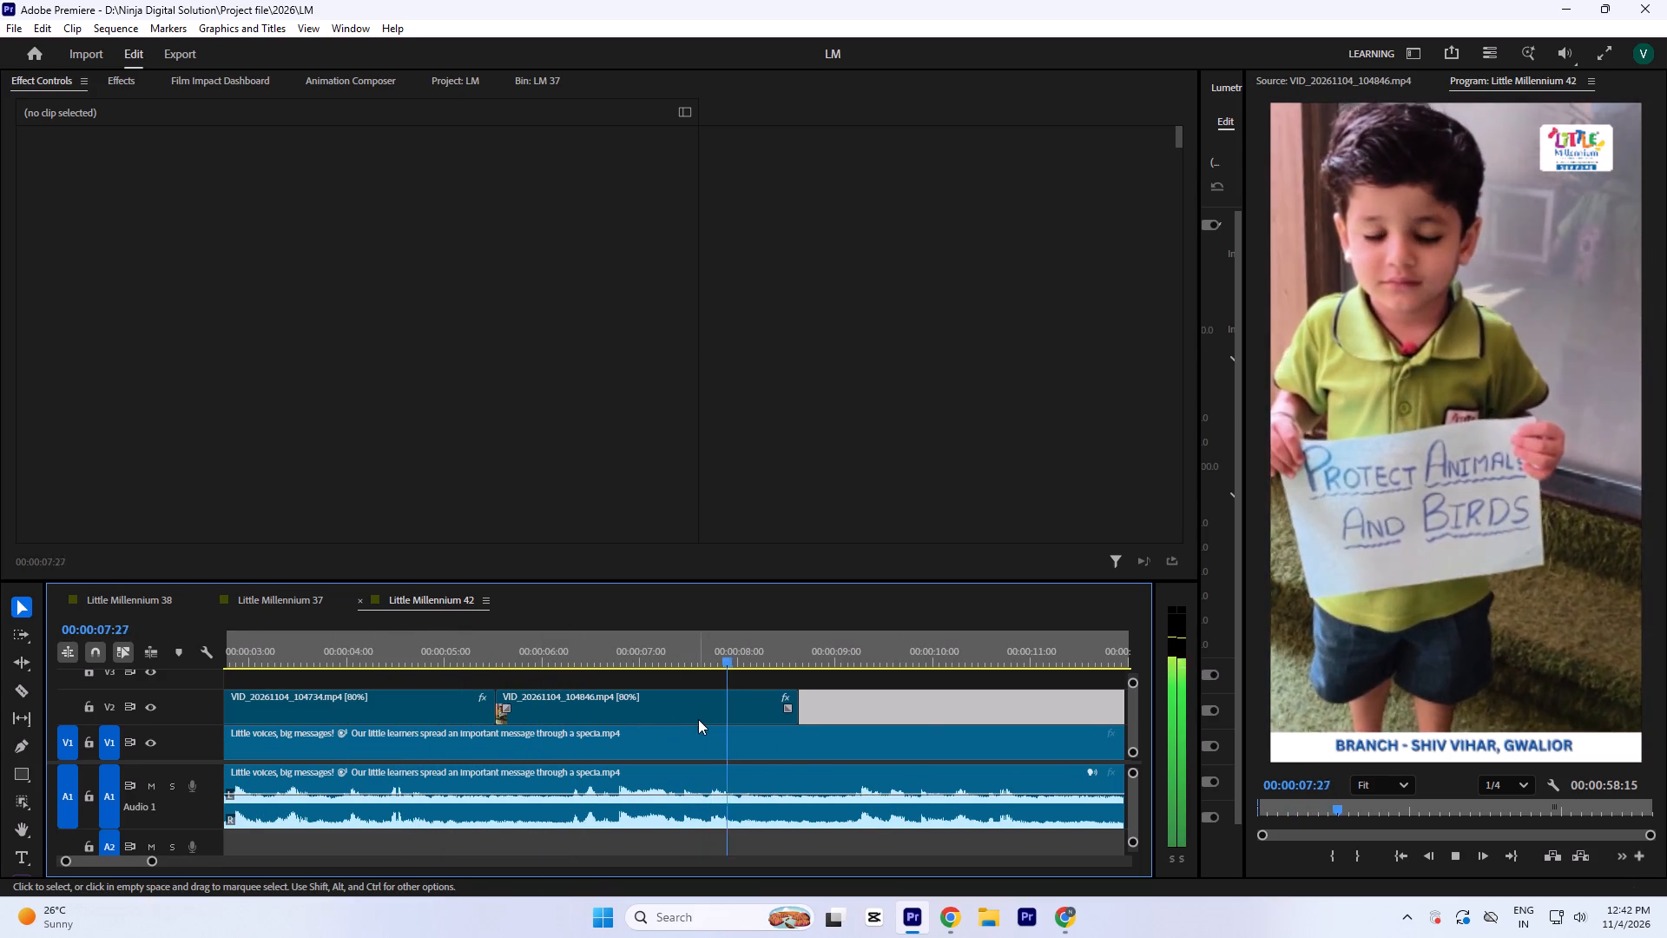
pyautogui.press('space')
pyautogui.moveTo(777, 657); pyautogui.dragTo(797, 674)
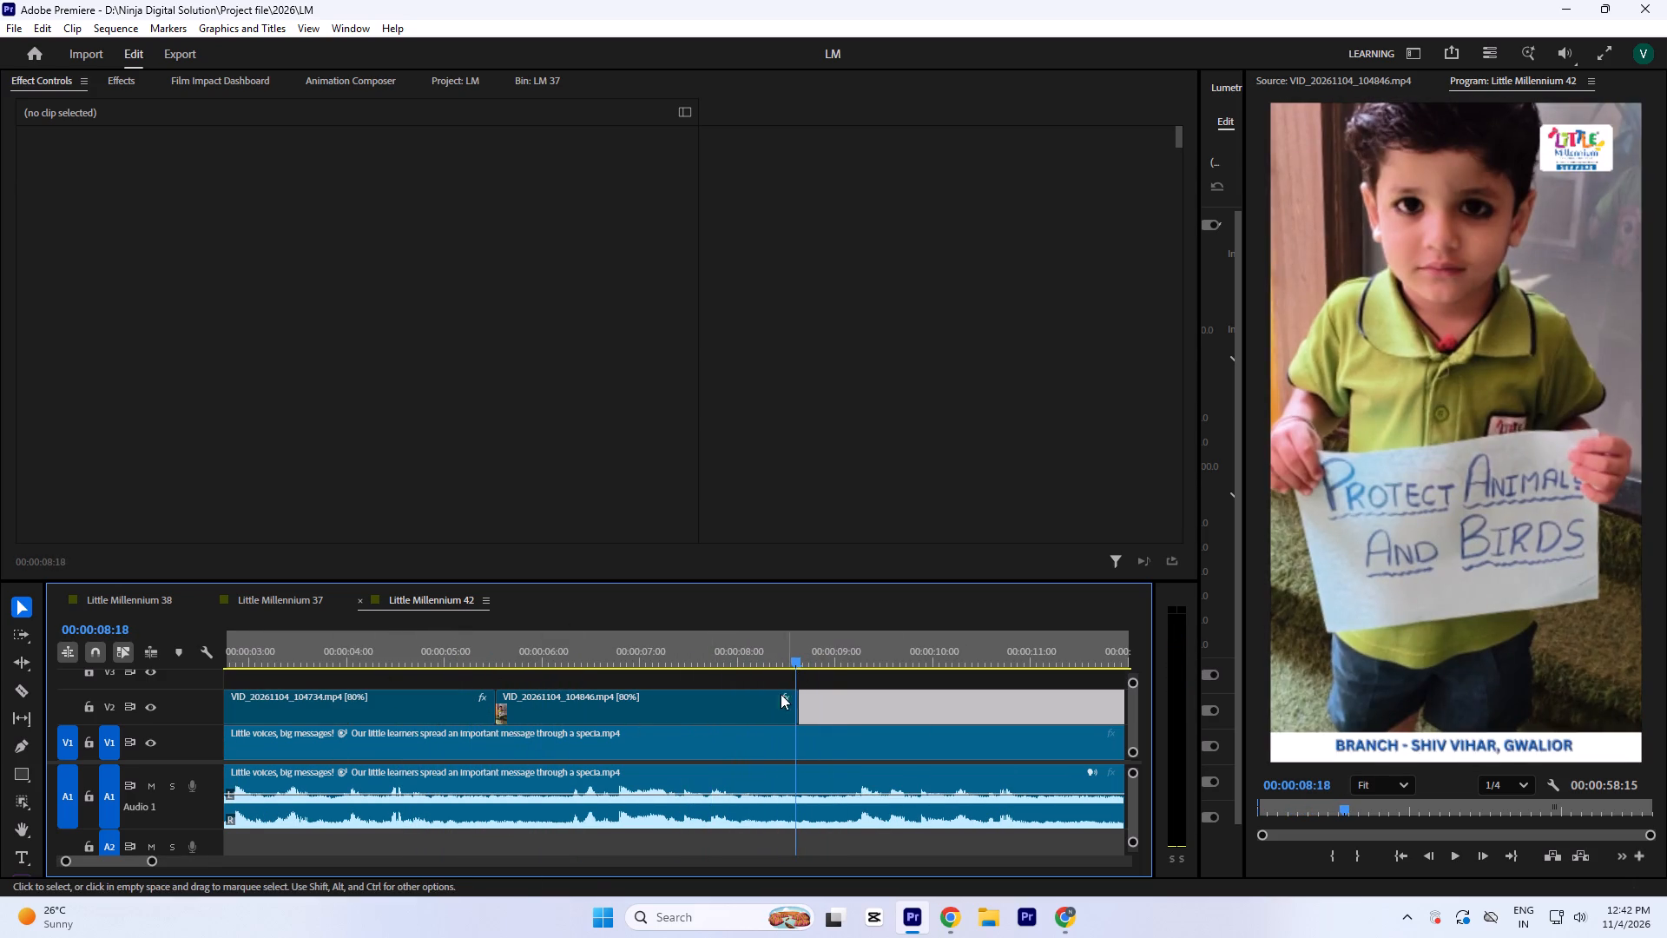
pyautogui.click(761, 709)
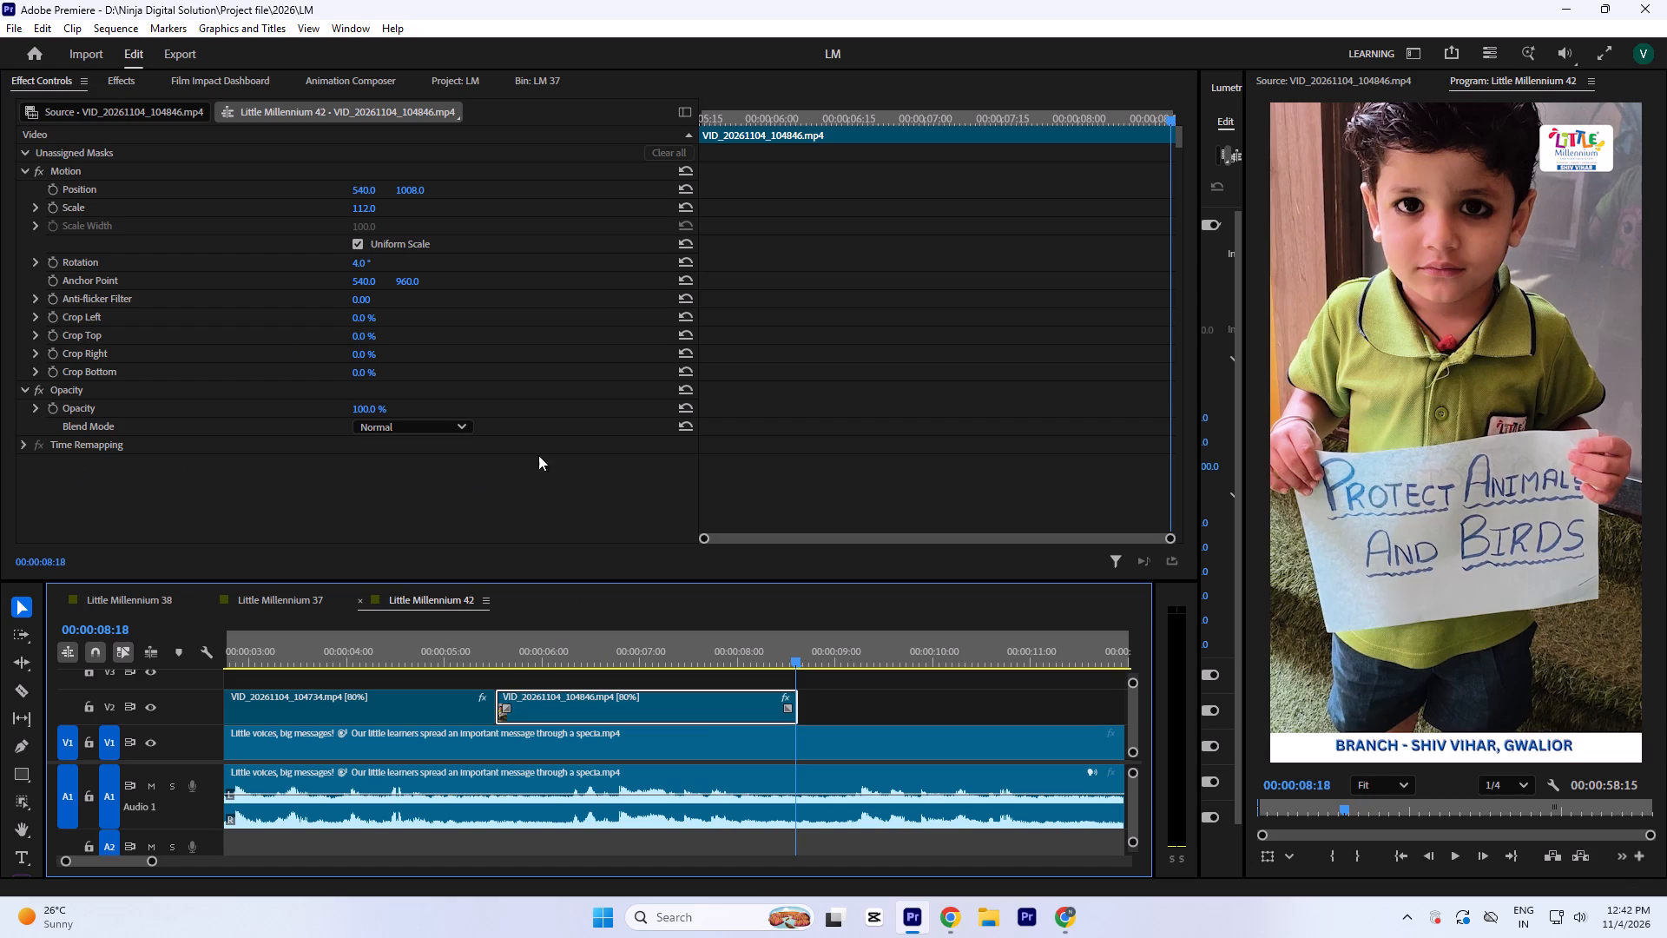
pyautogui.press('-')
pyautogui.press('space')
pyautogui.press('-')
pyautogui.press('-')
pyautogui.press('=')
pyautogui.press('=')
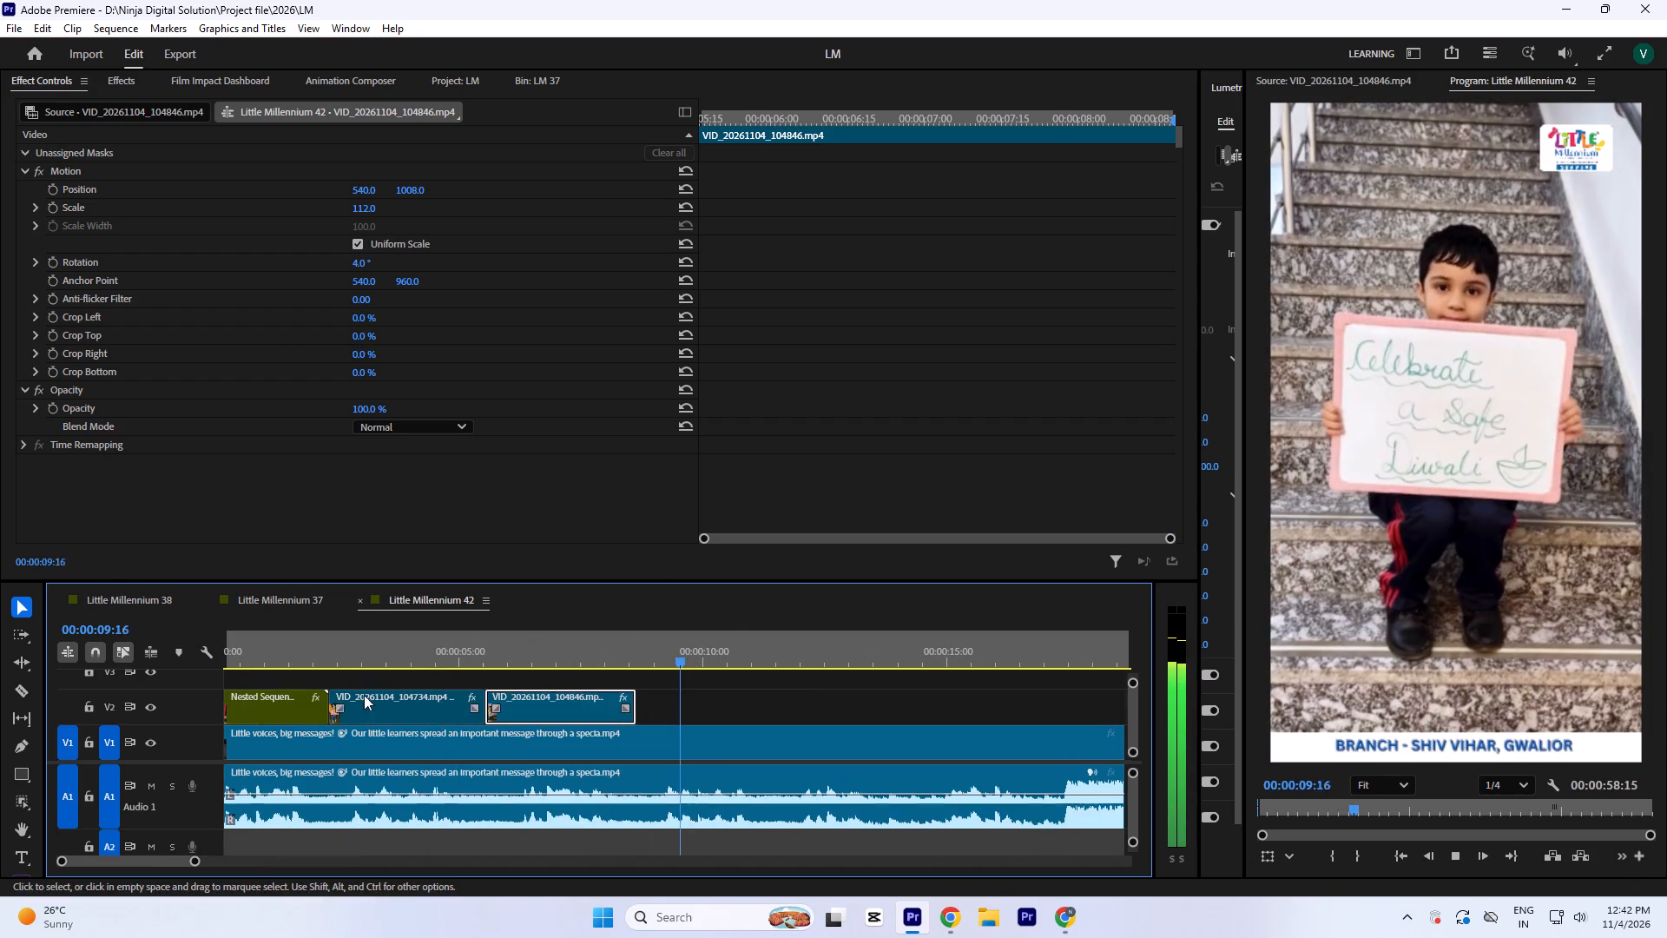
pyautogui.press('space')
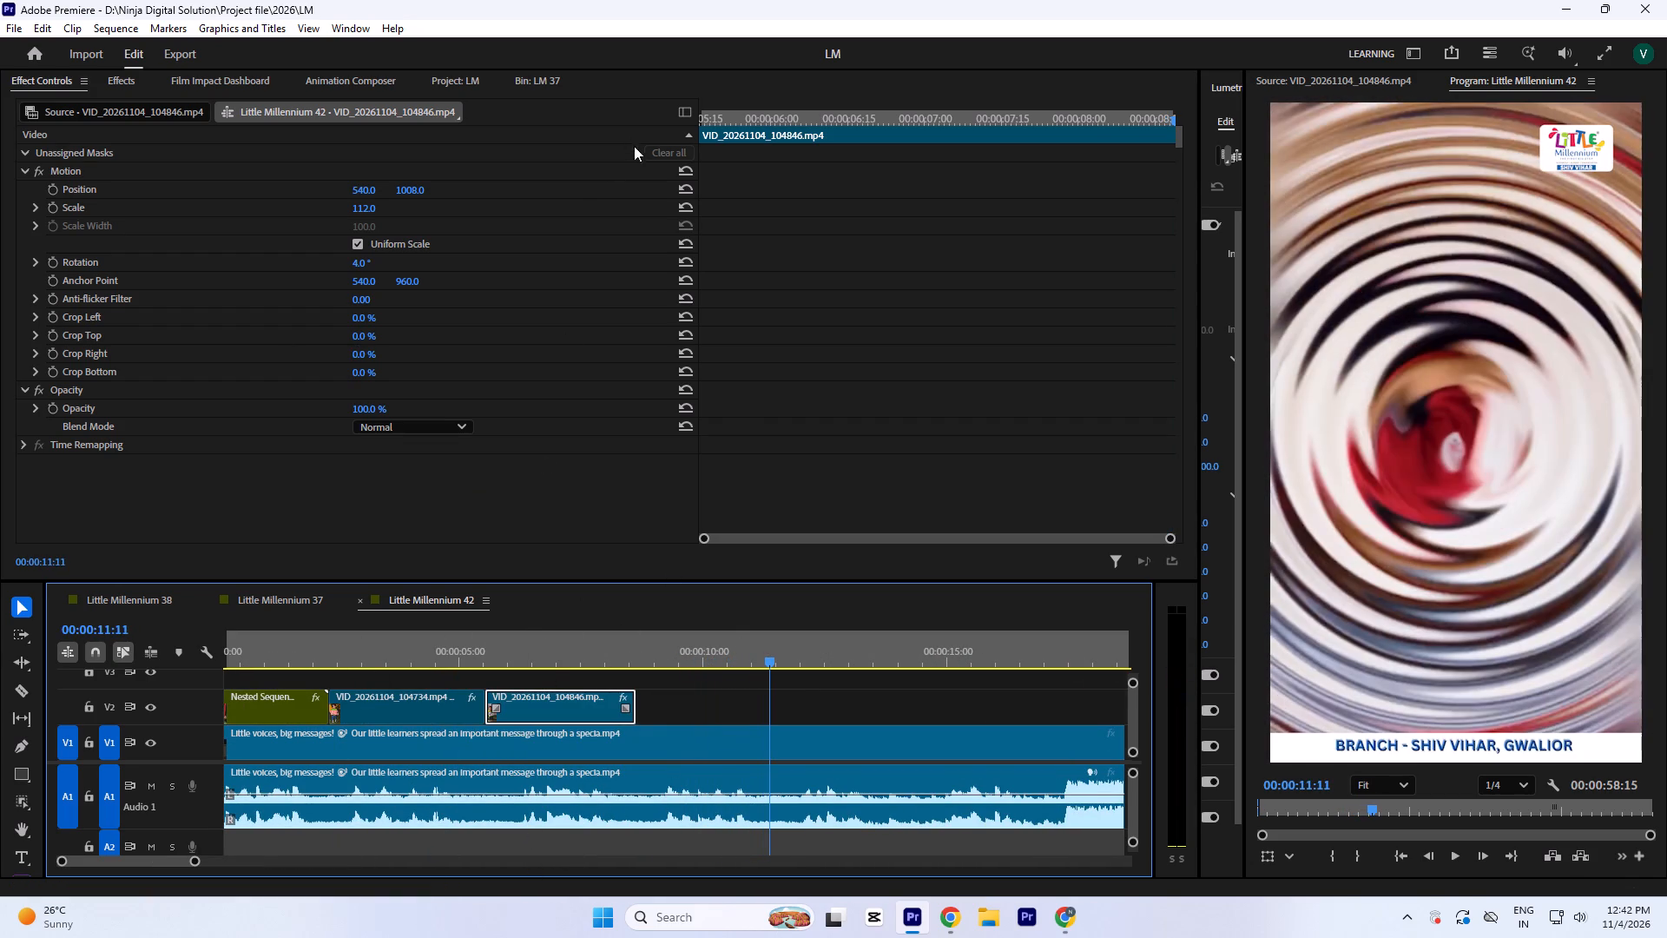
# Preview VID_20261104_104940 from the LM 37 bin and mark a 3:20 range near its end.
pyautogui.click(550, 82)
pyautogui.doubleClick(751, 201)
pyautogui.press('space')
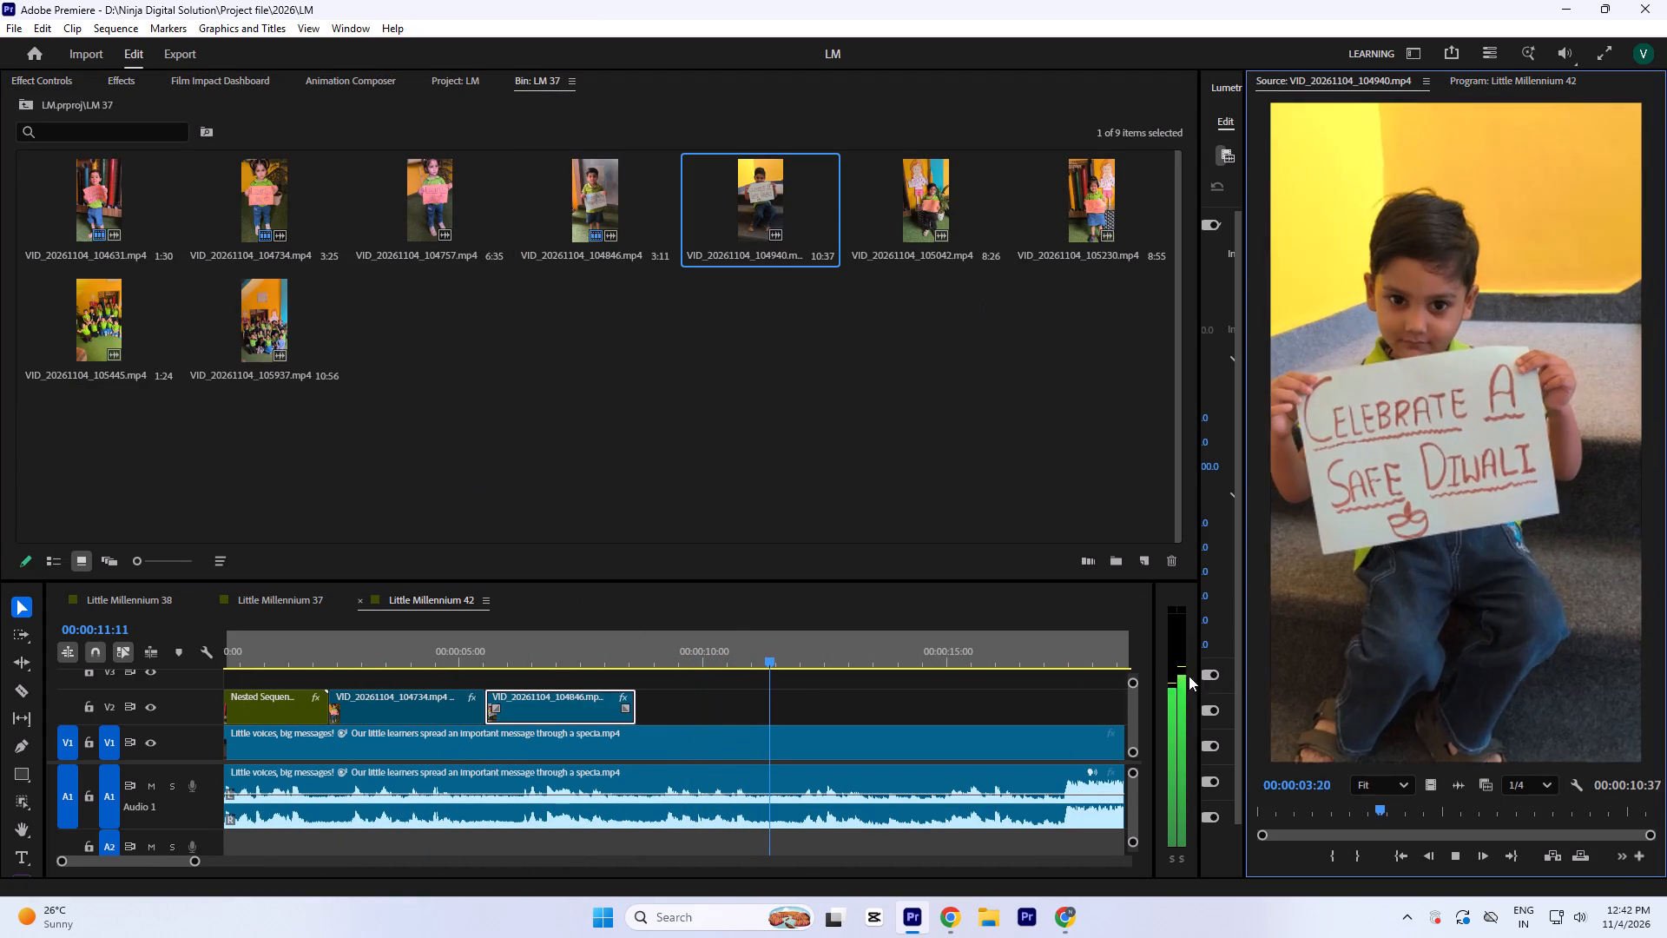
pyautogui.moveTo(1416, 817); pyautogui.dragTo(1616, 821)
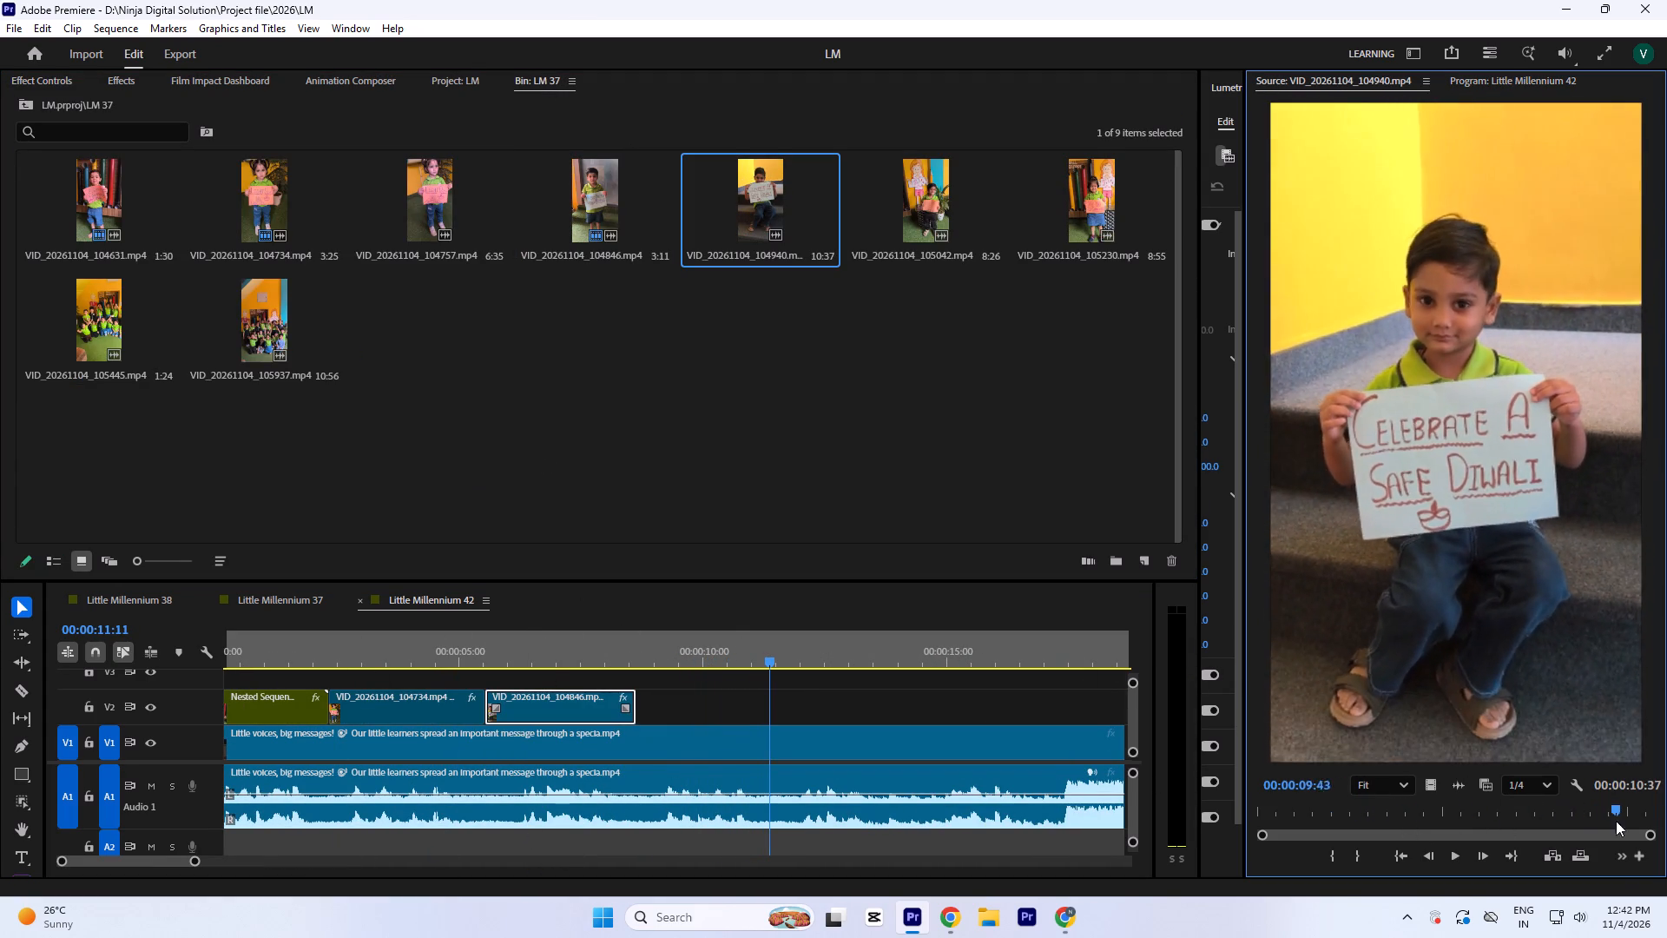
pyautogui.moveTo(1616, 821); pyautogui.dragTo(1503, 869)
pyautogui.press('i')
pyautogui.press('space')
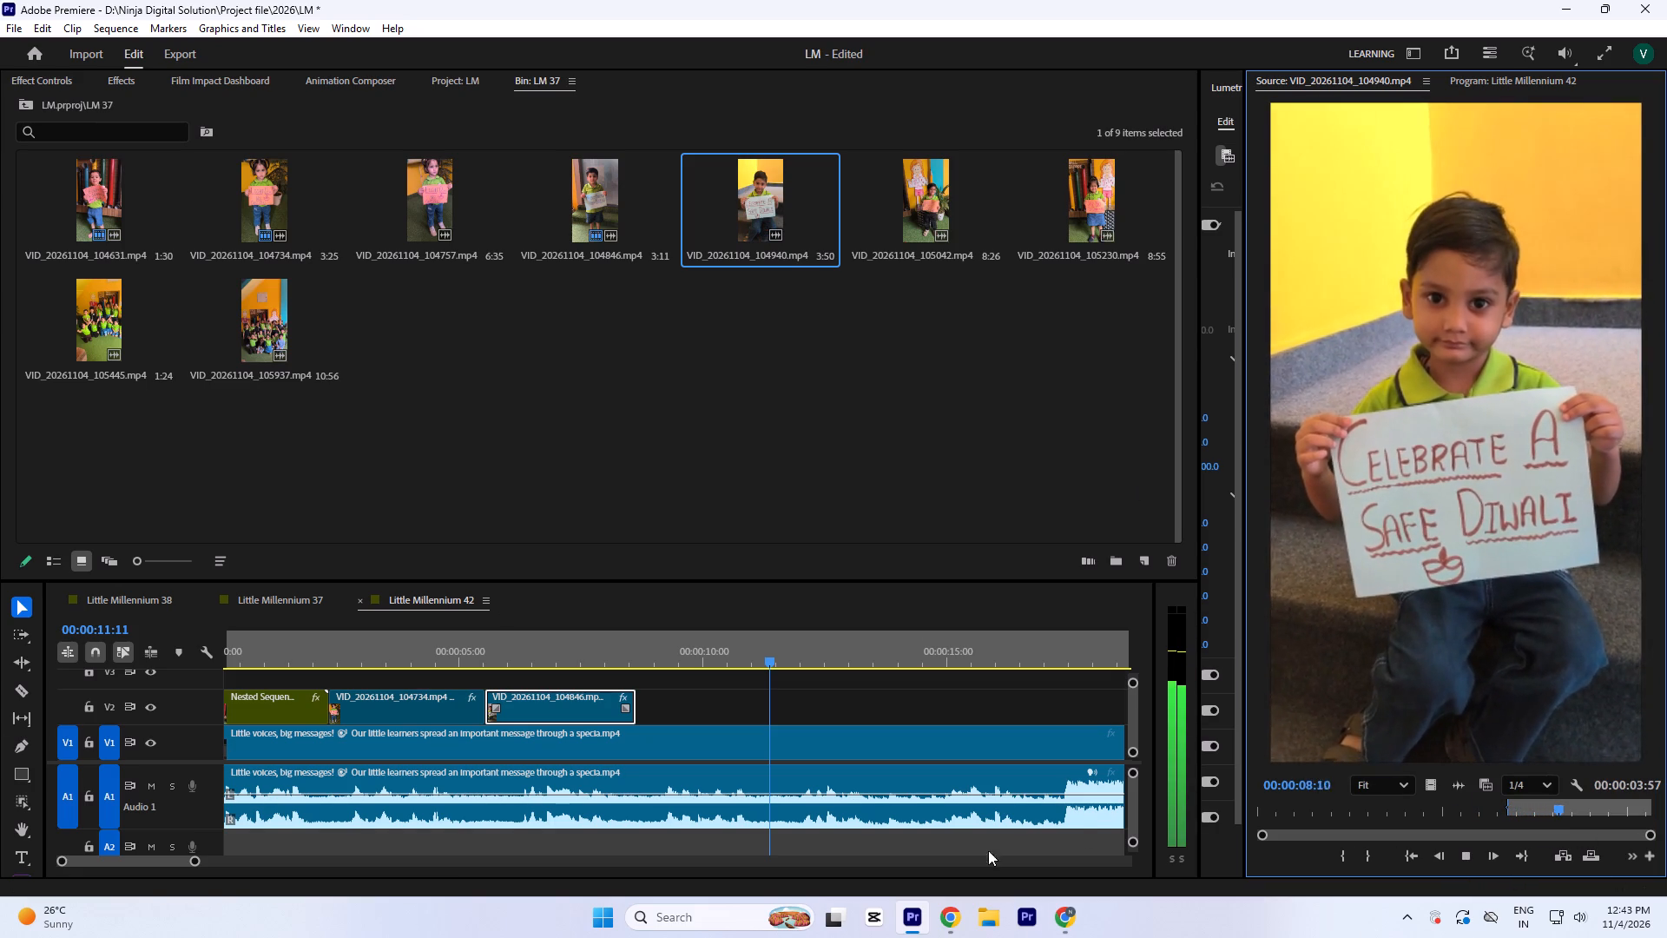
pyautogui.press('o')
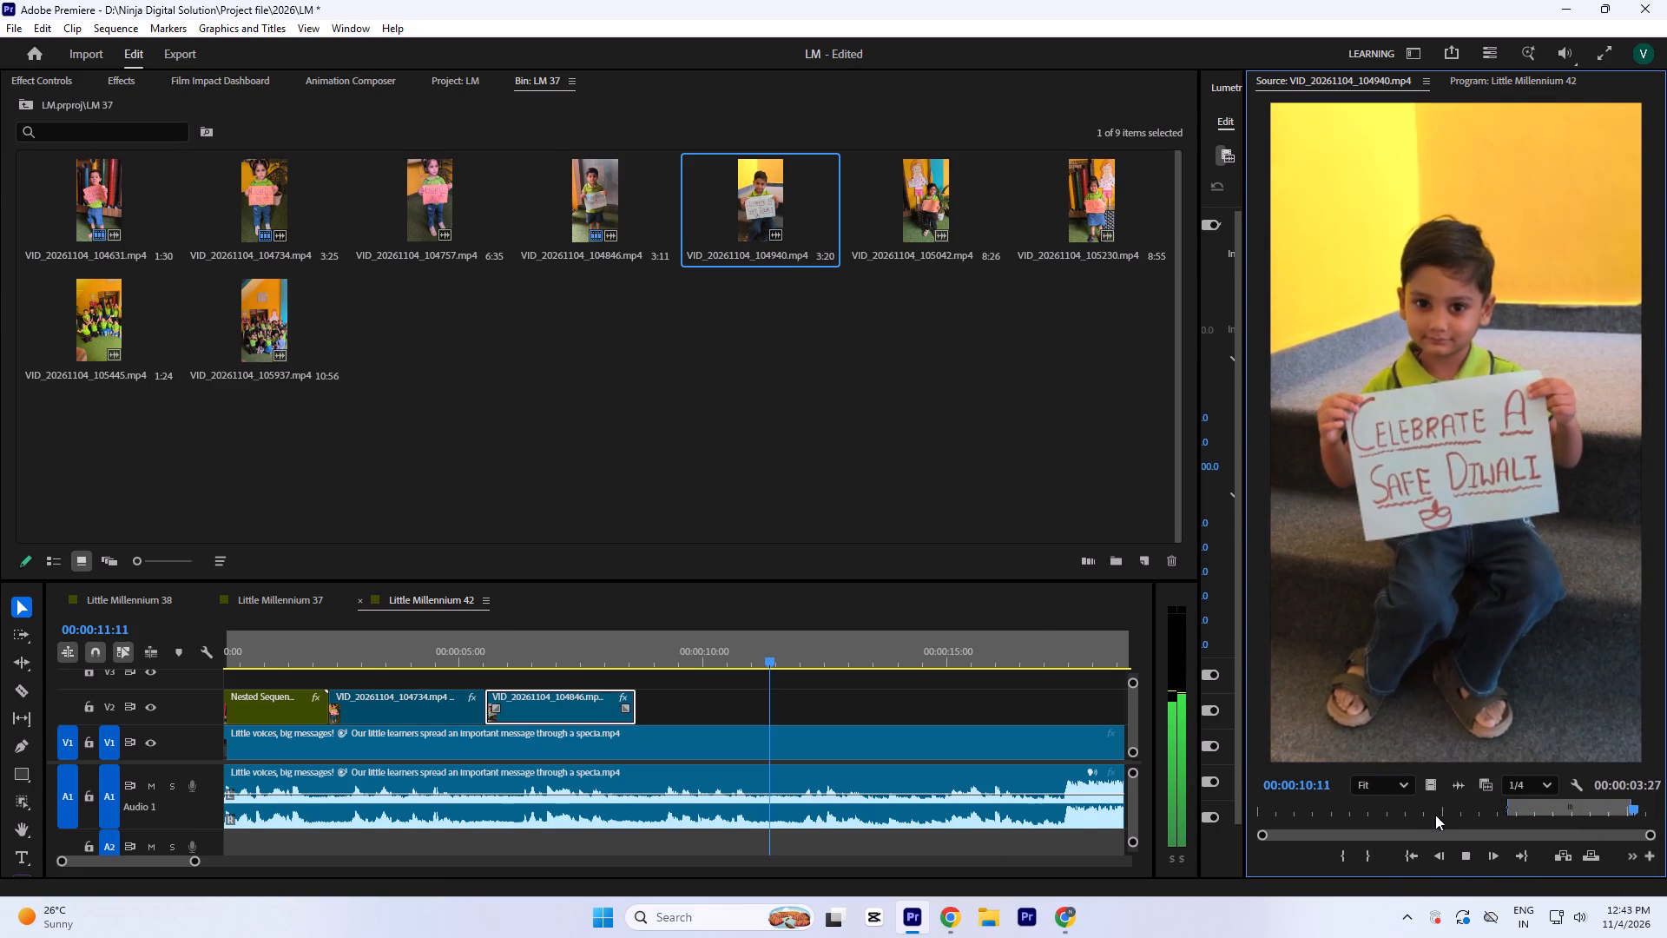
pyautogui.press('space')
# Place the marked VID_20261104_104940 range on V2 directly after the Protect Animals and Birds clip.
pyautogui.moveTo(1432, 788); pyautogui.dragTo(642, 696)
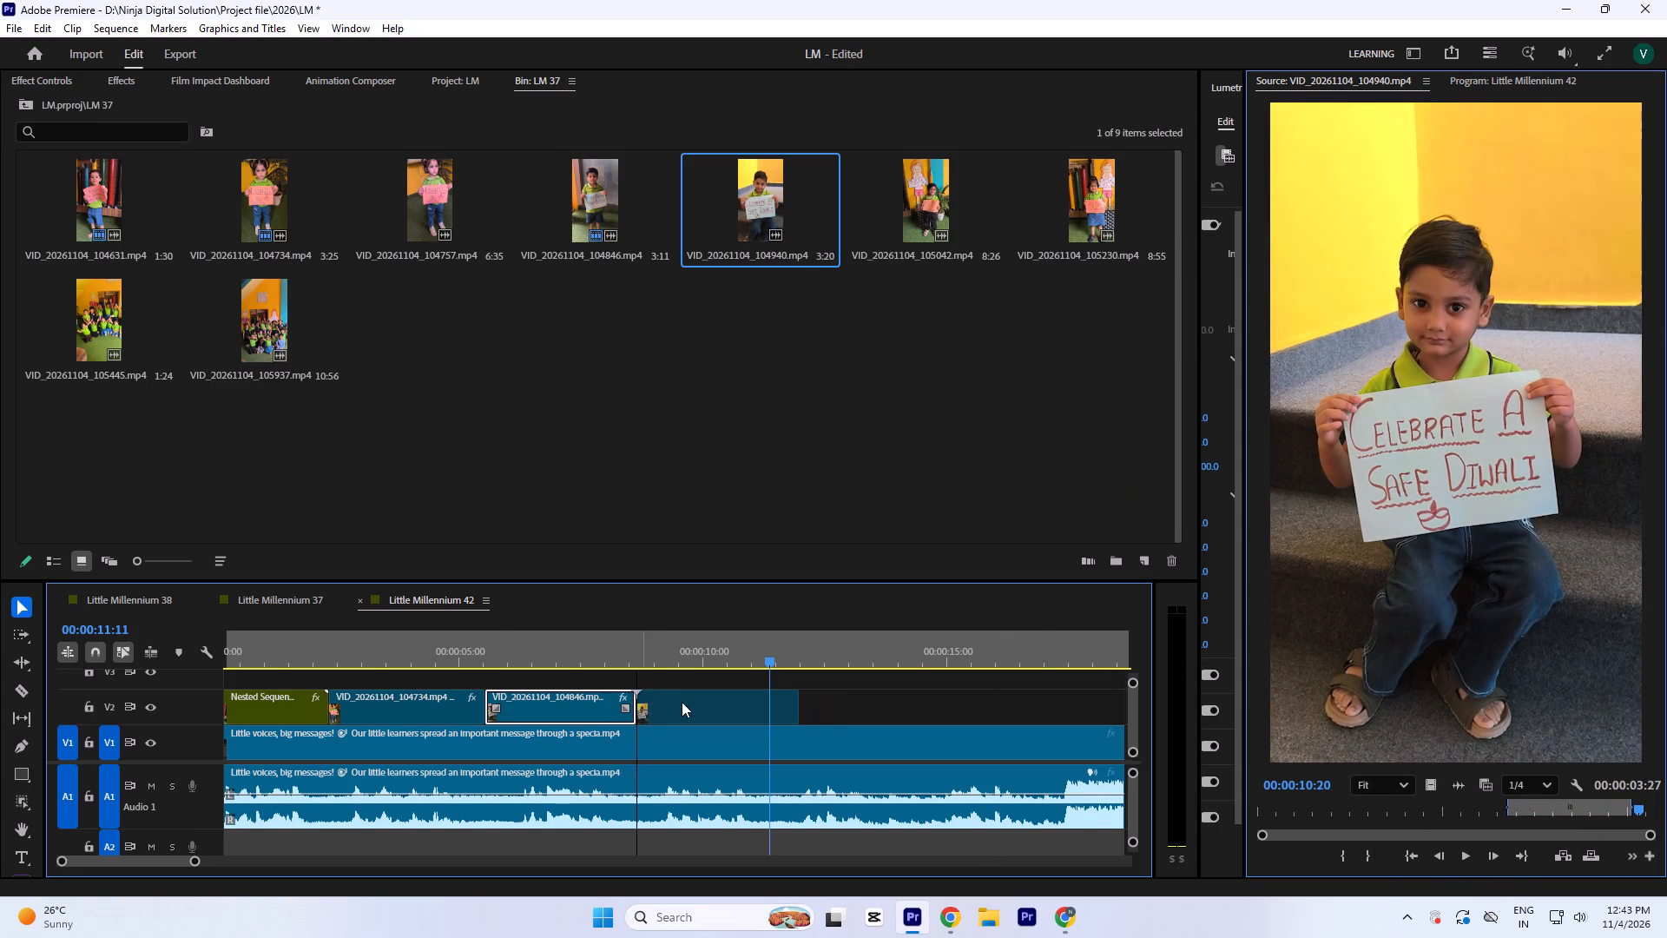
# Set the new Celebrate a Safe Diwali clip's speed to 80%.
pyautogui.click(682, 702)
pyautogui.click(706, 646)
pyautogui.hotkey('ctrl', 'r')
pyautogui.write('80')
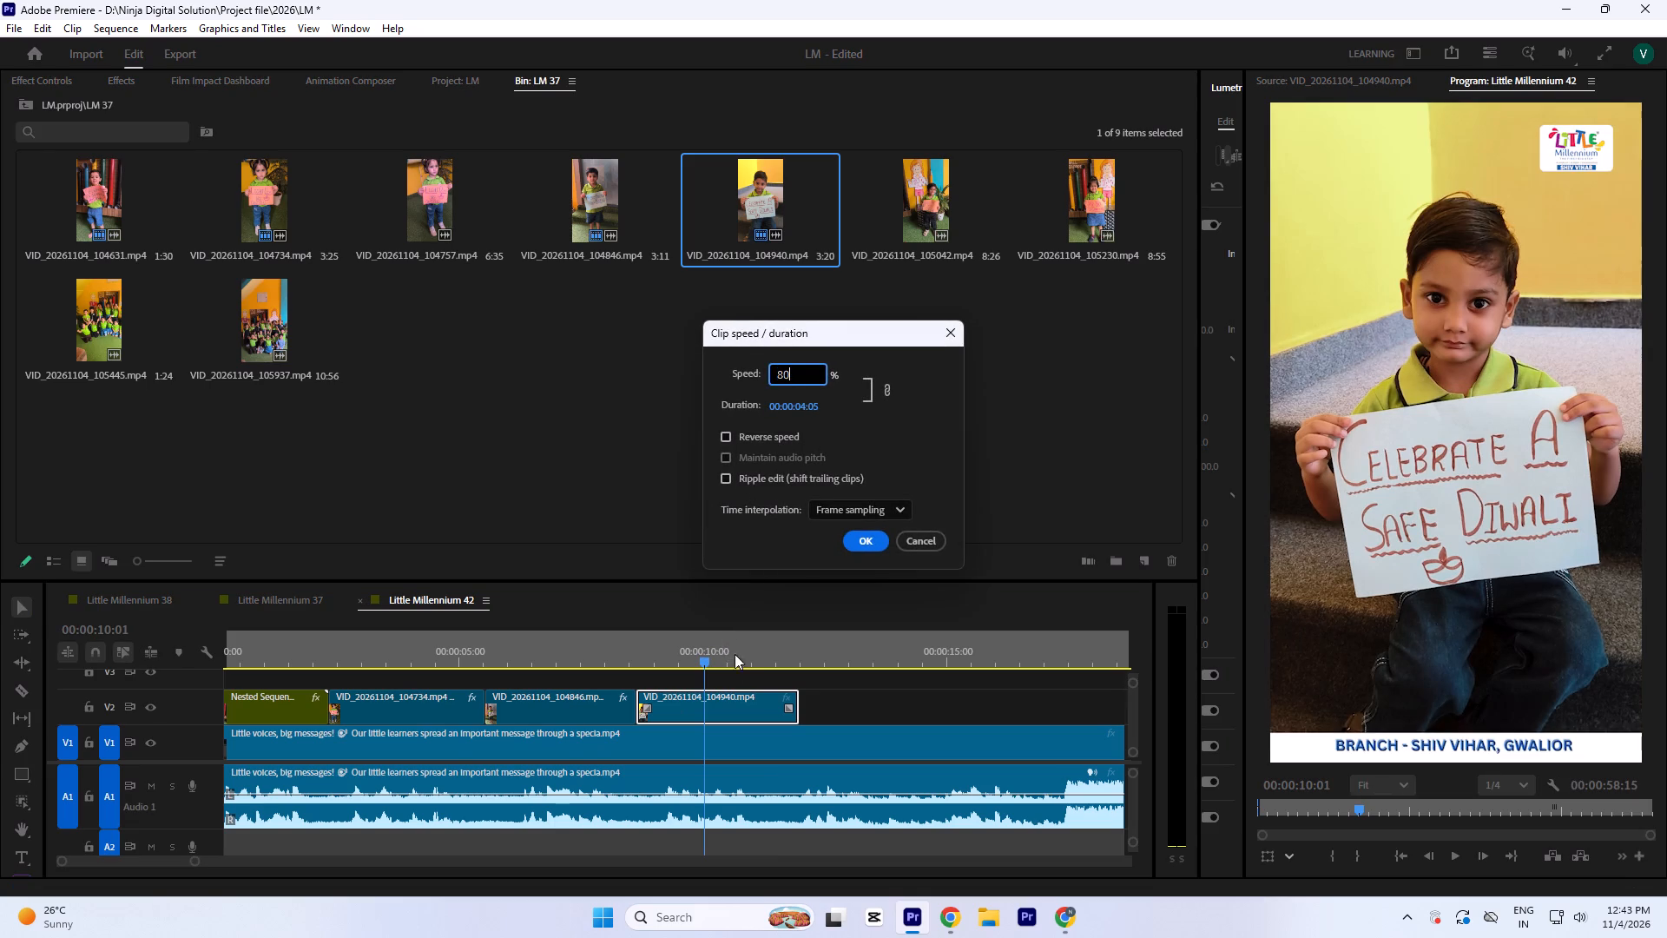
pyautogui.press('Return')
# Trim the start of the Celebrate a Safe Diwali clip and move it back against the preceding clip.
pyautogui.moveTo(643, 715); pyautogui.dragTo(690, 717)
pyautogui.moveTo(728, 713); pyautogui.dragTo(702, 713)
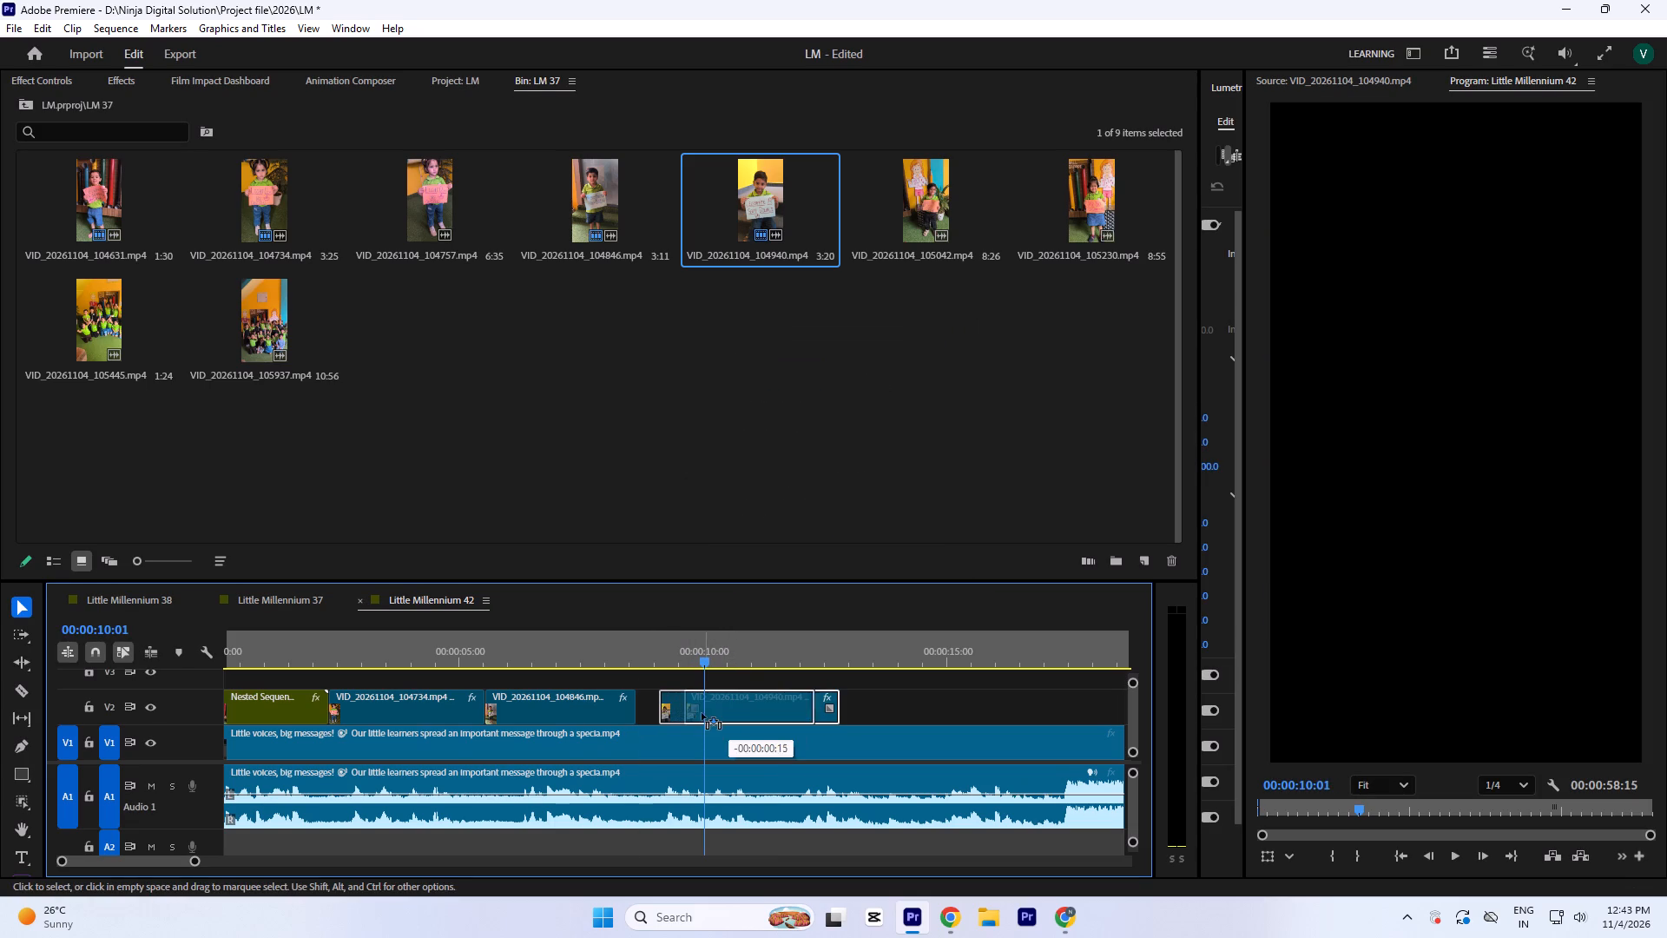
pyautogui.moveTo(702, 713); pyautogui.dragTo(688, 713)
# Trim more off the start of the Celebrate a Safe Diwali clip and shift it so it ends at 00:00:11:16.
pyautogui.moveTo(755, 657); pyautogui.dragTo(775, 664)
pyautogui.press('space')
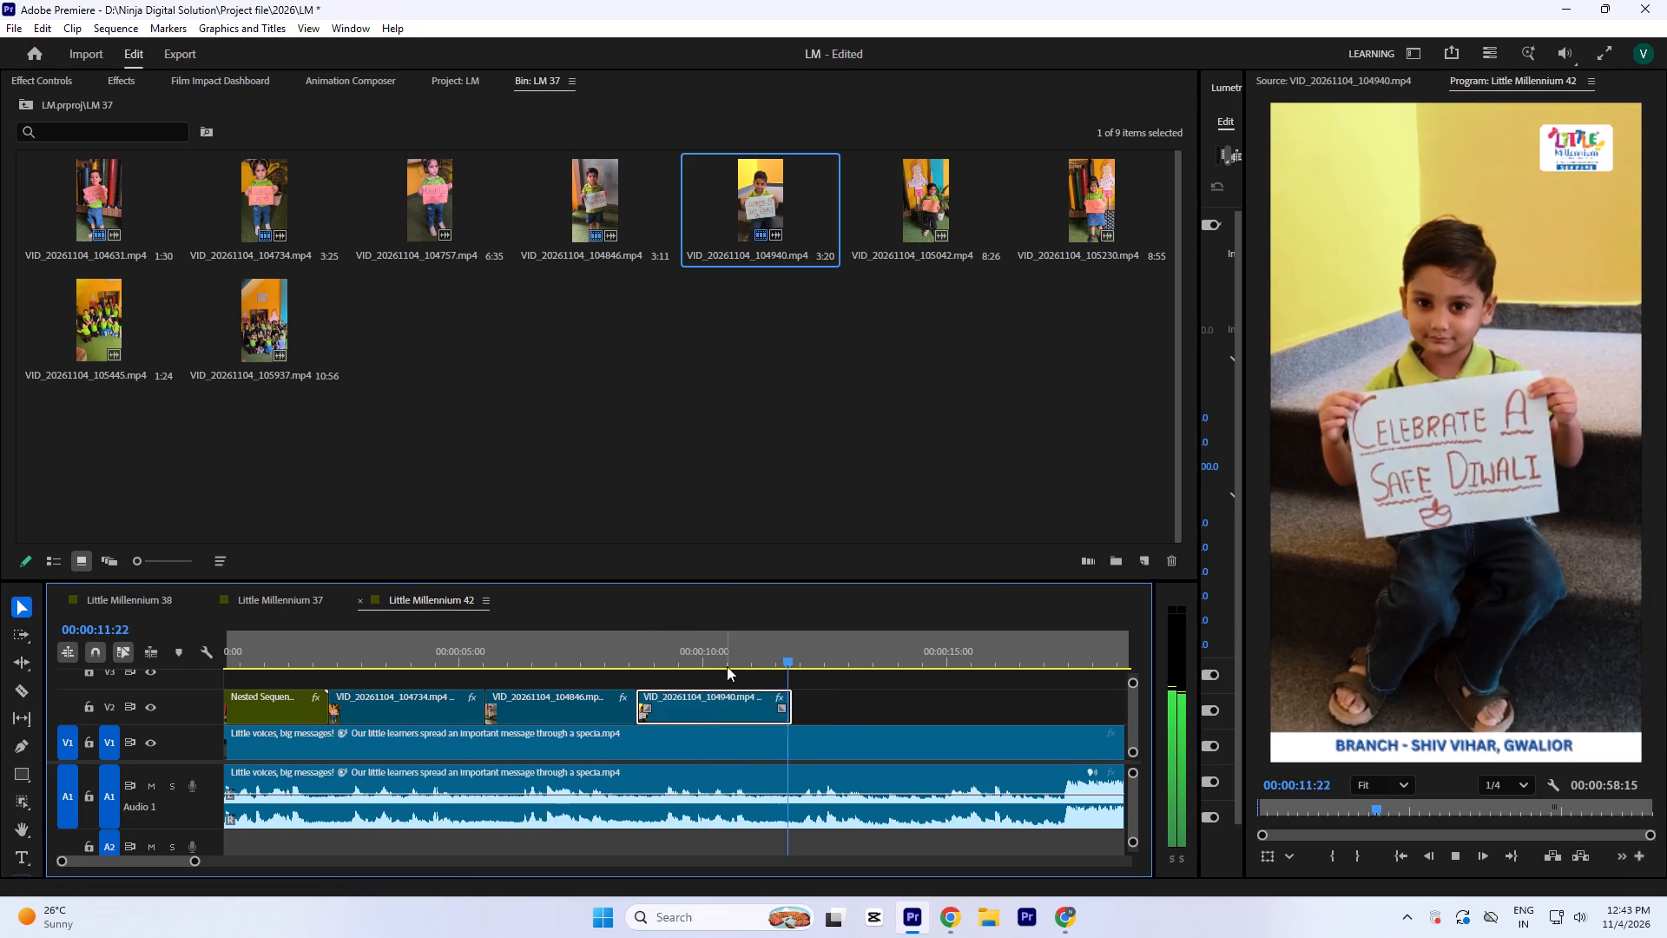
pyautogui.press('=')
pyautogui.press('space')
pyautogui.moveTo(655, 649); pyautogui.dragTo(660, 660)
pyautogui.press('=')
pyautogui.press('=')
pyautogui.press('=')
pyautogui.press('=')
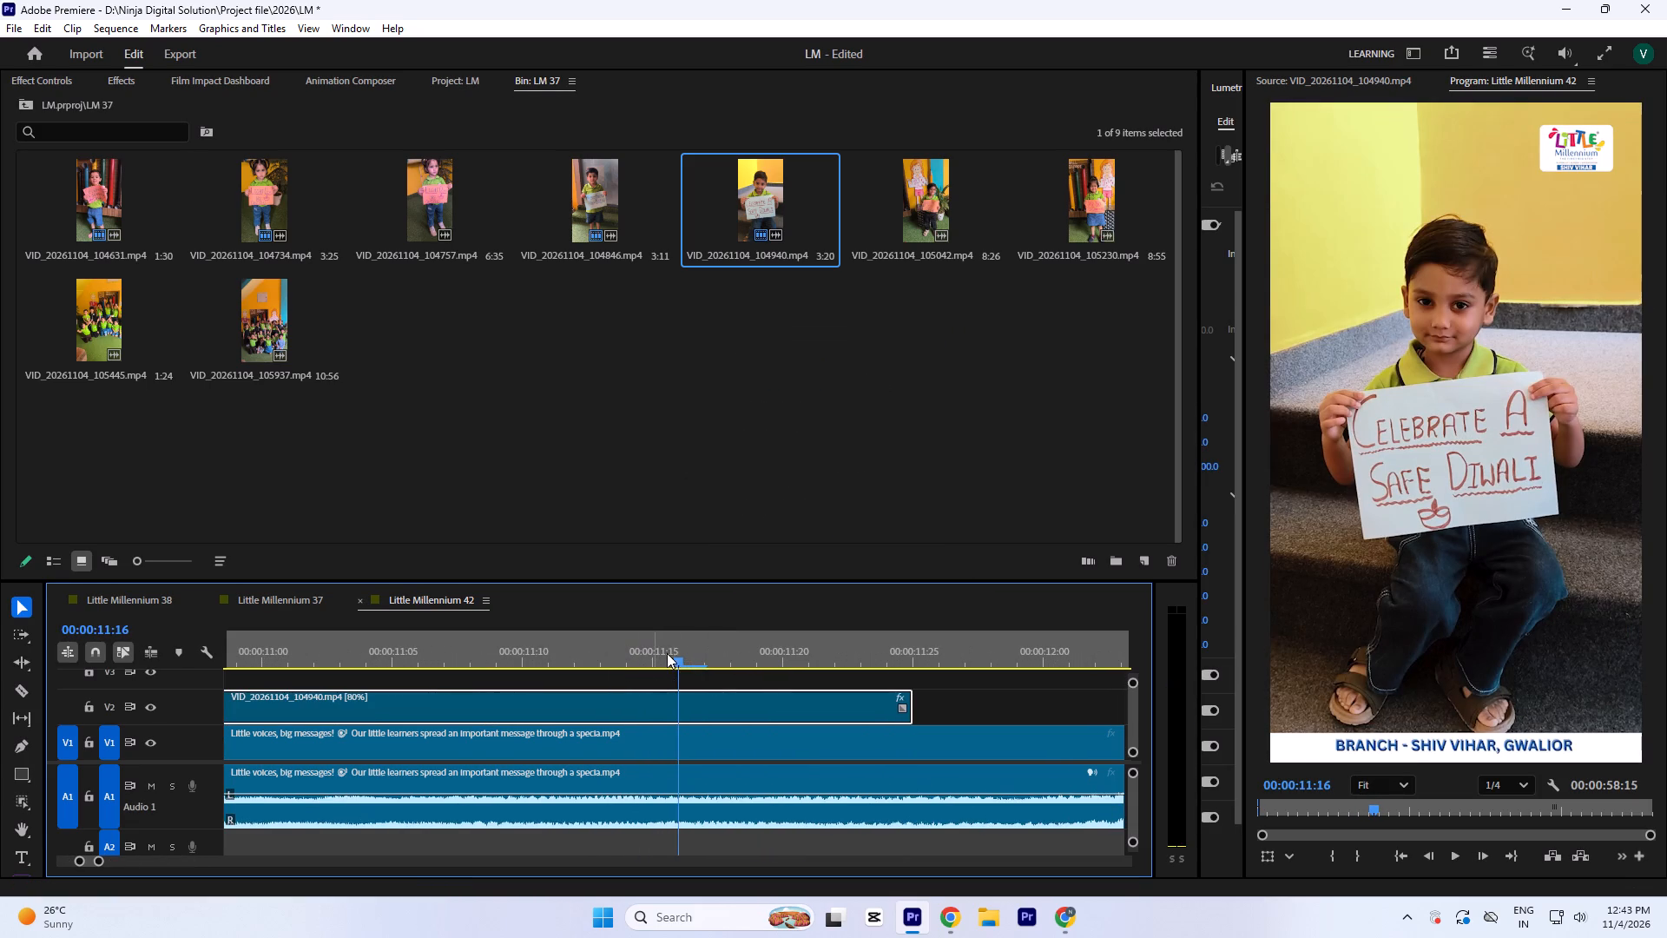
pyautogui.click(663, 640)
pyautogui.click(681, 639)
pyautogui.press('-')
pyautogui.press('-')
pyautogui.press('-')
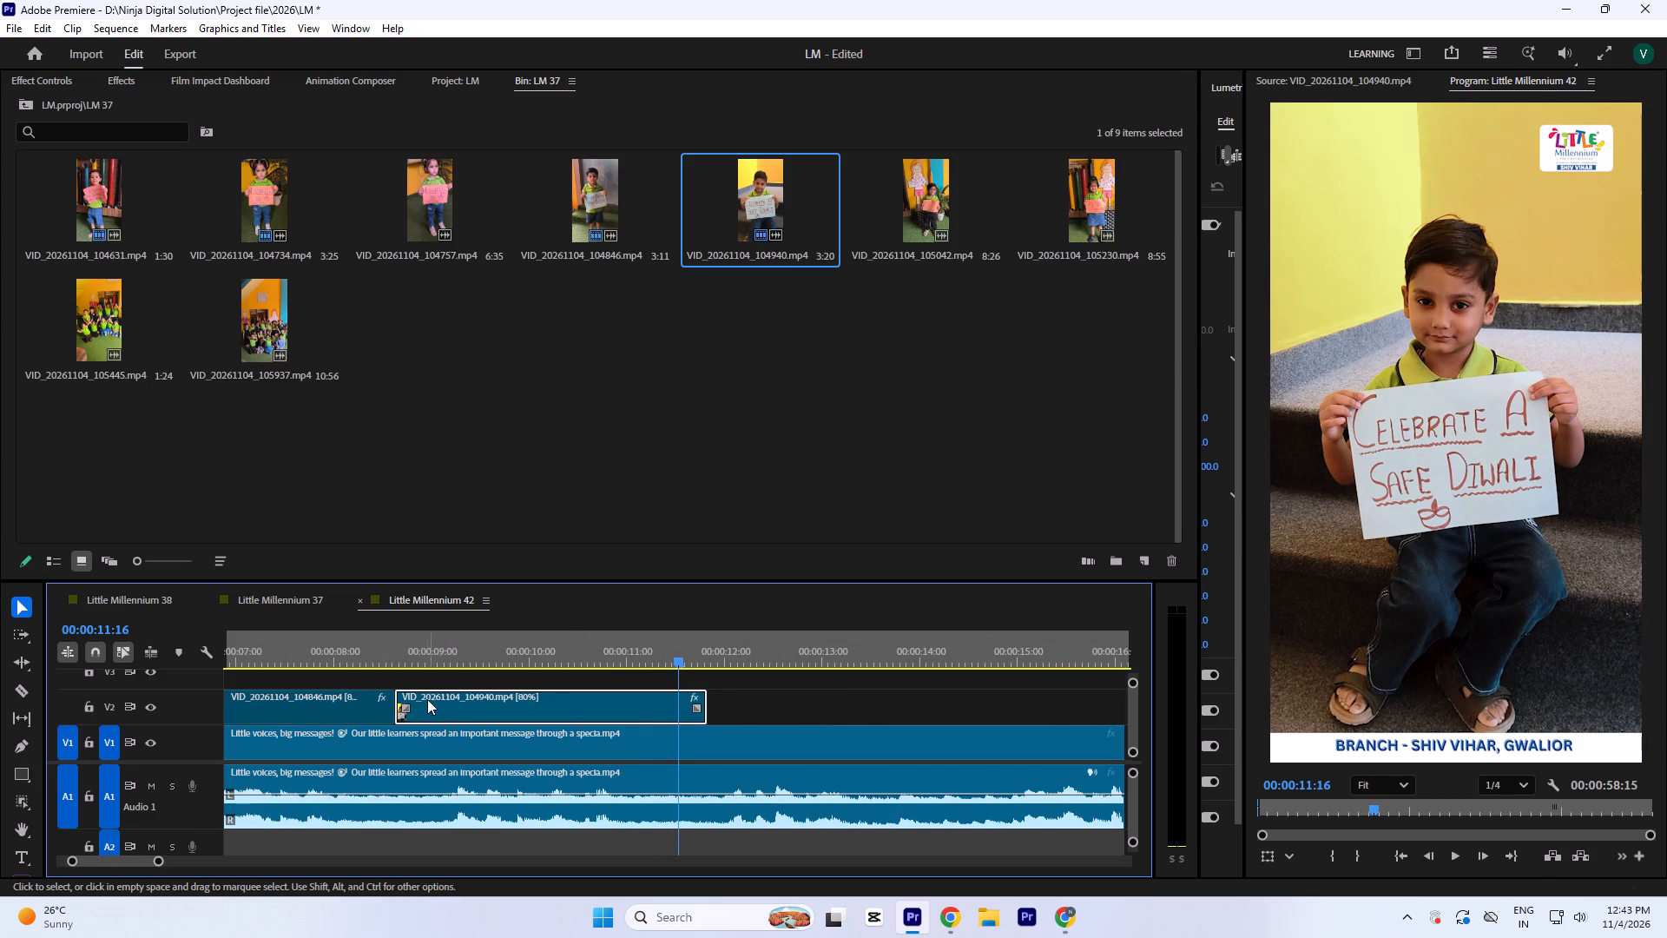
pyautogui.moveTo(403, 717); pyautogui.dragTo(466, 715)
pyautogui.moveTo(549, 706); pyautogui.dragTo(522, 703)
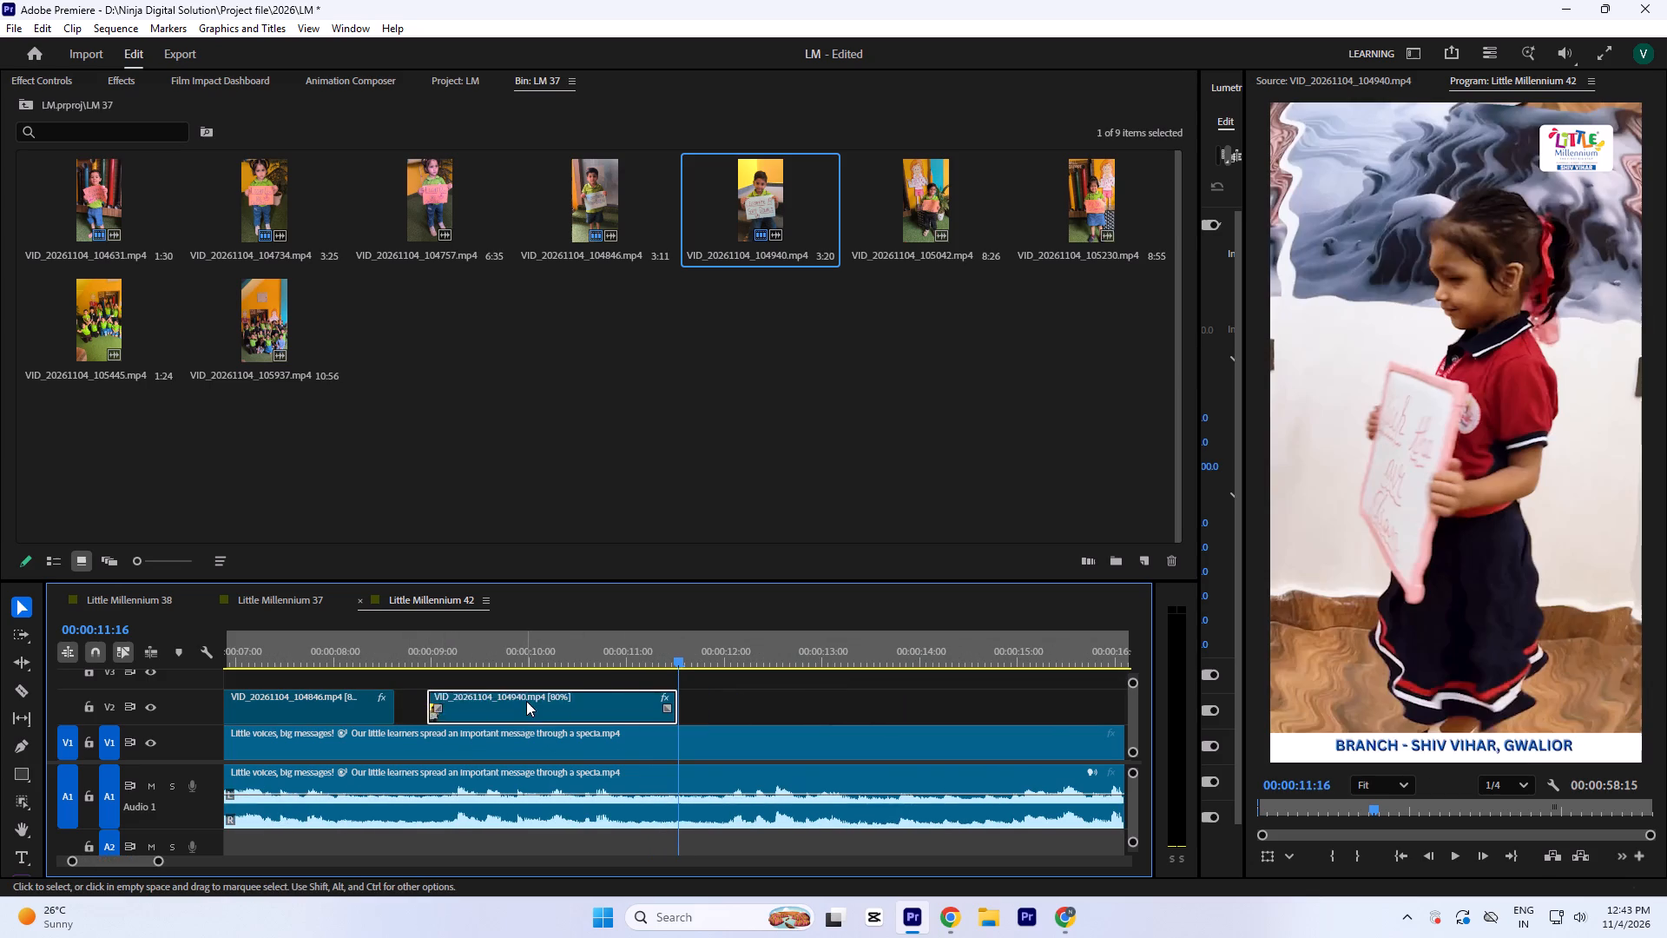
# Extend the start of the Celebrate a Safe Diwali clip back to meet the Protect Animals and Birds clip.
pyautogui.press('=')
pyautogui.write('==')
pyautogui.press('=')
pyautogui.press('-')
pyautogui.press('-')
pyautogui.press('-')
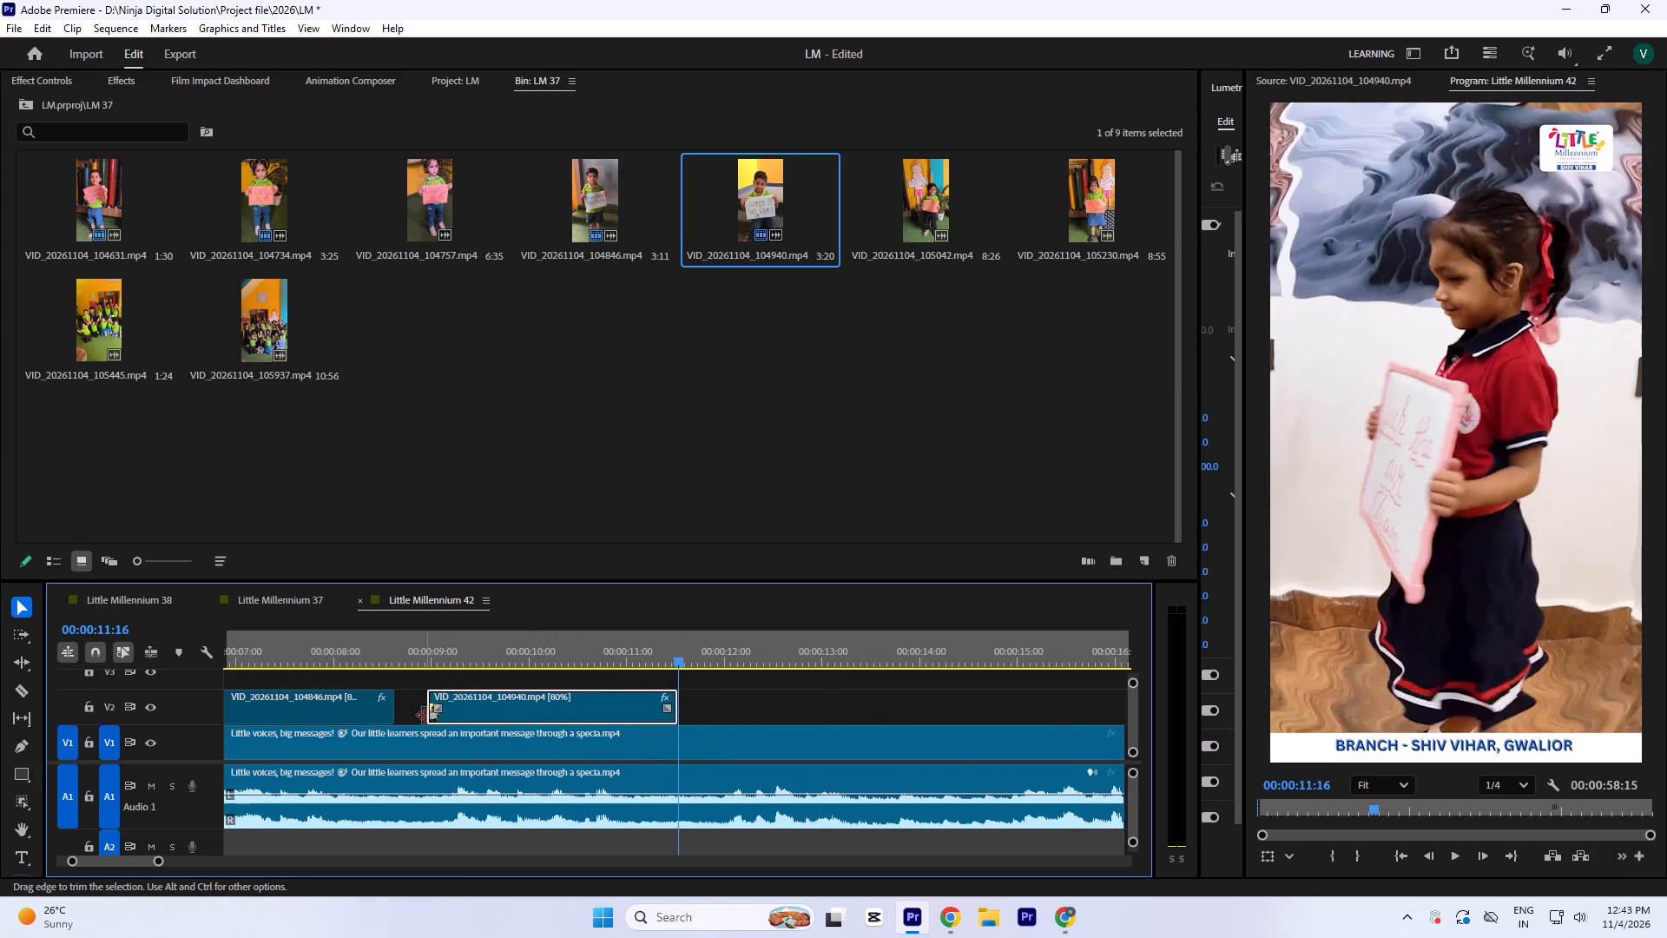
pyautogui.moveTo(425, 716); pyautogui.dragTo(350, 717)
# Play back the retimed Celebrate a Safe Diwali clip through its end and save the project.
pyautogui.press('-')
pyautogui.click(440, 650)
pyautogui.press('space')
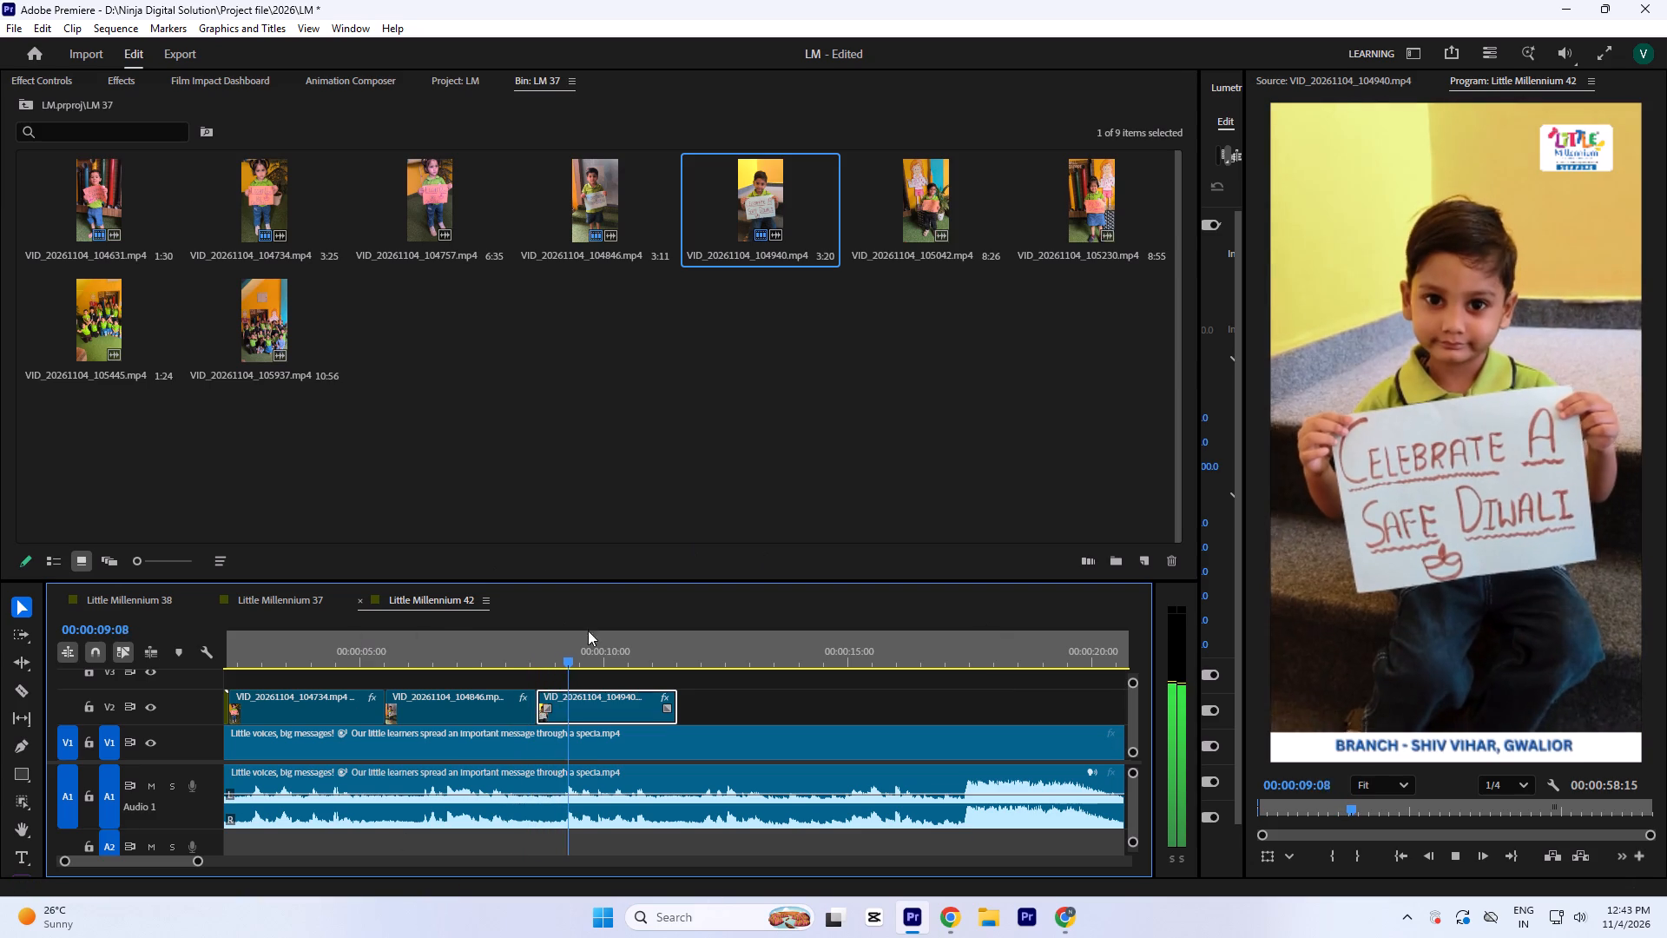
pyautogui.press('space')
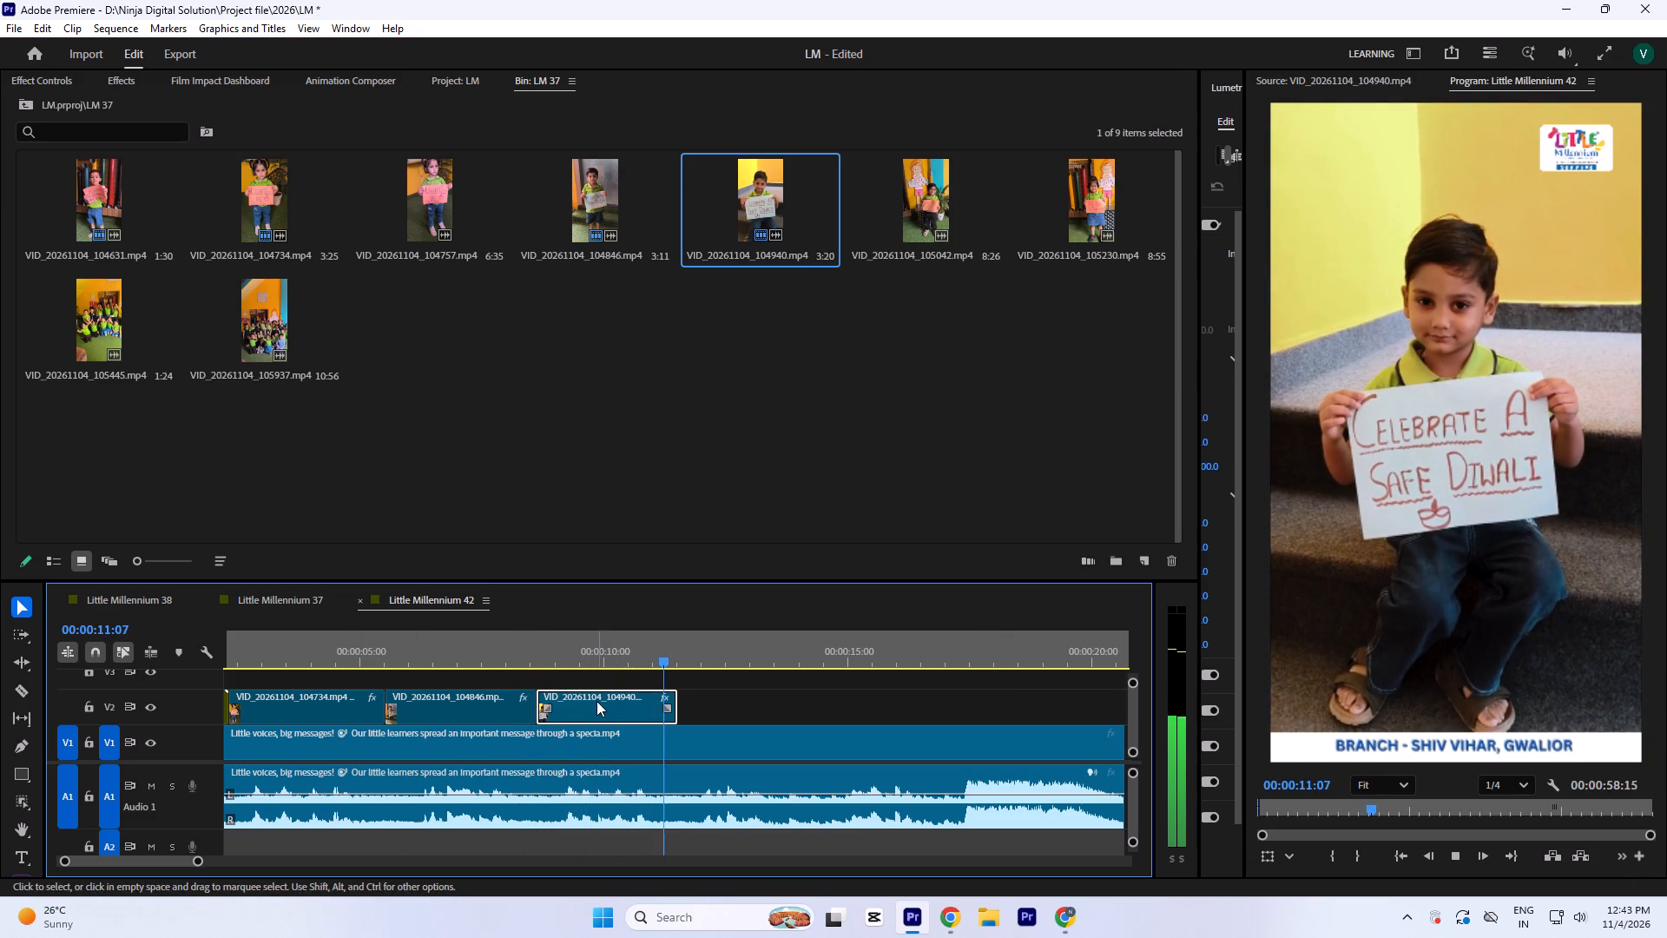
pyautogui.hotkey('ctrl', 's')
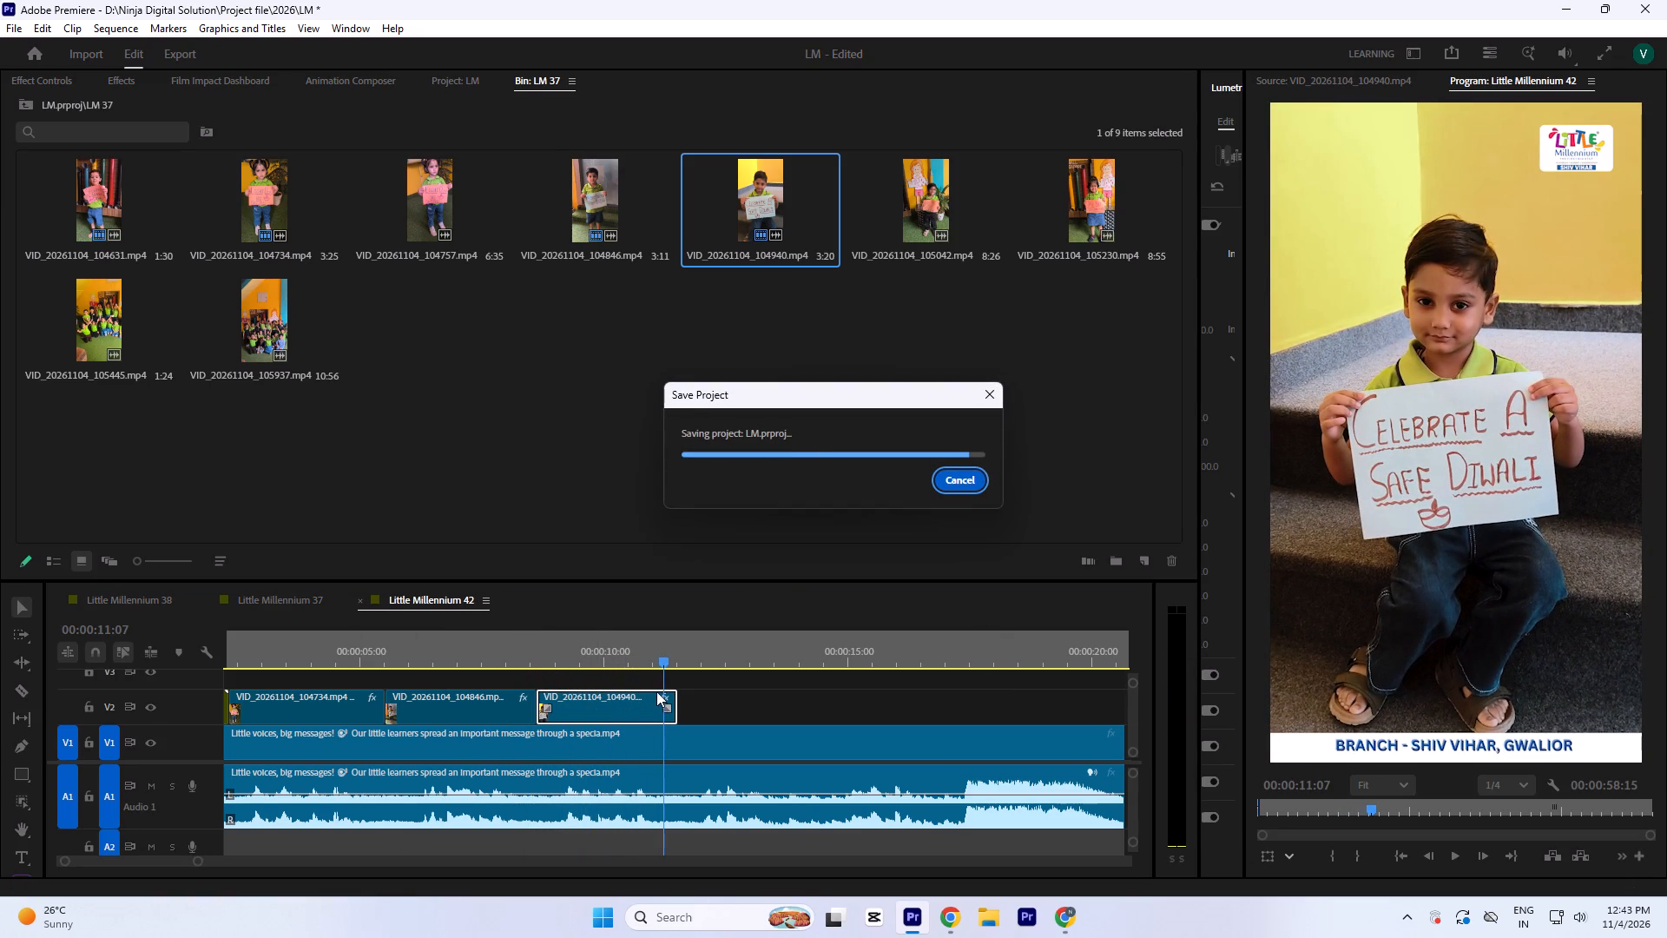
pyautogui.press('space')
pyautogui.press('space')
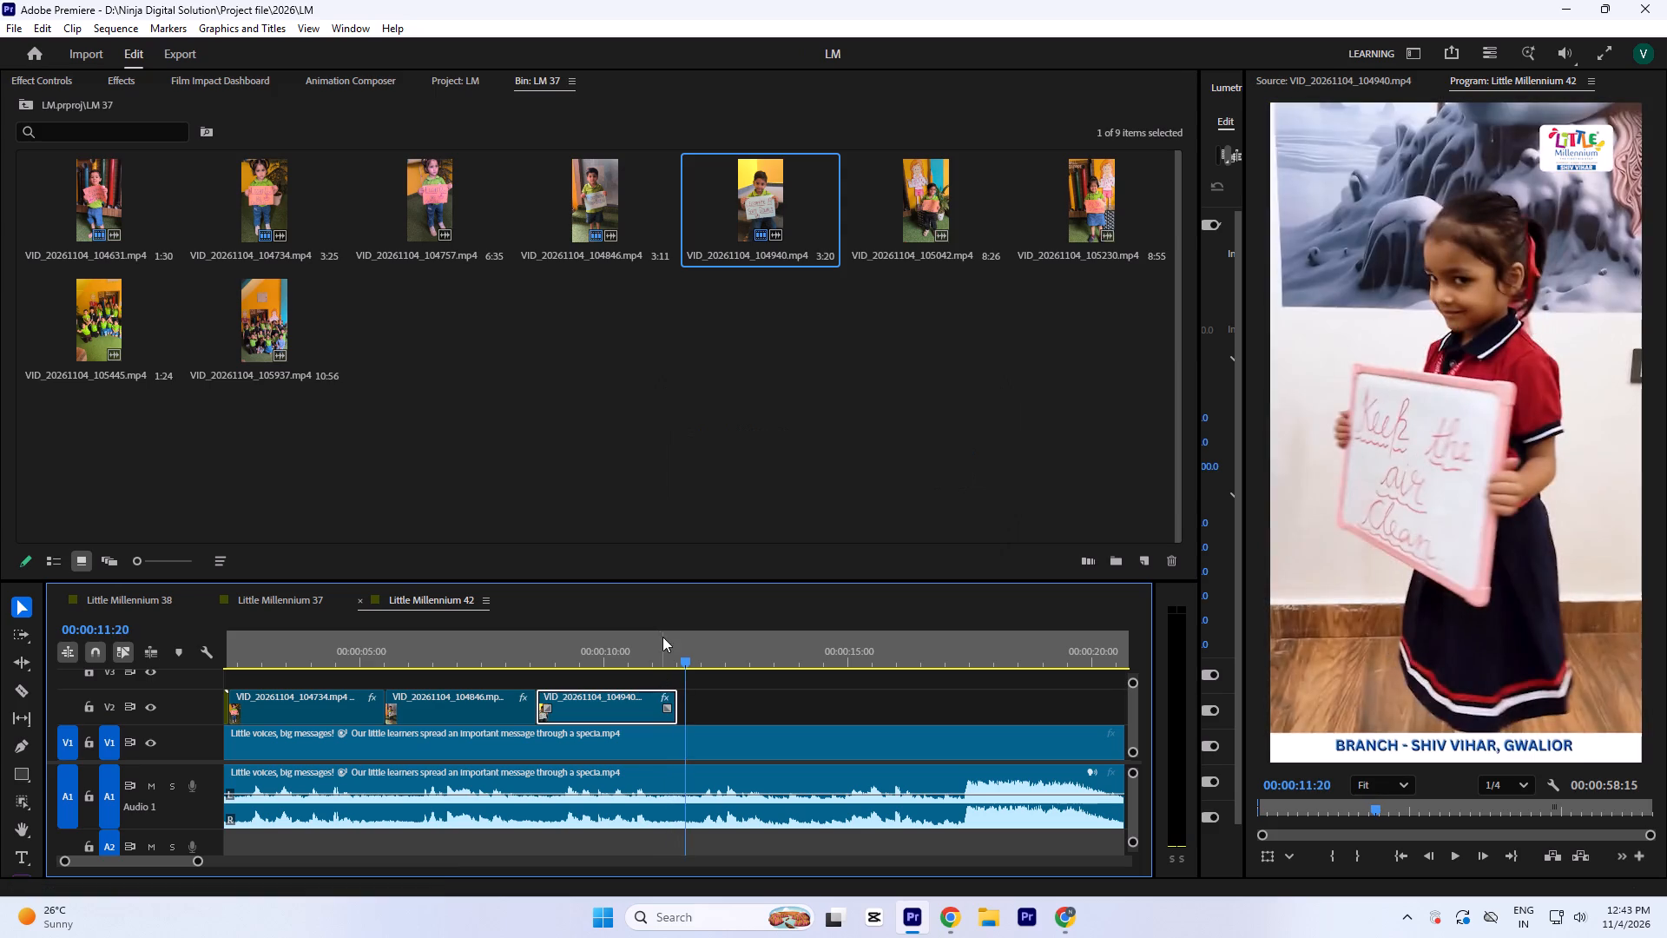
# Rotate the Celebrate a Safe Diwali clip by 2.0°, scale it to 110, and save the project.
pyautogui.click(663, 636)
pyautogui.click(62, 80)
pyautogui.click(359, 261)
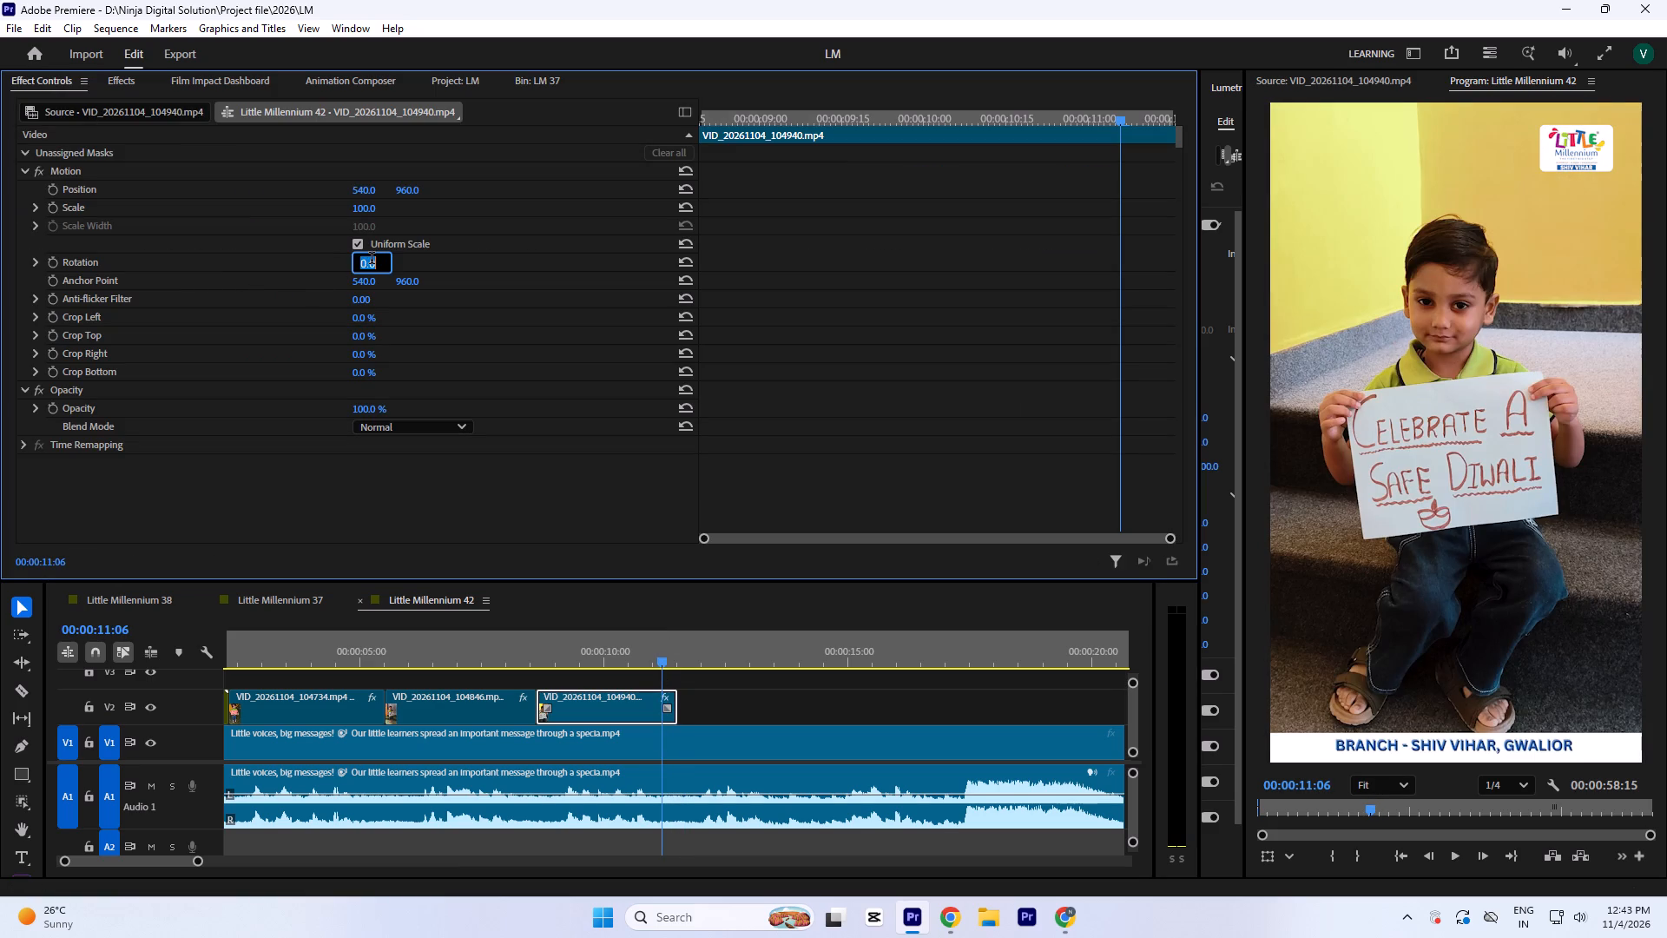
pyautogui.press('Up')
pyautogui.press('Up')
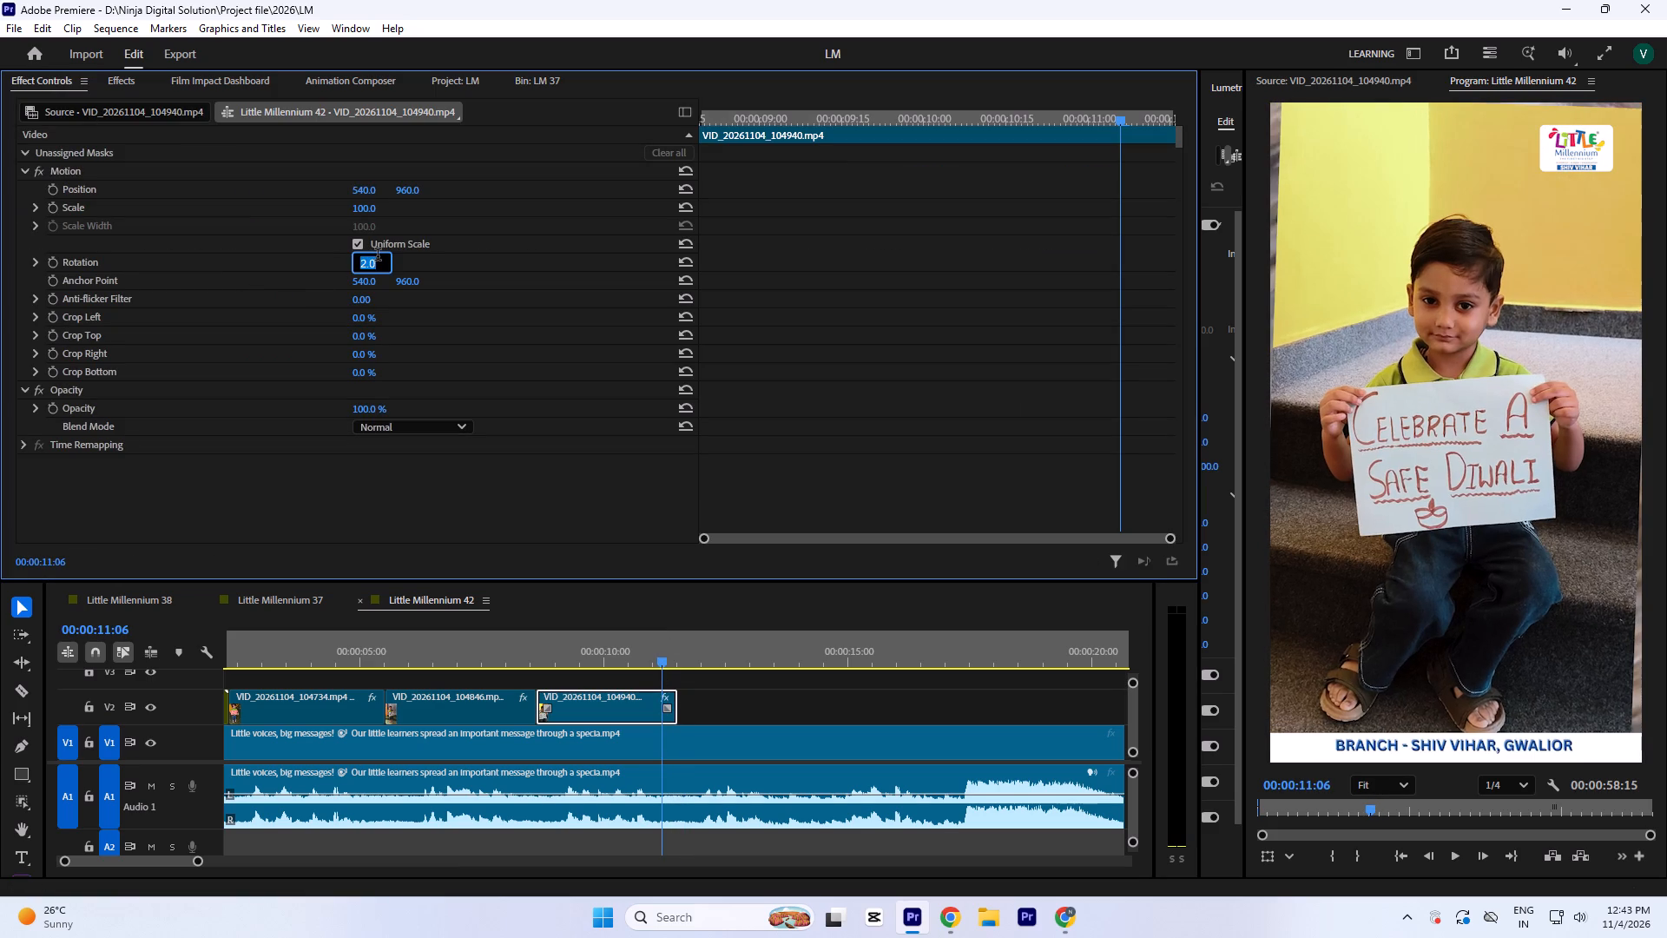
pyautogui.moveTo(368, 213); pyautogui.dragTo(368, 208)
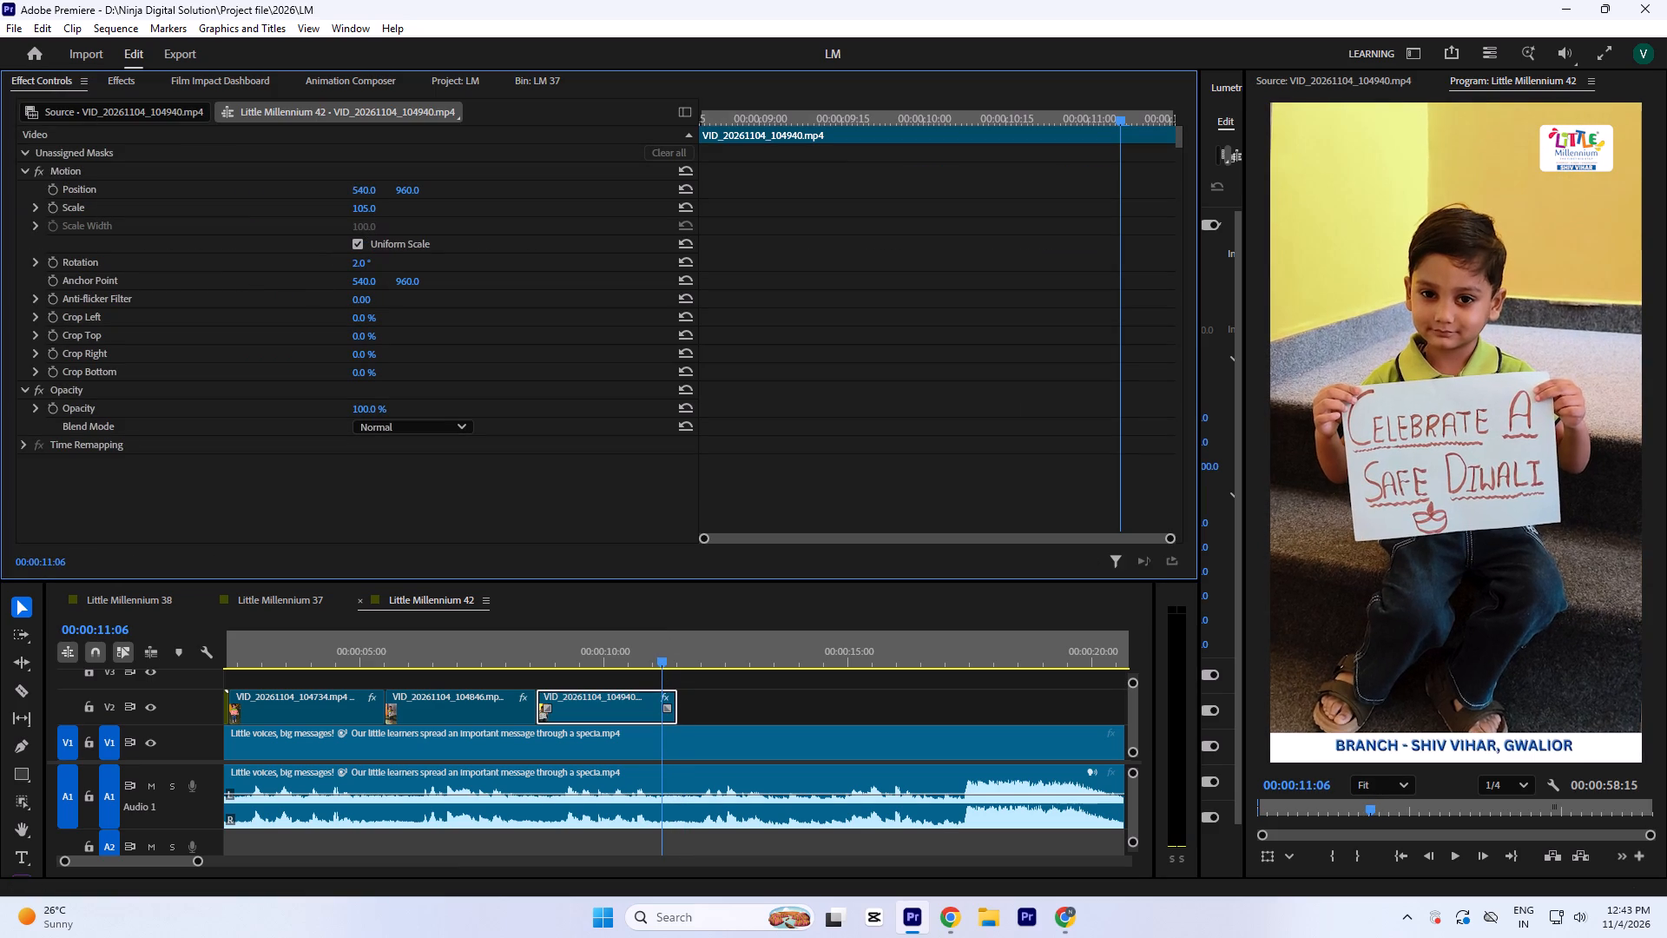
pyautogui.moveTo(368, 208); pyautogui.dragTo(366, 202)
pyautogui.click(702, 672)
pyautogui.hotkey('ctrl', 's')
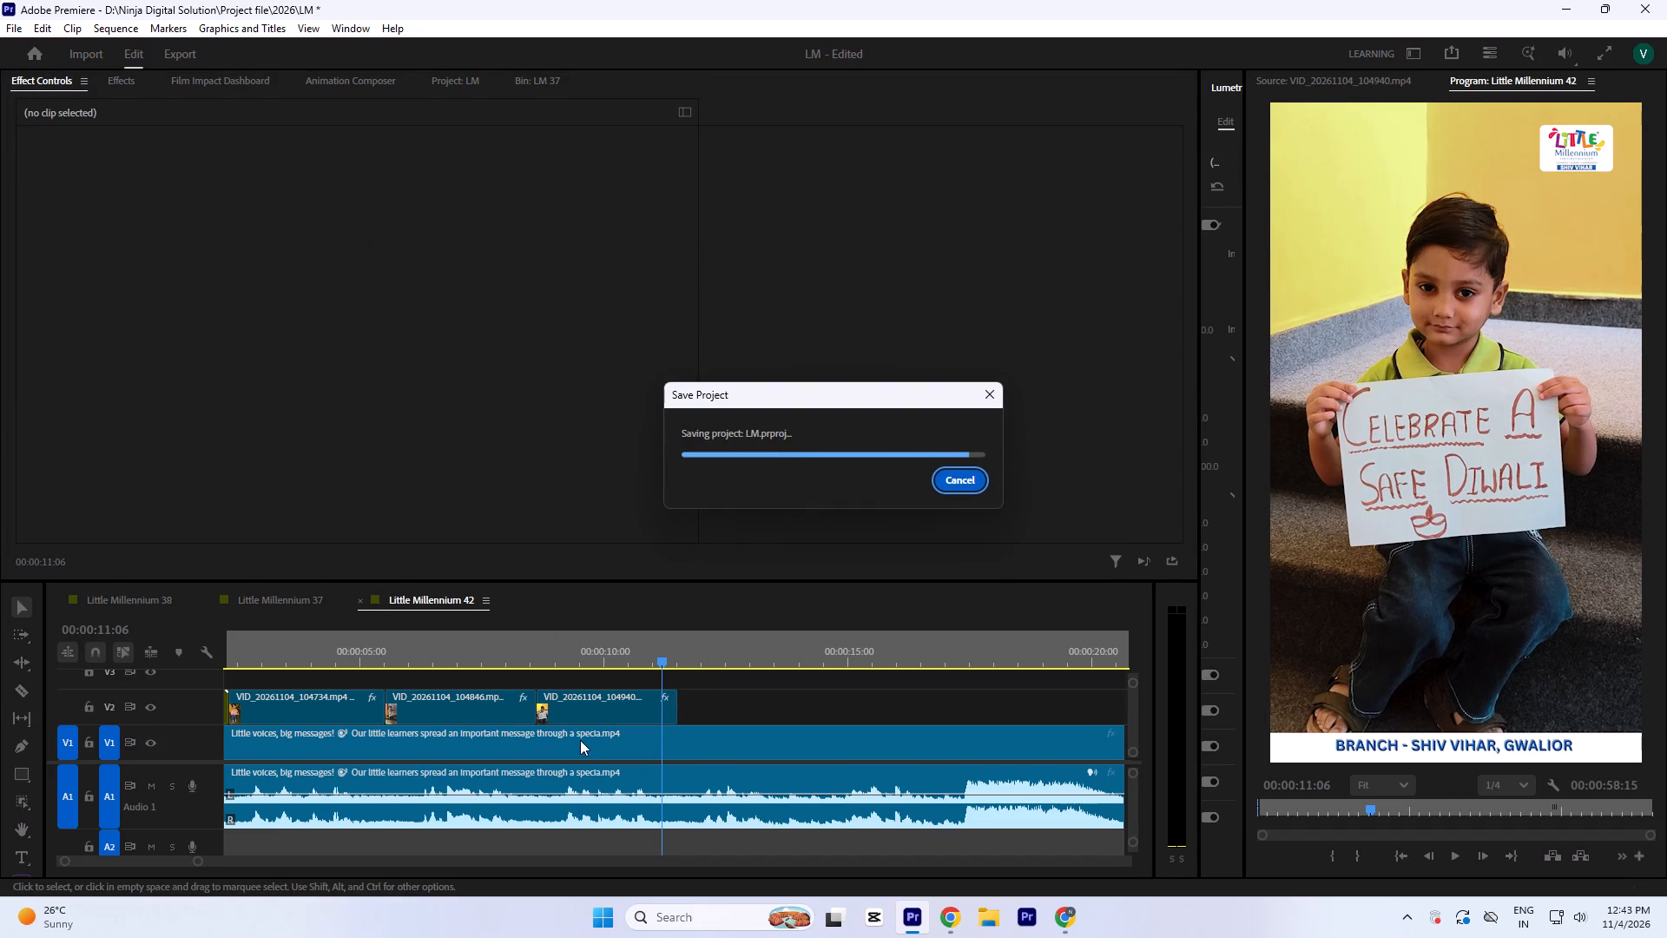
# Nest the Celebrate a Safe Diwali clip on V2 under the default sequence name.
pyautogui.click(618, 715)
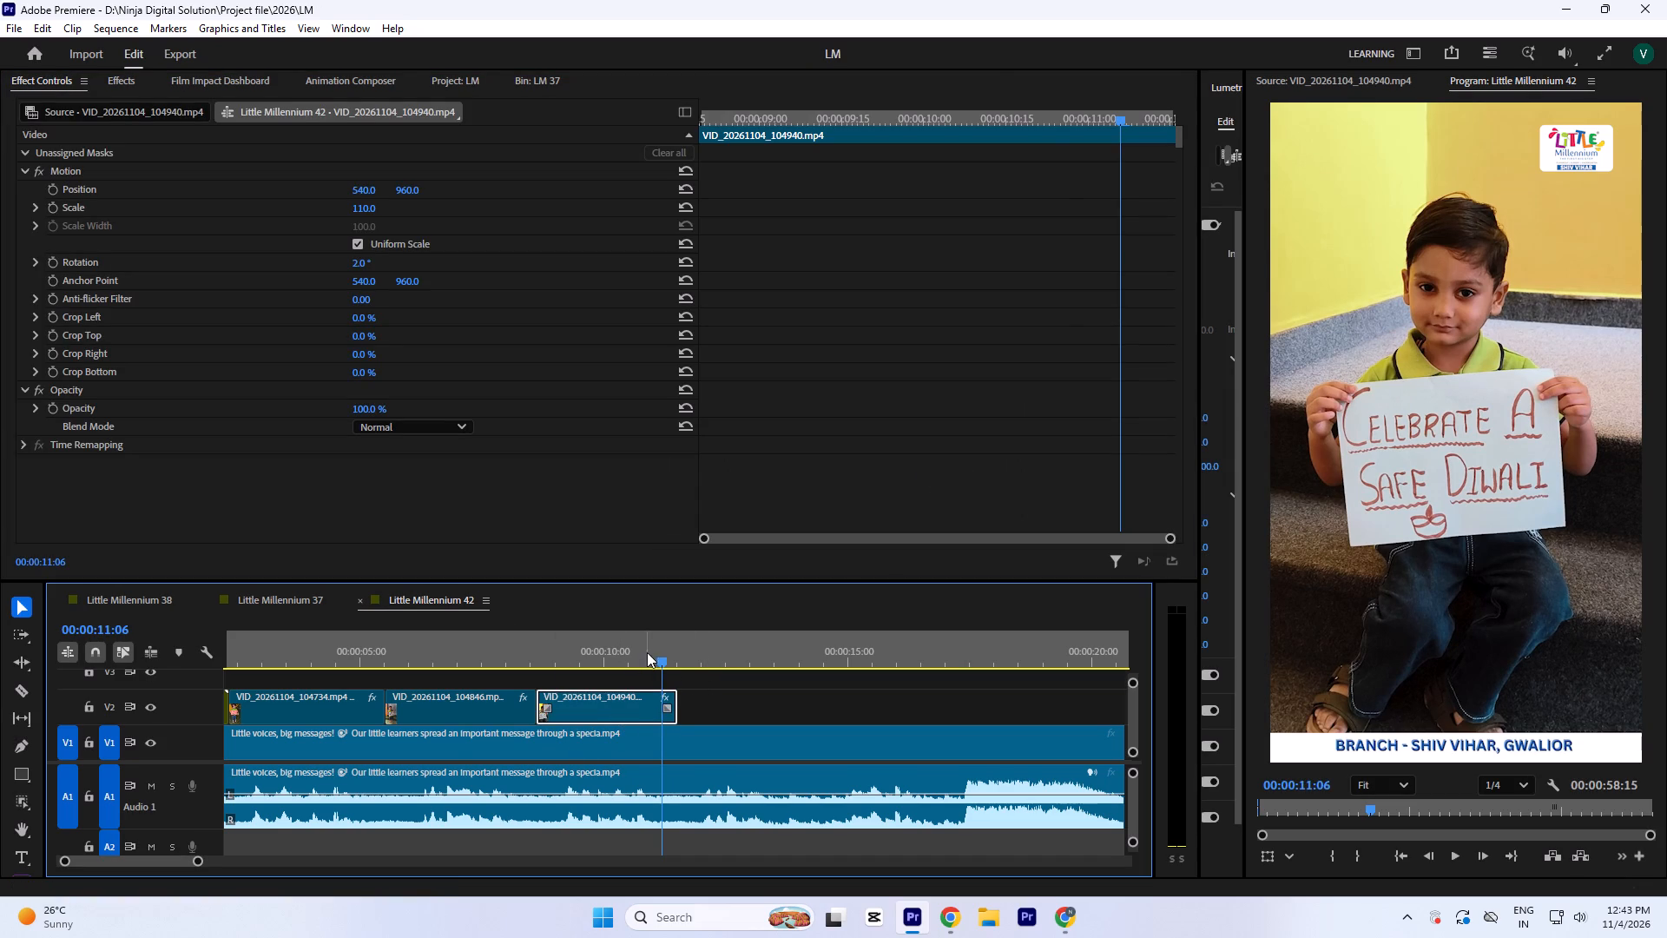
pyautogui.click(648, 652)
pyautogui.press('n')
pyautogui.press('Return')
# Apply the Warp Stabilizer effect to the nested Celebrate a Safe Diwali clip with 10% smoothness.
pyautogui.click(628, 696)
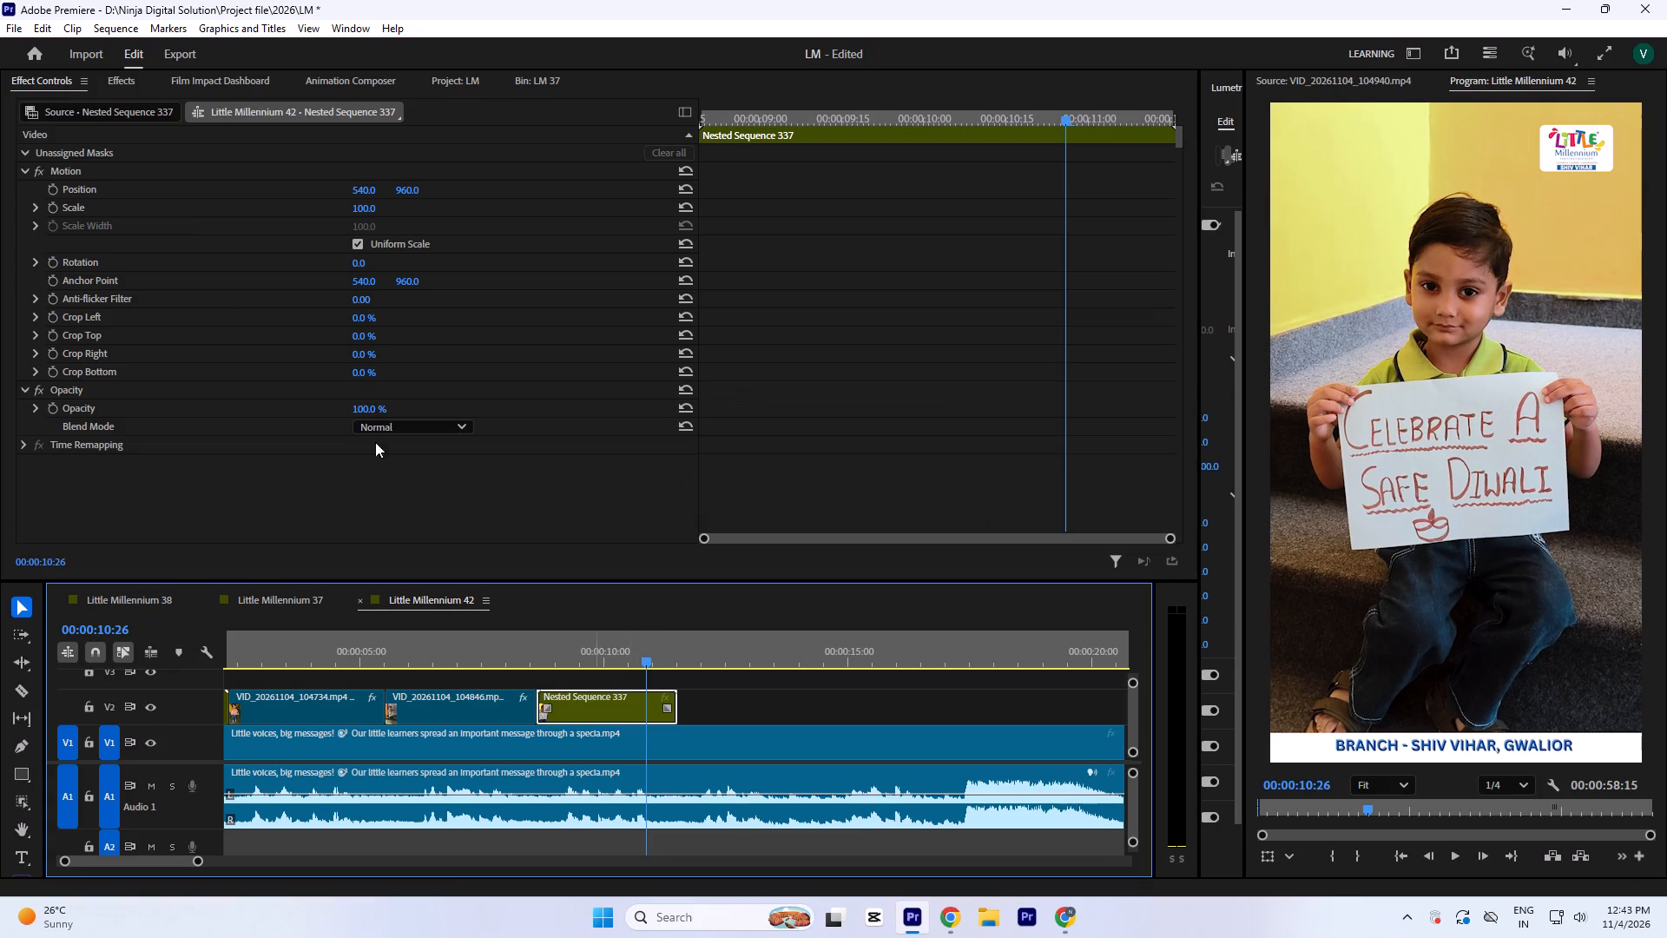
pyautogui.click(128, 78)
pyautogui.click(91, 113)
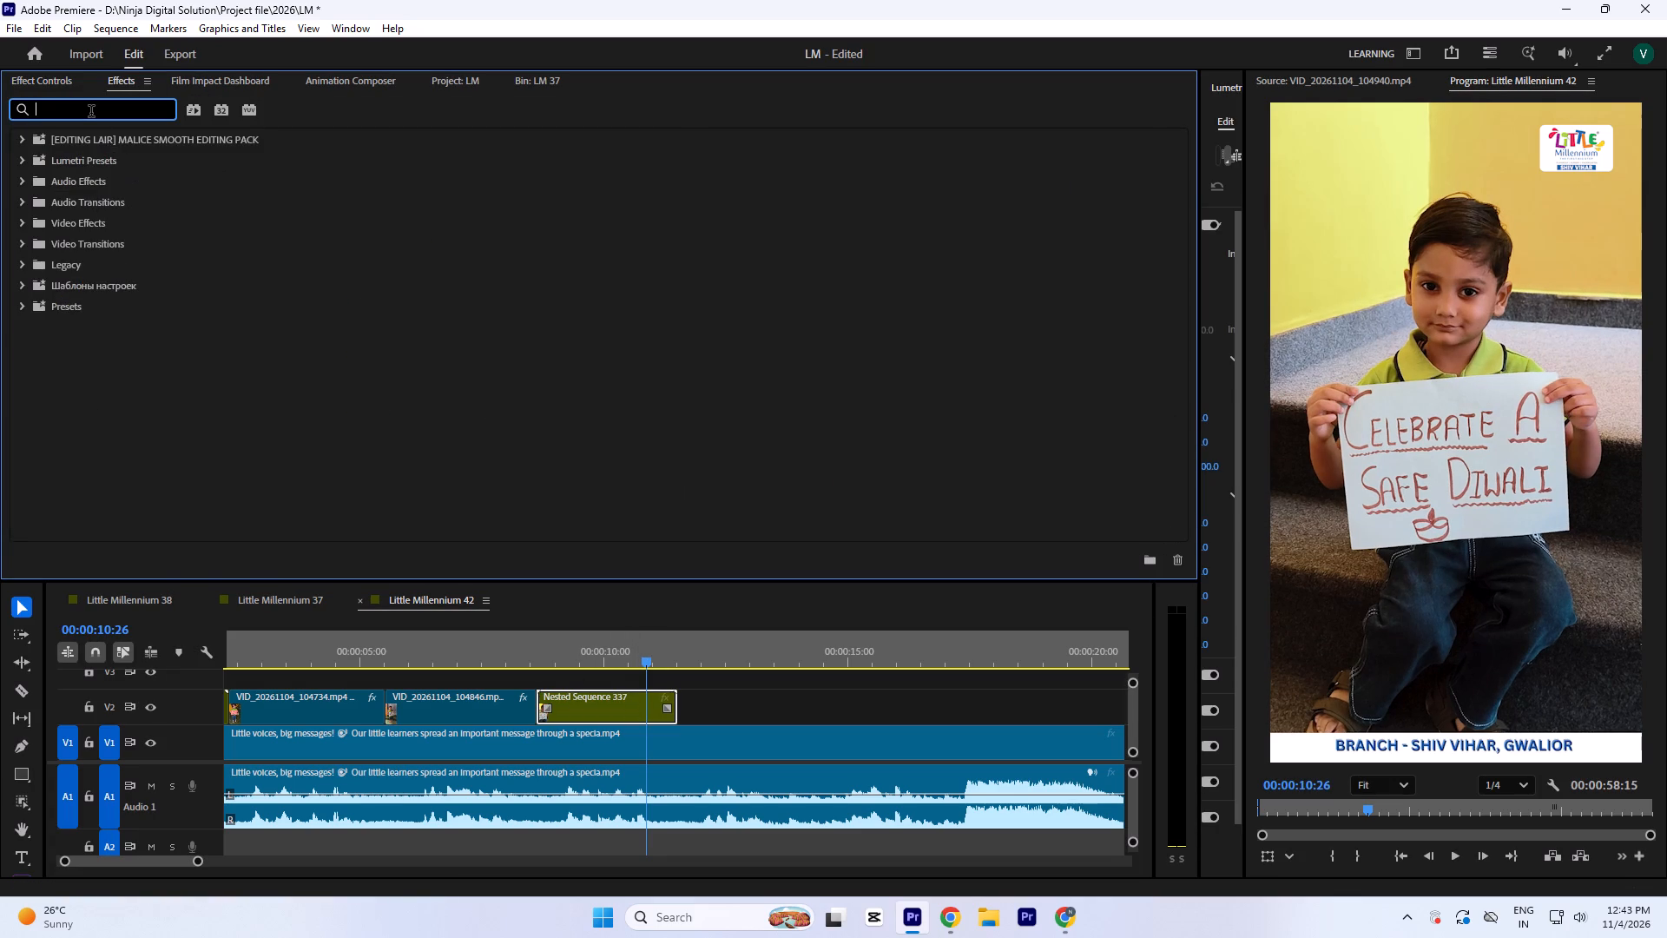
pyautogui.write('warp')
pyautogui.doubleClick(122, 363)
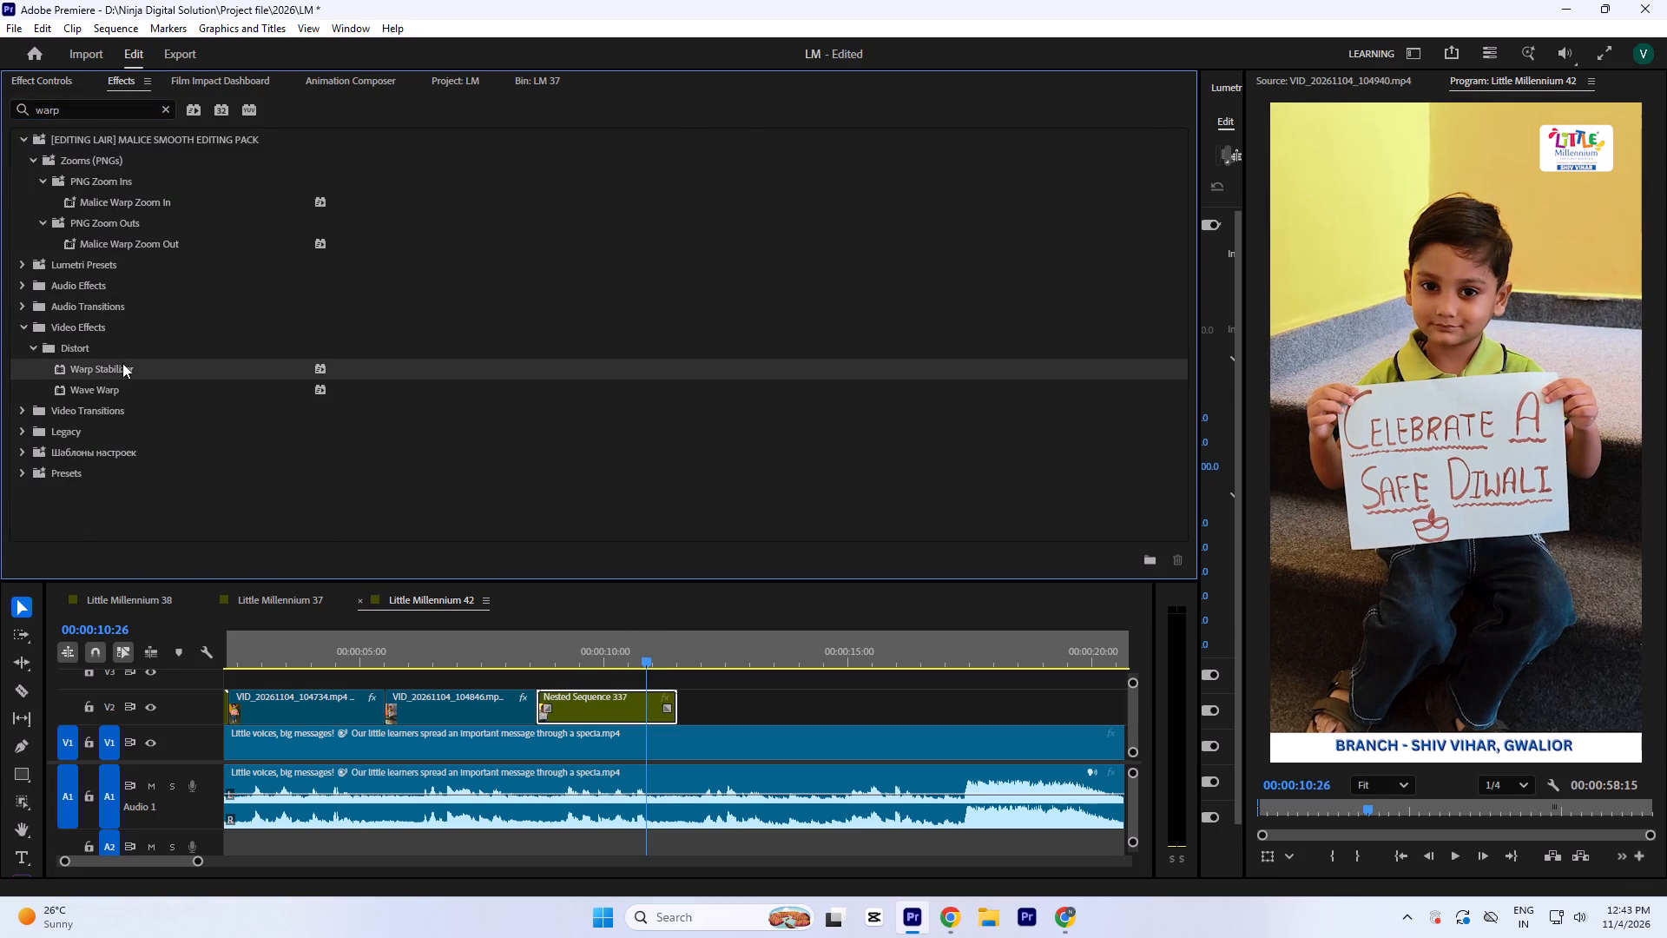
pyautogui.click(60, 72)
pyautogui.scroll(-6, 214, 380)
pyautogui.click(363, 452)
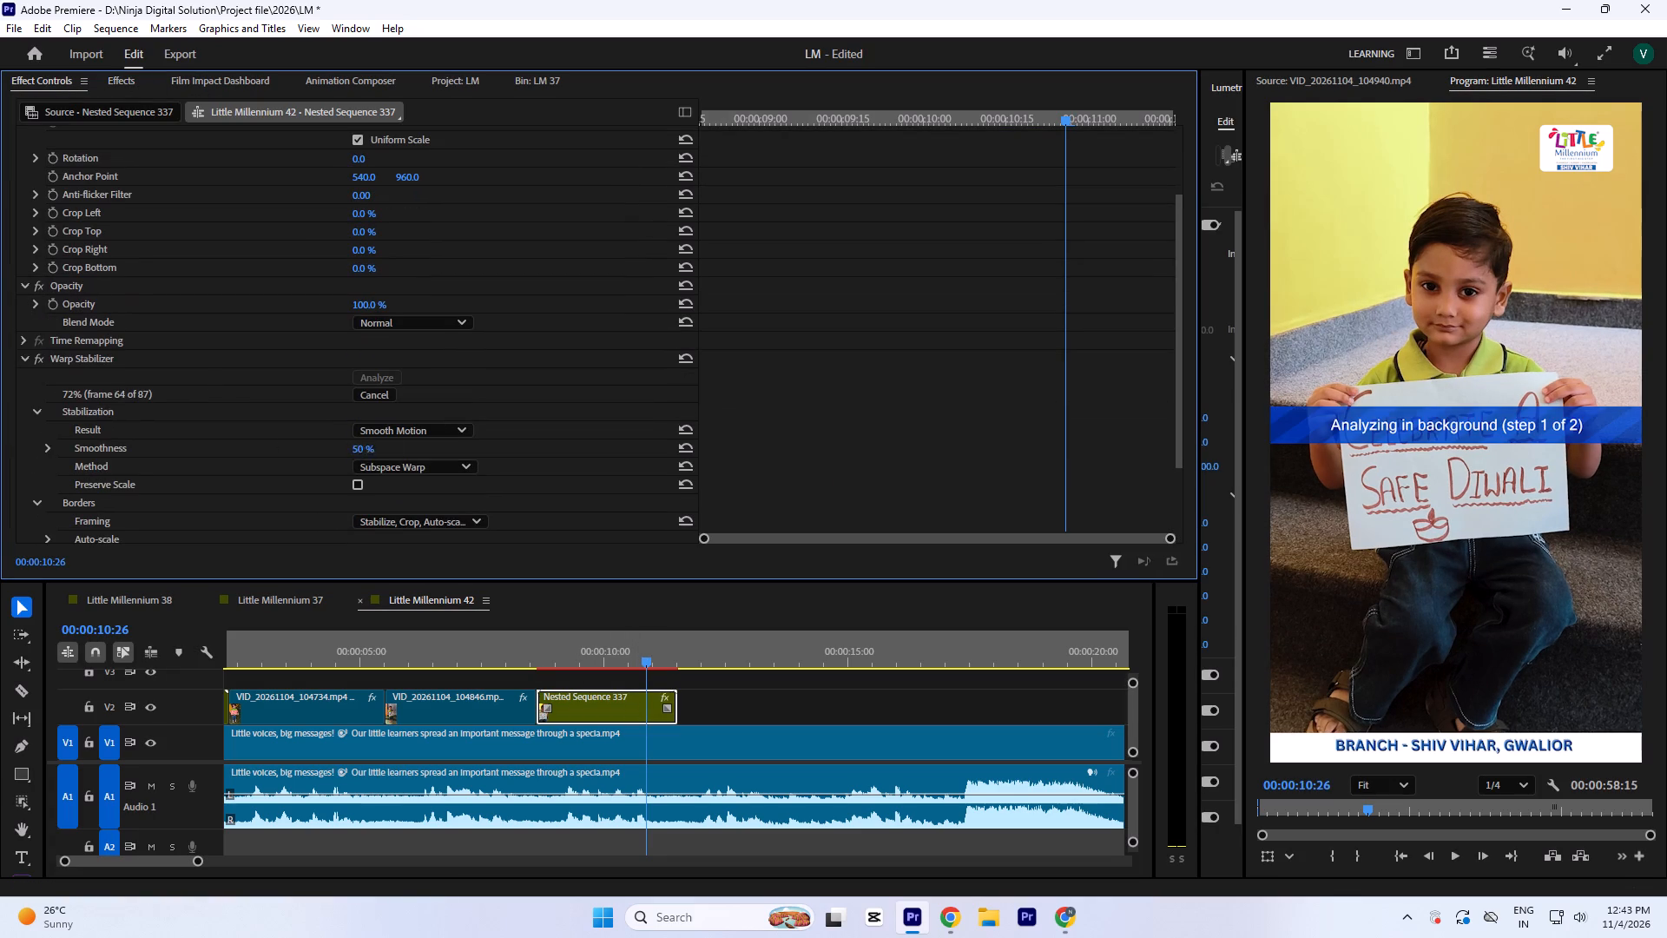
pyautogui.press('1')
pyautogui.press('0')
pyautogui.click(1058, 324)
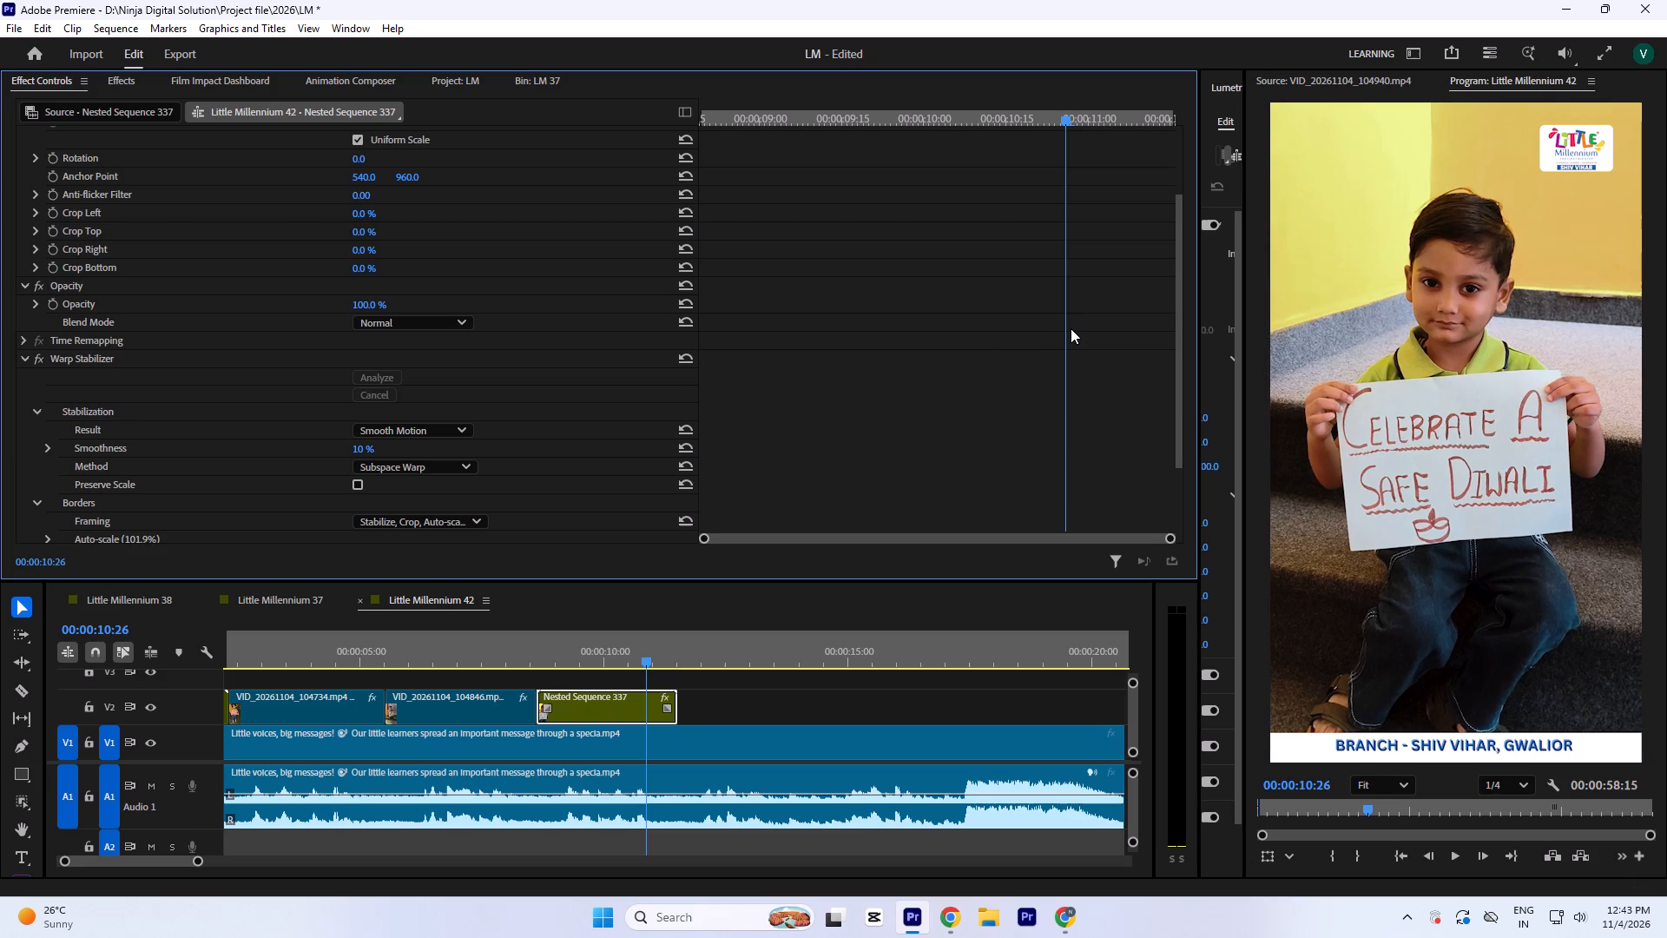
# Play back the stabilized Celebrate a Safe Diwali clip and on into the reference's Keep the Air Clean shot.
pyautogui.click(496, 672)
pyautogui.click(482, 648)
pyautogui.press('space')
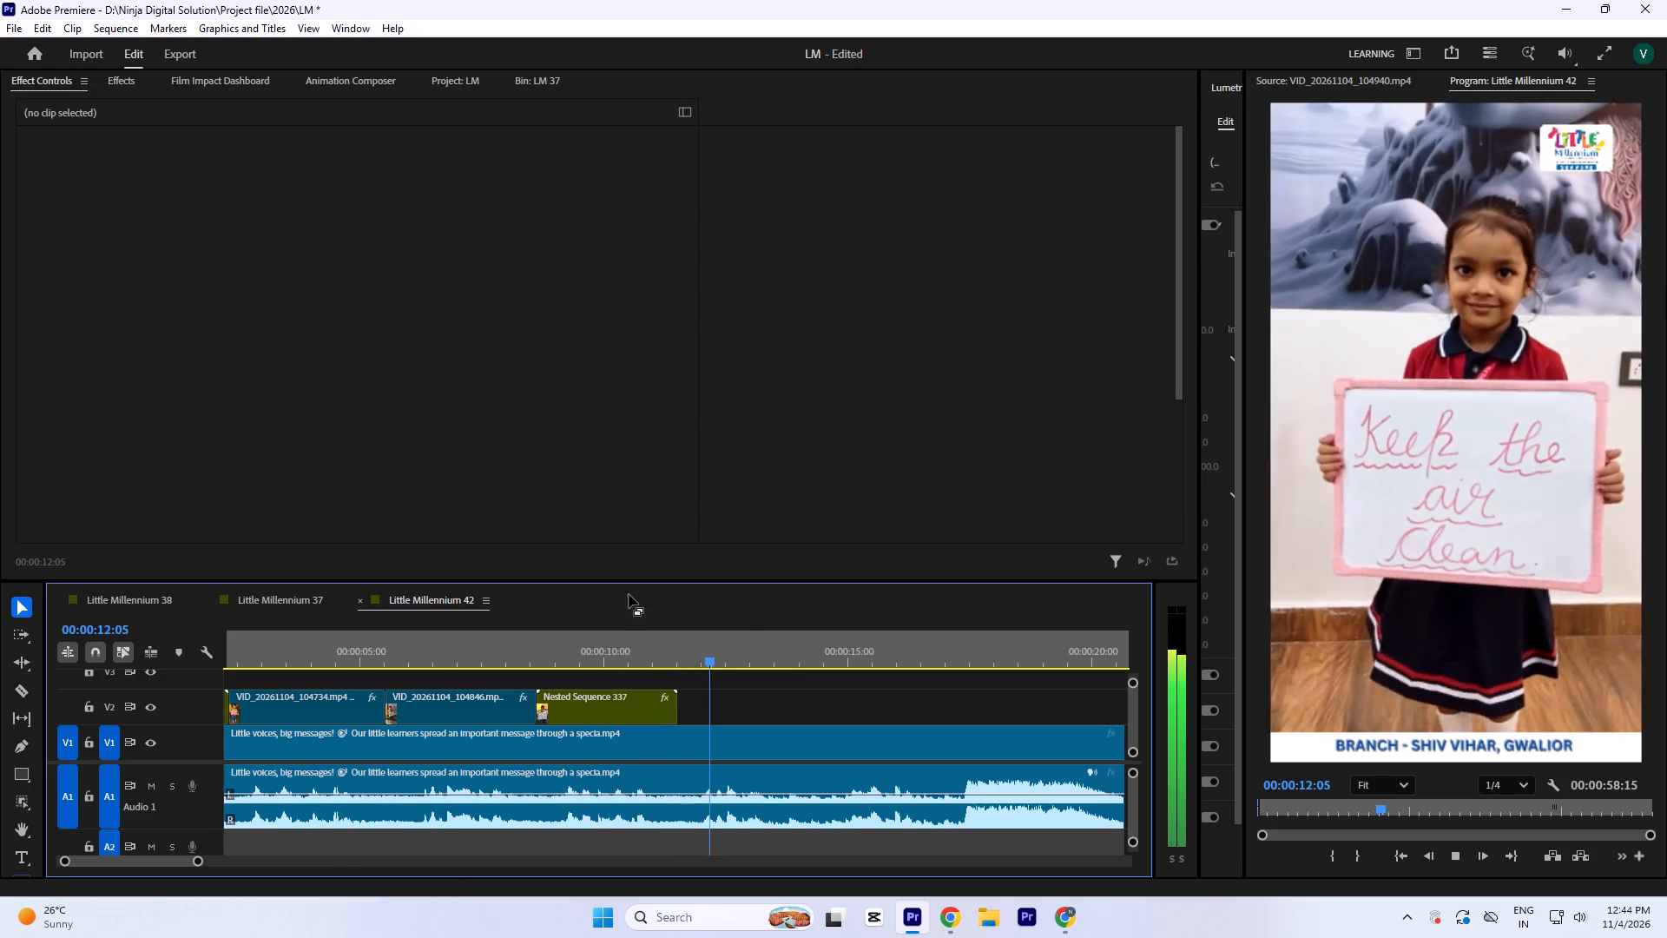
pyautogui.press('-')
pyautogui.press('=')
pyautogui.press('space')
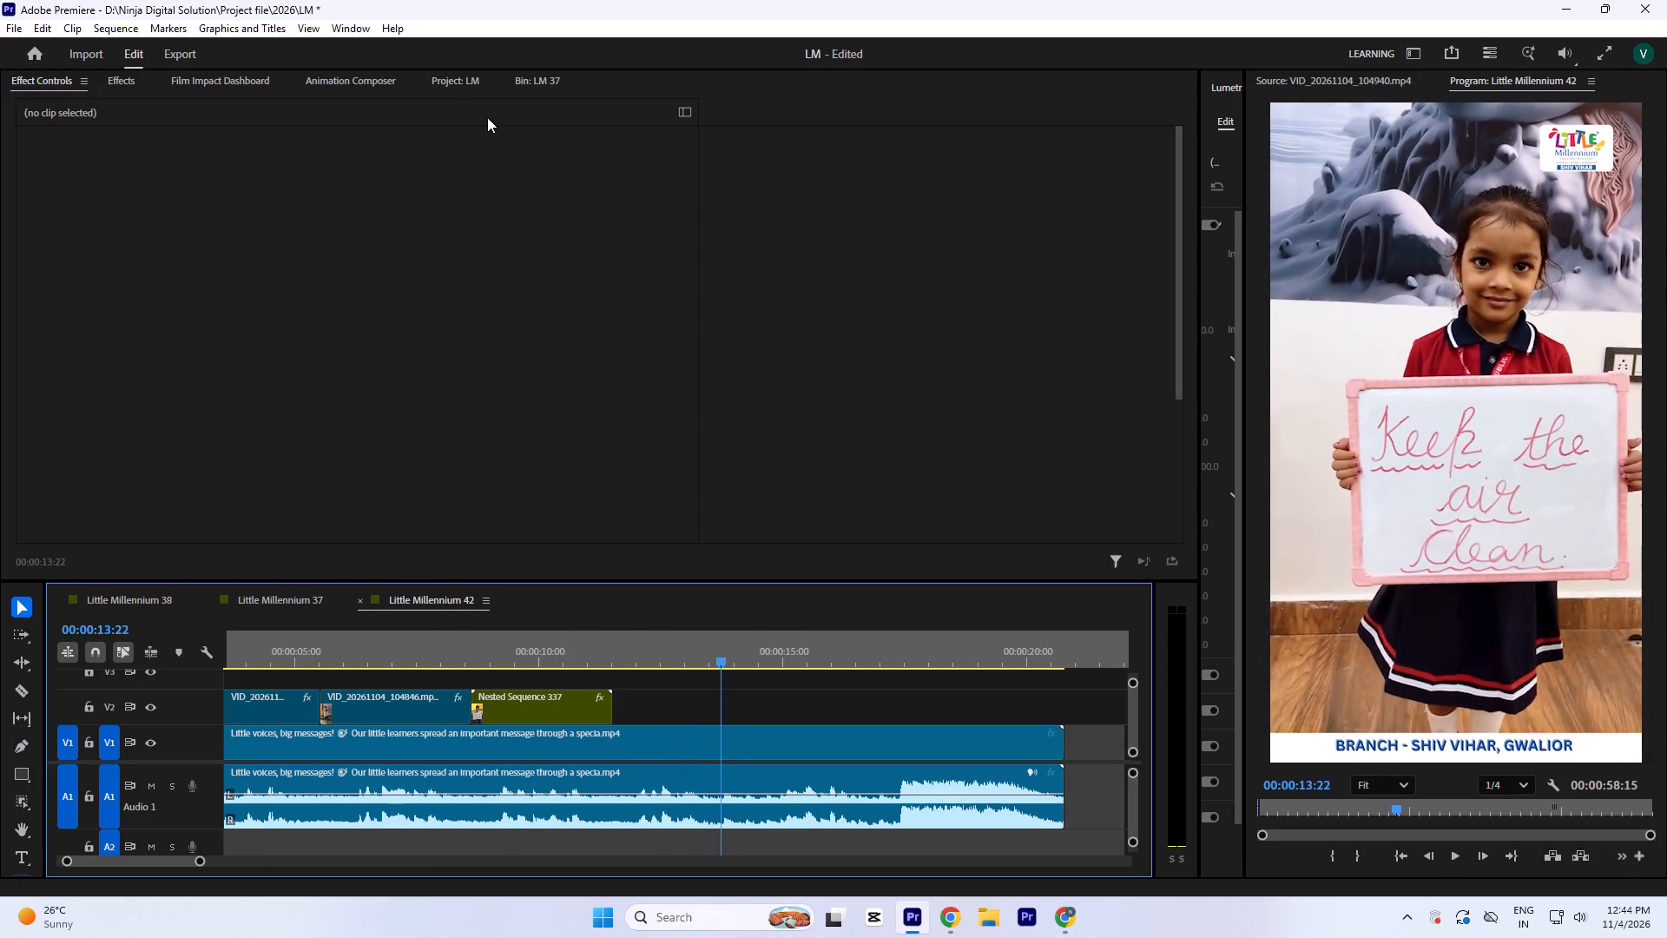
# Compare the Keep the Air Clean and Say No To Crackers source clips with the matching reference shots.
pyautogui.click(535, 83)
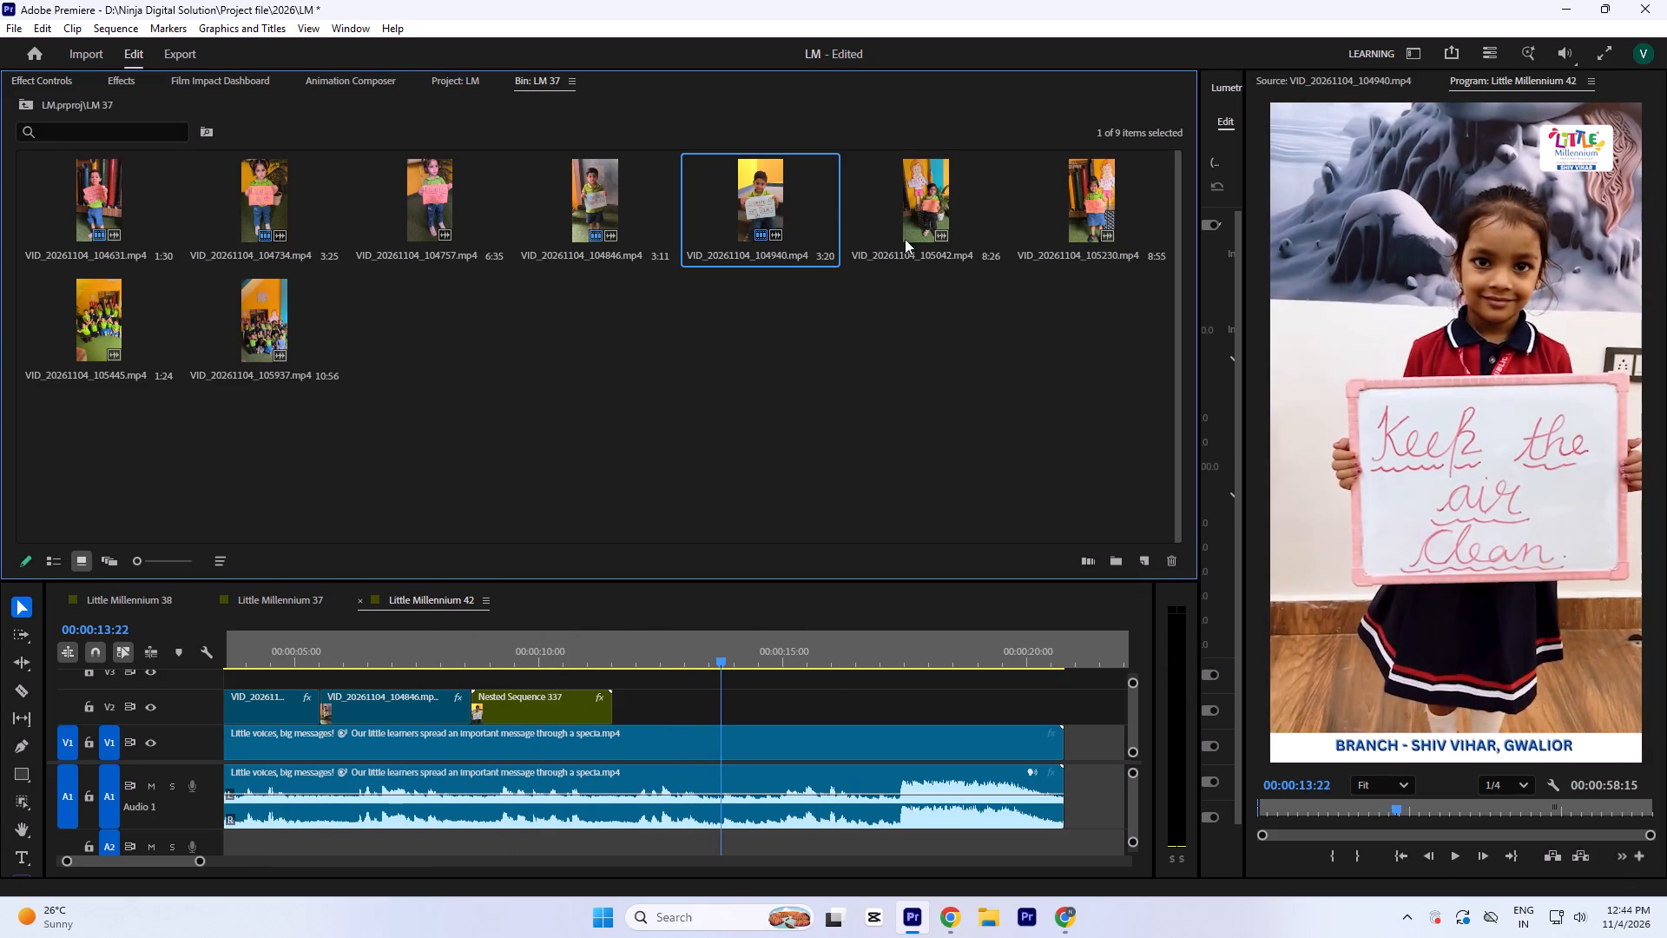
pyautogui.tripleClick(893, 188)
pyautogui.press('space')
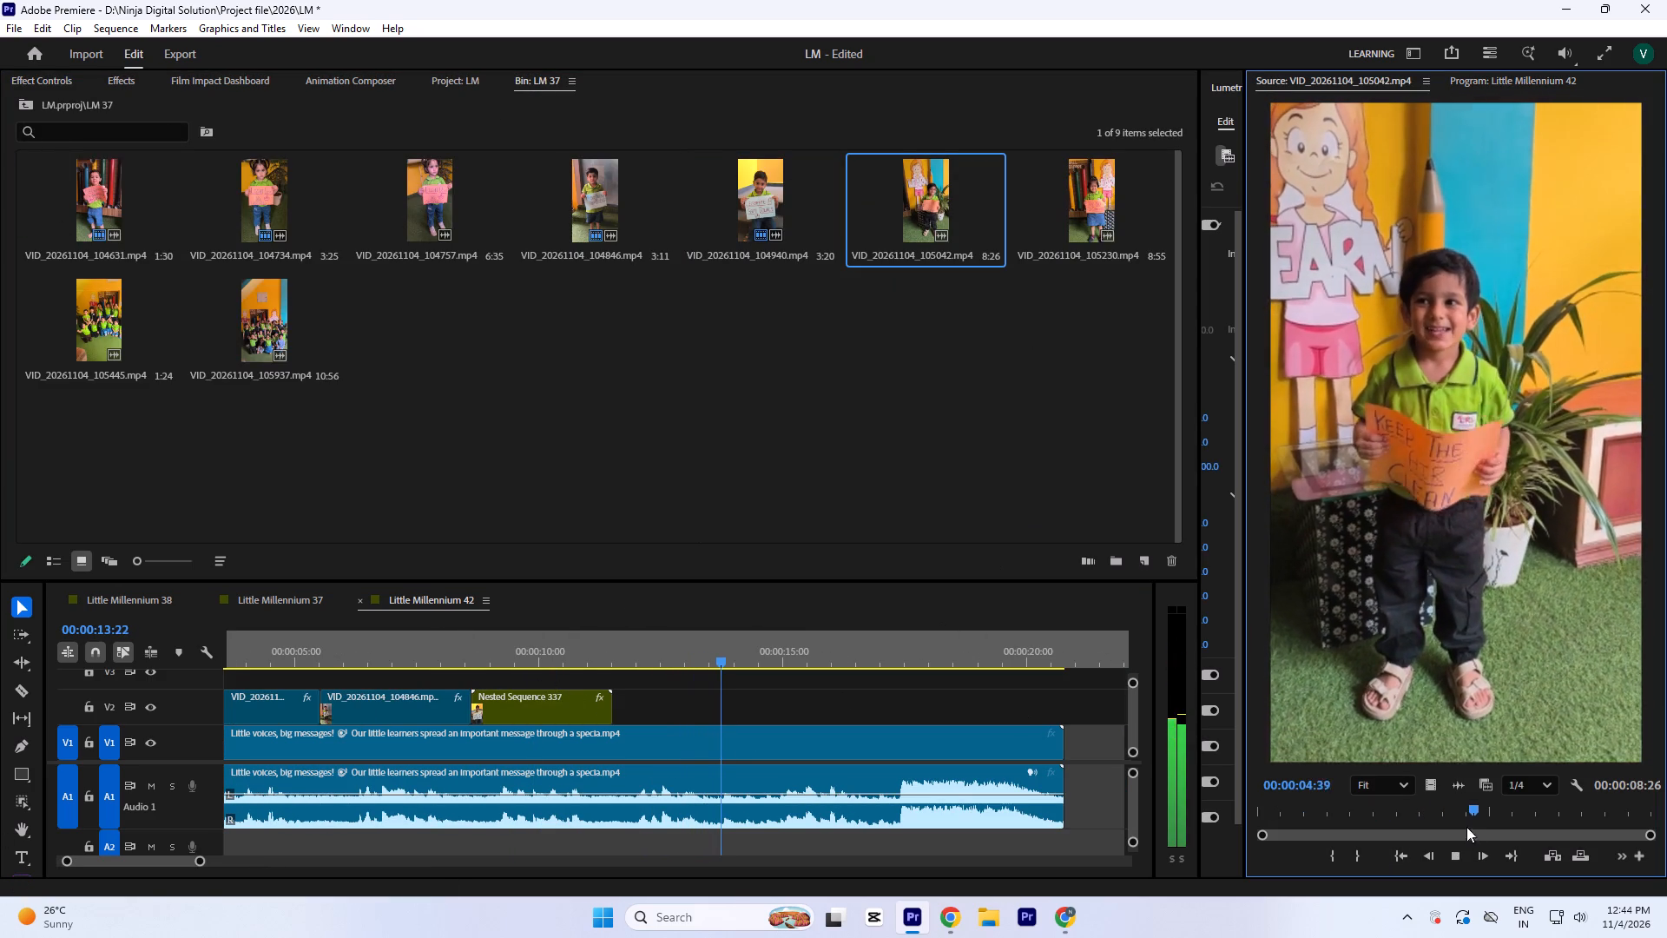
pyautogui.moveTo(1459, 816); pyautogui.dragTo(1257, 819)
pyautogui.click(702, 631)
pyautogui.press('space')
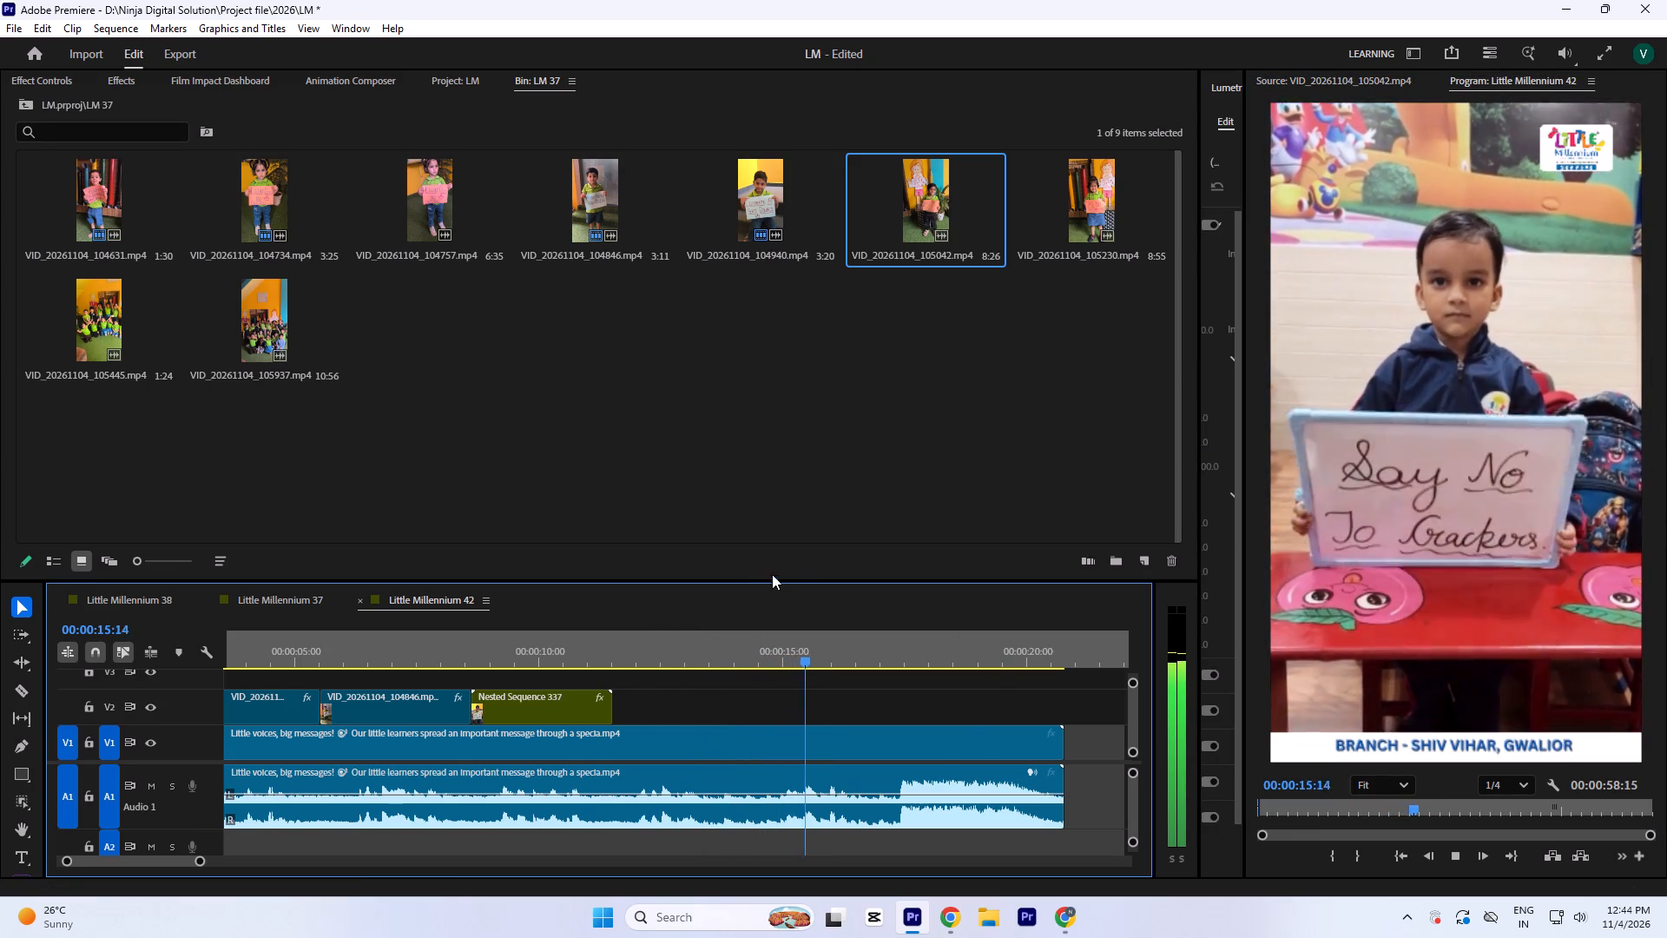
pyautogui.press('space')
pyautogui.doubleClick(1076, 214)
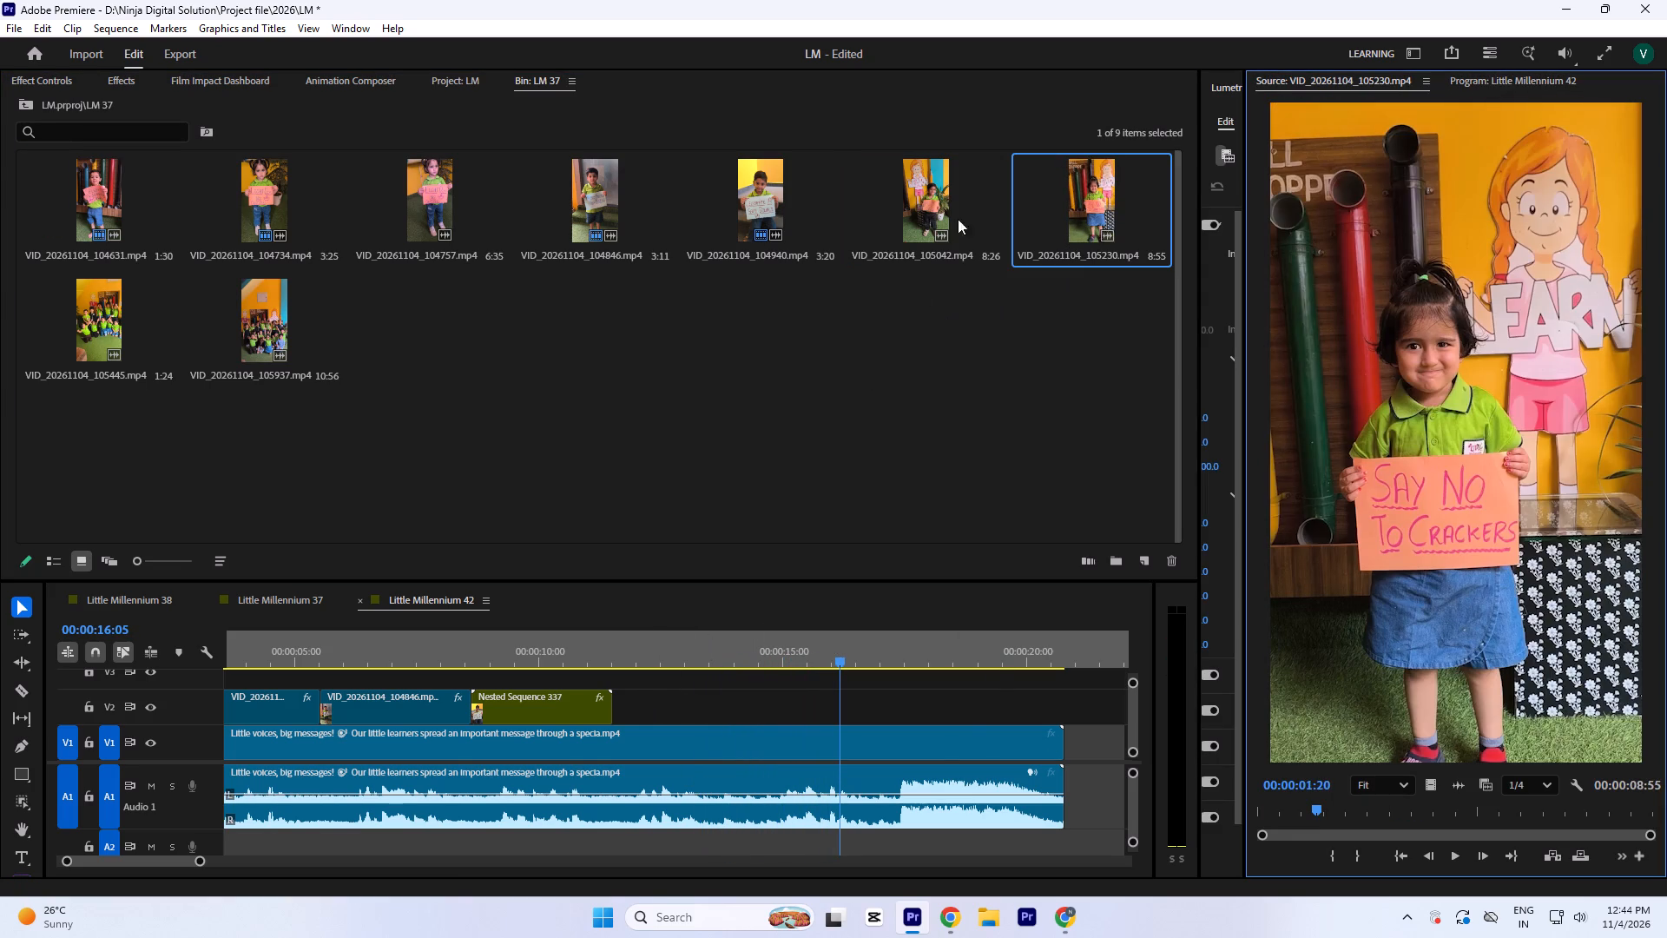
# Mark in and out points around roughly the last three seconds of the Keep the Air Clean source clip VID_20261104_105042.mp4.
pyautogui.doubleClick(926, 198)
pyautogui.press('space')
pyautogui.moveTo(1433, 798); pyautogui.dragTo(1410, 809)
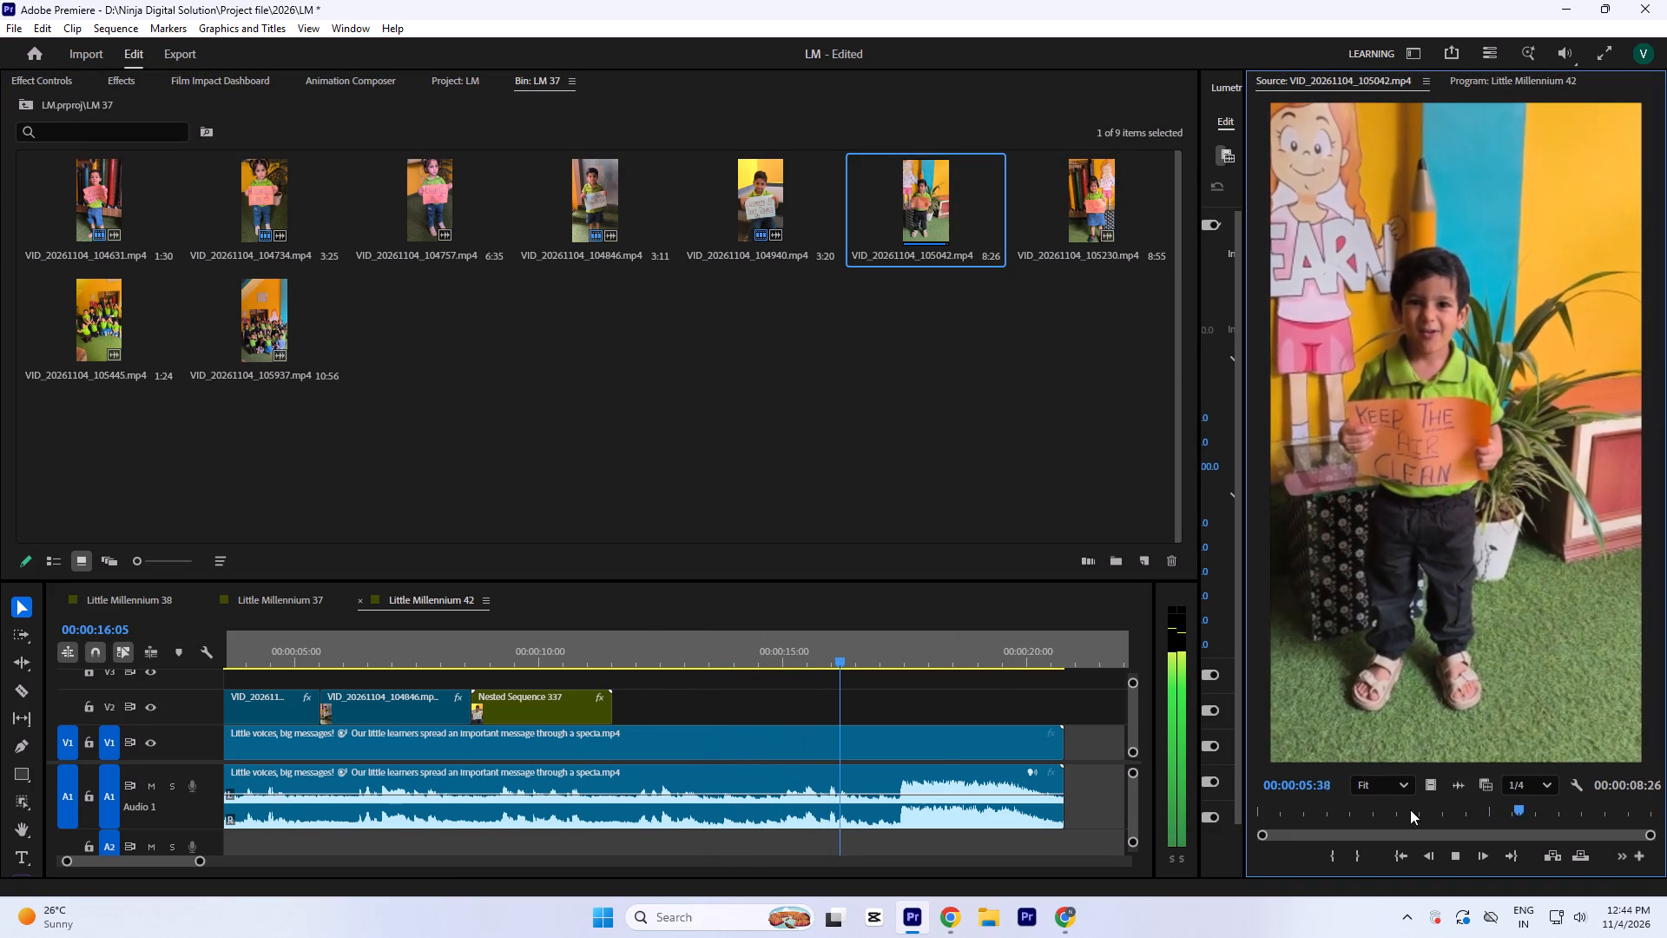
pyautogui.moveTo(1410, 809); pyautogui.dragTo(1218, 817)
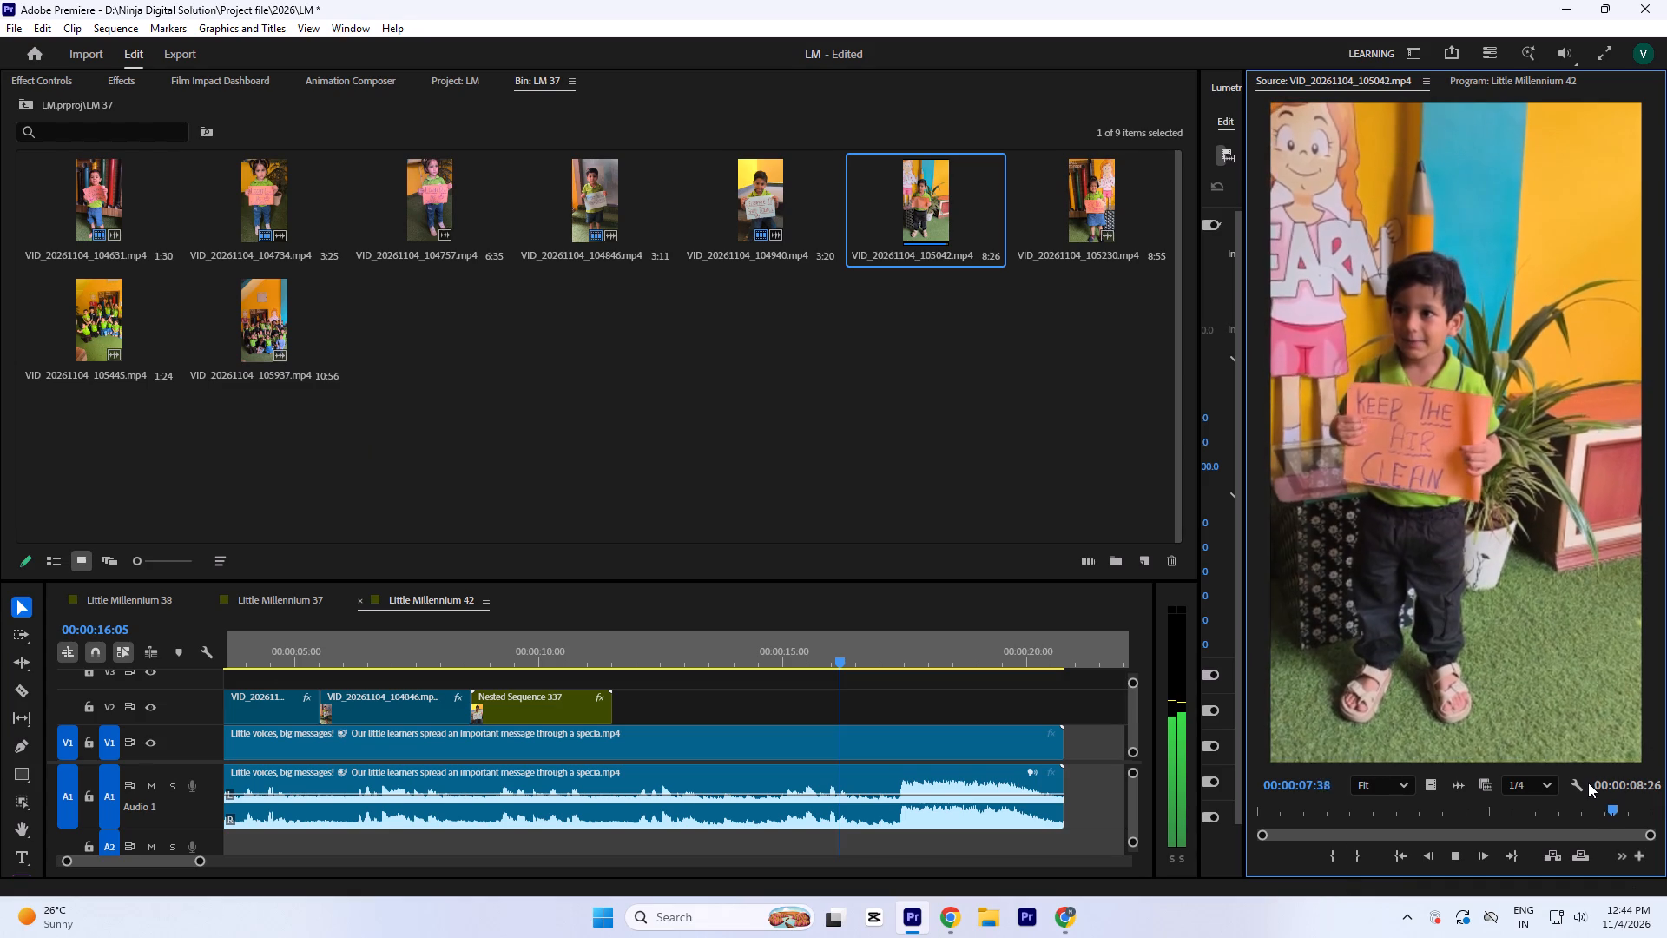
pyautogui.moveTo(1607, 801); pyautogui.dragTo(1296, 843)
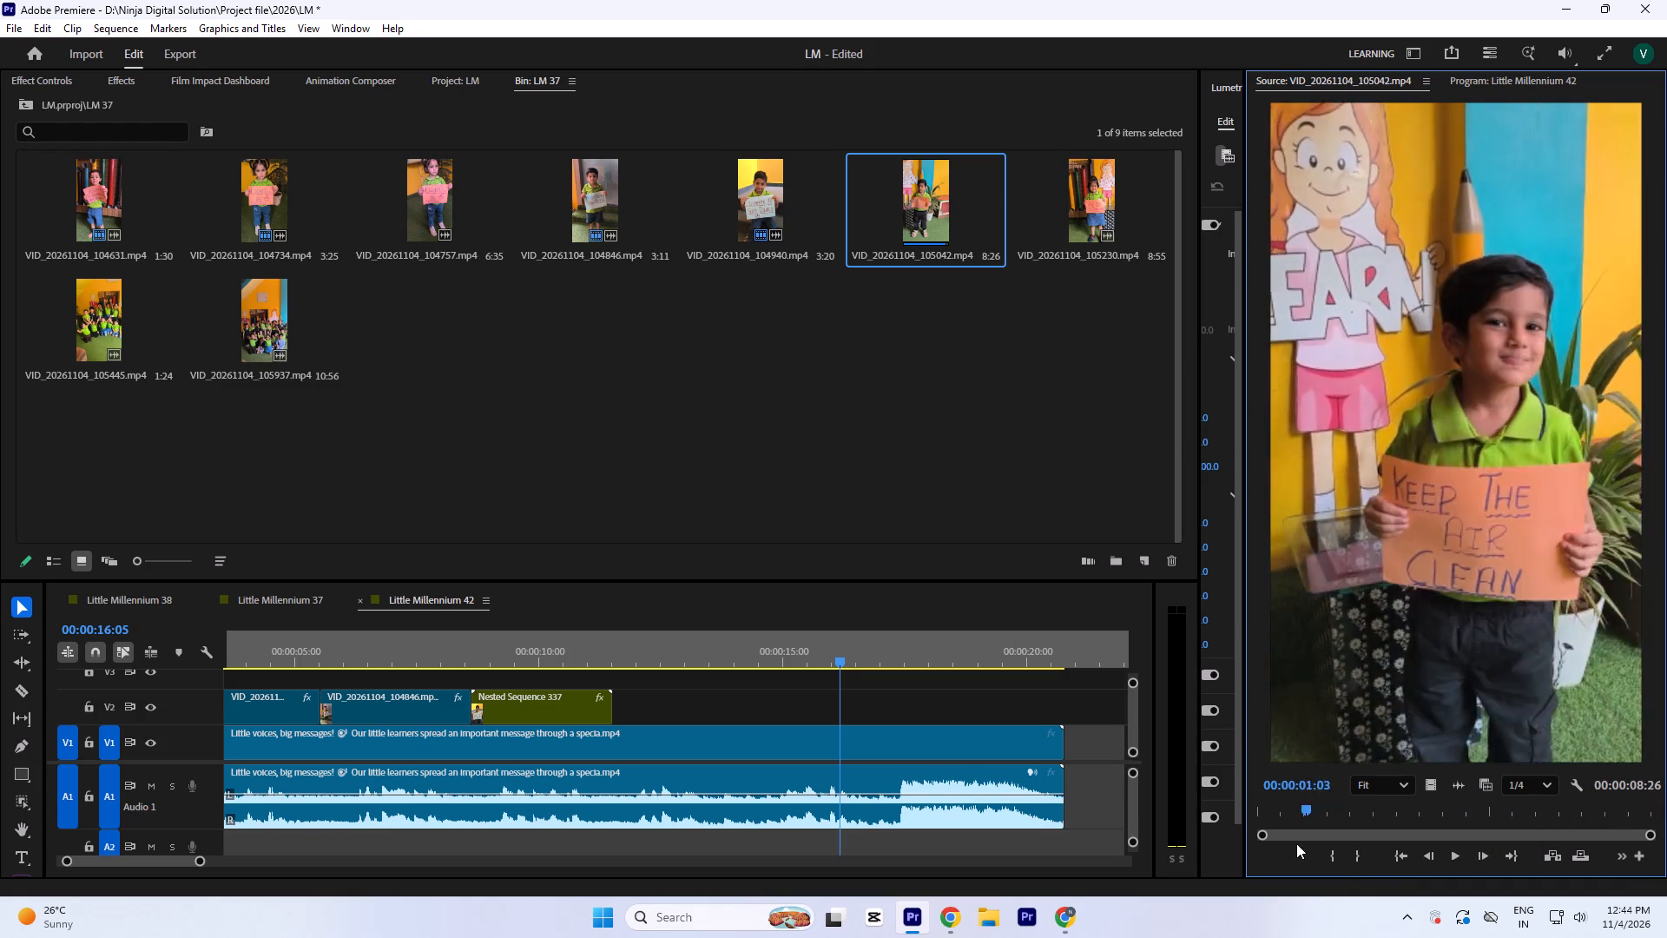
pyautogui.moveTo(1296, 843); pyautogui.dragTo(1376, 827)
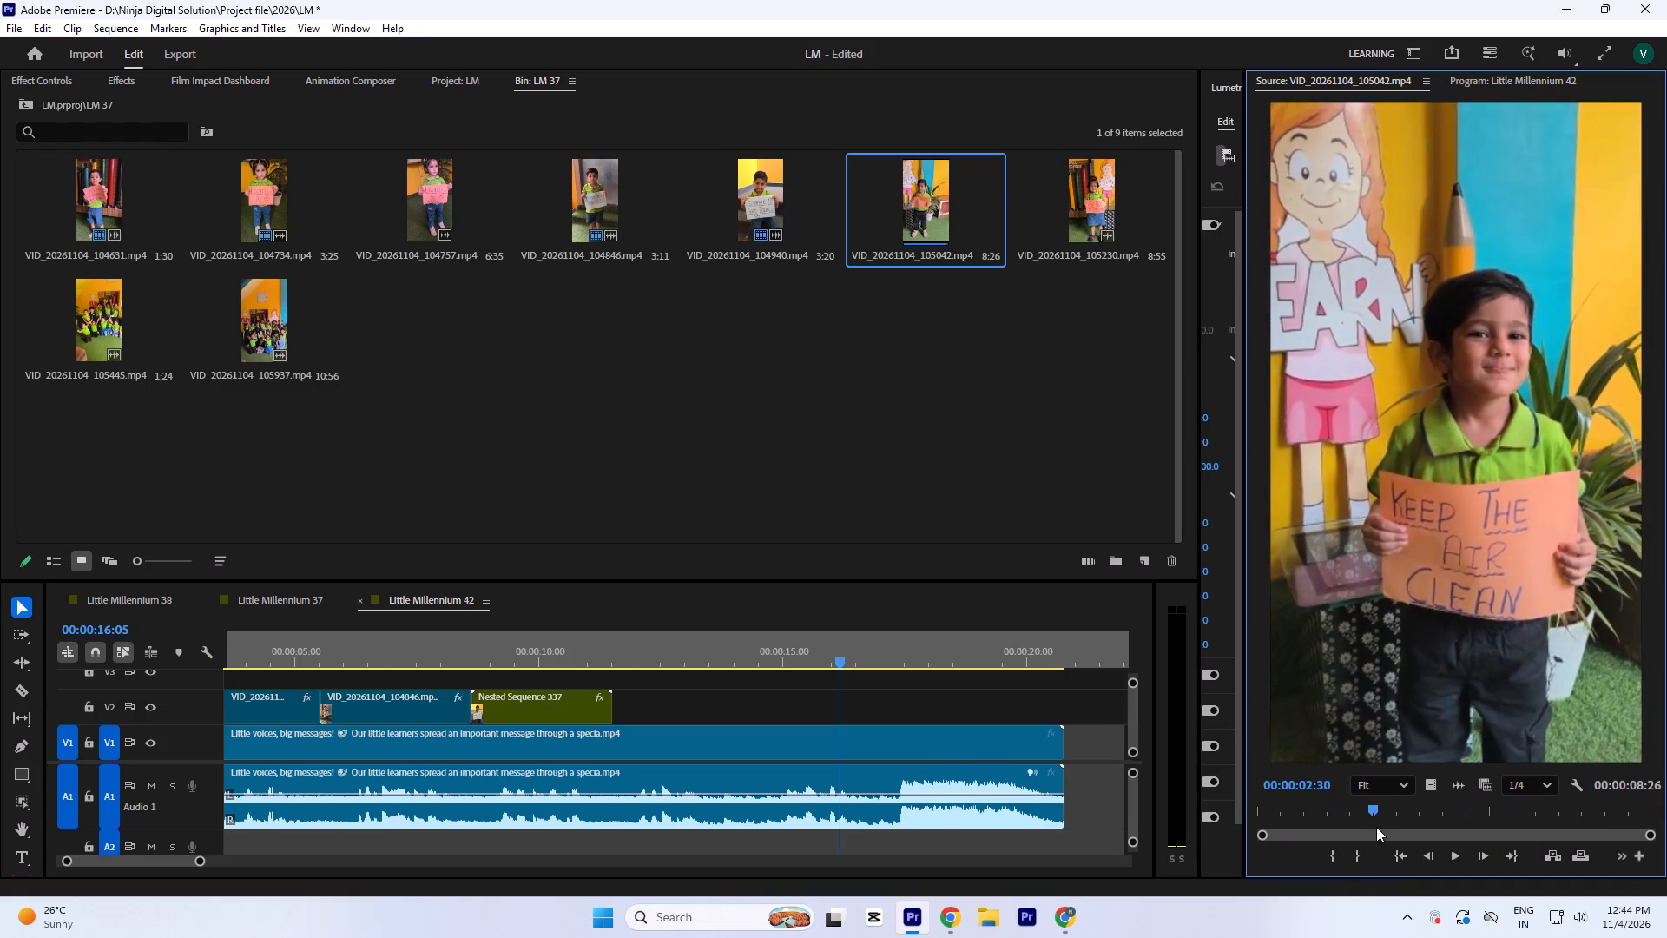
pyautogui.moveTo(1376, 827); pyautogui.dragTo(1483, 816)
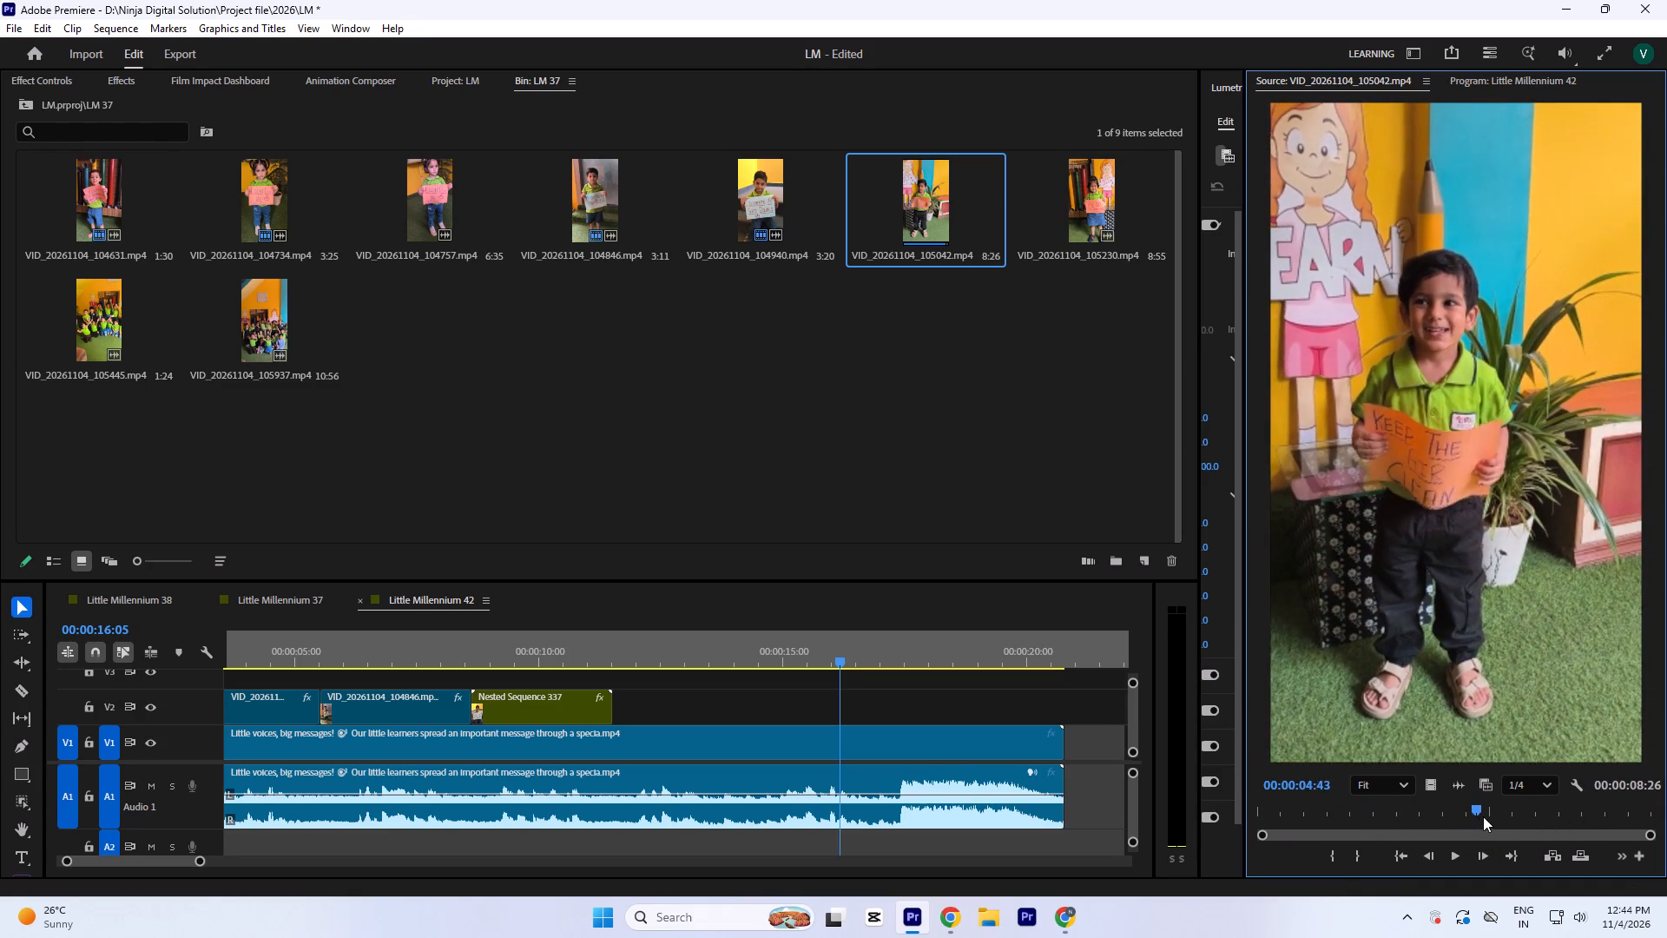
pyautogui.moveTo(1483, 816); pyautogui.dragTo(1508, 842)
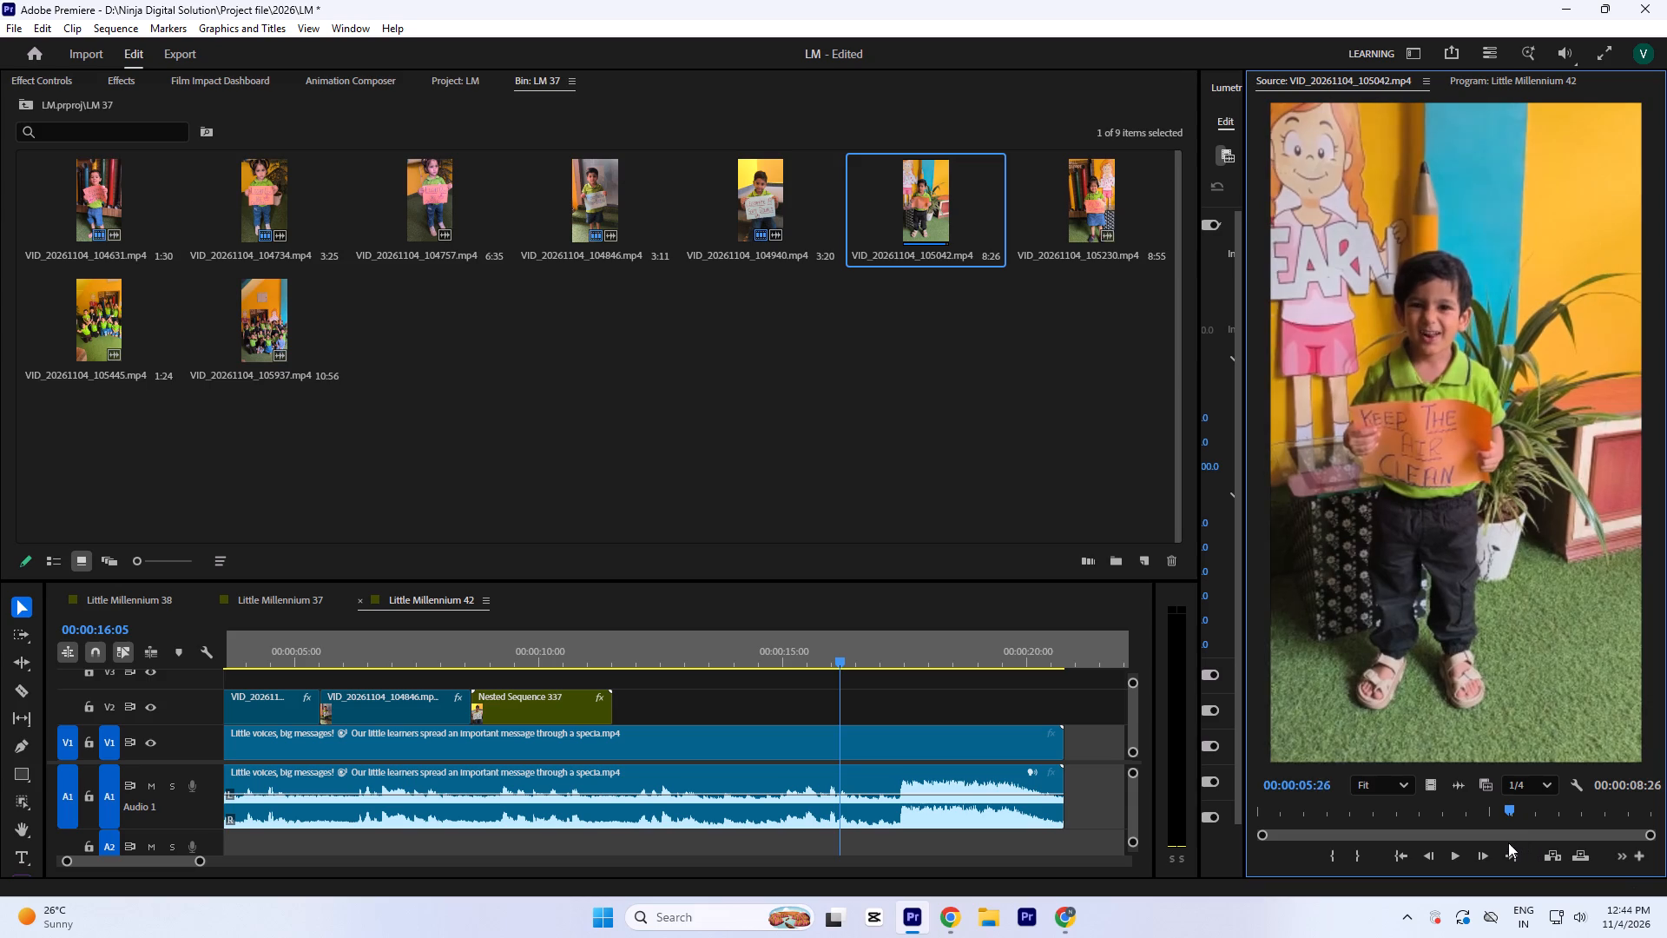
pyautogui.moveTo(1508, 842); pyautogui.dragTo(1500, 849)
pyautogui.press('i')
pyautogui.press('space')
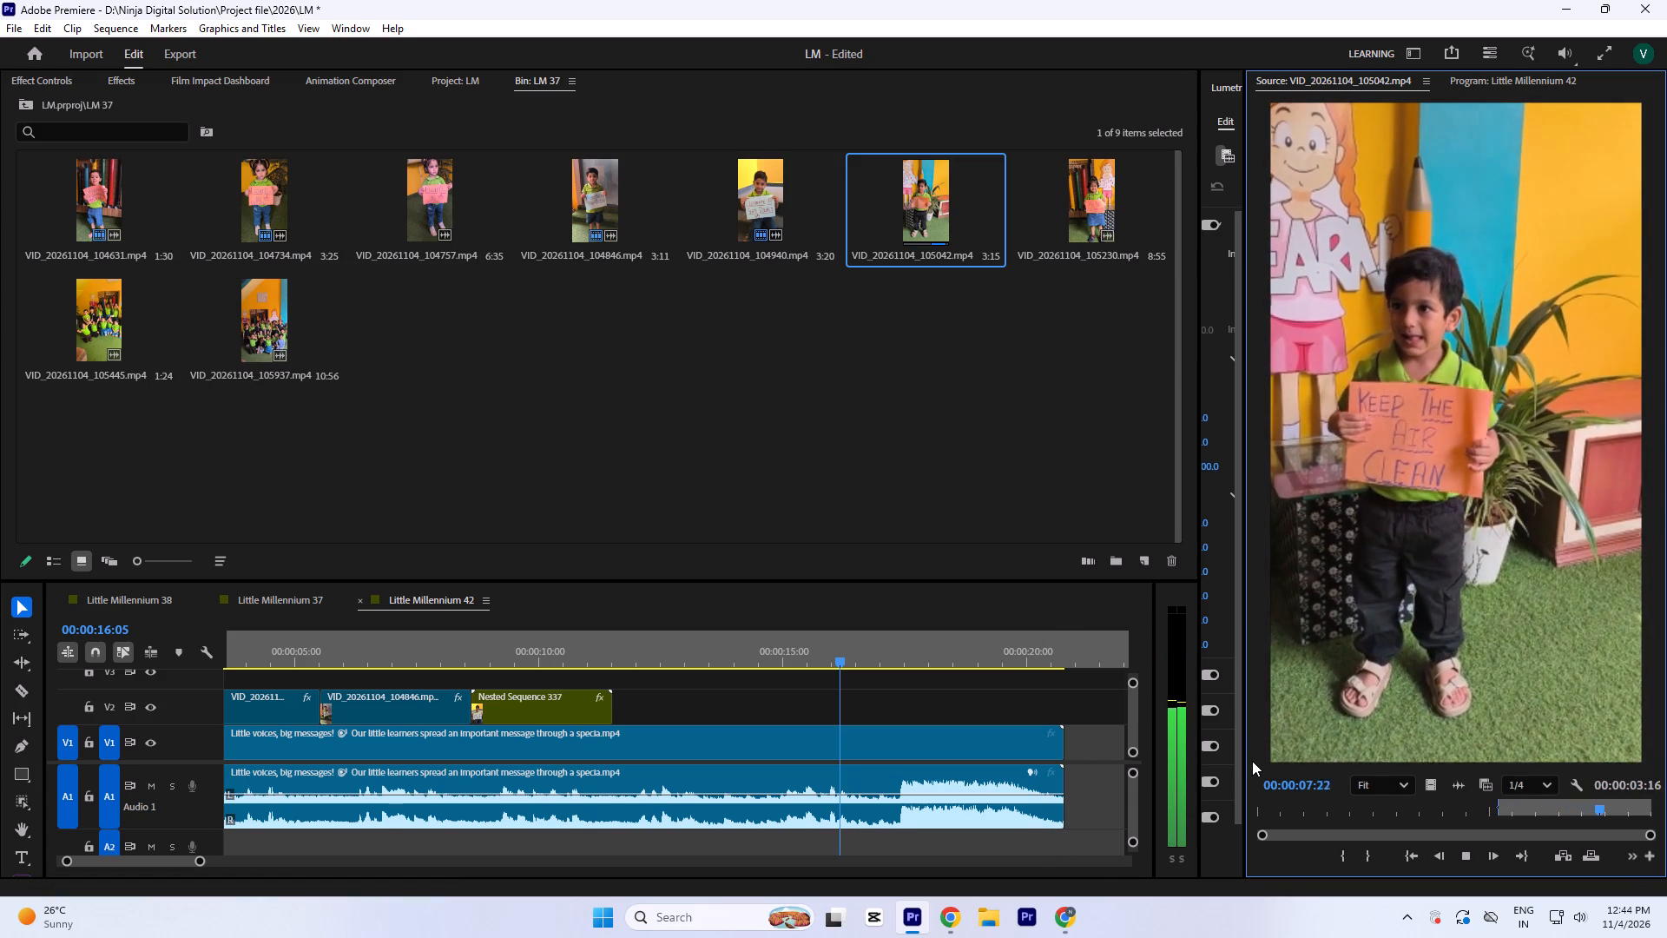
pyautogui.press('o')
pyautogui.press('space')
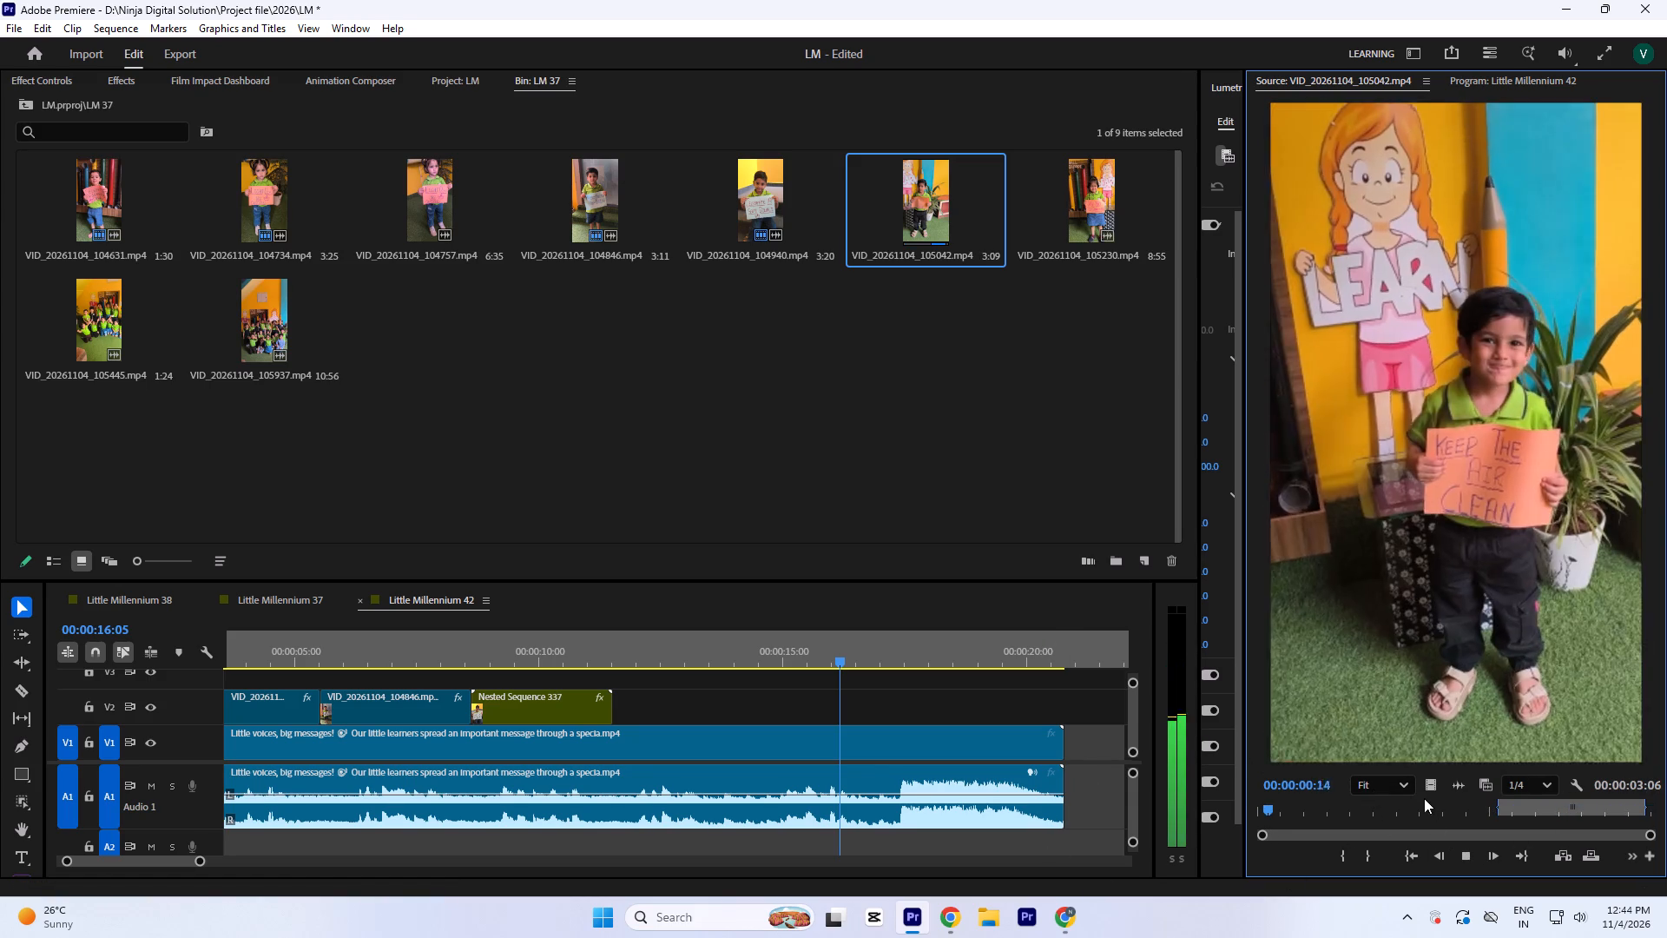
# Place only the video of the marked Keep the Air Clean range on V2, beyond the nested Celebrate a Safe Diwali clip.
pyautogui.moveTo(1432, 787); pyautogui.dragTo(667, 697)
# Set the Keep the Air Clean clip's speed to 80% and play it back.
pyautogui.click(711, 700)
pyautogui.click(718, 647)
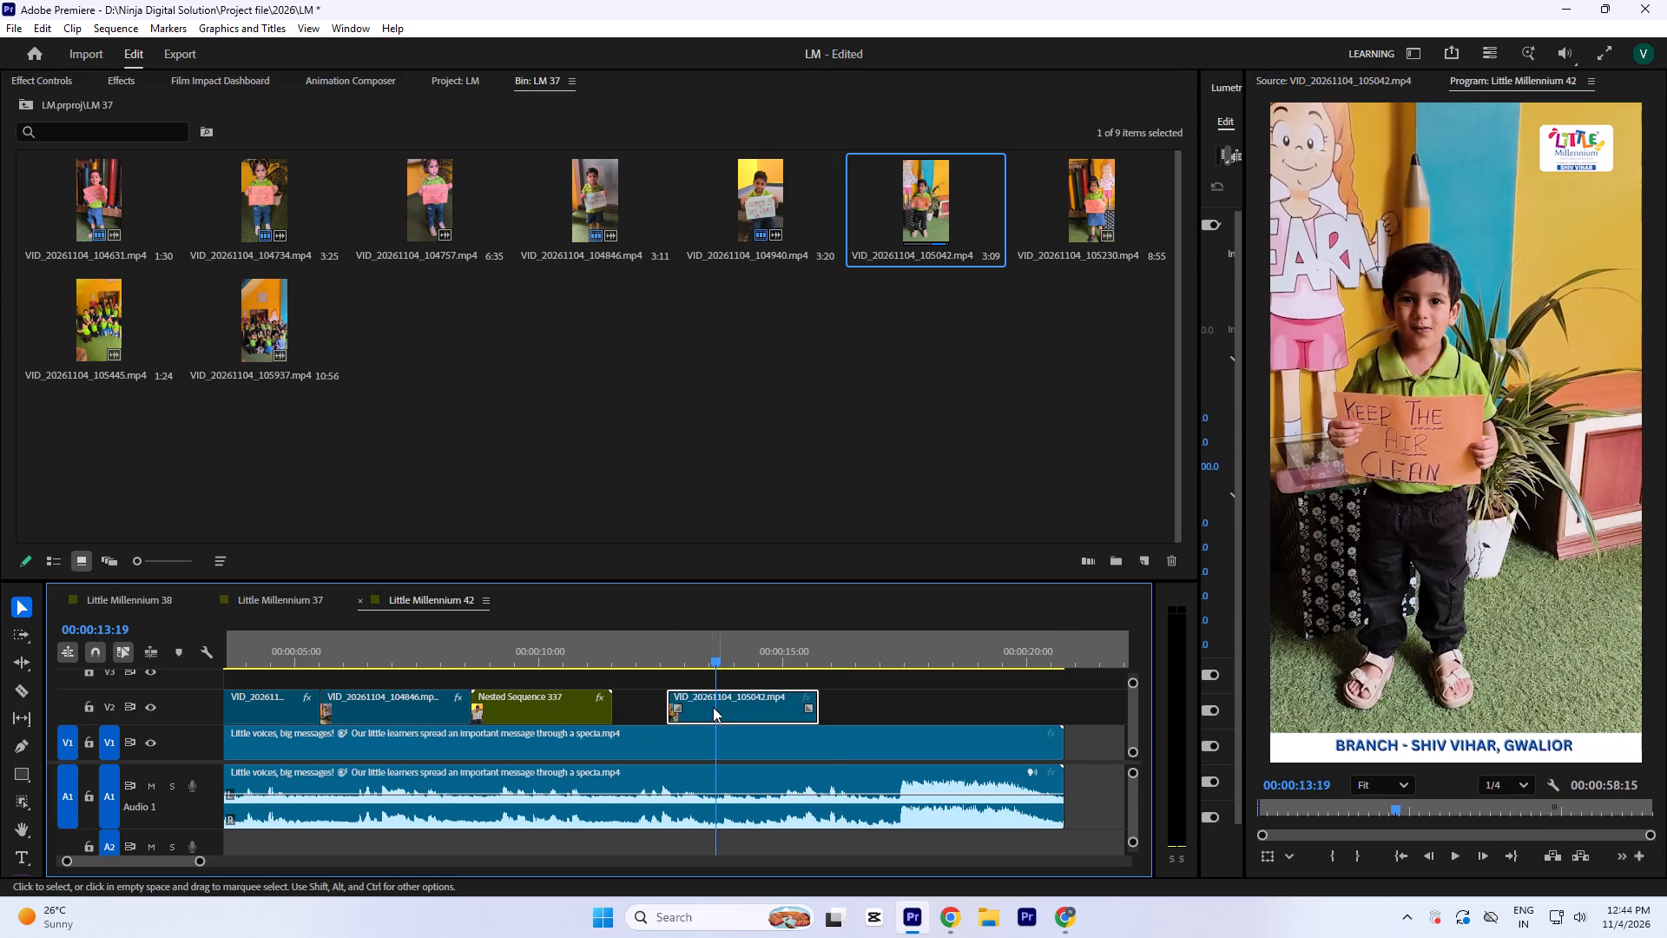
pyautogui.press('a')
pyautogui.hotkey('ctrl', 'r')
pyautogui.write('80')
pyautogui.press('Return')
pyautogui.click(671, 648)
pyautogui.press('space')
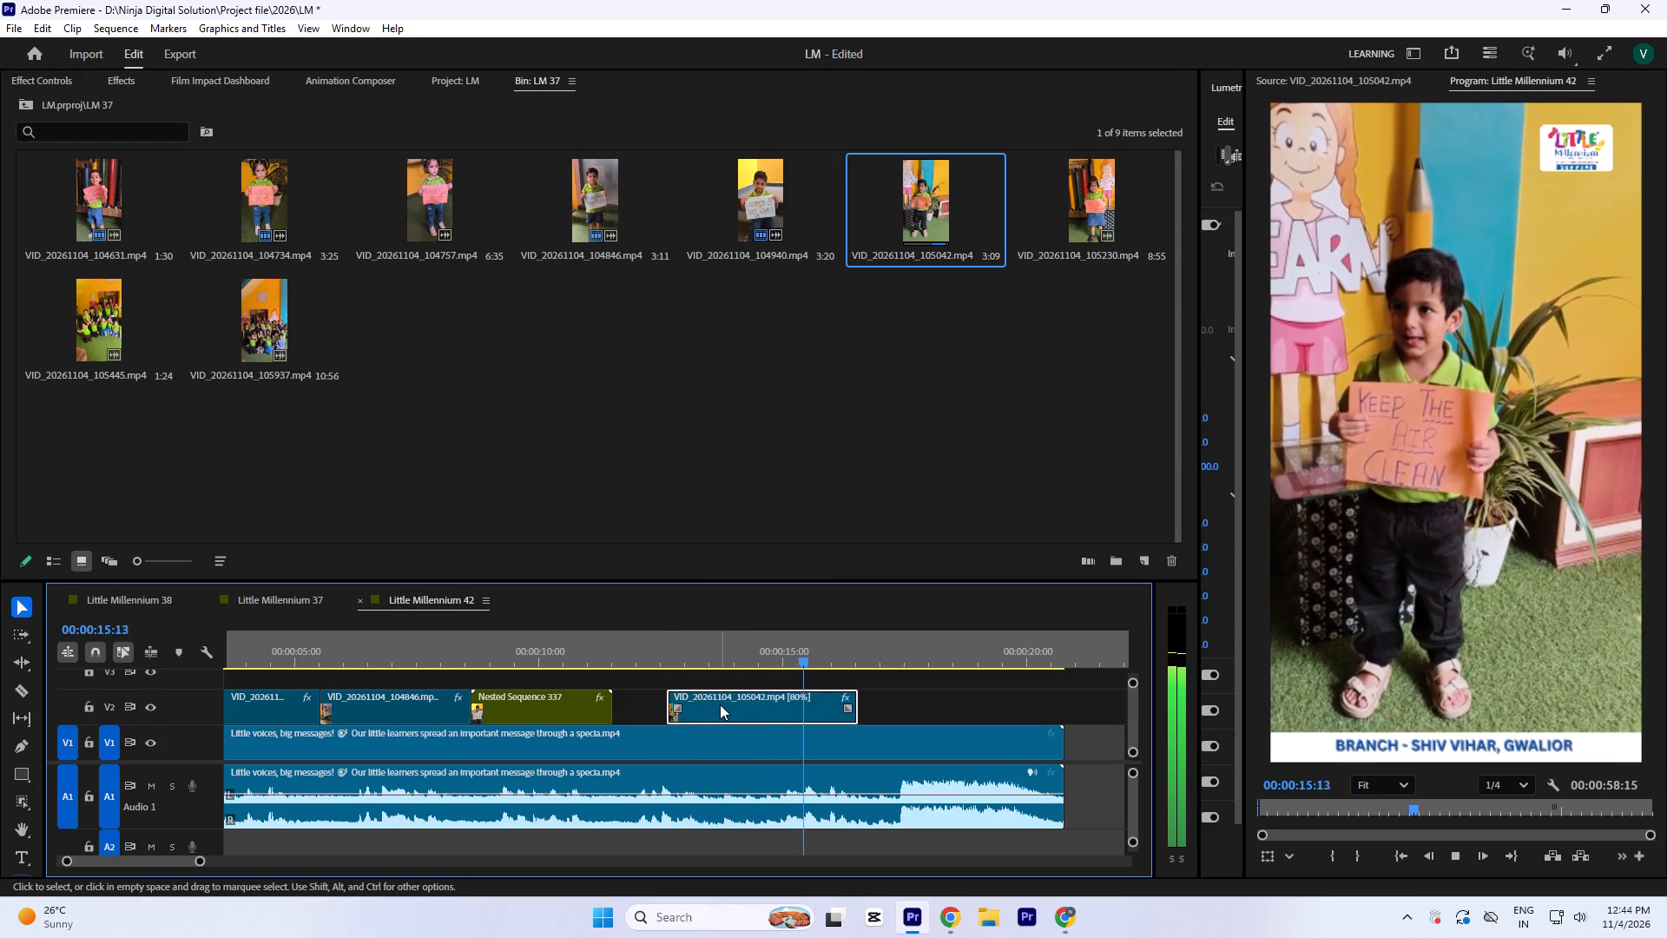
pyautogui.press('space')
# Move the Keep the Air Clean clip back against the nested Celebrate a Safe Diwali clip and play through the join.
pyautogui.moveTo(719, 712); pyautogui.dragTo(676, 711)
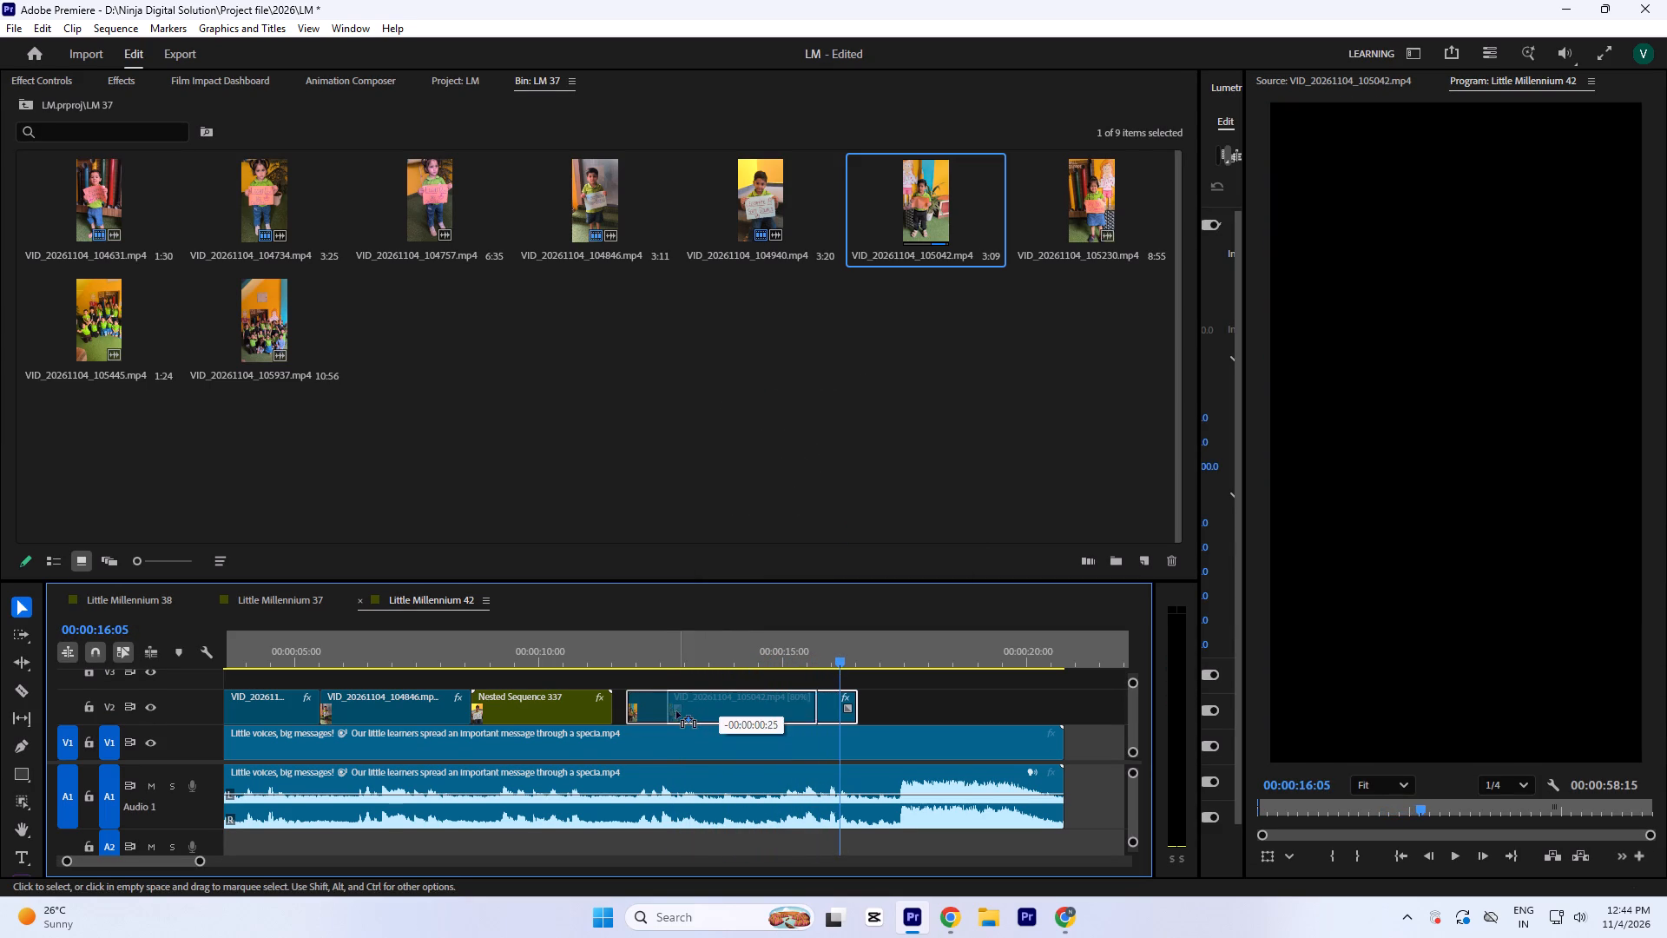
pyautogui.moveTo(676, 711); pyautogui.dragTo(672, 711)
pyautogui.click(618, 653)
pyautogui.write('==')
pyautogui.press('=')
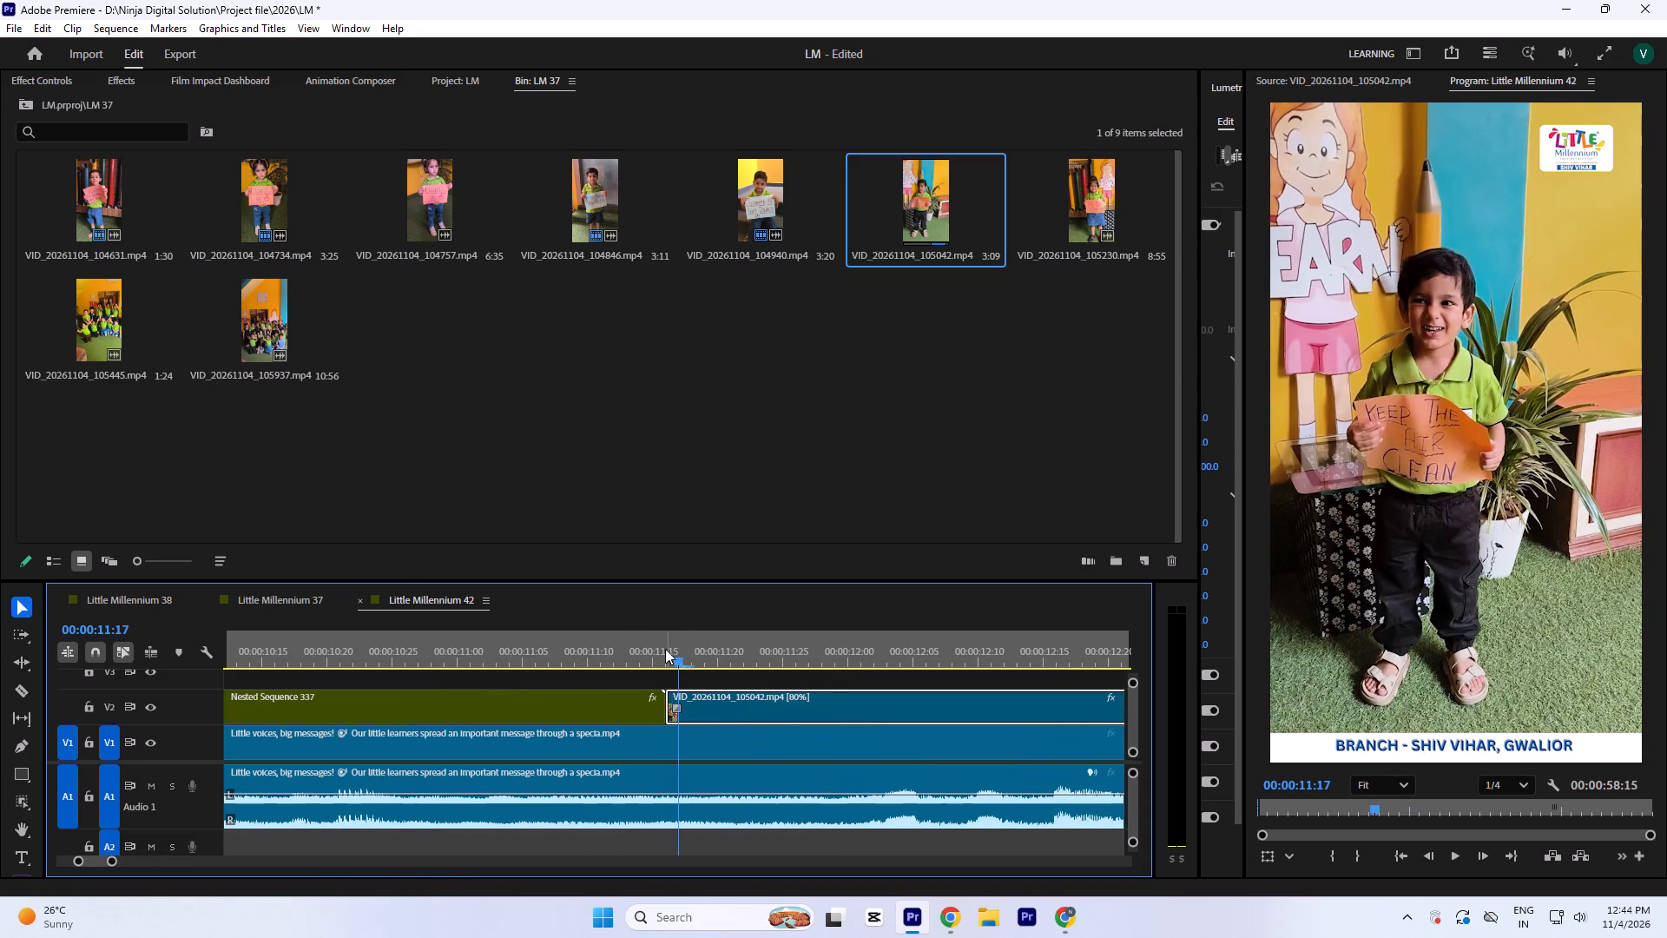
pyautogui.click(663, 653)
pyautogui.press('=')
pyautogui.press('-')
pyautogui.press('-')
pyautogui.press('space')
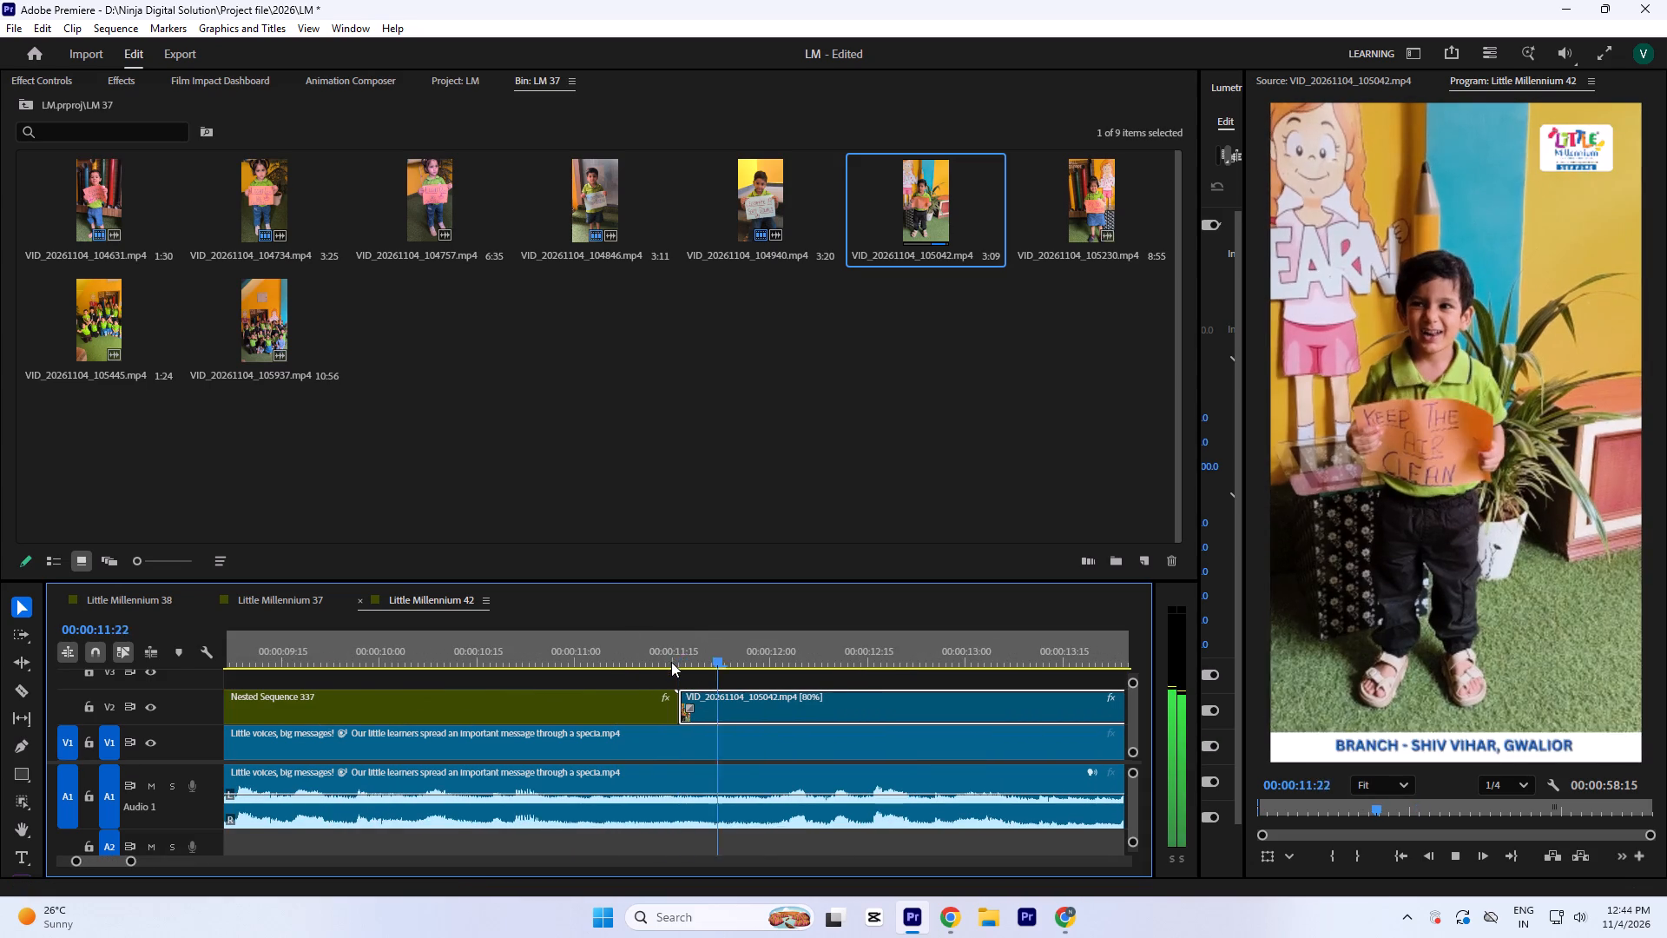
pyautogui.press('-')
pyautogui.press('space')
# Trim the start of the Keep the Air Clean clip and move it back against the nested Celebrate a Safe Diwali clip.
pyautogui.moveTo(682, 723); pyautogui.dragTo(721, 718)
pyautogui.moveTo(745, 712); pyautogui.dragTo(734, 711)
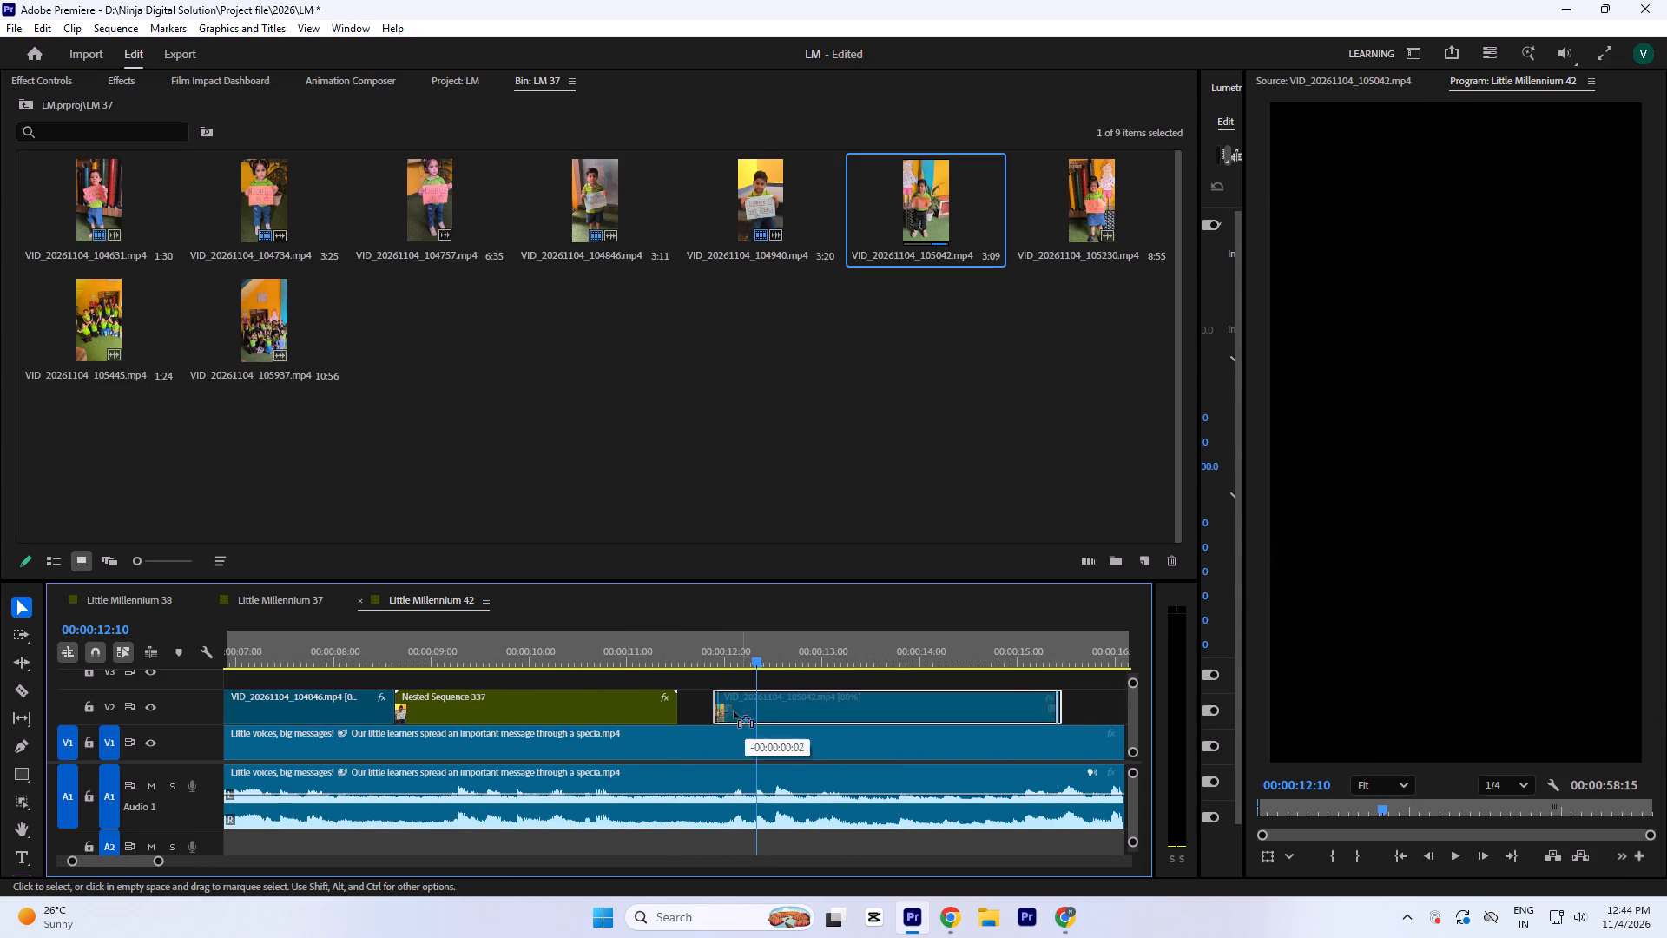
pyautogui.moveTo(734, 711); pyautogui.dragTo(712, 710)
# Play and scrub through the trimmed Keep the Air Clean clip to review its motion and timing.
pyautogui.click(682, 650)
pyautogui.press('space')
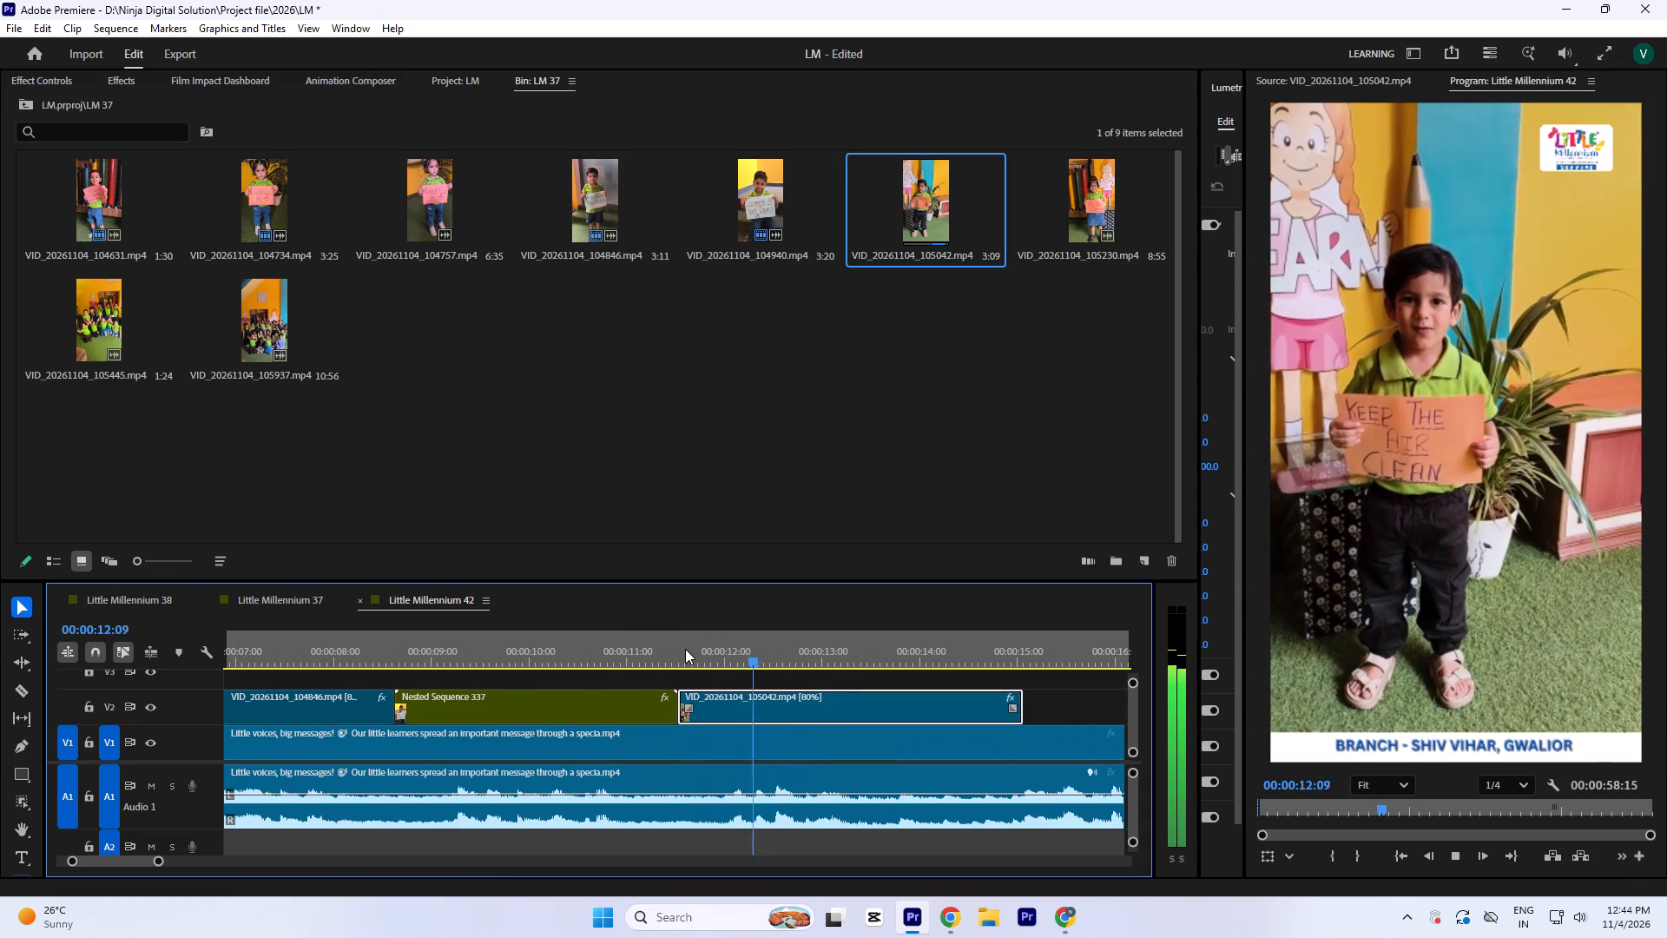
pyautogui.press('space')
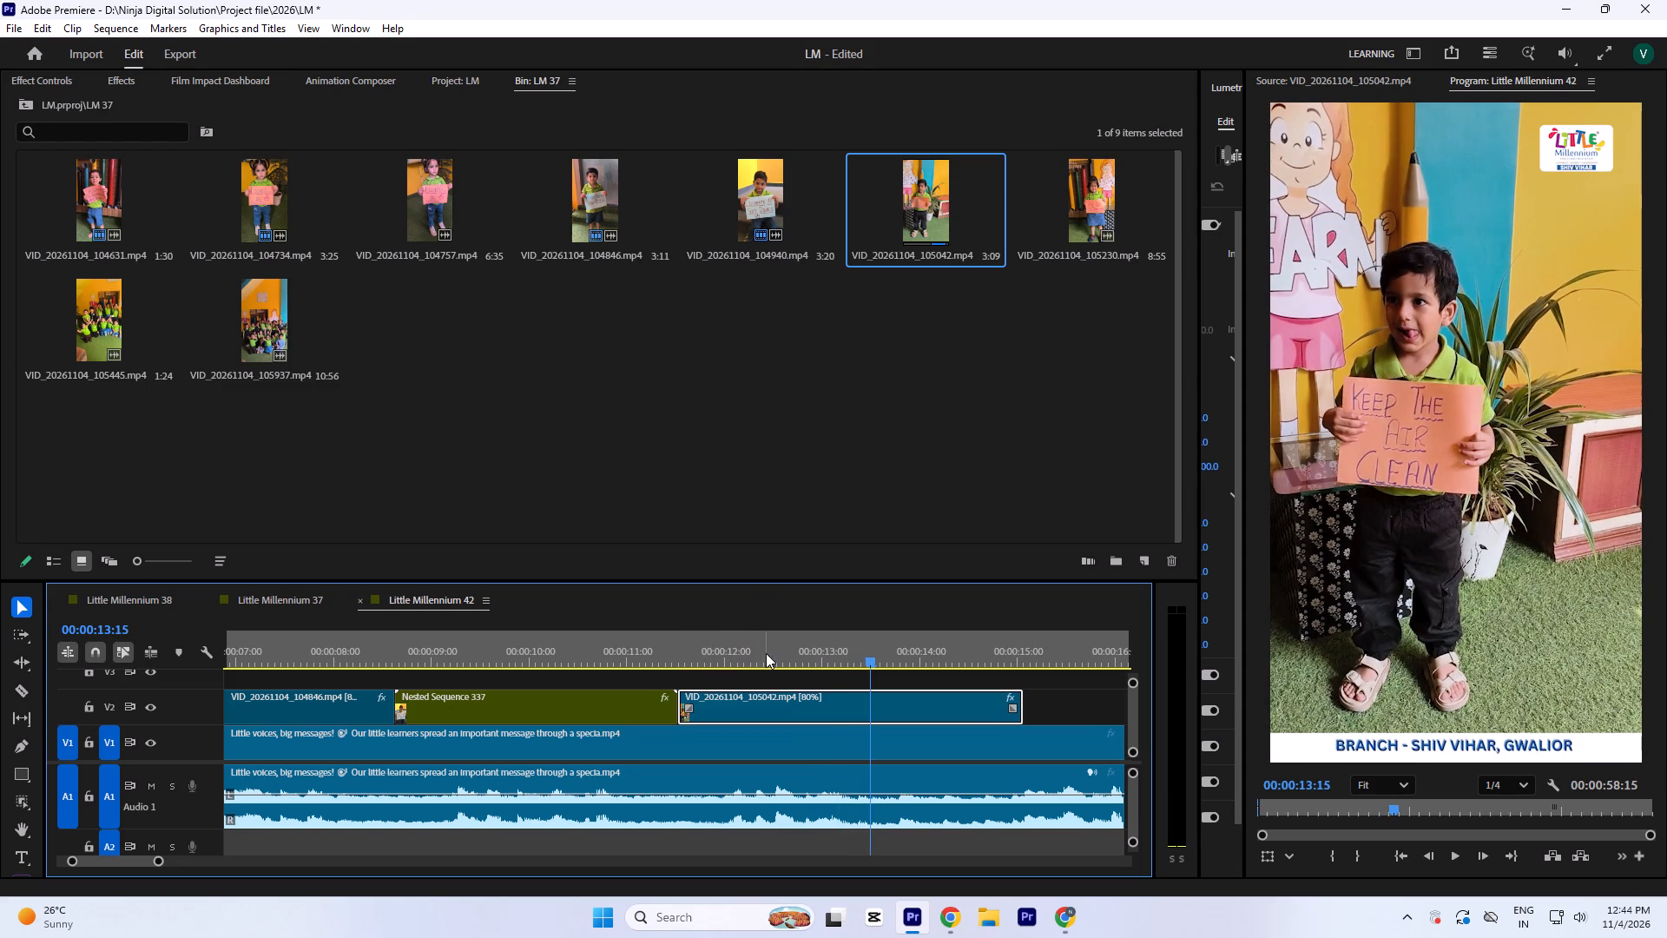
pyautogui.press('=')
pyautogui.press('space')
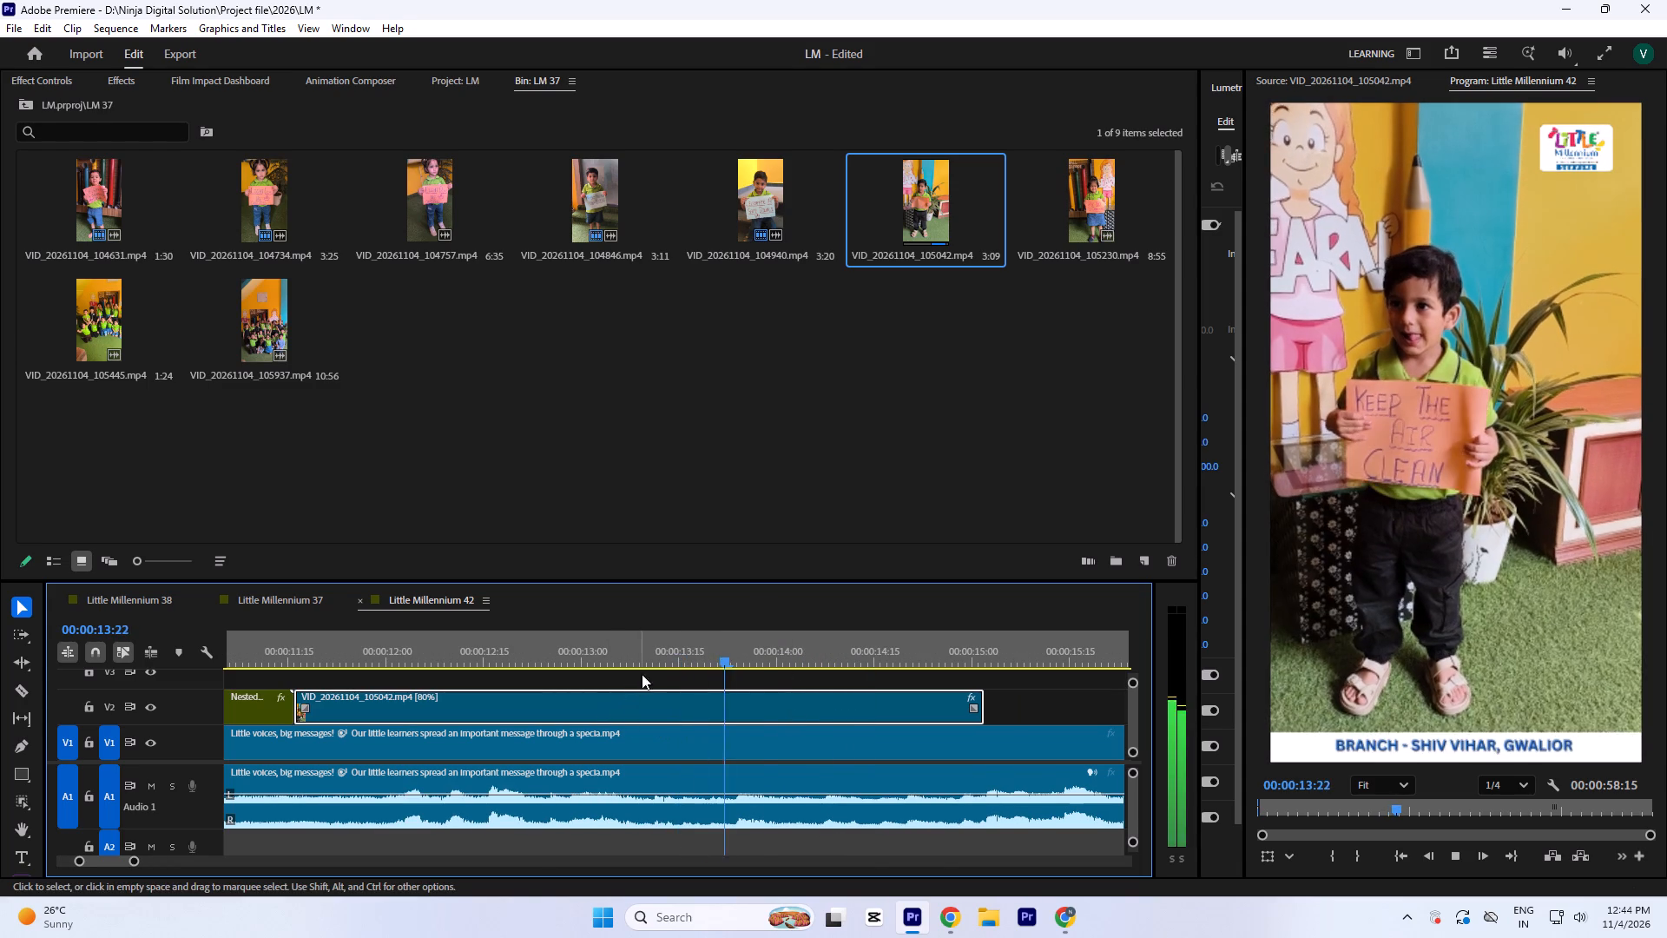
pyautogui.press('space')
pyautogui.moveTo(713, 630); pyautogui.dragTo(702, 647)
pyautogui.press('space')
pyautogui.press('space')
pyautogui.click(786, 620)
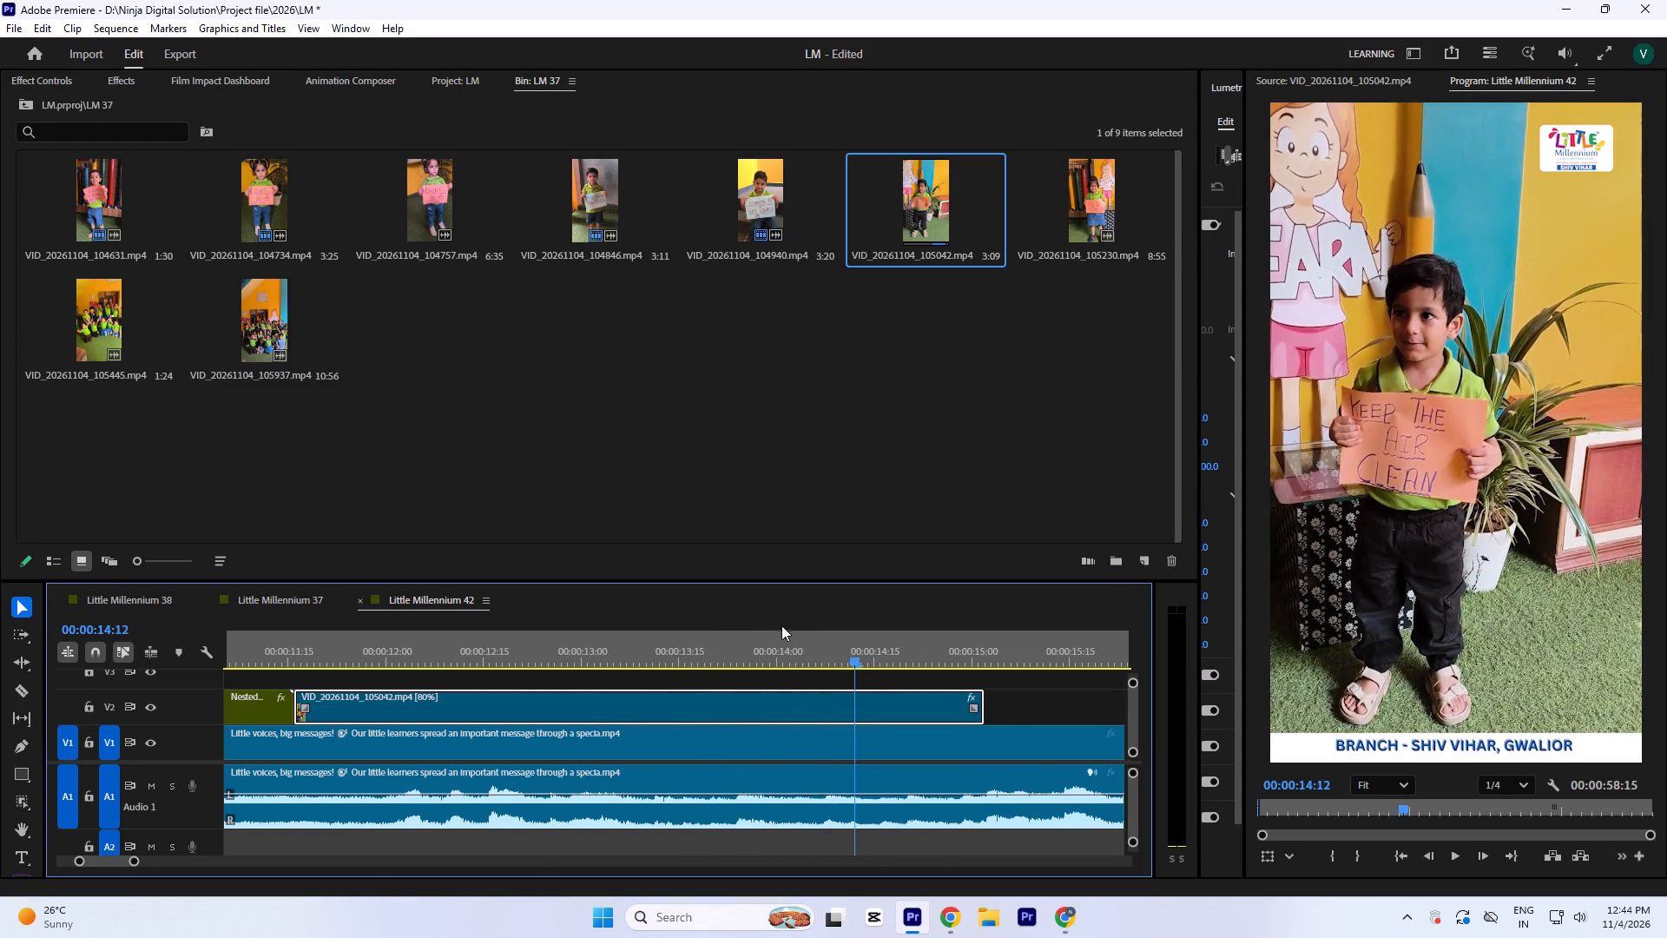
pyautogui.press('space')
pyautogui.press('space')
pyautogui.press('space')
pyautogui.press('-')
pyautogui.press('space')
pyautogui.moveTo(733, 633); pyautogui.dragTo(740, 647)
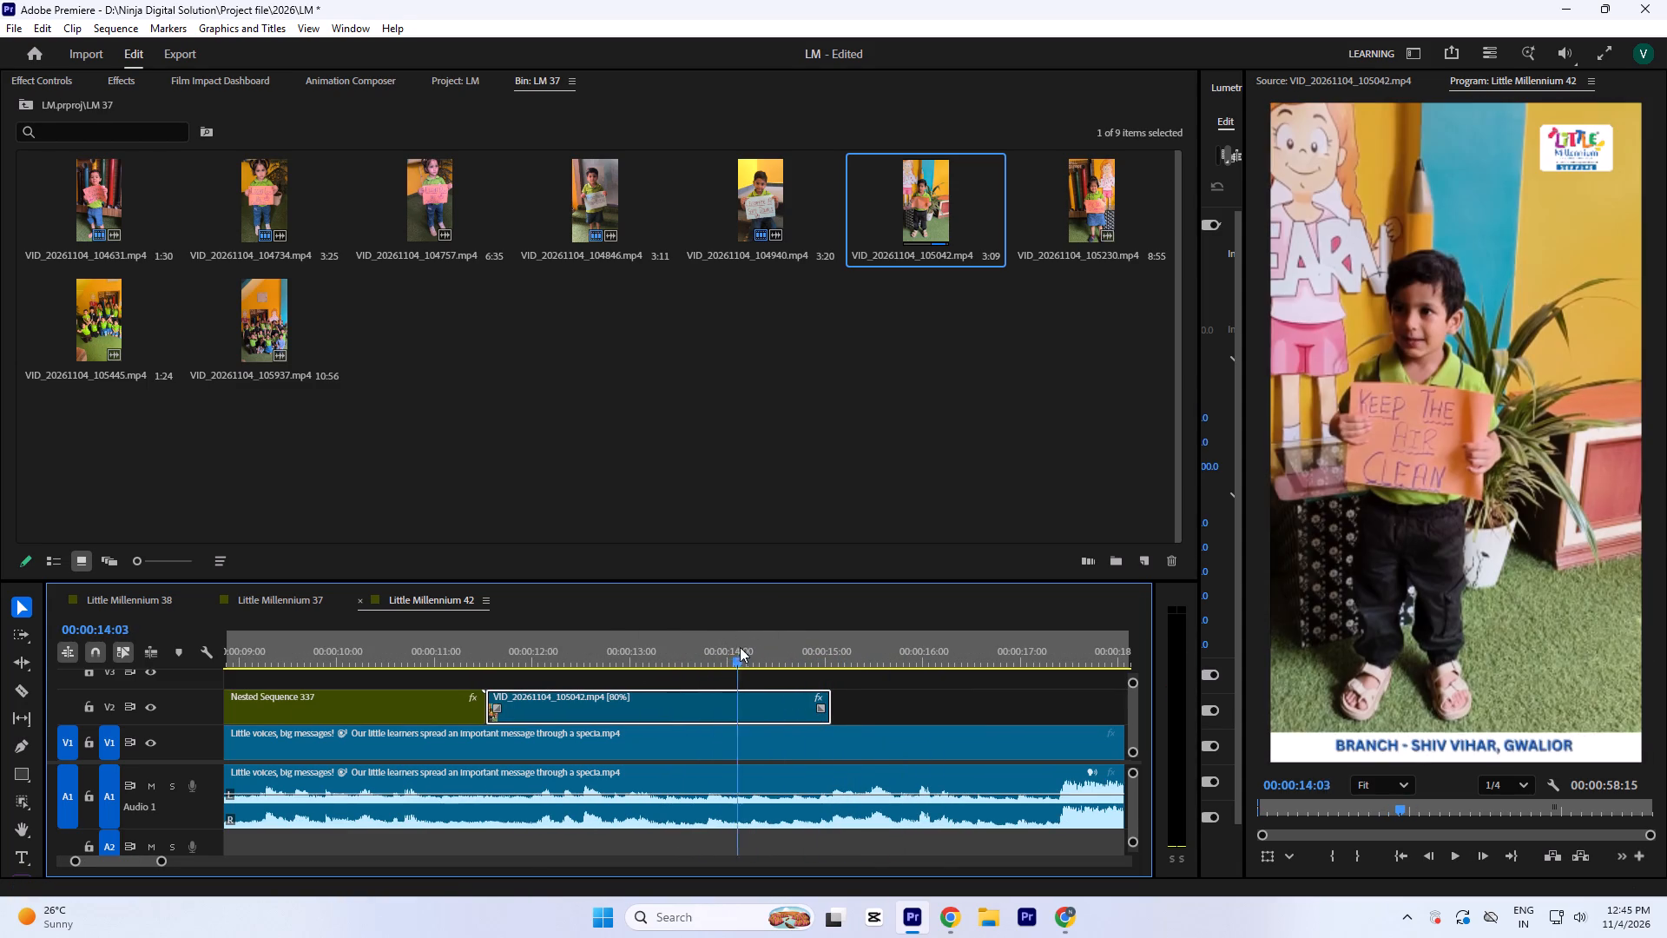
# Trim the end of the Keep the Air Clean clip back to 00:00:14:07.
pyautogui.moveTo(740, 647); pyautogui.dragTo(754, 662)
pyautogui.press('=')
pyautogui.press('=')
pyautogui.write('===')
pyautogui.press('-')
pyautogui.press('-')
pyautogui.press('-')
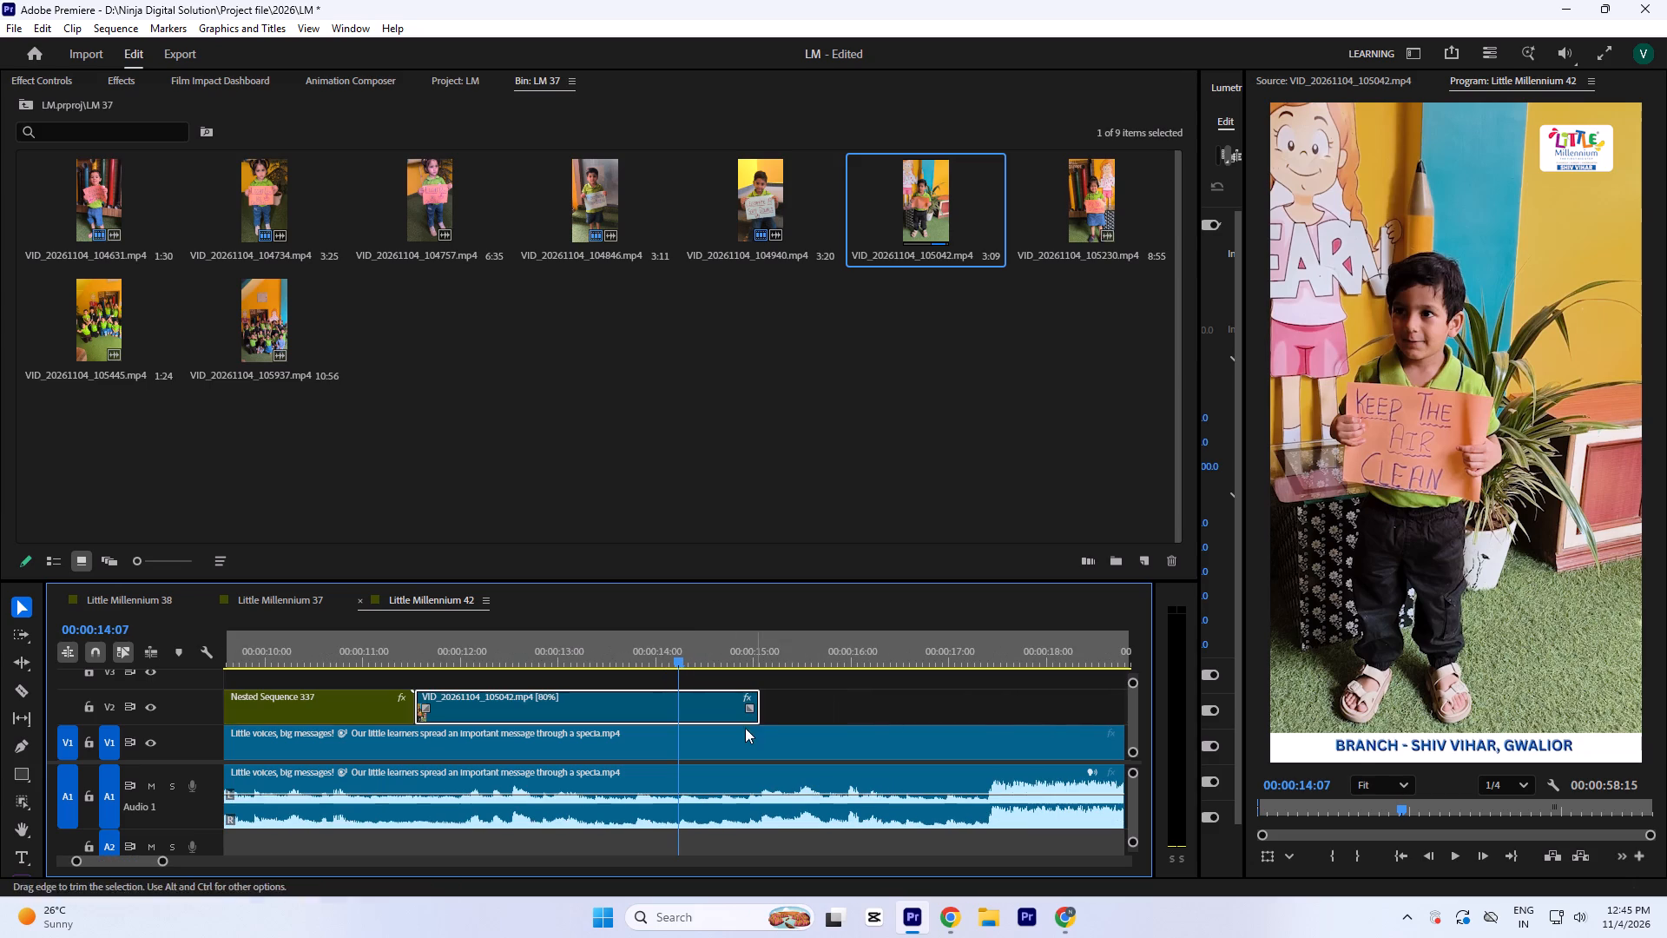
pyautogui.moveTo(767, 716); pyautogui.dragTo(686, 725)
pyautogui.press('-')
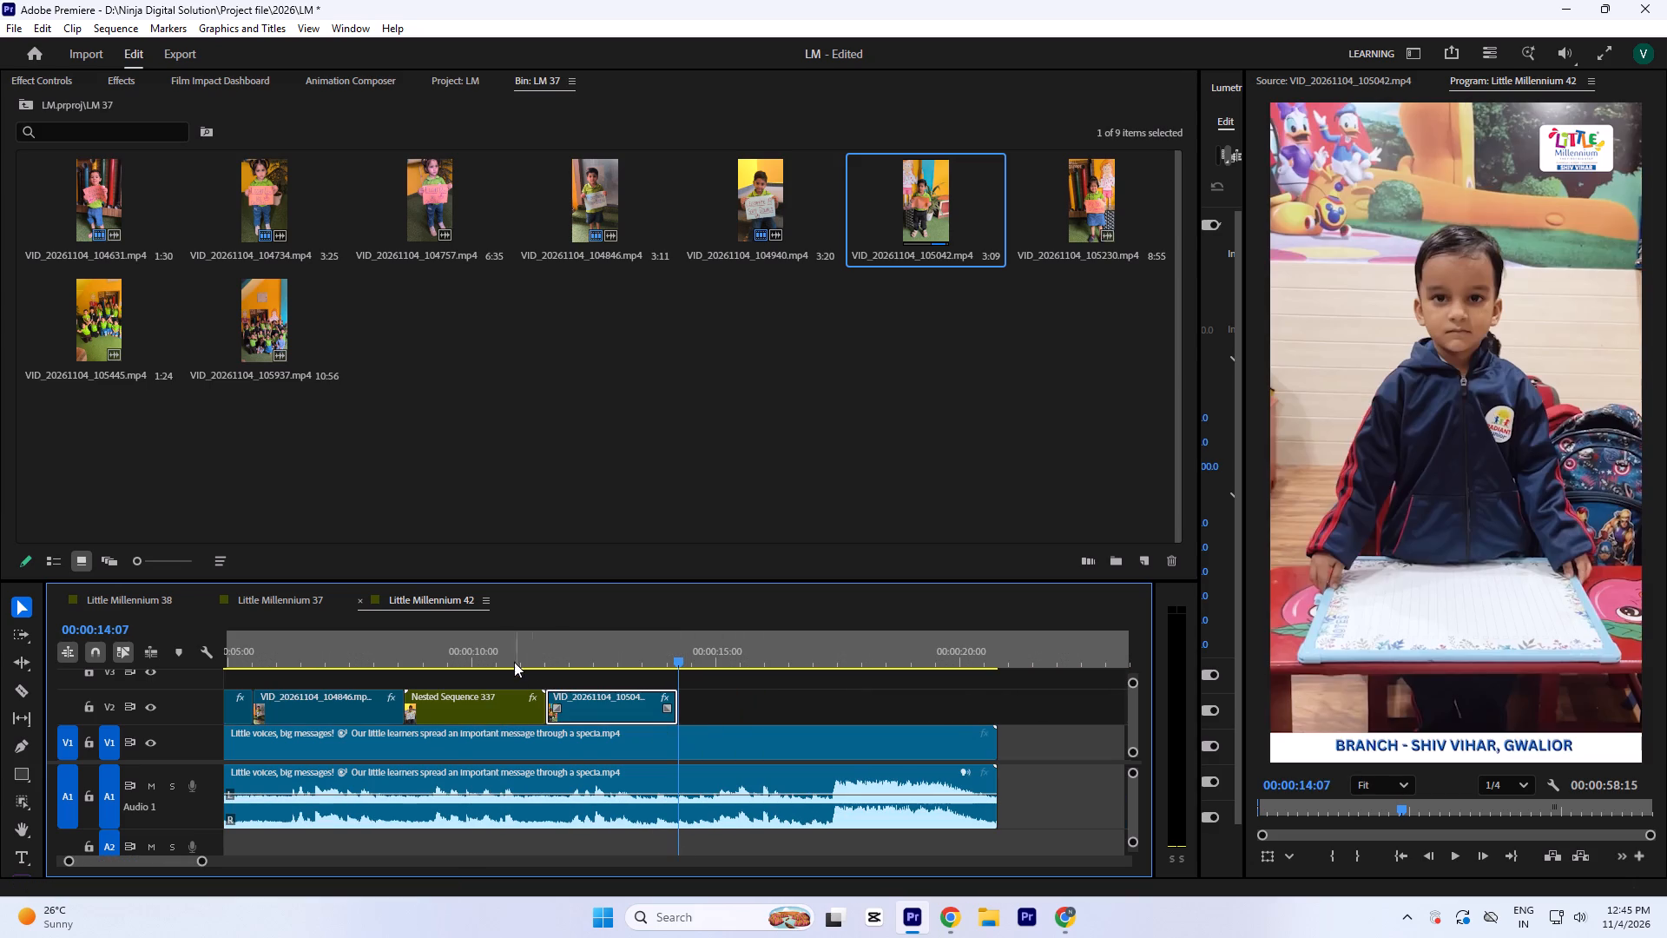
# Play through the trimmed Keep the Air Clean clip and on through the reference's remaining shots to its Happy Diwali group ending.
pyautogui.click(511, 654)
pyautogui.press('space')
pyautogui.press('=')
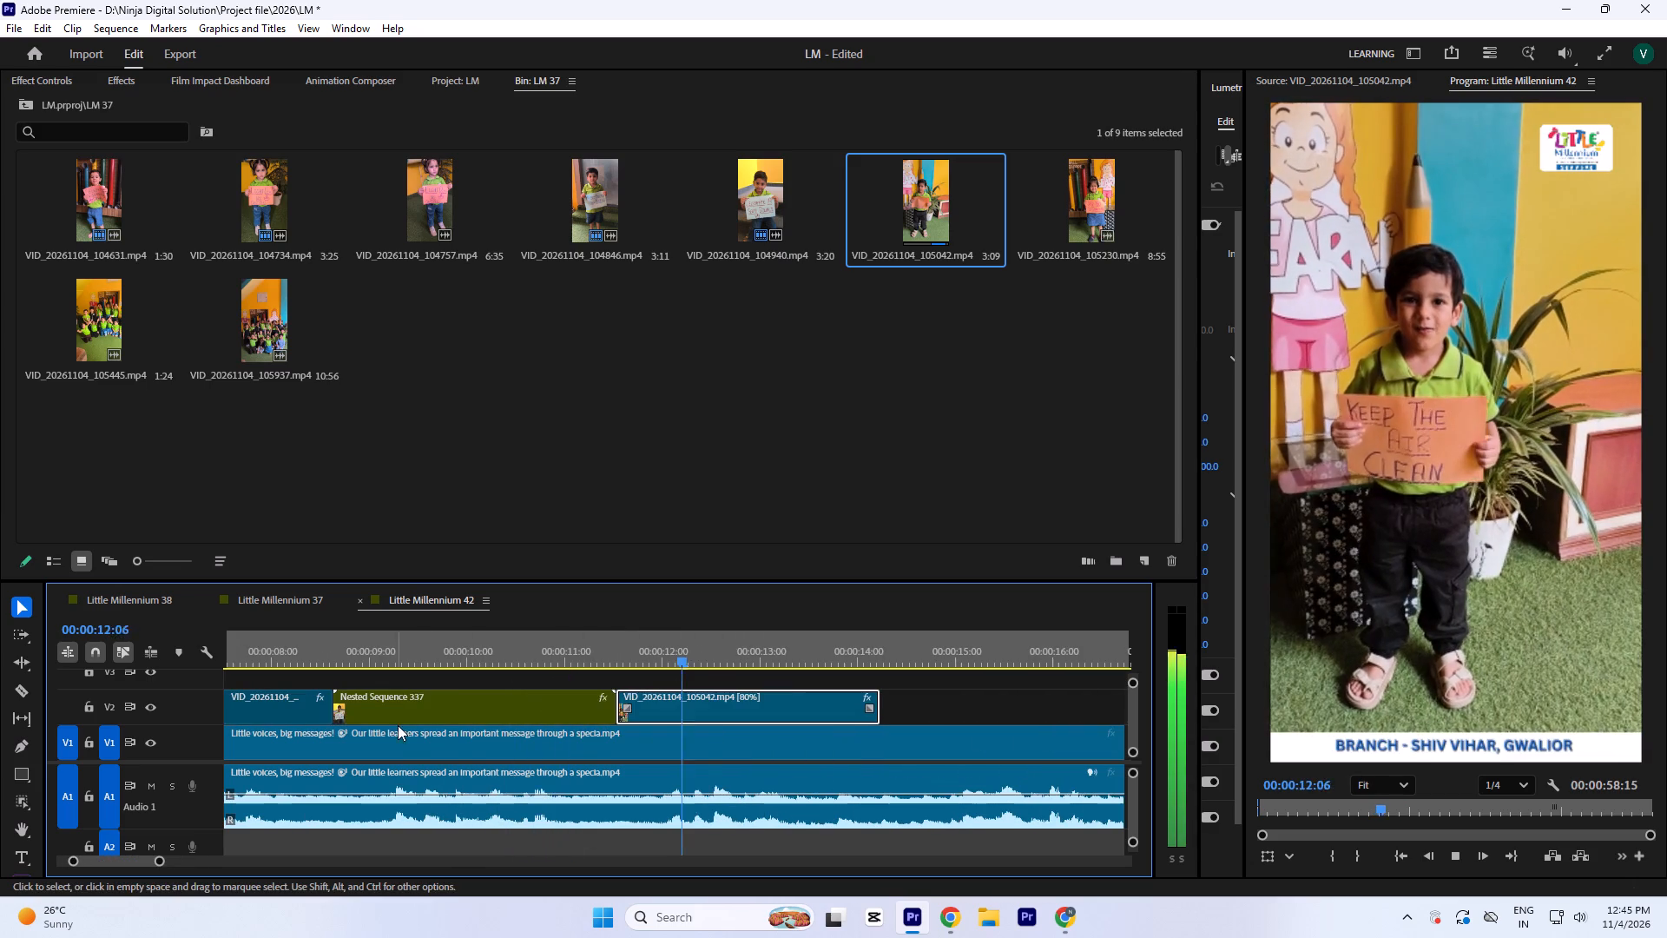
pyautogui.press('space')
pyautogui.click(620, 646)
pyautogui.press('space')
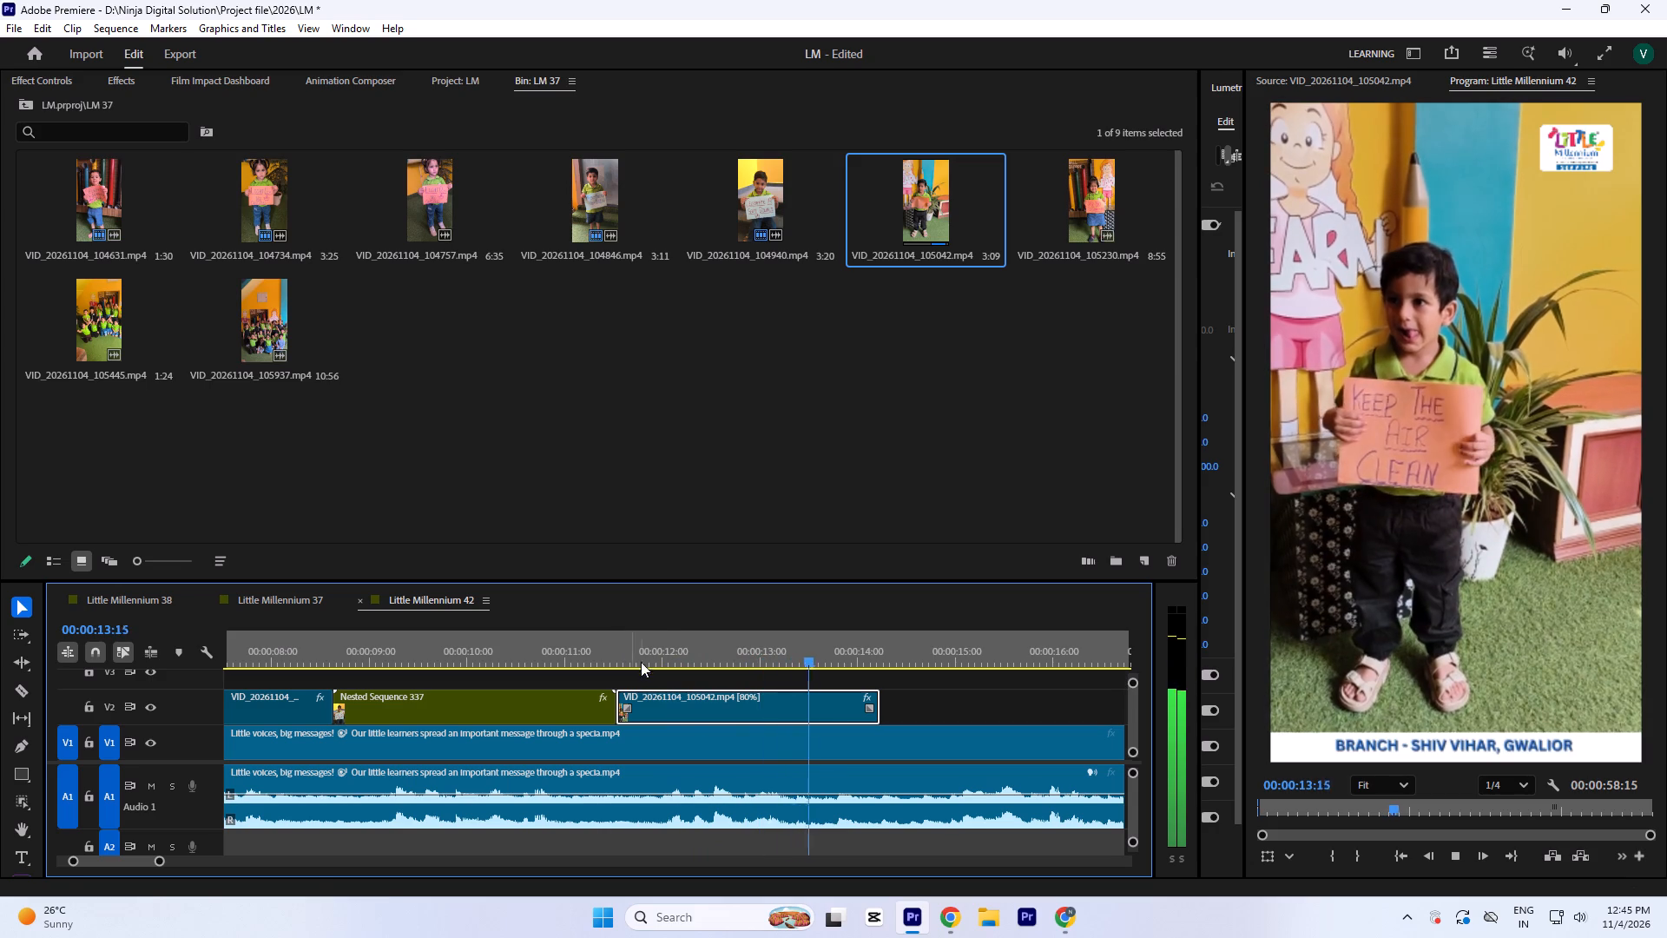
pyautogui.press('space')
pyautogui.click(886, 647)
pyautogui.press('space')
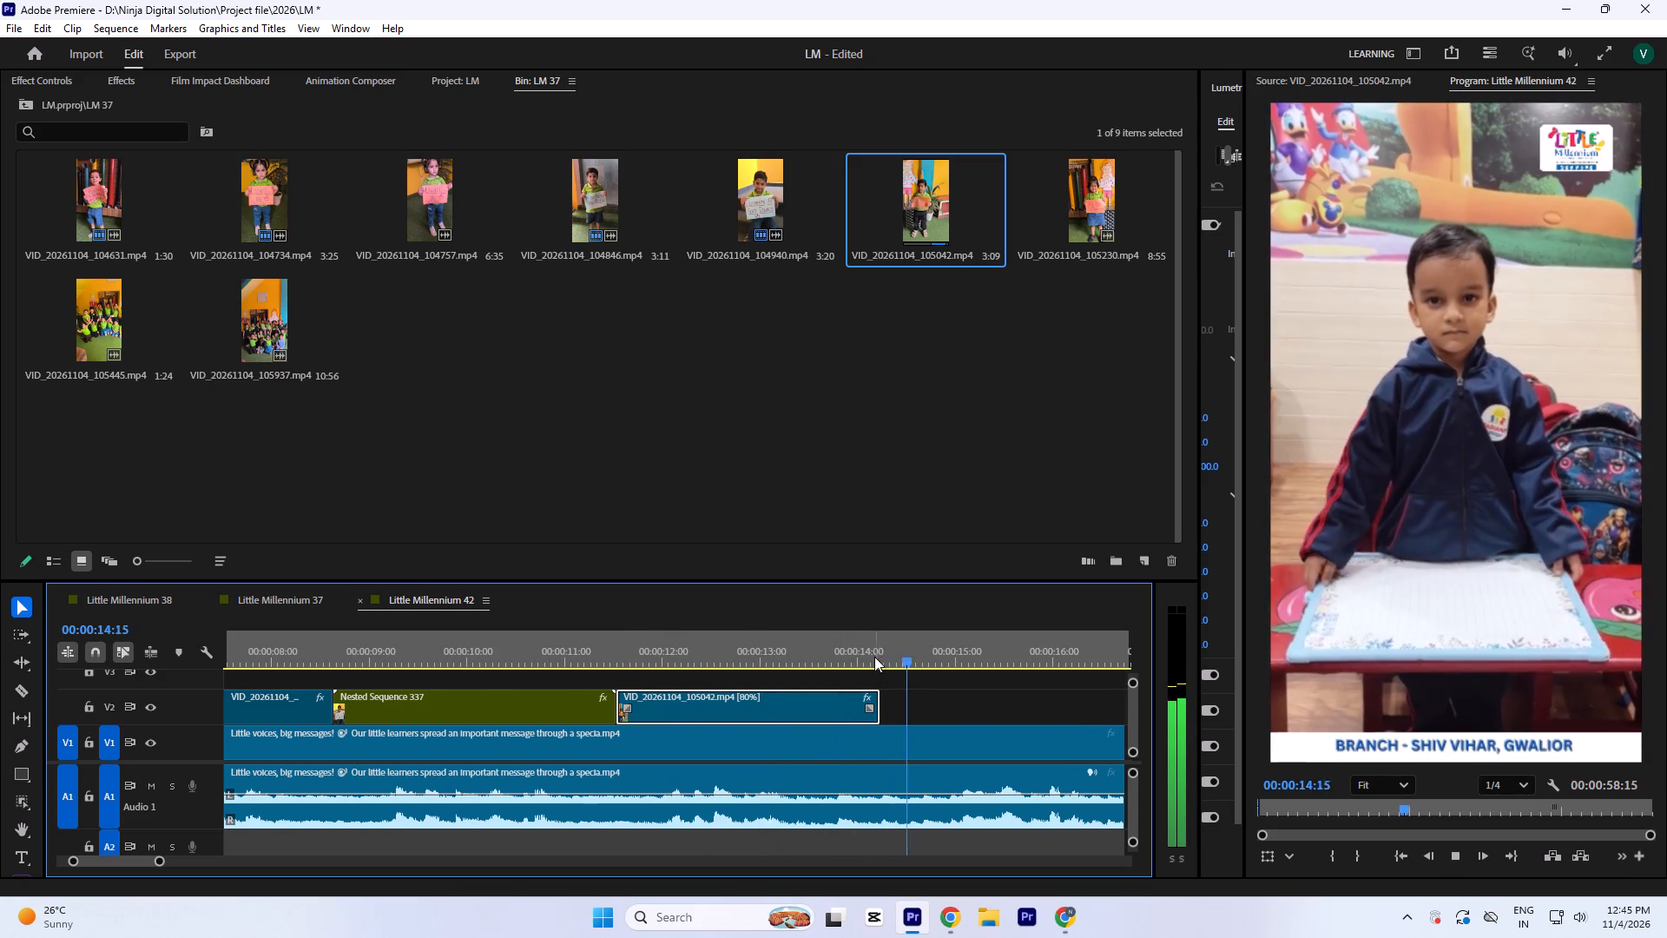
pyautogui.press('-')
pyautogui.press('-')
pyautogui.press('=')
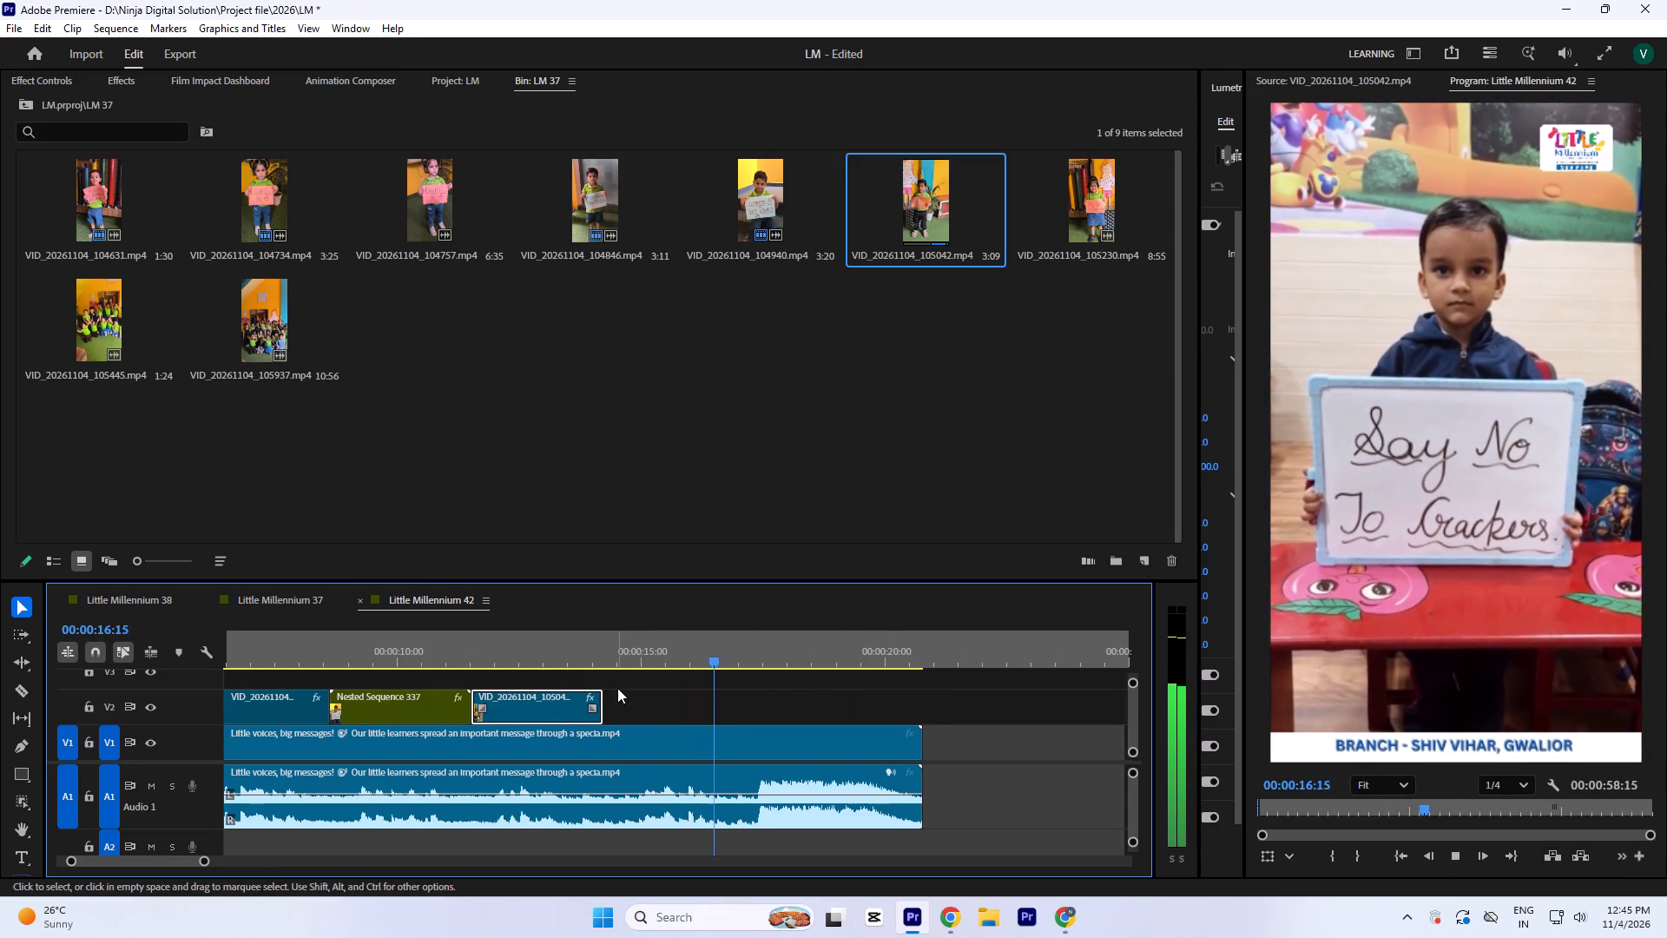
pyautogui.press('space')
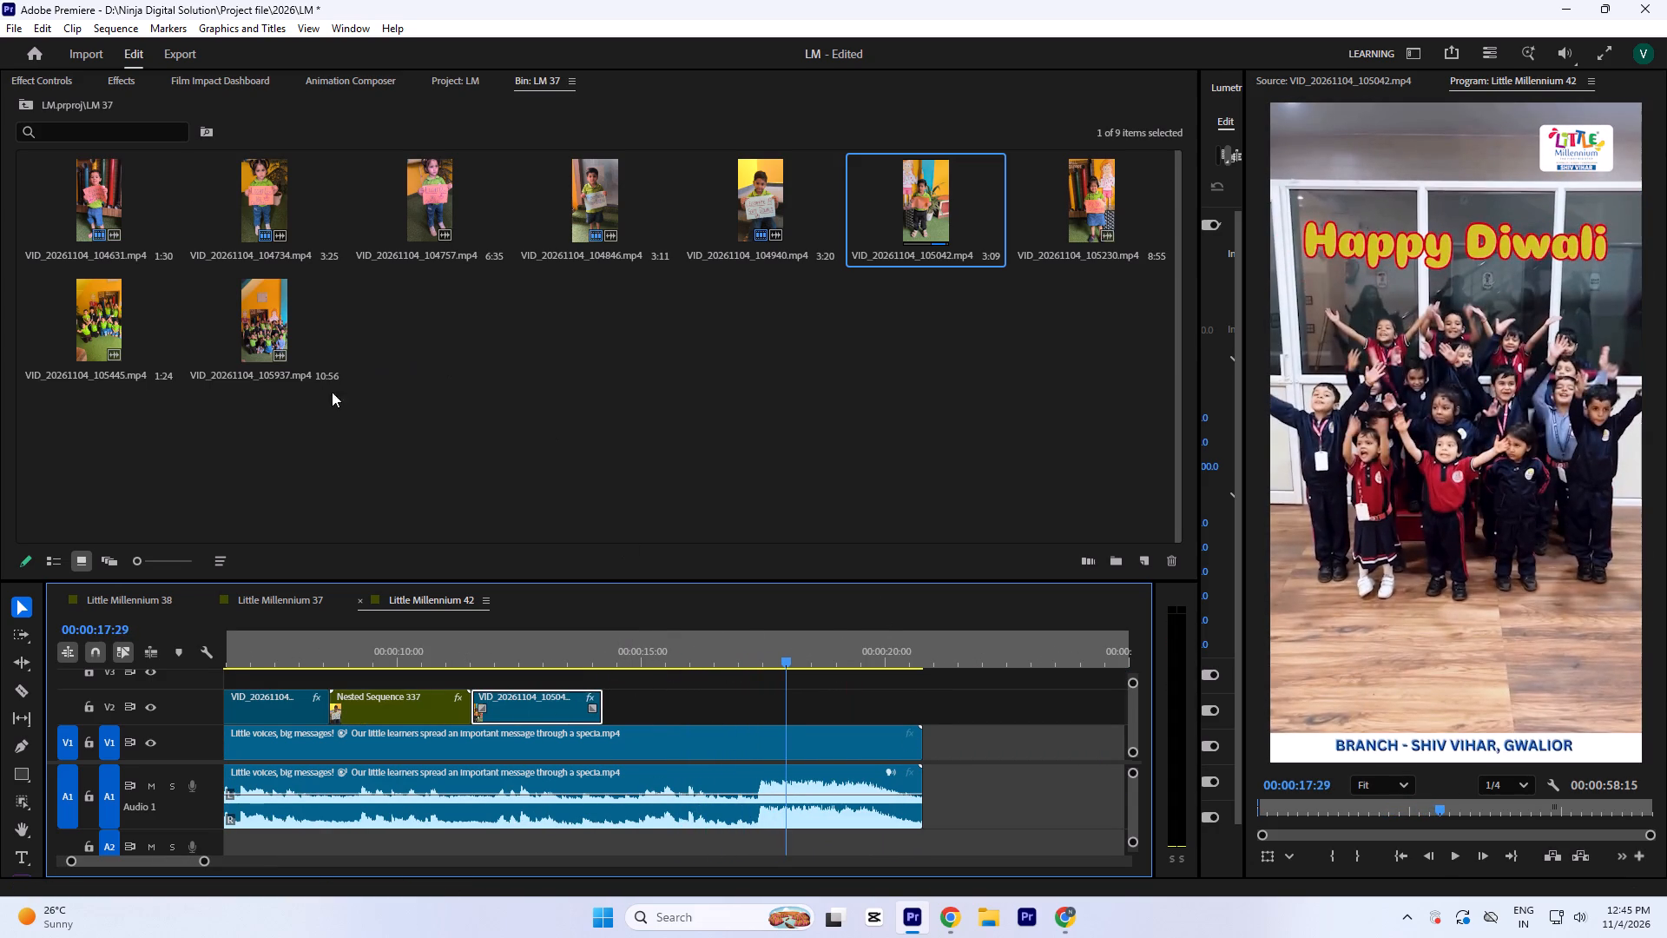
# Preview the two group clips and the girl's Say No to Crackers clip from the LM 37 bin.
pyautogui.doubleClick(254, 319)
pyautogui.press('space')
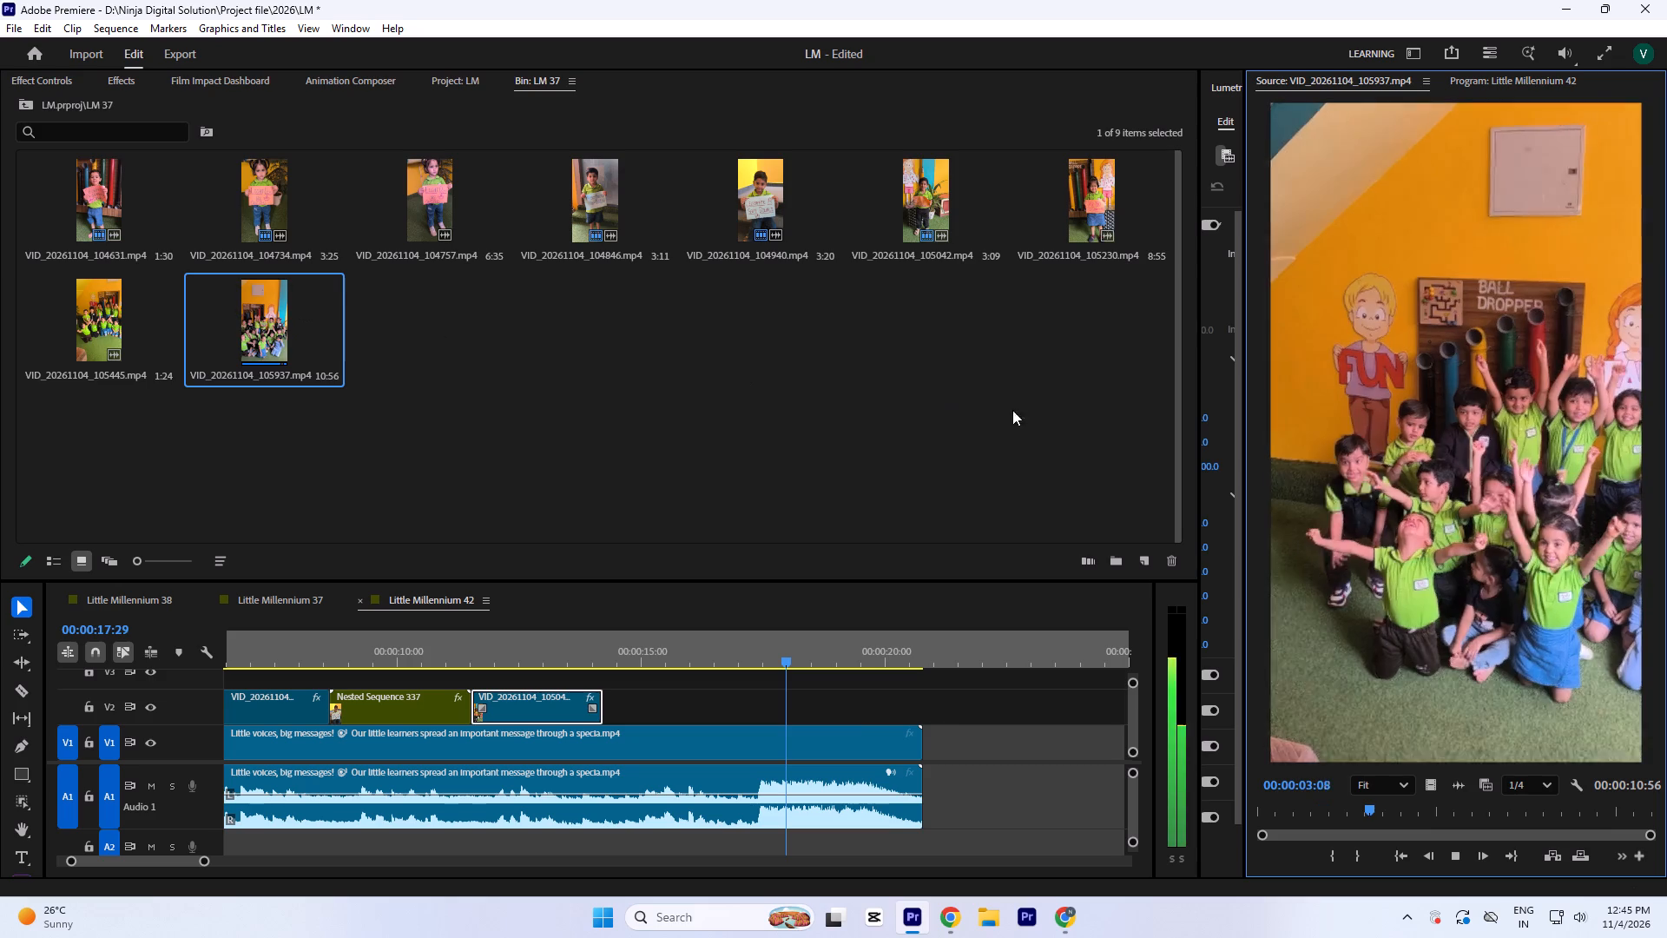
pyautogui.doubleClick(1081, 206)
pyautogui.press('space')
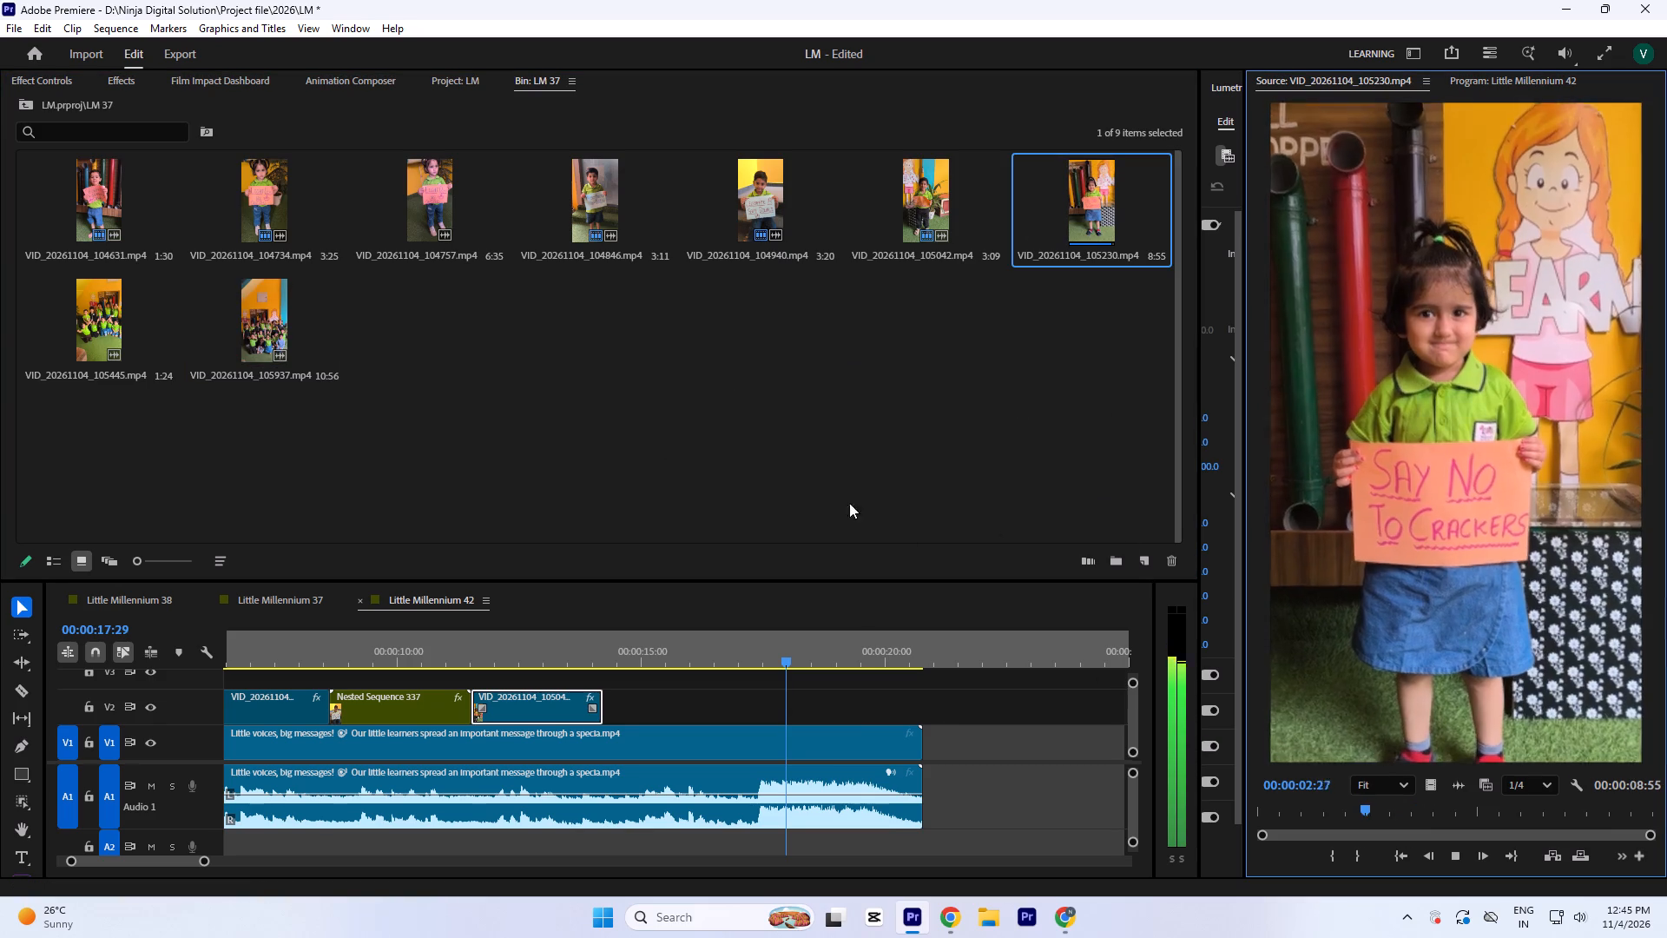
pyautogui.press('space')
pyautogui.doubleClick(103, 322)
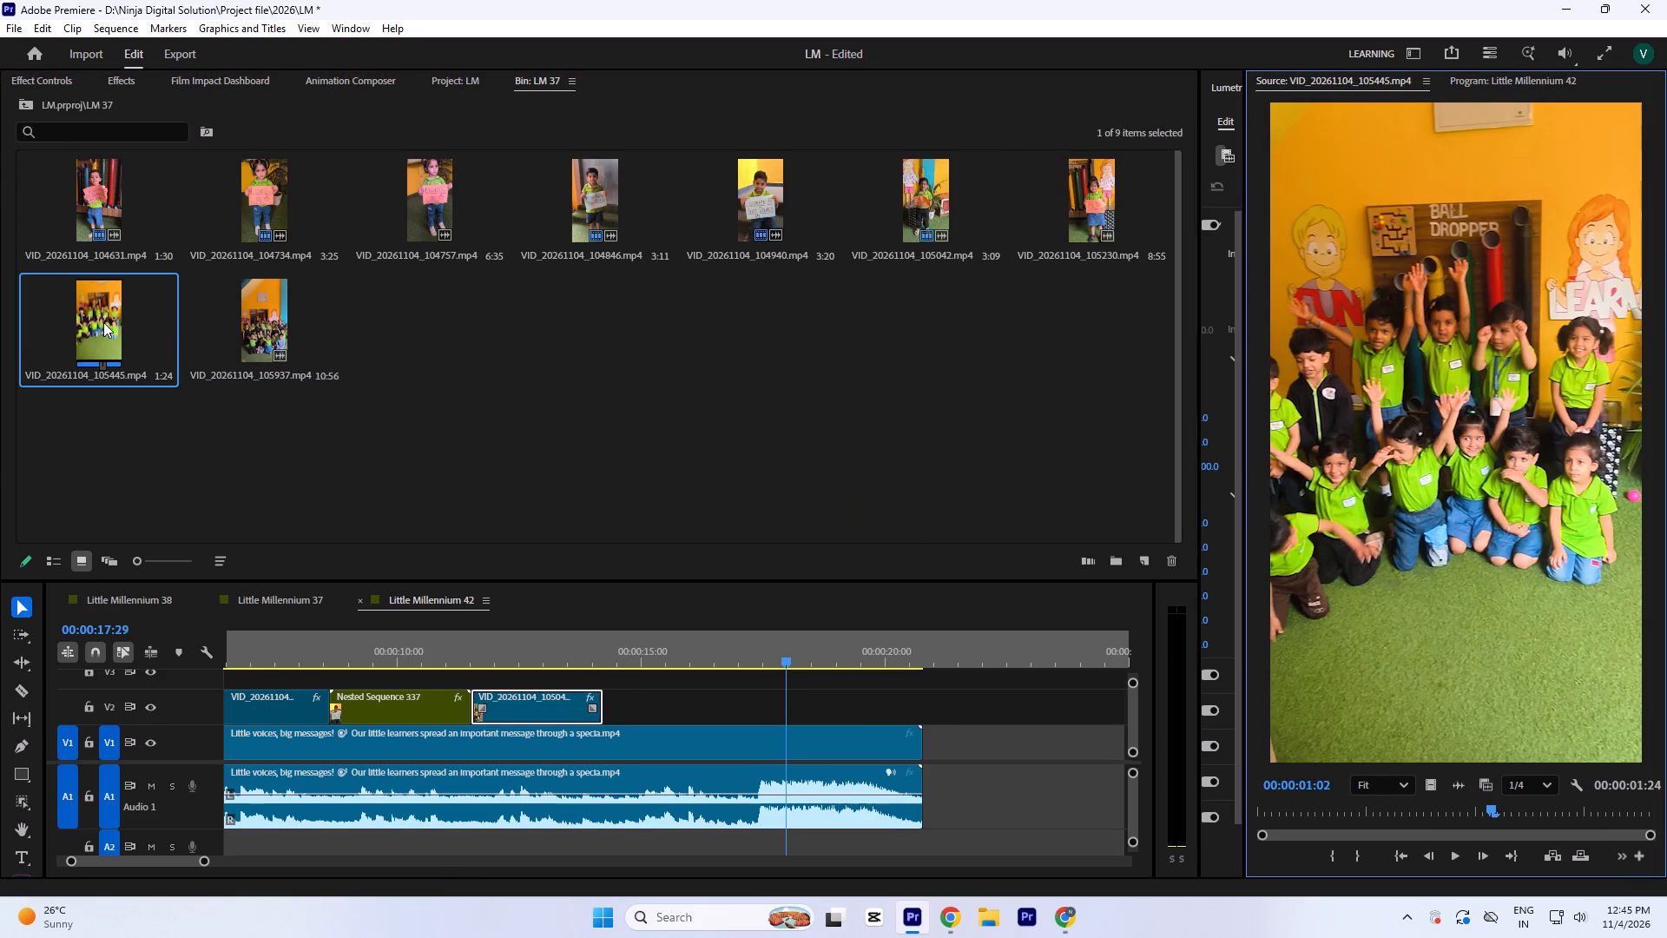
# Rotate the Keep the Air Clean clip to -1.0° to straighten it.
pyautogui.click(604, 644)
pyautogui.press('=')
pyautogui.write('==')
pyautogui.click(56, 83)
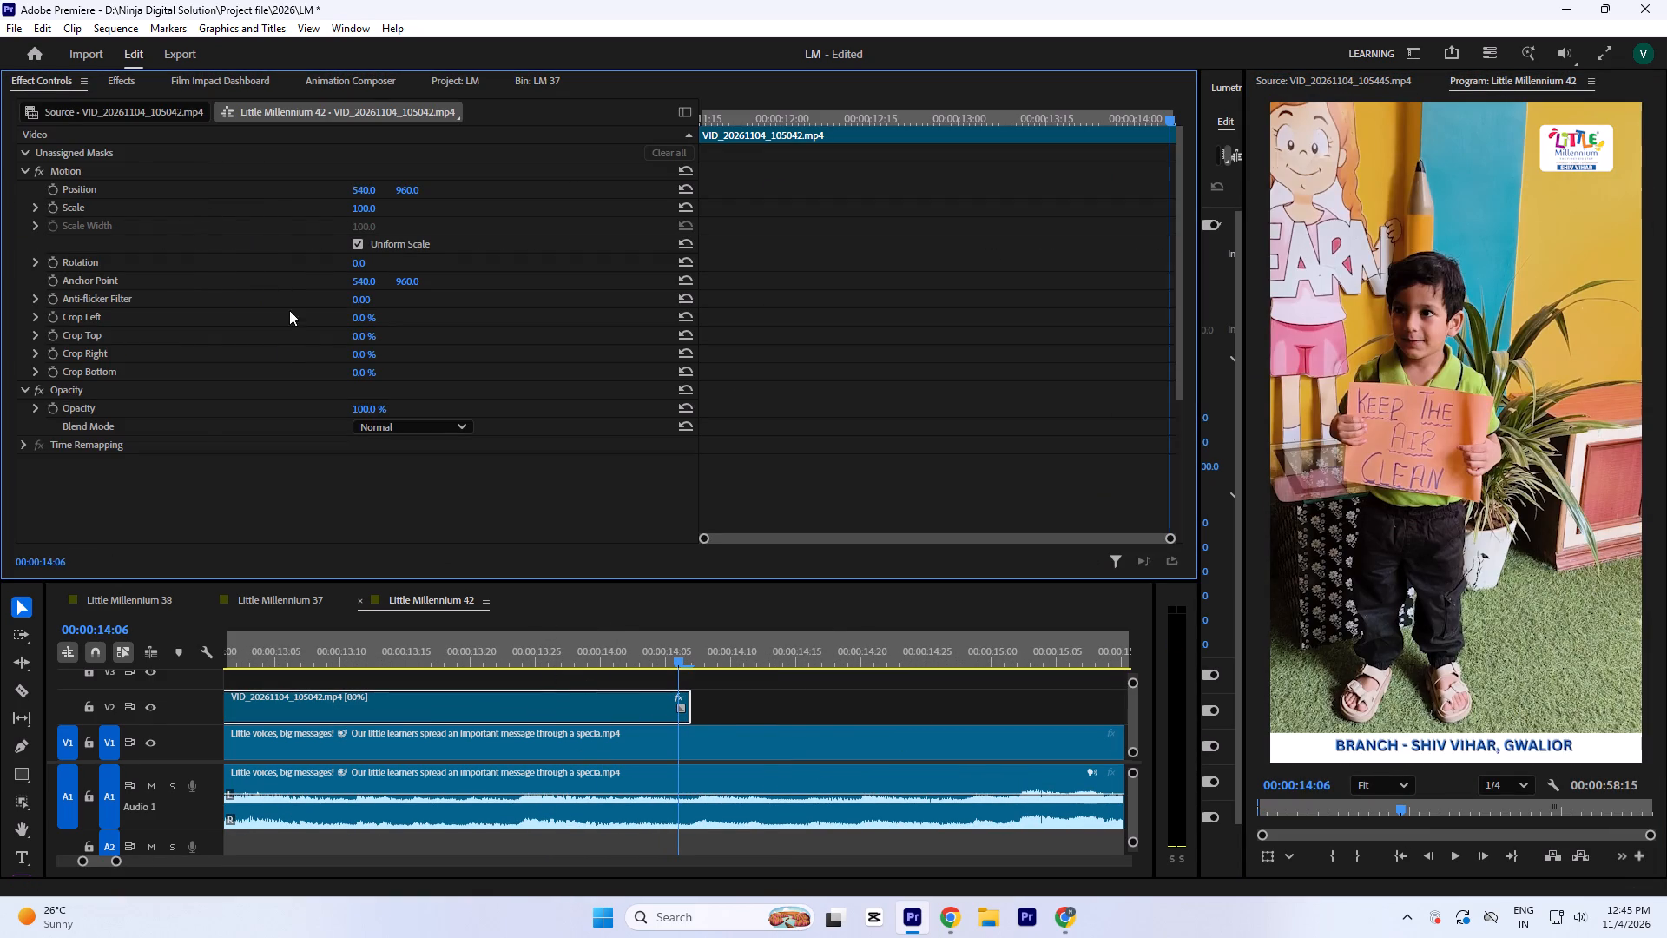
pyautogui.click(358, 264)
pyautogui.press('Down')
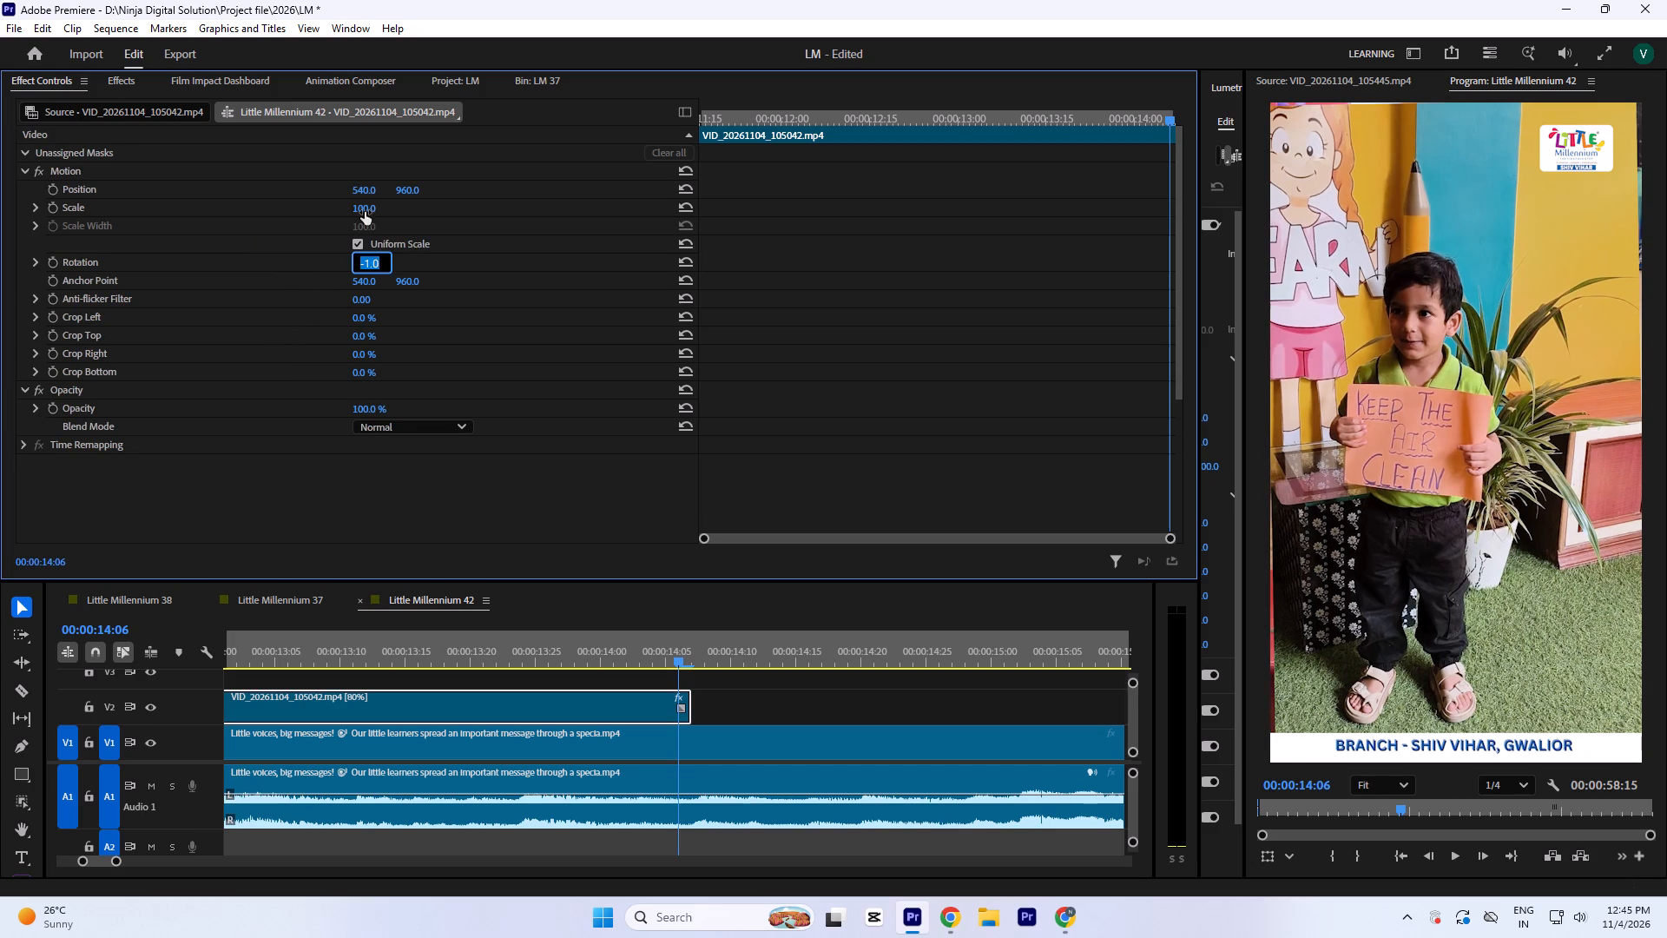
# Reframe the Keep the Air Clean clip closer on the boy with scale 133 and horizontal position 697.
pyautogui.moveTo(366, 208); pyautogui.dragTo(366, 202)
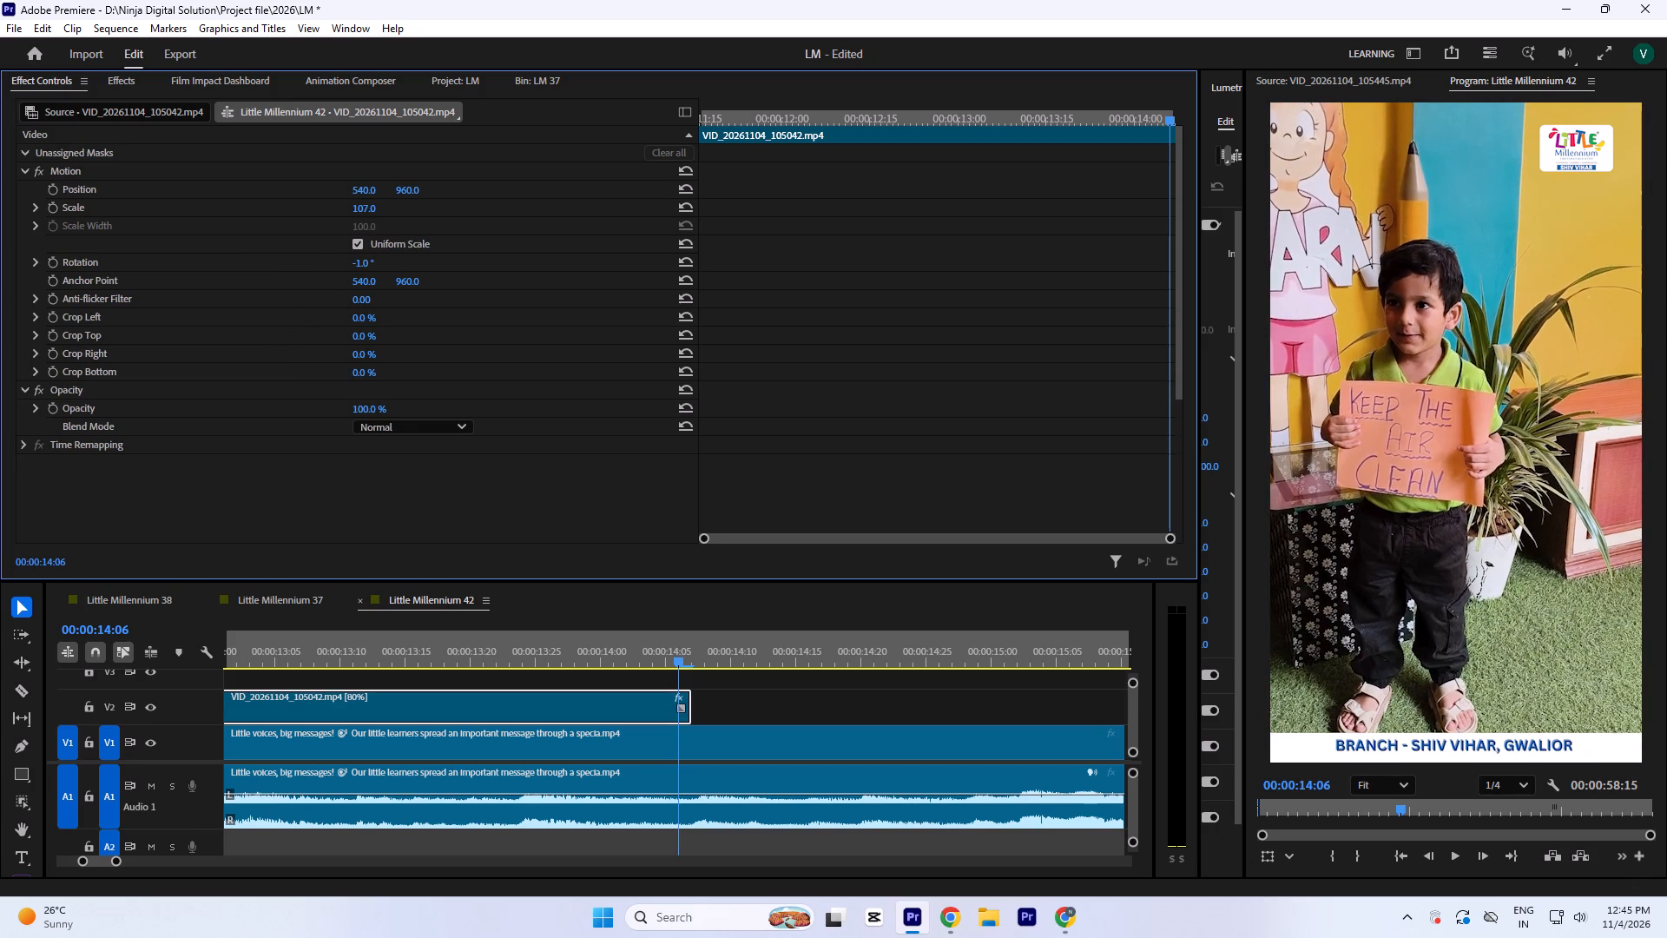
pyautogui.moveTo(366, 202); pyautogui.dragTo(367, 201)
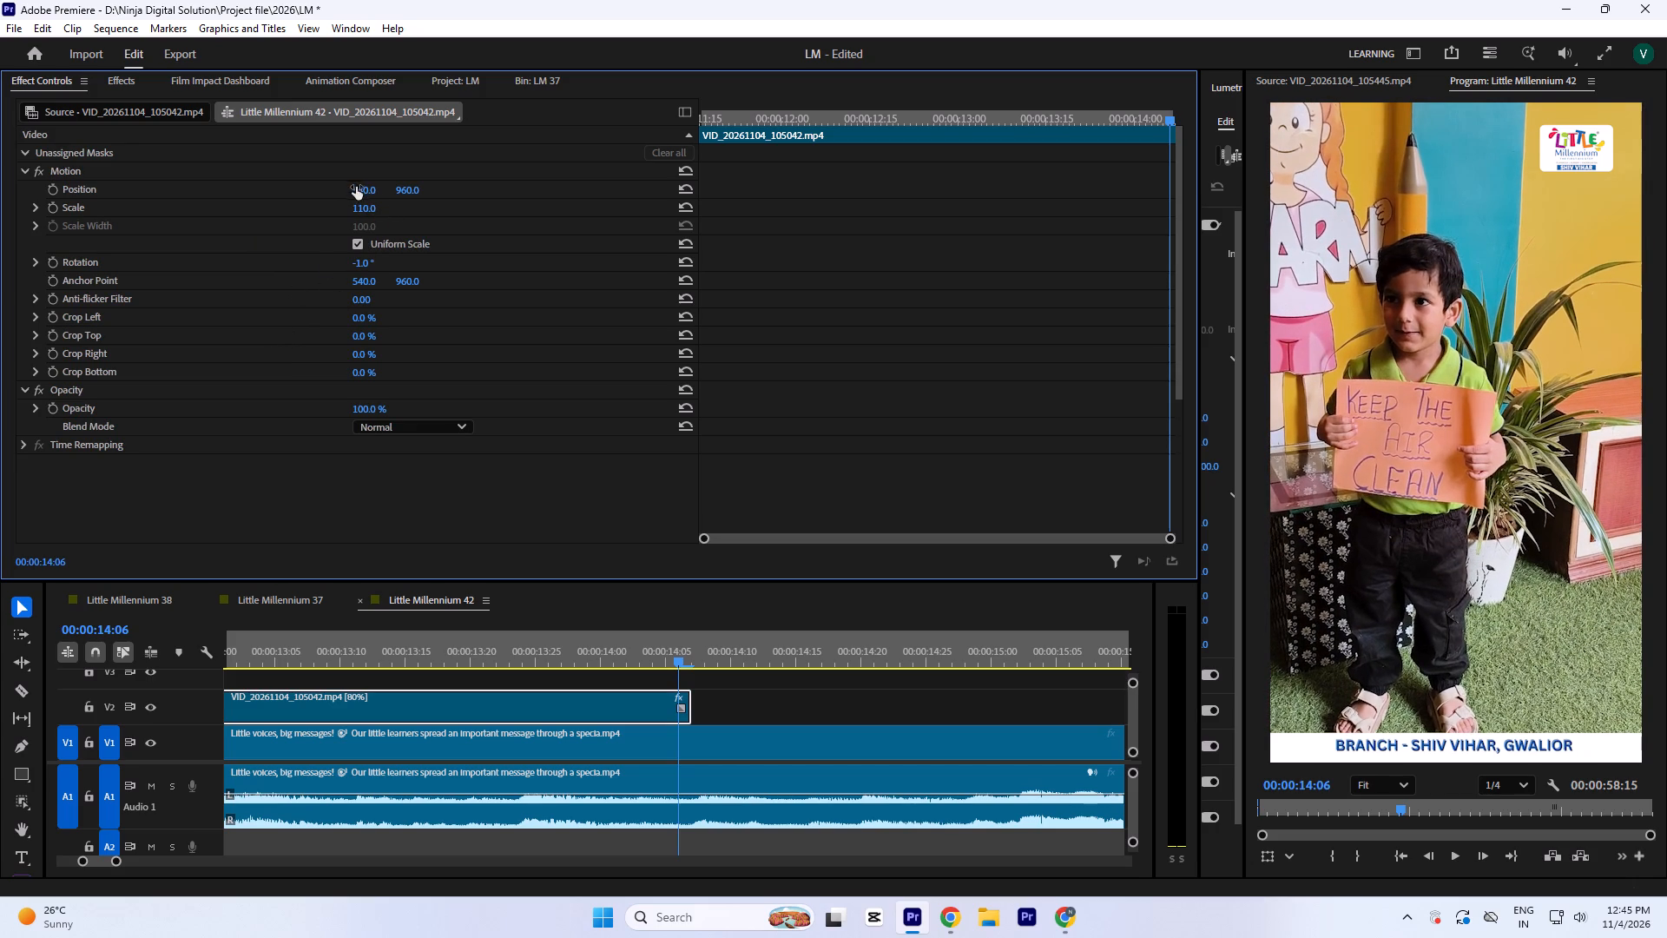
pyautogui.moveTo(355, 186); pyautogui.dragTo(375, 102)
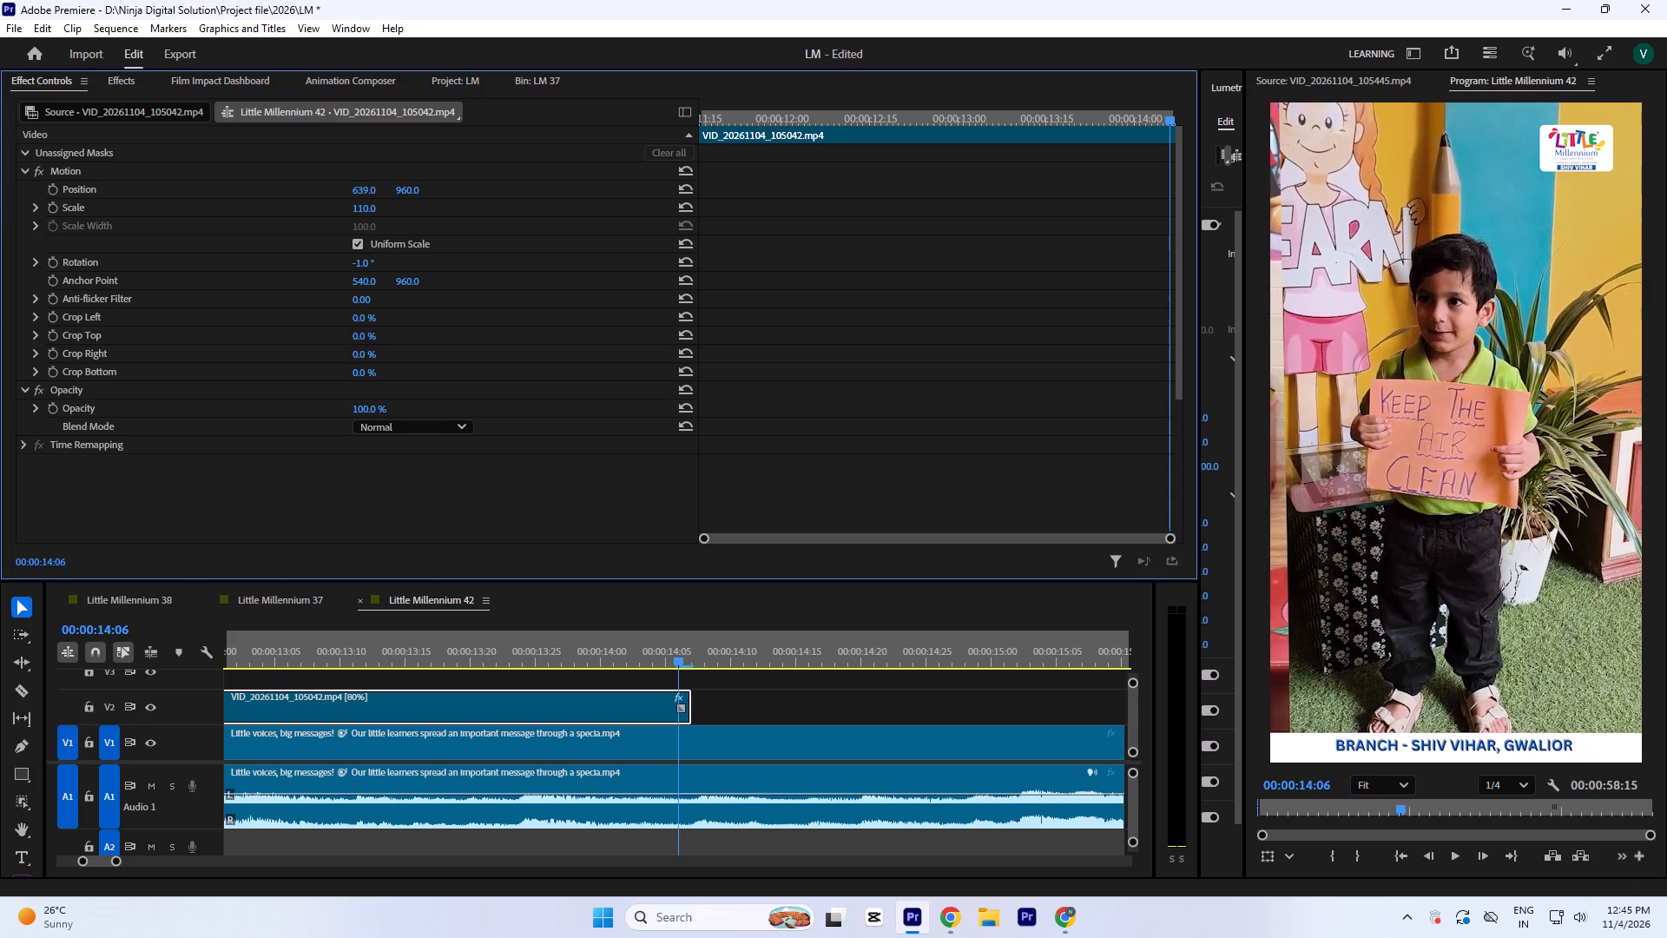
pyautogui.moveTo(375, 102); pyautogui.dragTo(377, 100)
pyautogui.moveTo(366, 206); pyautogui.dragTo(366, 200)
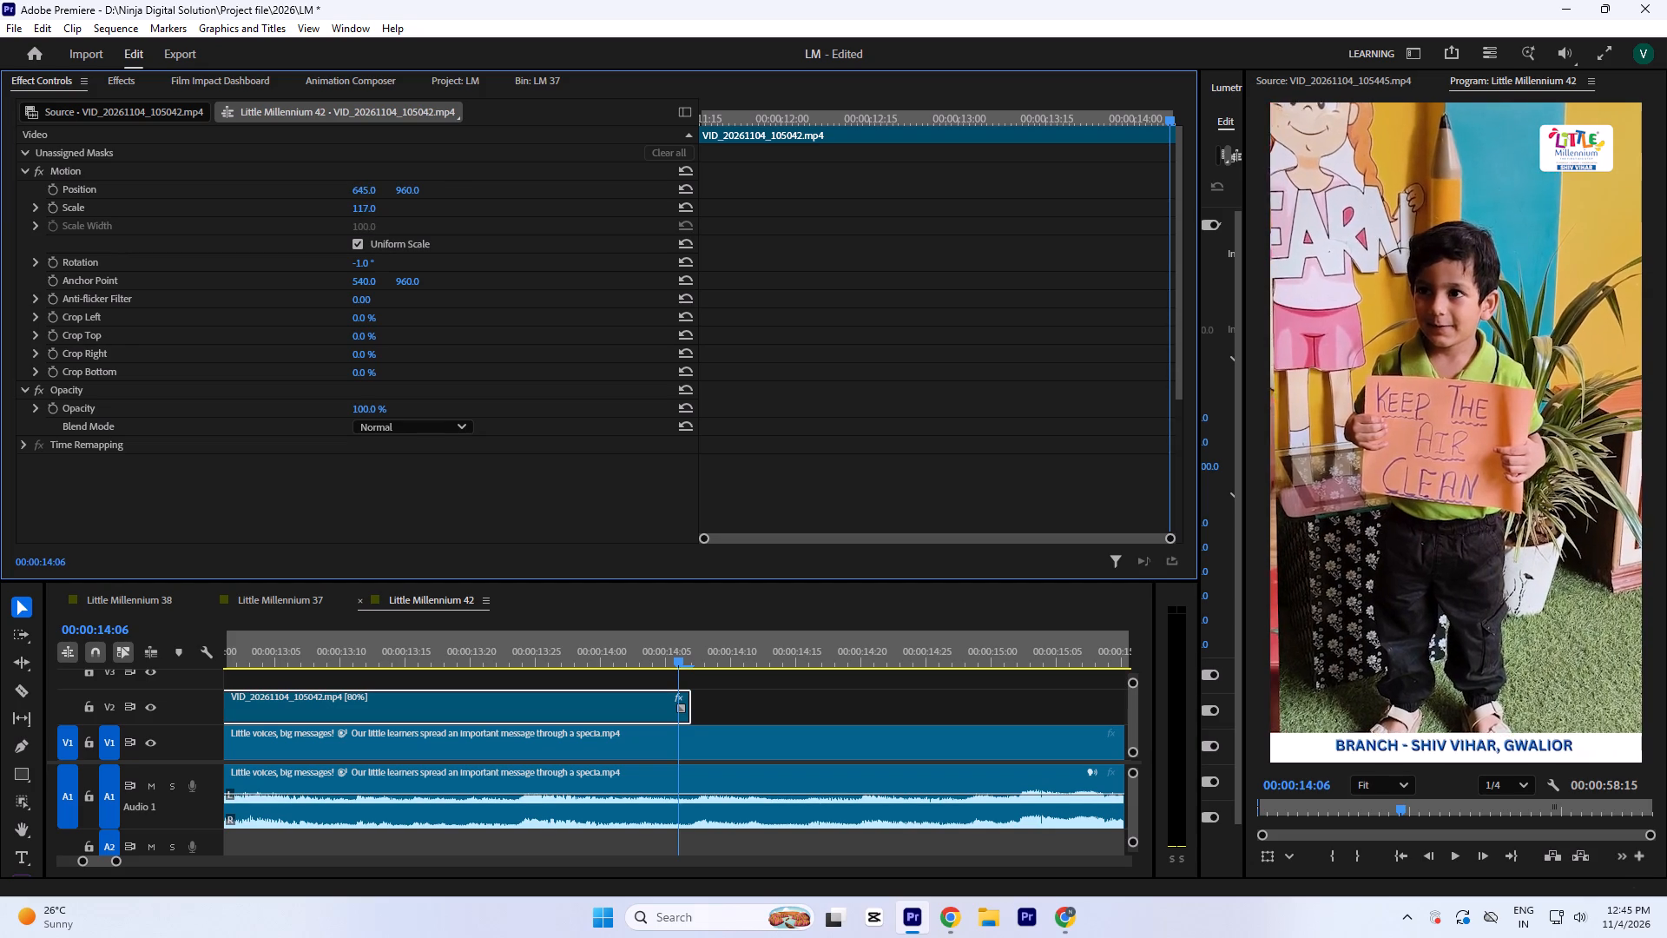
pyautogui.moveTo(366, 200); pyautogui.dragTo(366, 195)
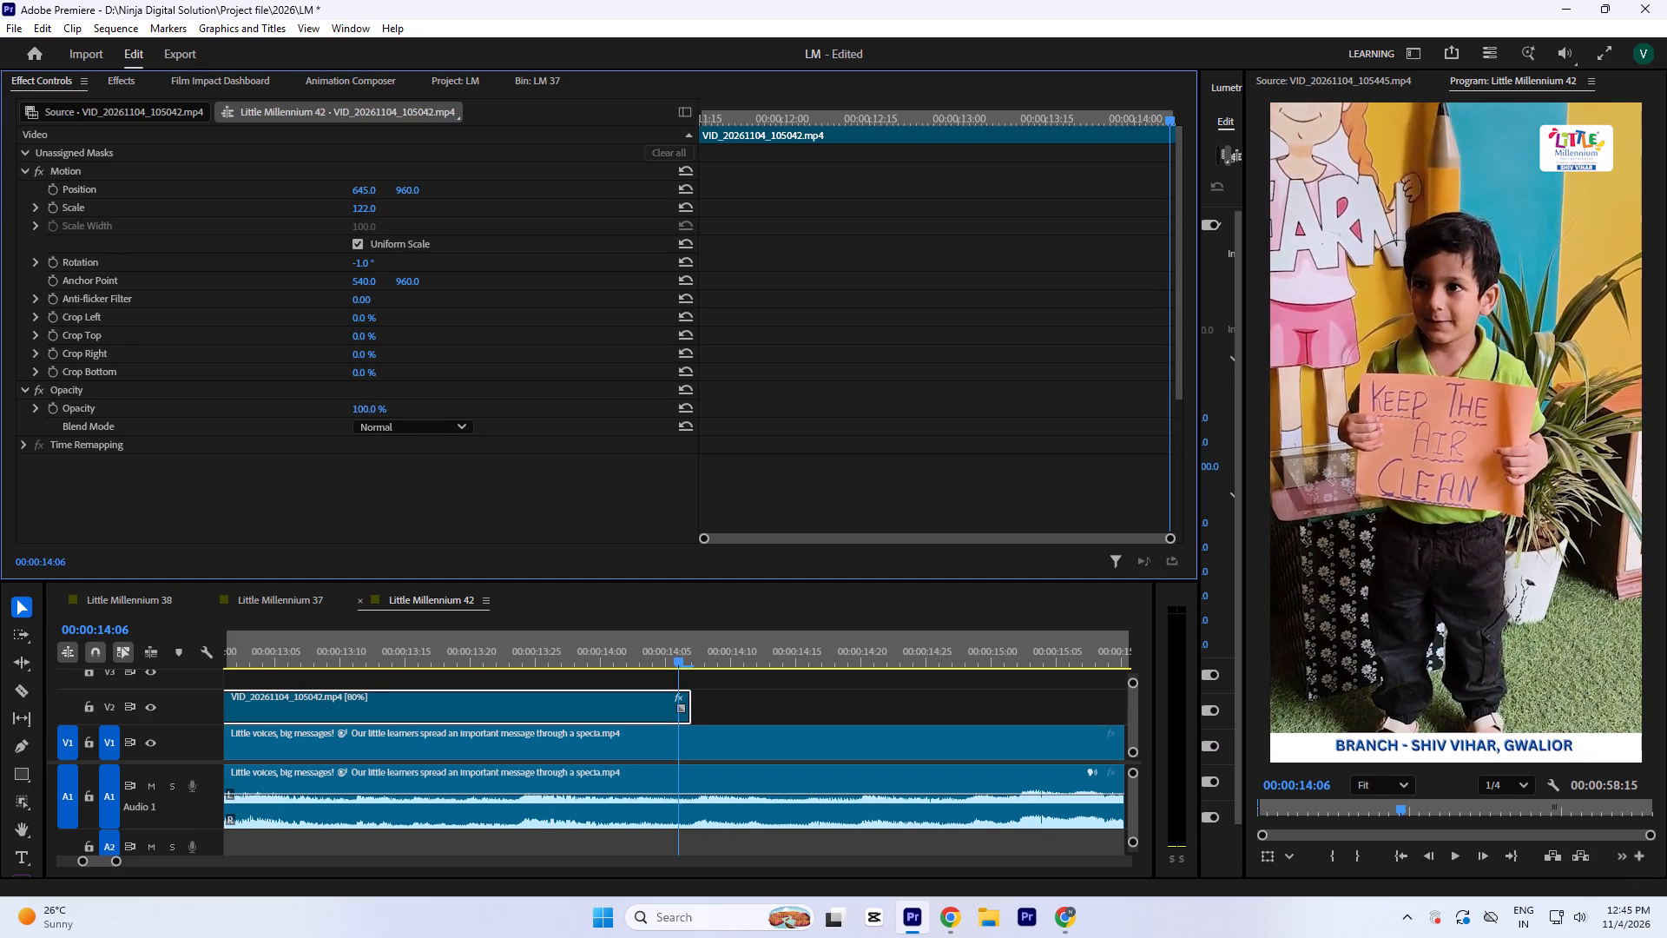
pyautogui.moveTo(366, 195); pyautogui.dragTo(366, 193)
pyautogui.moveTo(361, 190); pyautogui.dragTo(364, 161)
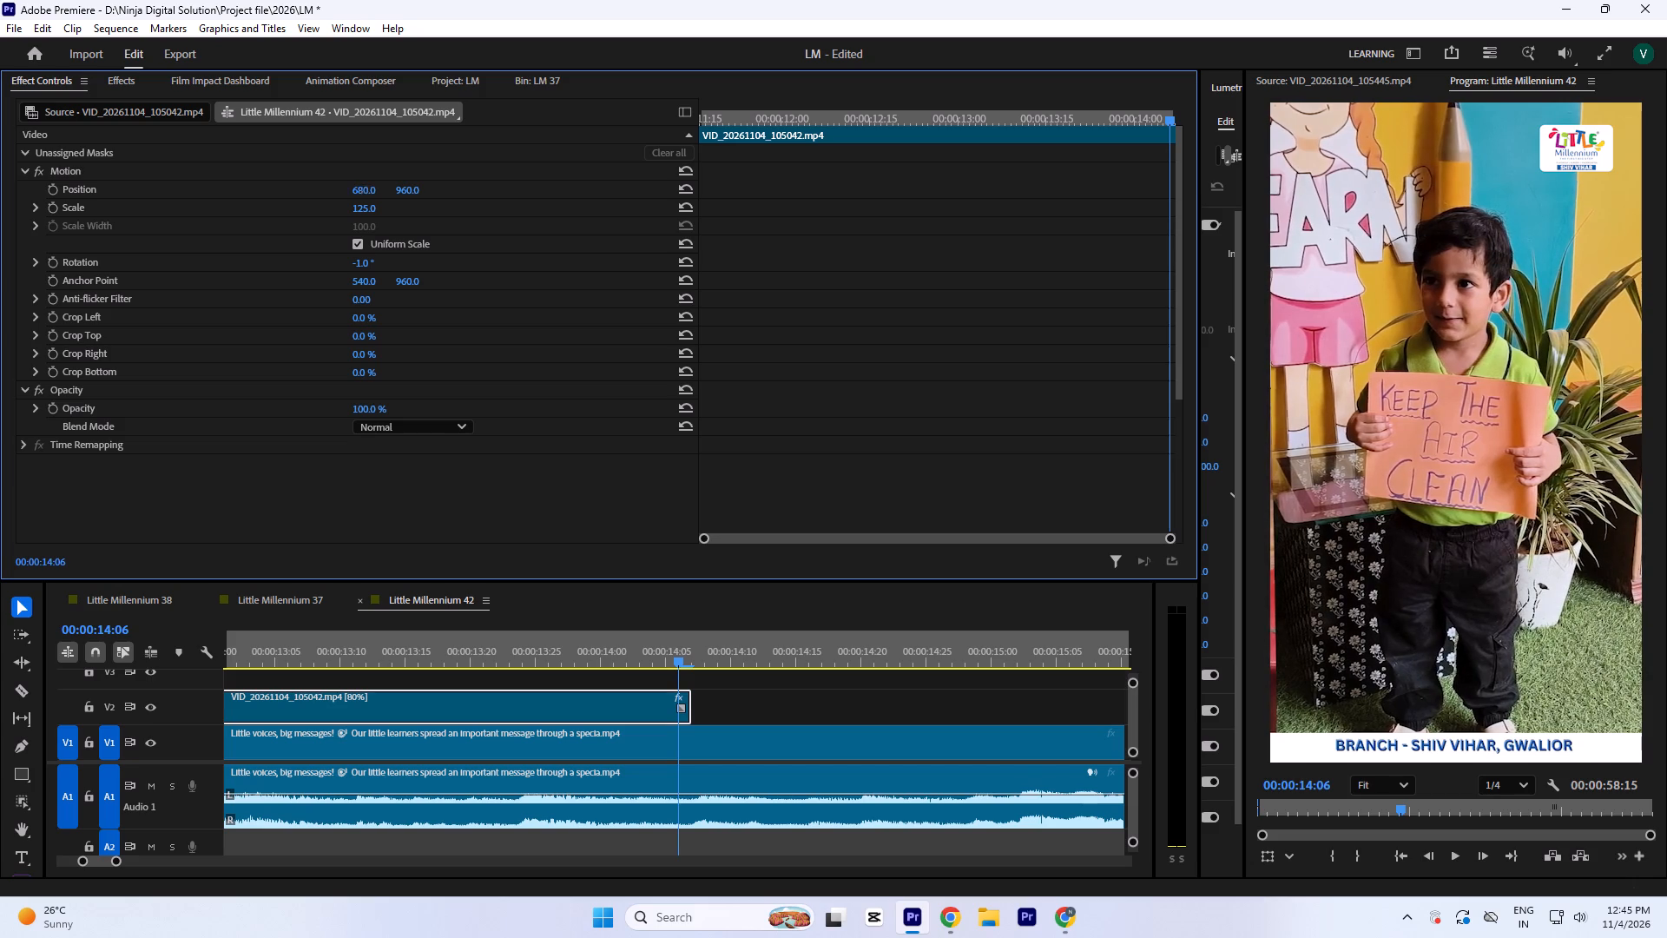
pyautogui.moveTo(364, 161); pyautogui.dragTo(364, 160)
pyautogui.click(362, 211)
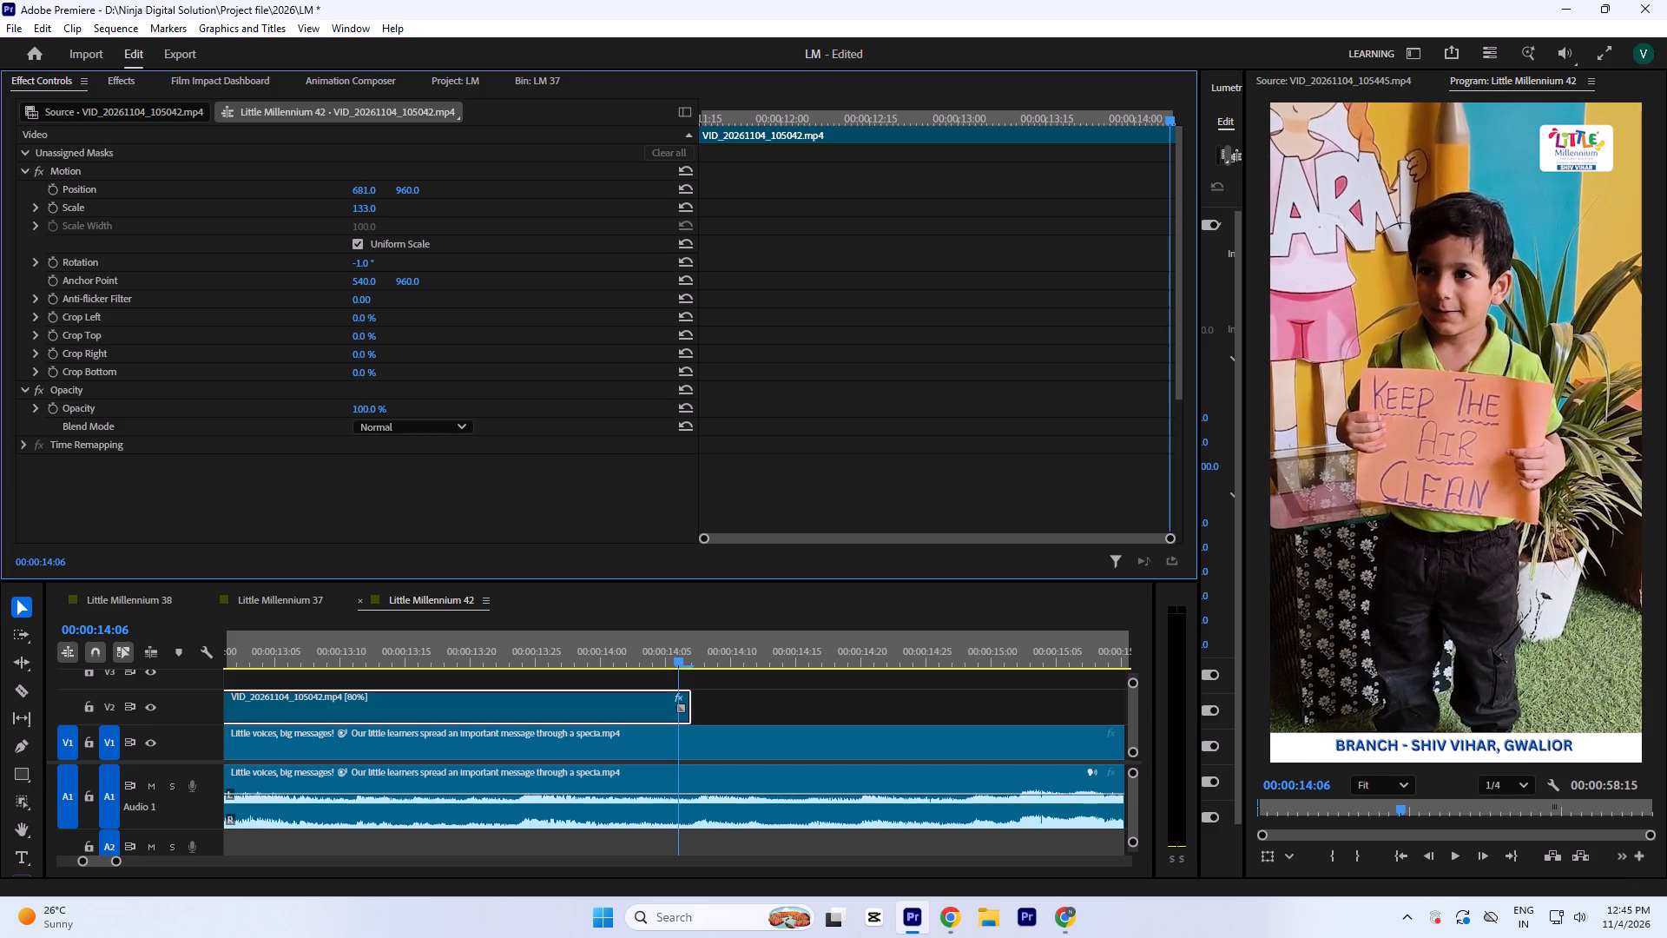
pyautogui.moveTo(363, 195); pyautogui.dragTo(363, 181)
pyautogui.click(371, 190)
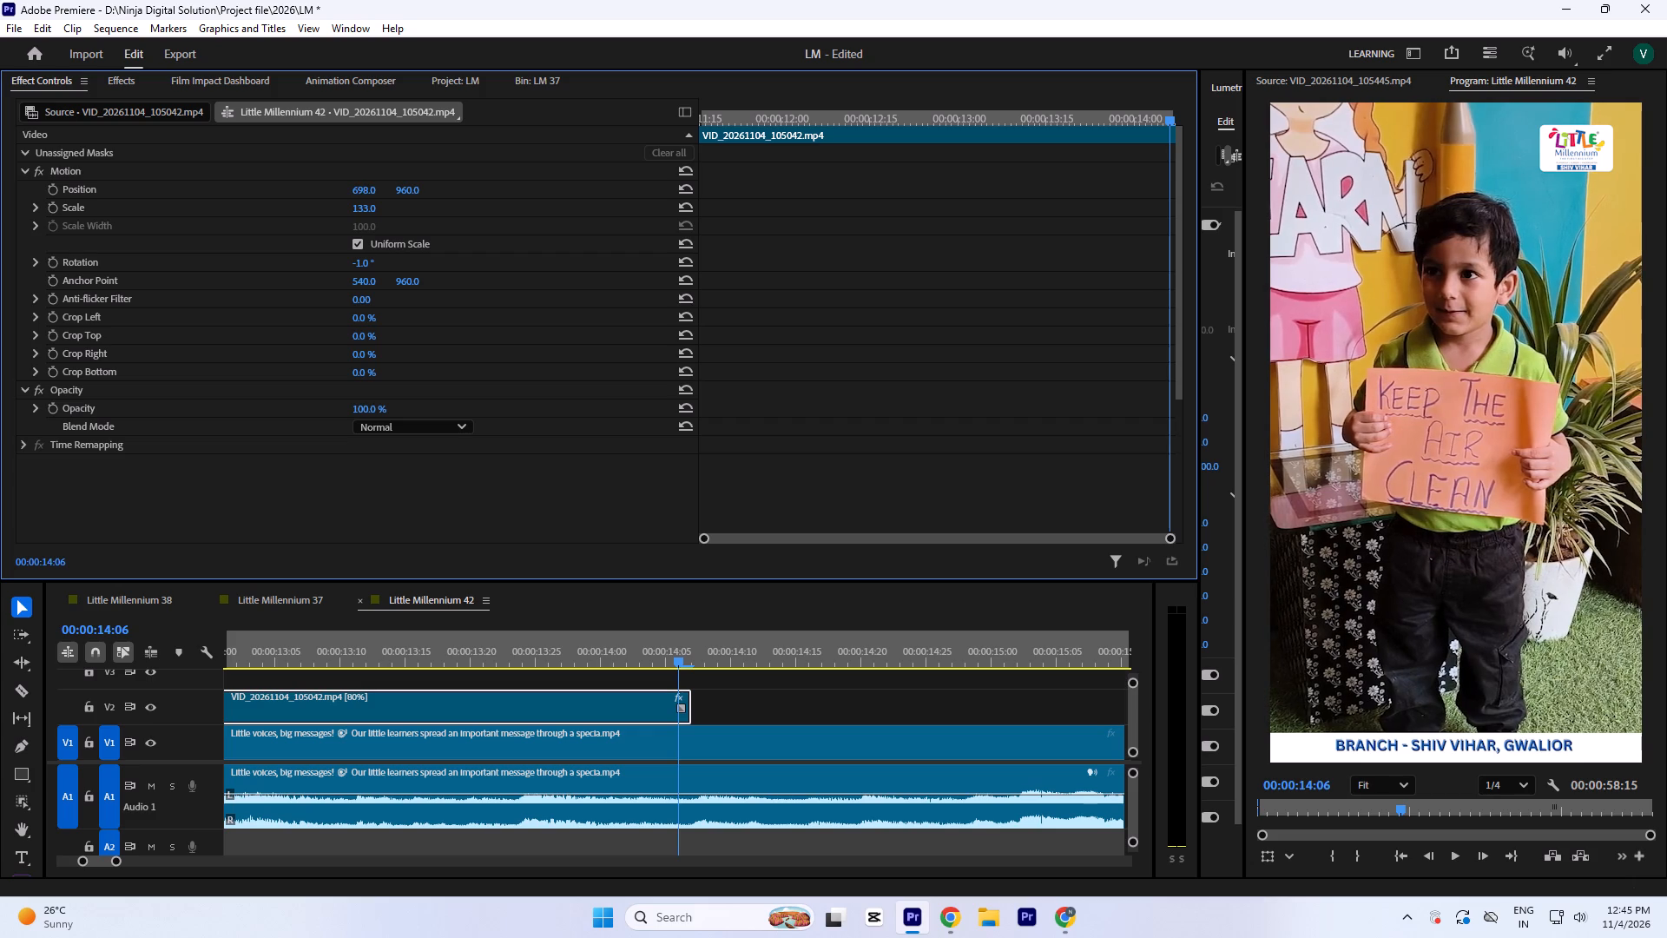
# Deselect the clip and save the project.
pyautogui.click(730, 696)
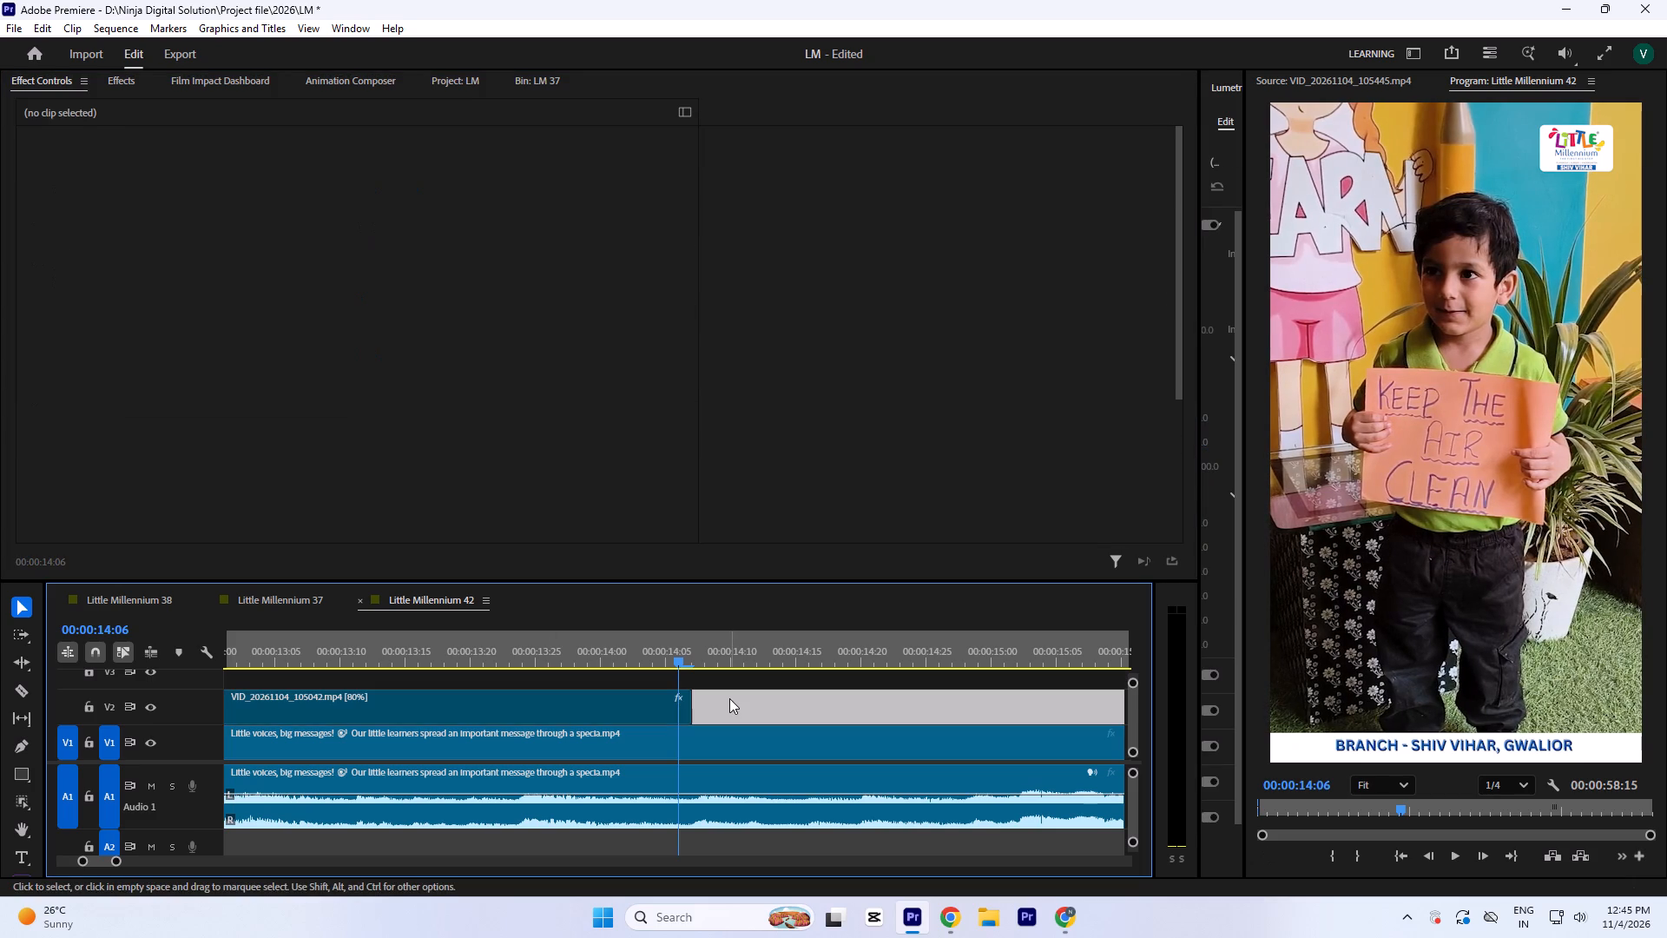
pyautogui.hotkey('ctrl', 's')
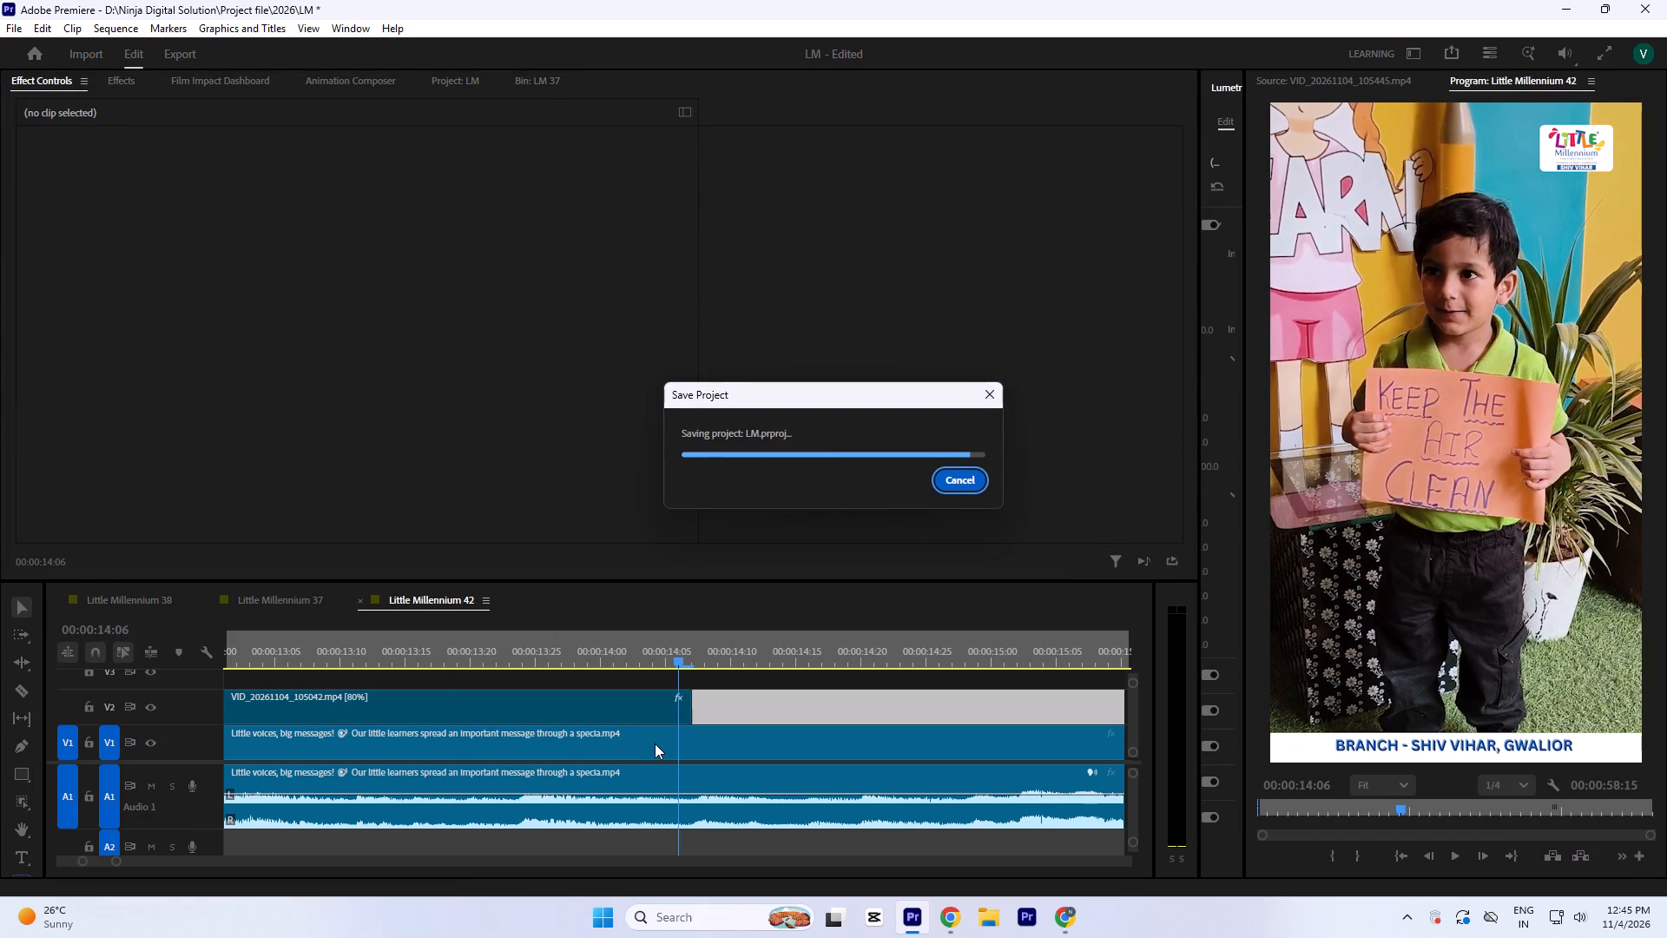
# Nest the Keep the Air Clean clip into its own sequence, keeping the default name.
pyautogui.click(645, 694)
pyautogui.click(662, 643)
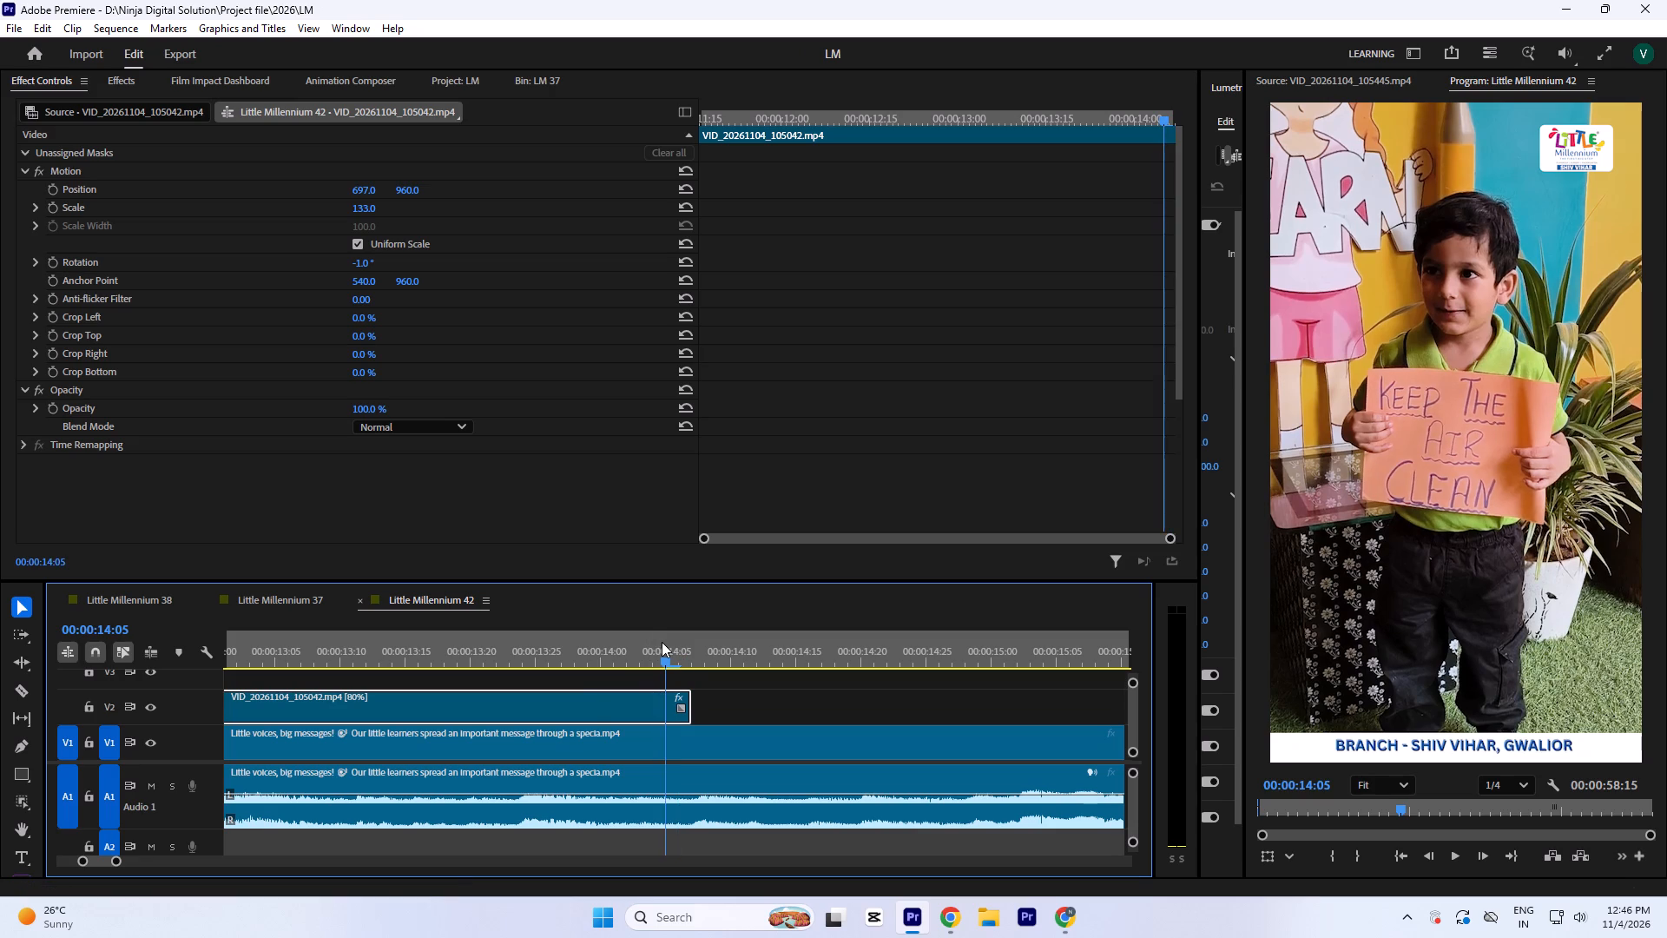
pyautogui.press('n')
pyautogui.press('Return')
# Apply Warp Stabilizer to the nested Keep the Air Clean clip and set its smoothness to 10%.
pyautogui.click(629, 714)
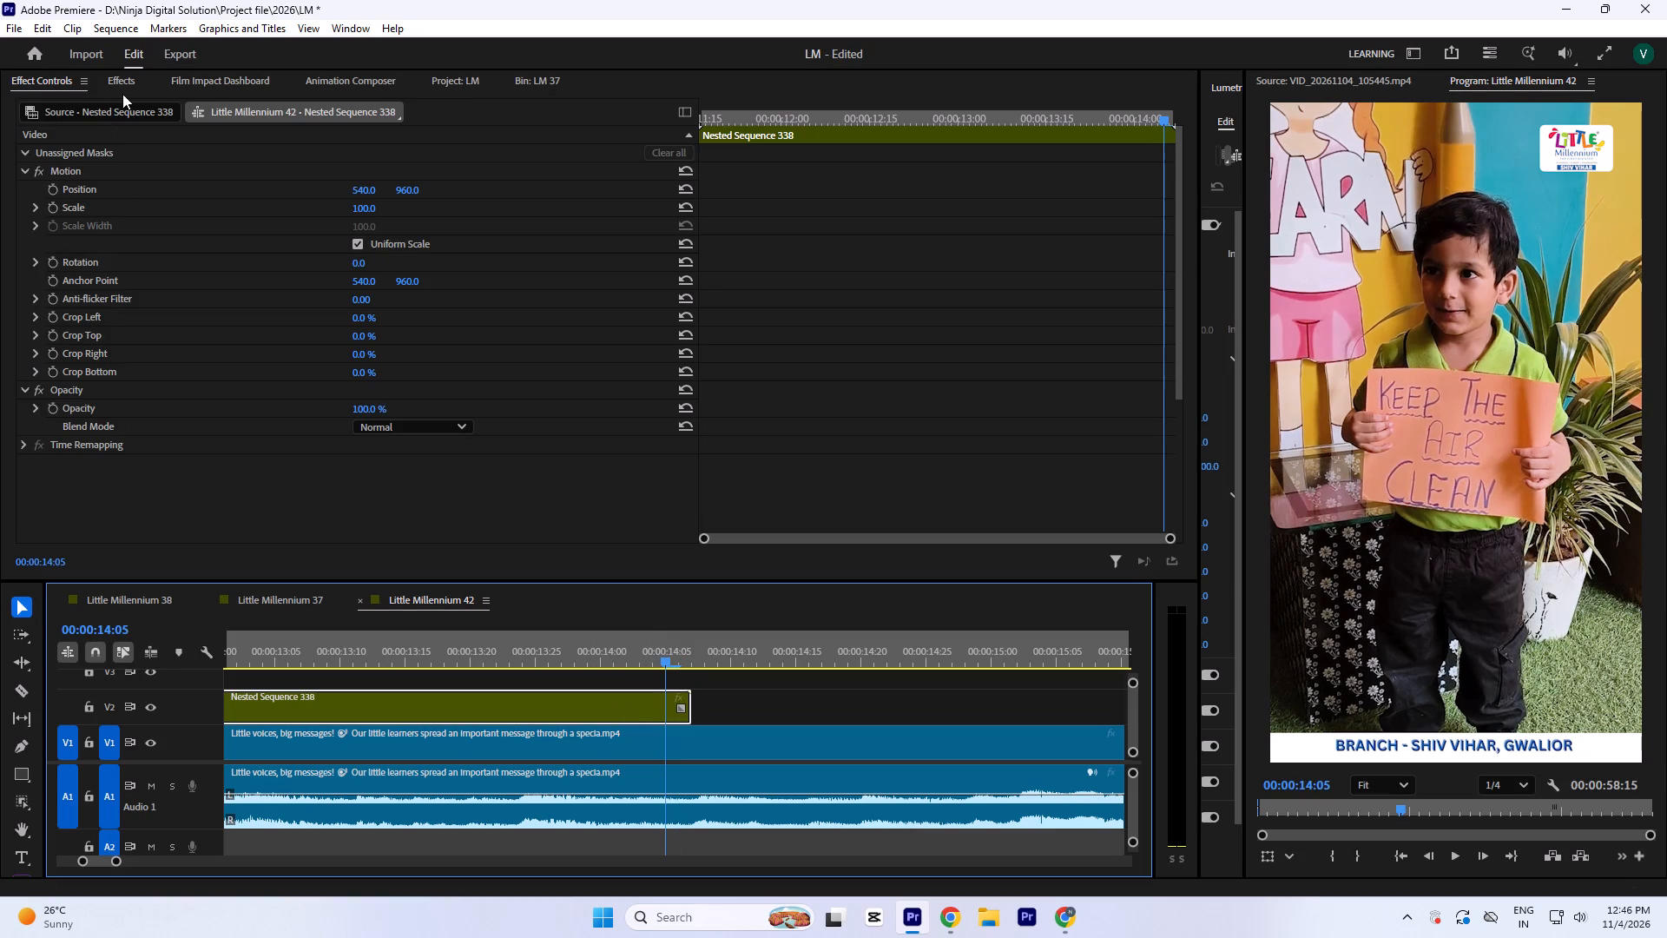
pyautogui.click(122, 81)
pyautogui.doubleClick(120, 370)
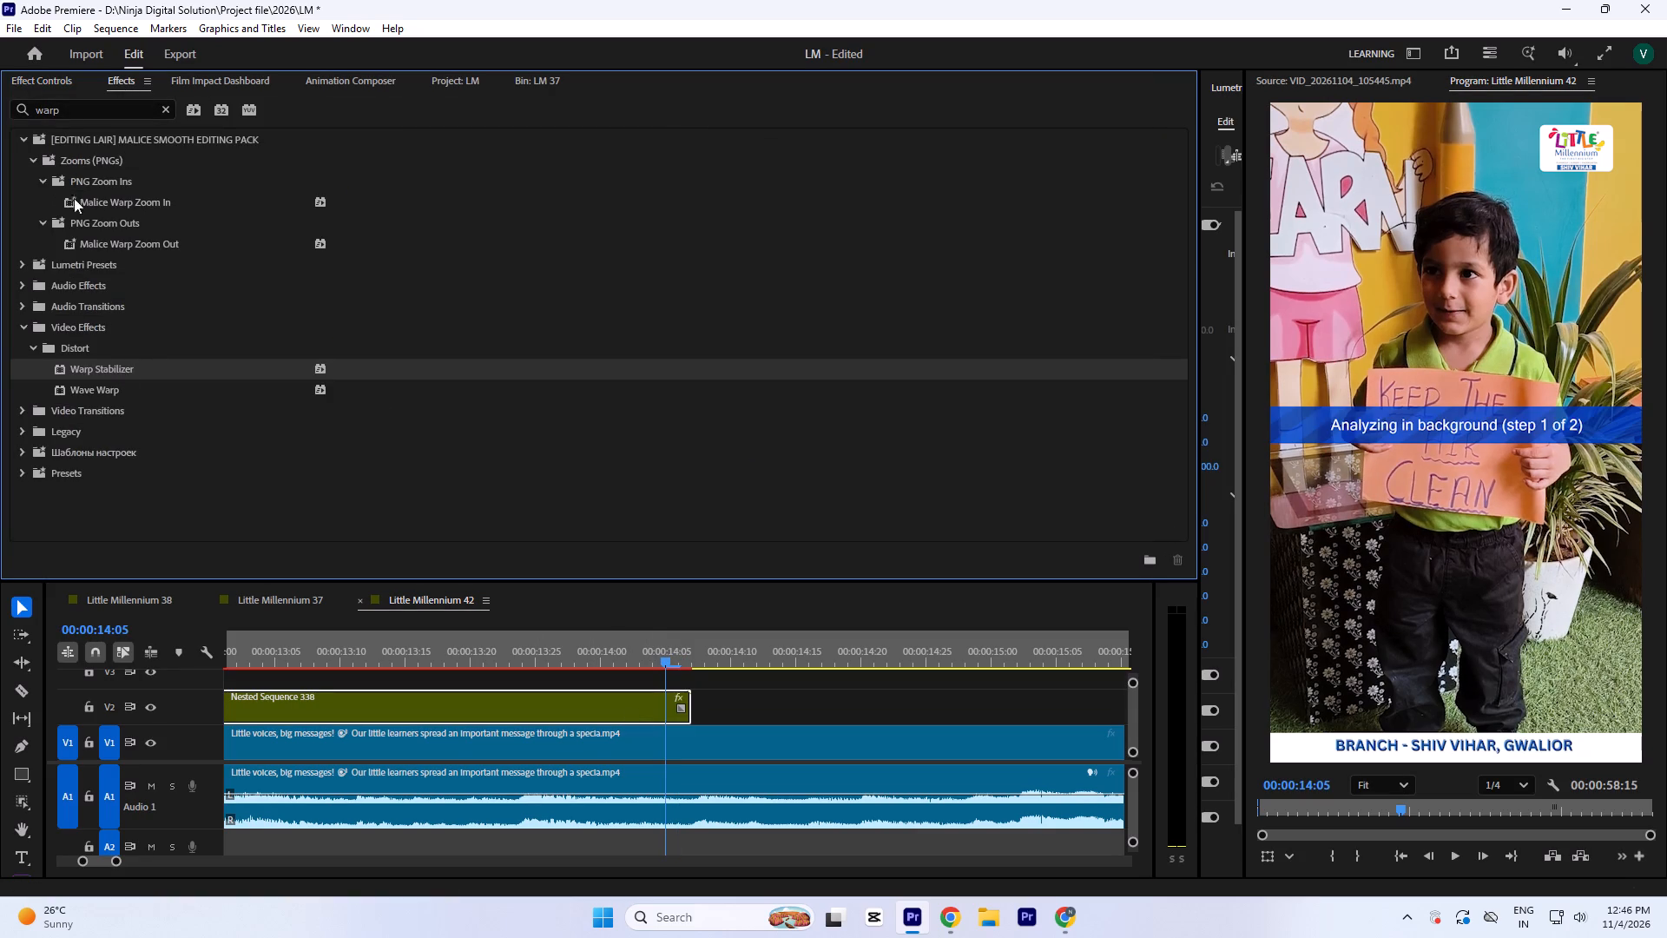
pyautogui.click(56, 80)
pyautogui.scroll(-6, 183, 360)
pyautogui.click(364, 449)
pyautogui.press('1')
pyautogui.press('0')
pyautogui.click(893, 319)
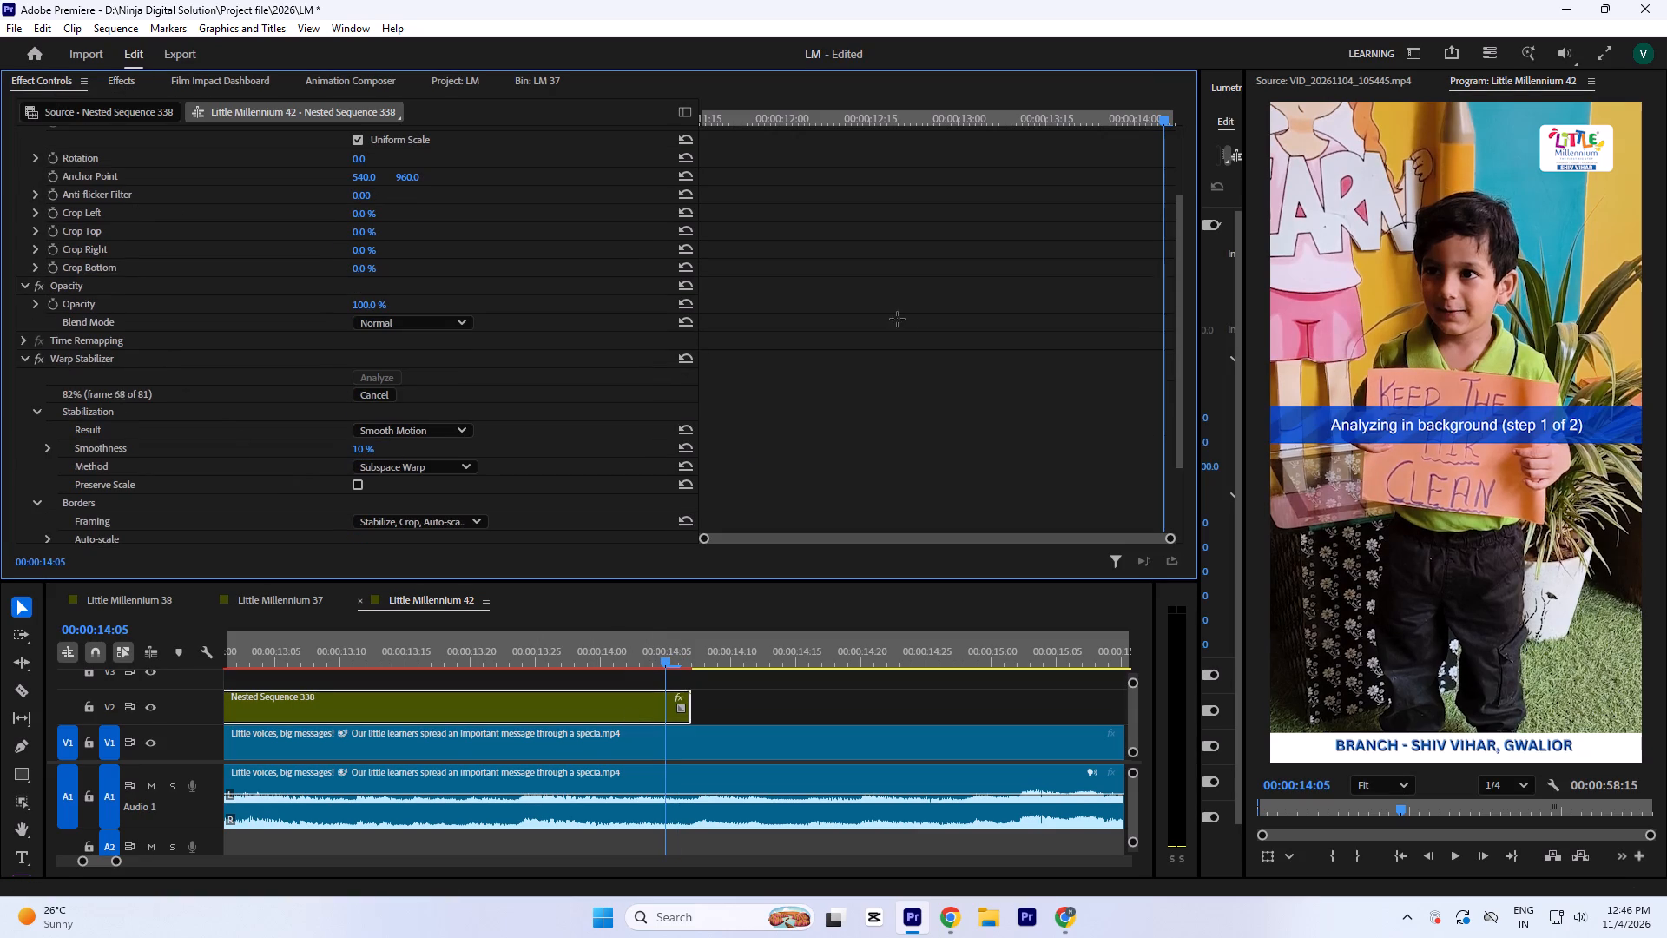
# Save the project with the stabilized Keep the Air Clean clip.
pyautogui.click(596, 652)
pyautogui.hotkey('ctrl', 's')
pyautogui.press('-')
pyautogui.press('-')
pyautogui.press('-')
pyautogui.press('-')
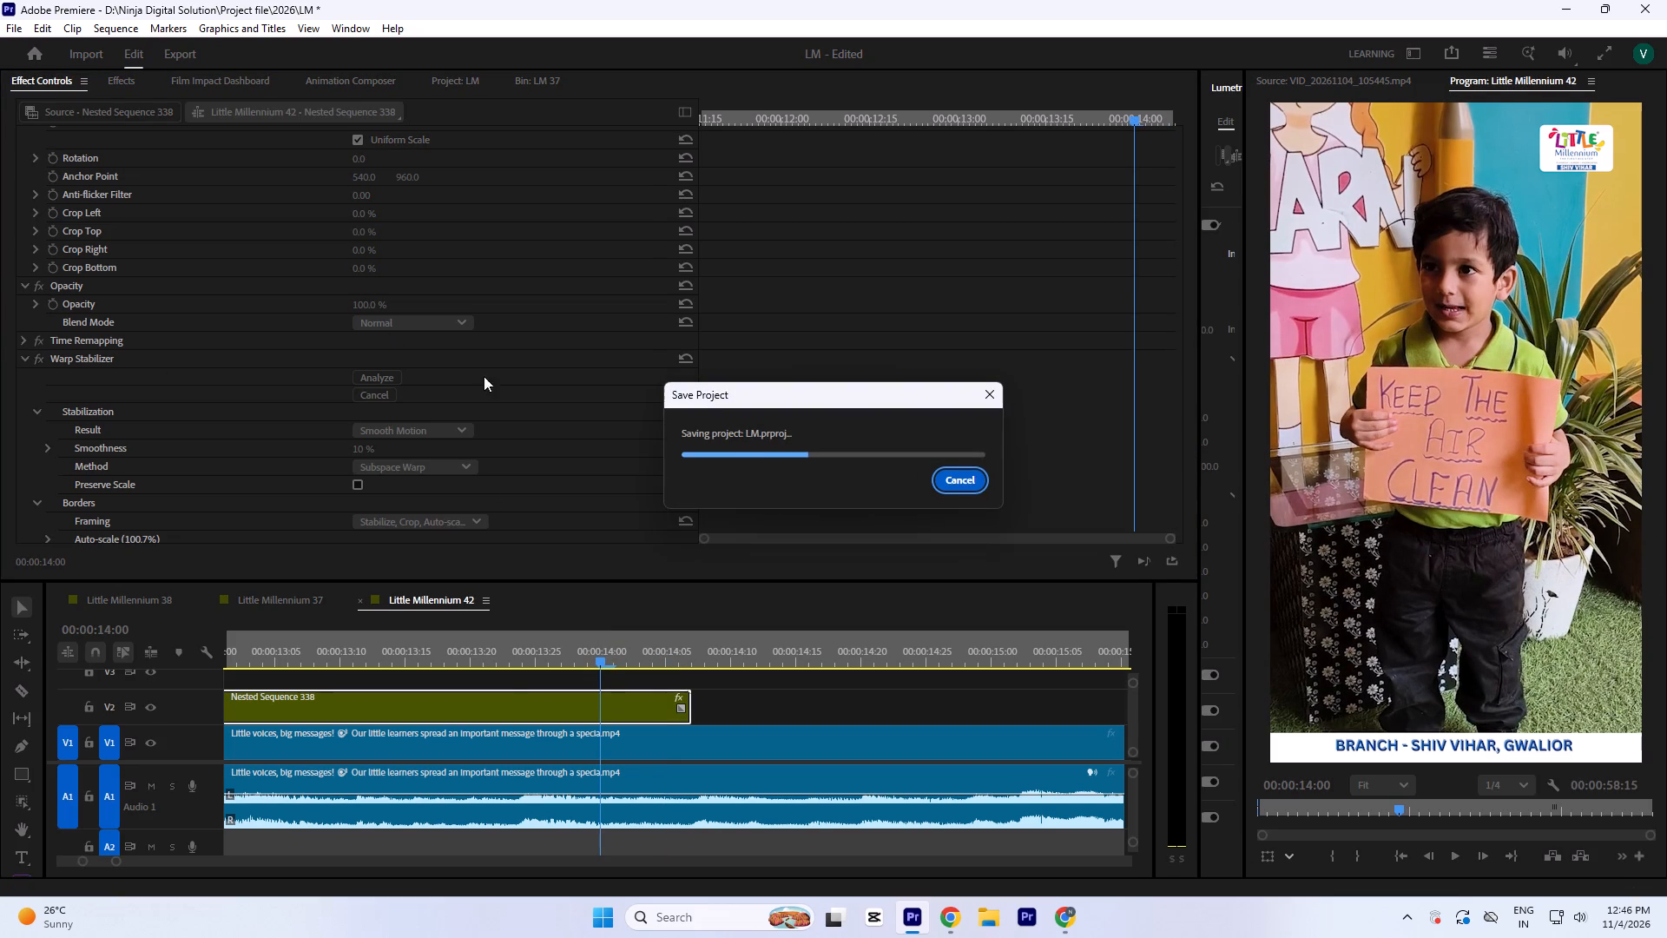
pyautogui.press('-')
pyautogui.press('-')
pyautogui.press('-')
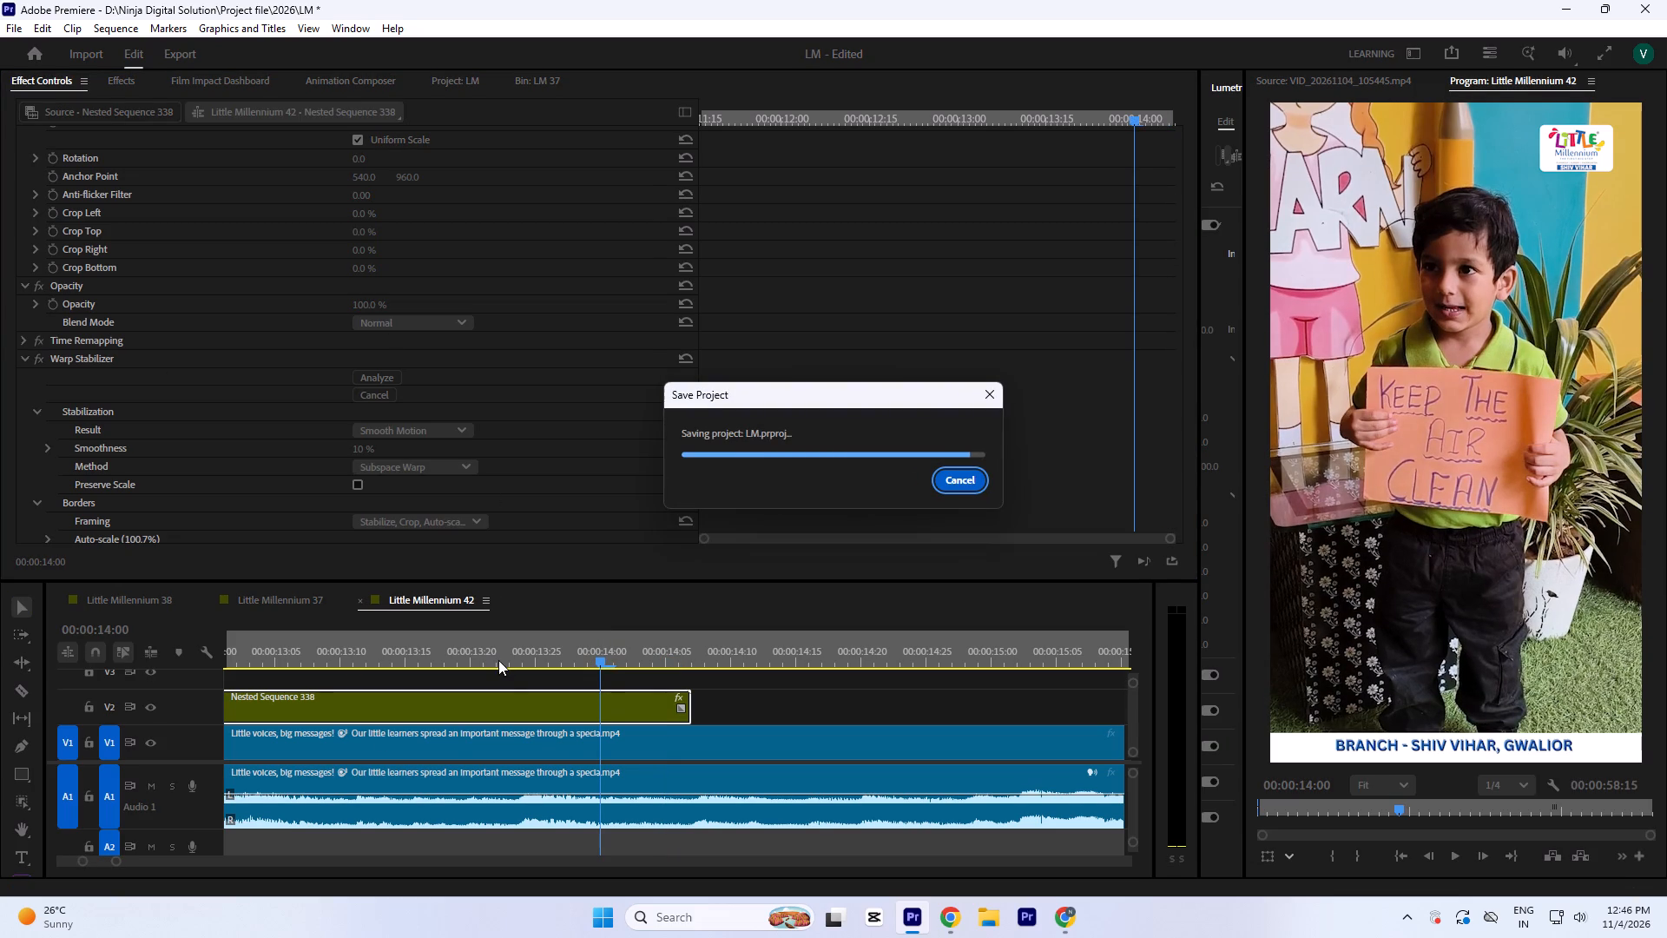
# Play the reel from the start to review the Celebrate a Green Diwali clip and its join to Light Diyas Not Crackers.
pyautogui.click(620, 645)
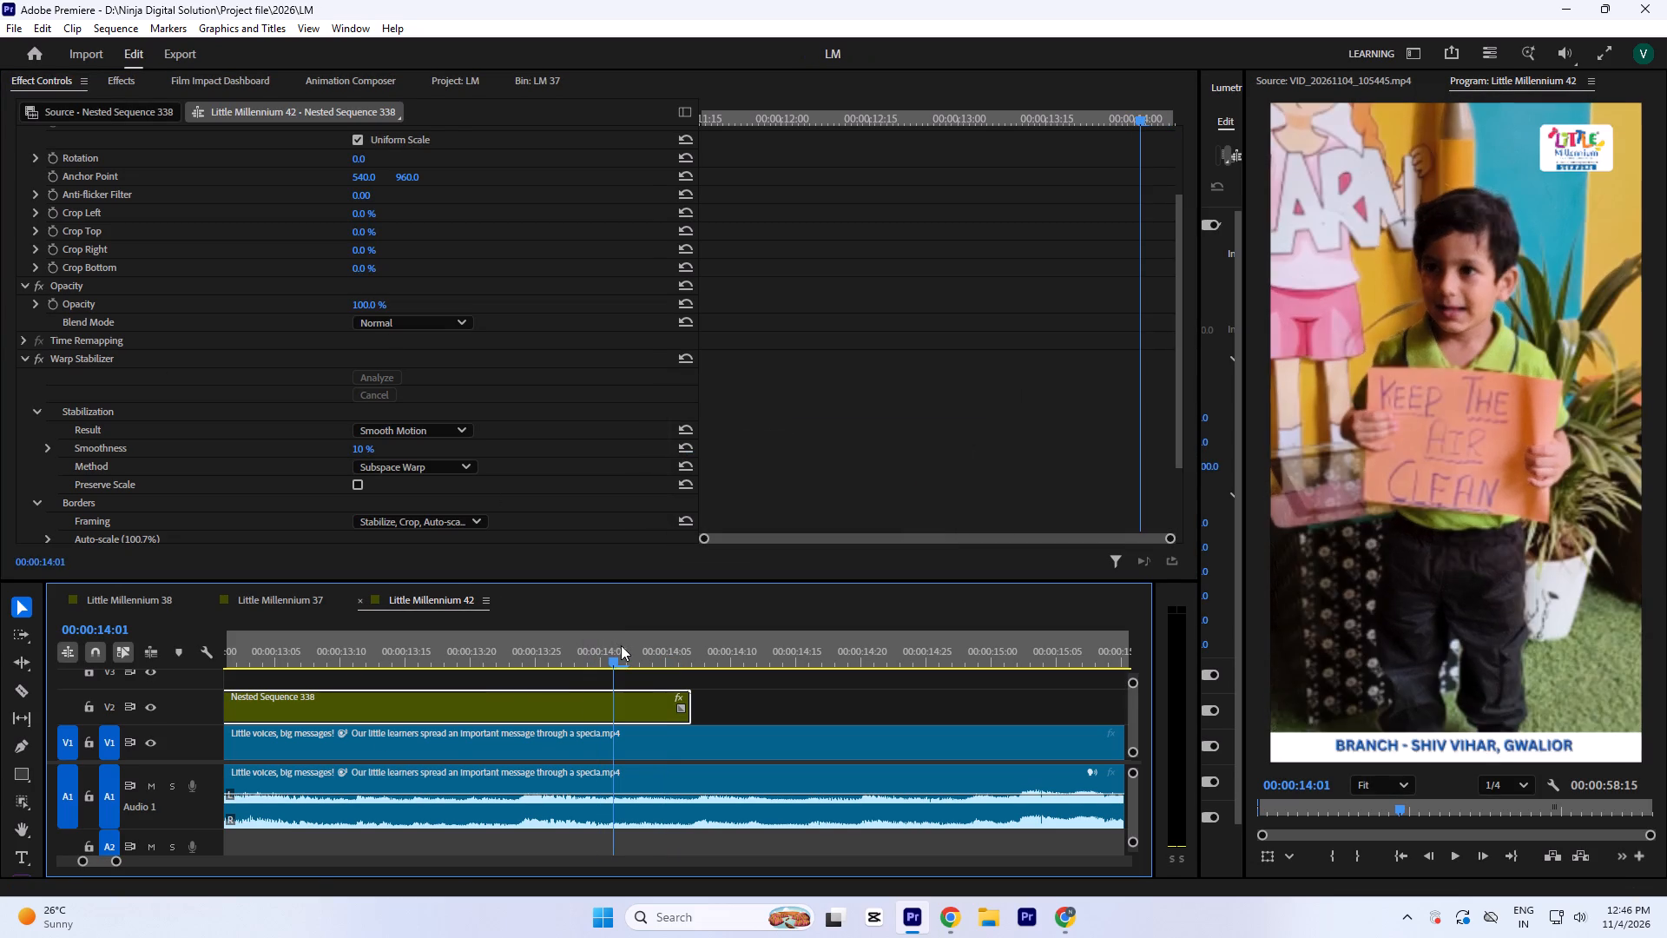
pyautogui.press('Return')
pyautogui.press('-')
pyautogui.press('-')
pyautogui.press('-')
pyautogui.press('-')
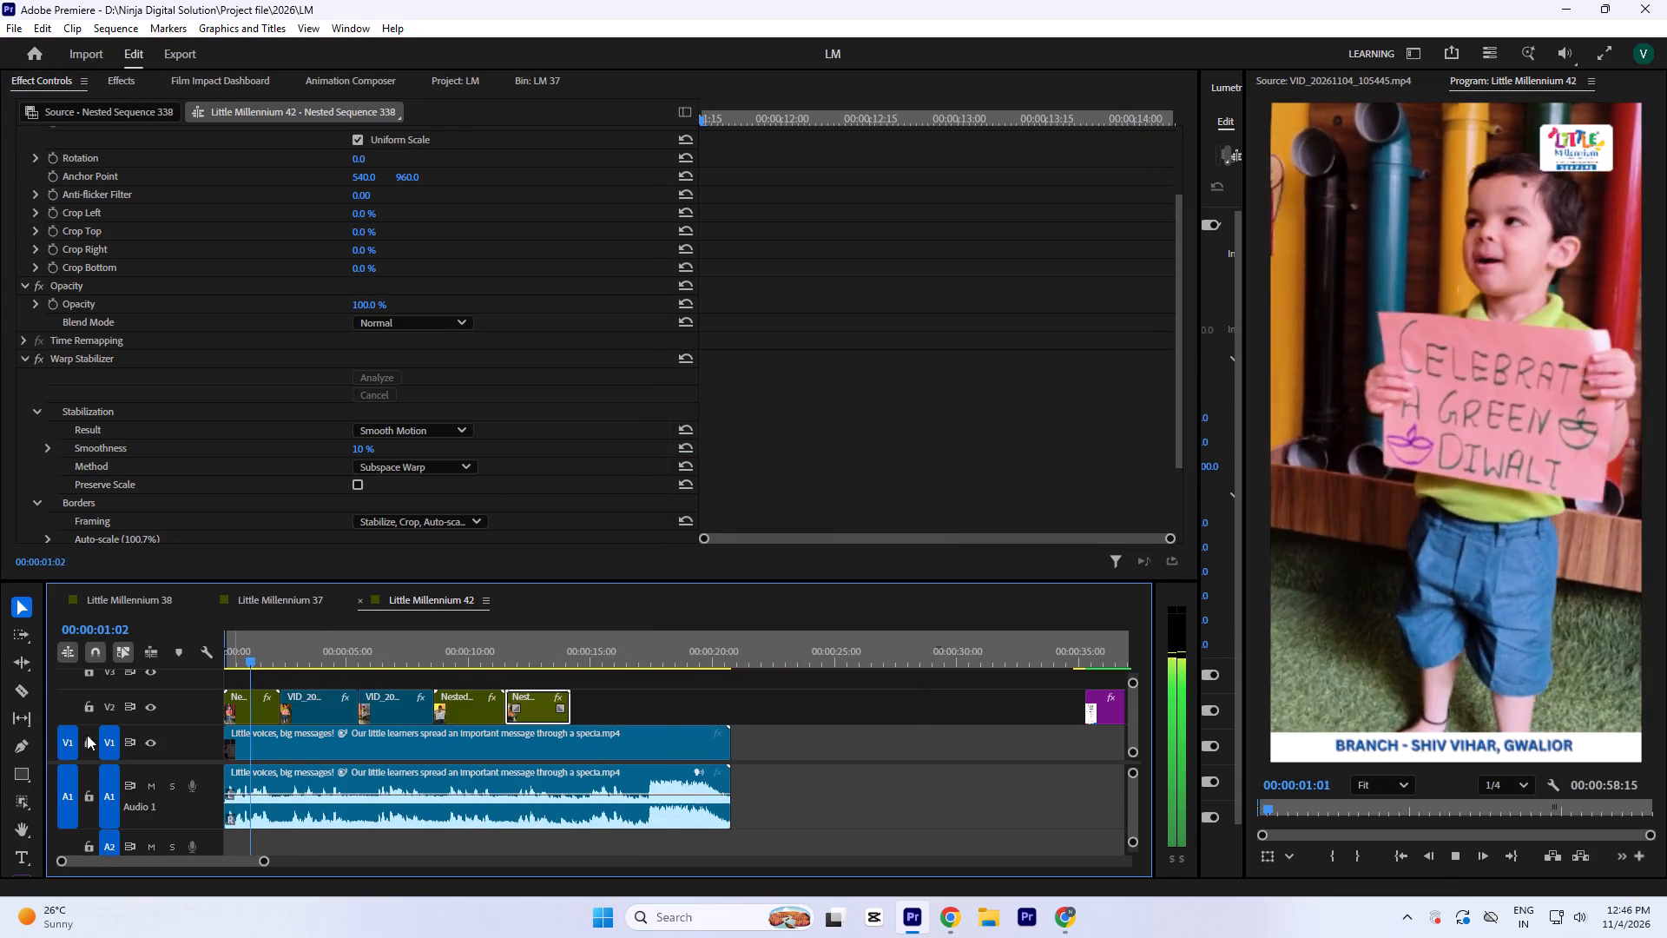
pyautogui.press('=')
pyautogui.press('=')
pyautogui.press('space')
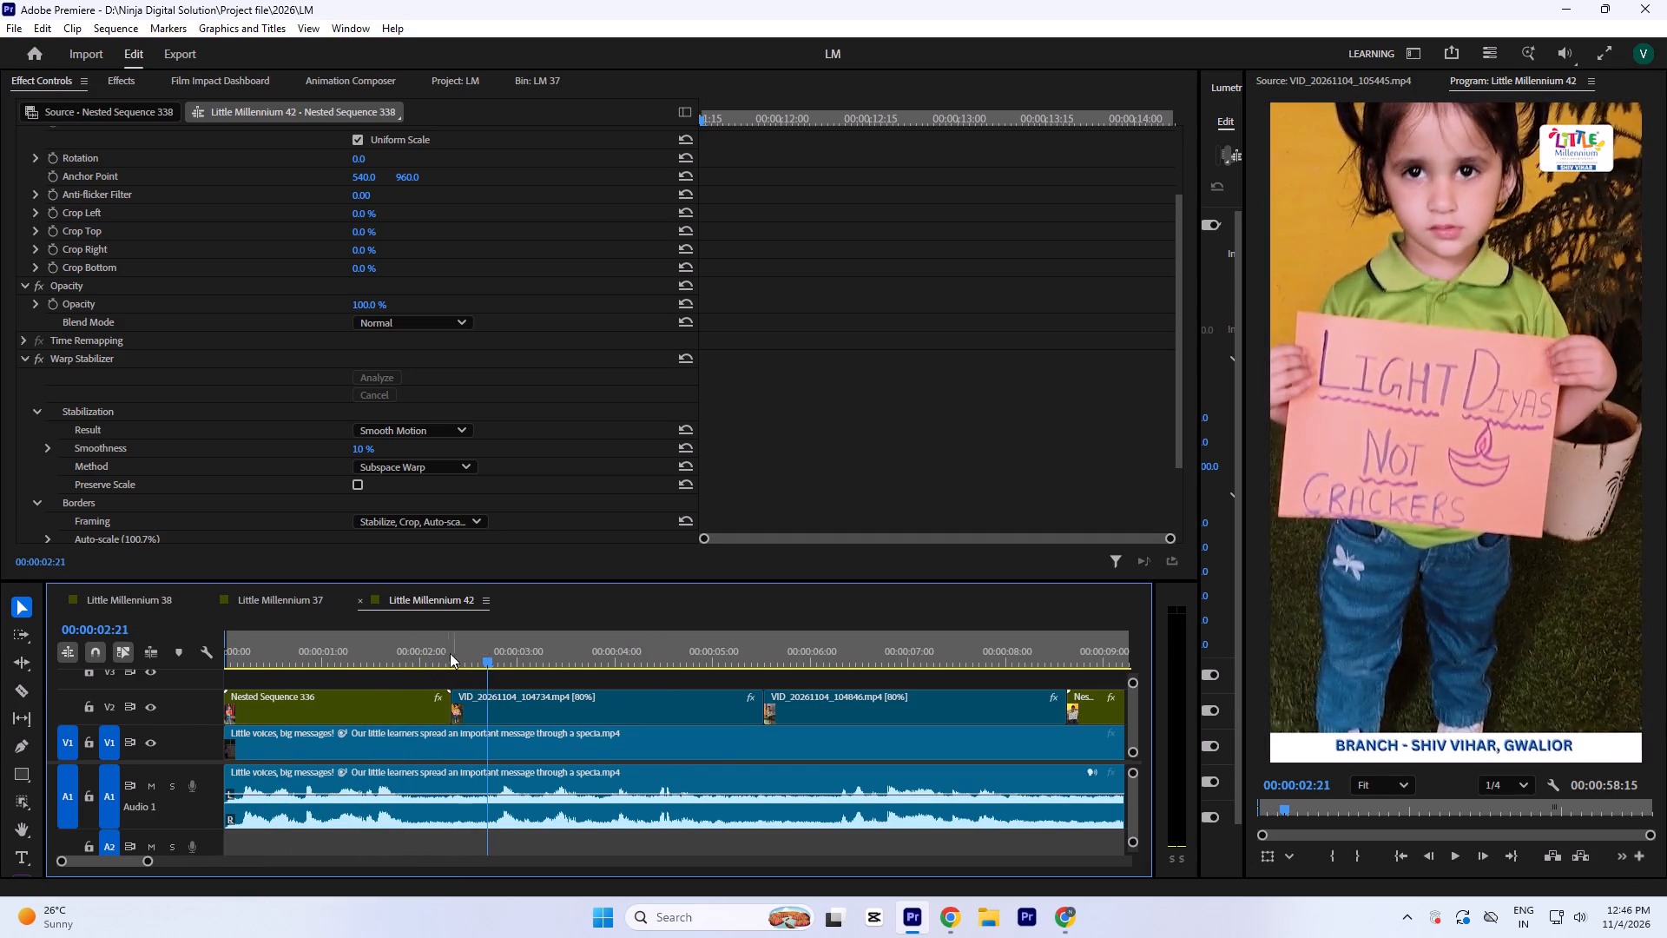
pyautogui.moveTo(446, 653); pyautogui.dragTo(447, 670)
pyautogui.moveTo(413, 656); pyautogui.dragTo(199, 670)
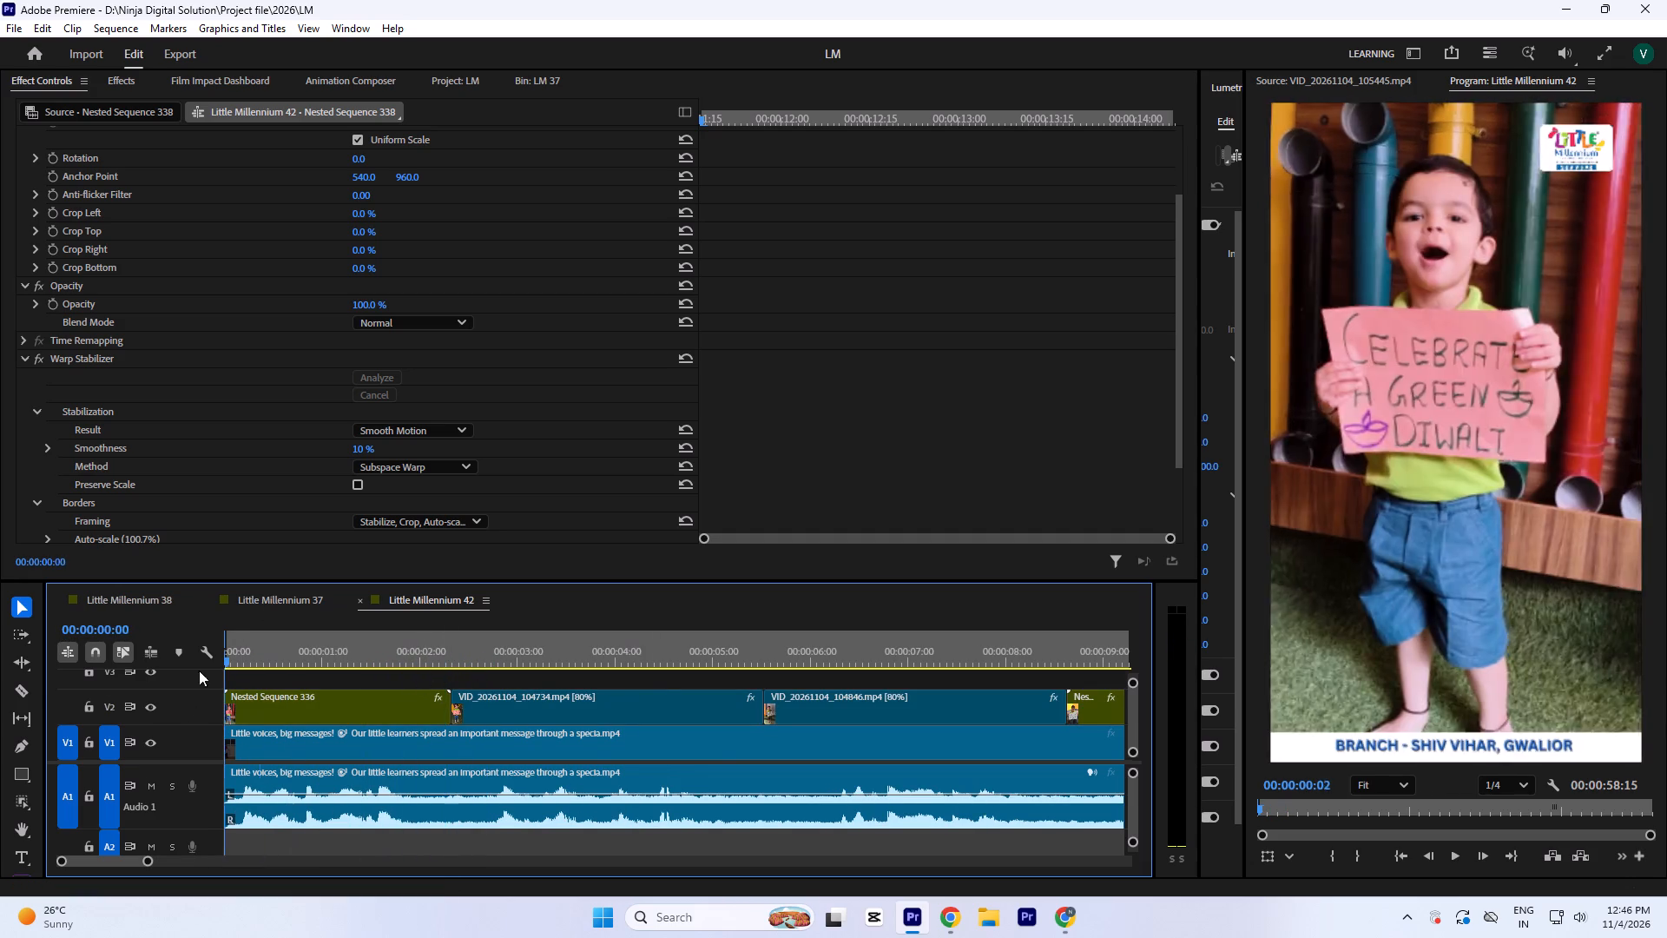
pyautogui.moveTo(199, 670); pyautogui.dragTo(80, 679)
pyautogui.press('space')
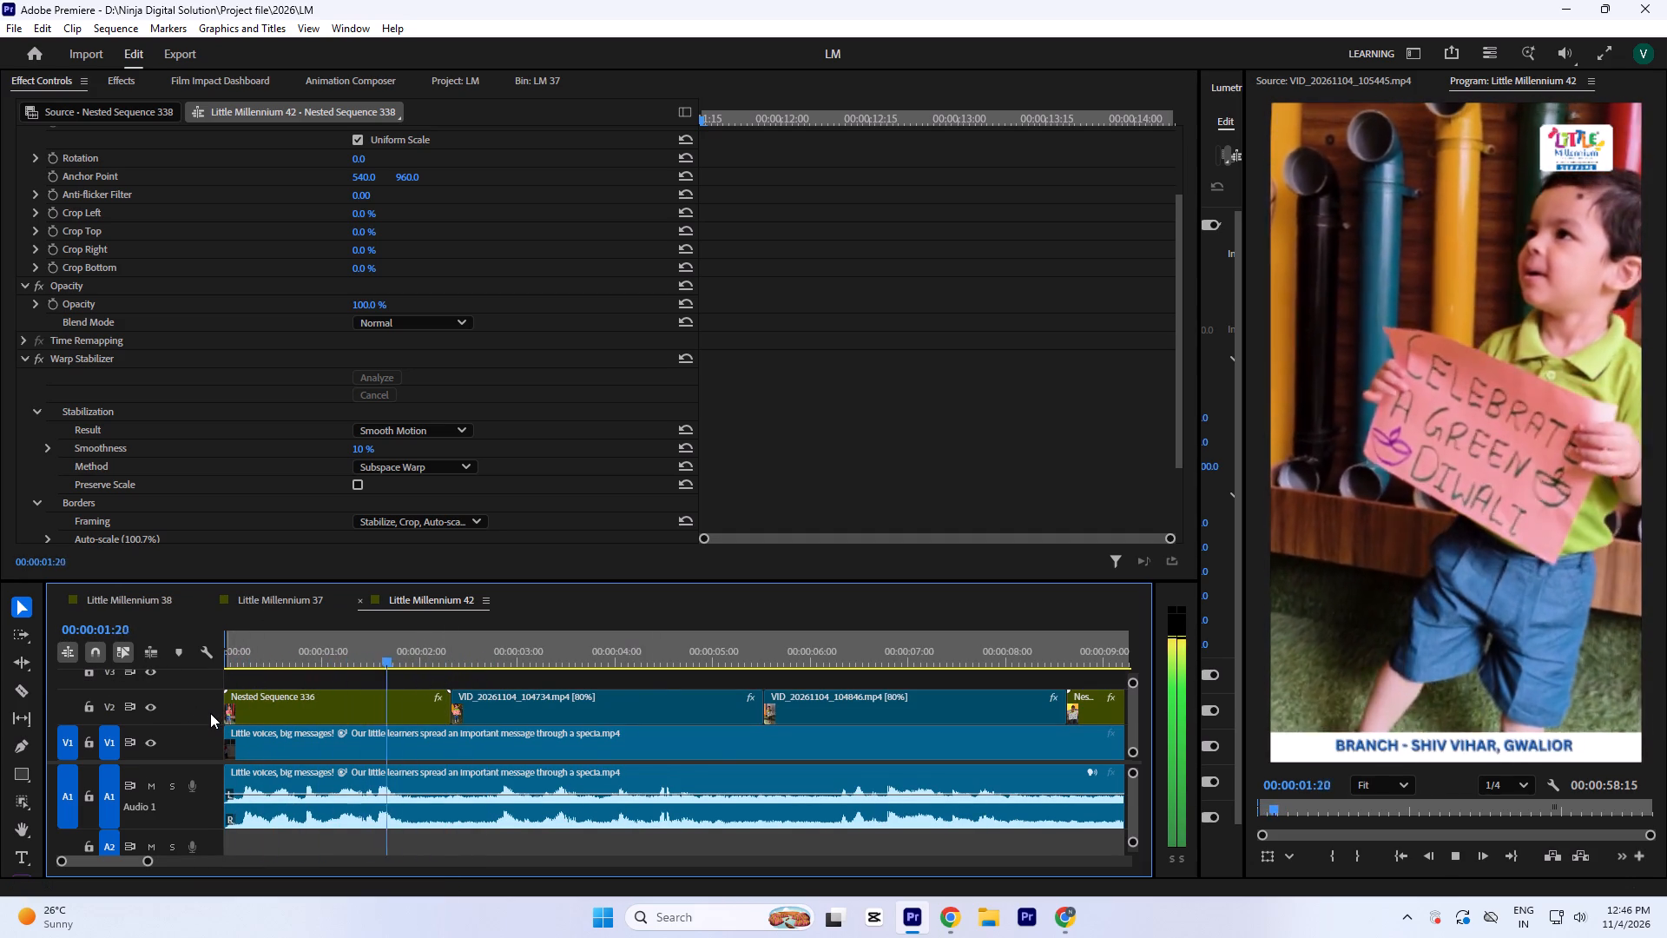
pyautogui.press('space')
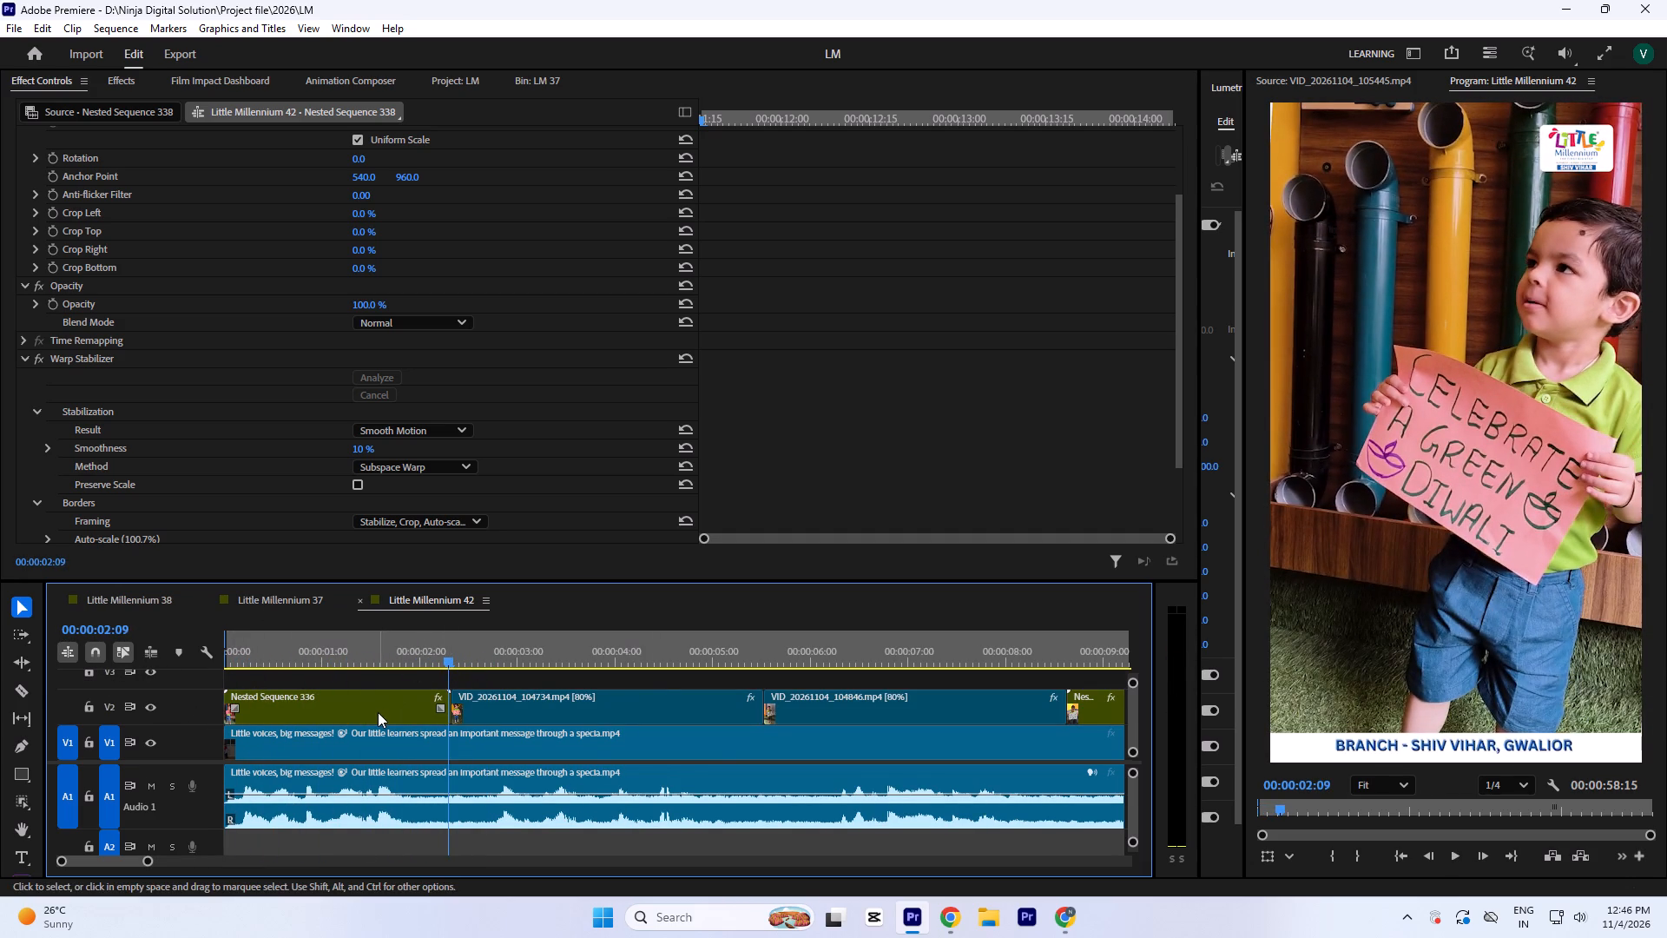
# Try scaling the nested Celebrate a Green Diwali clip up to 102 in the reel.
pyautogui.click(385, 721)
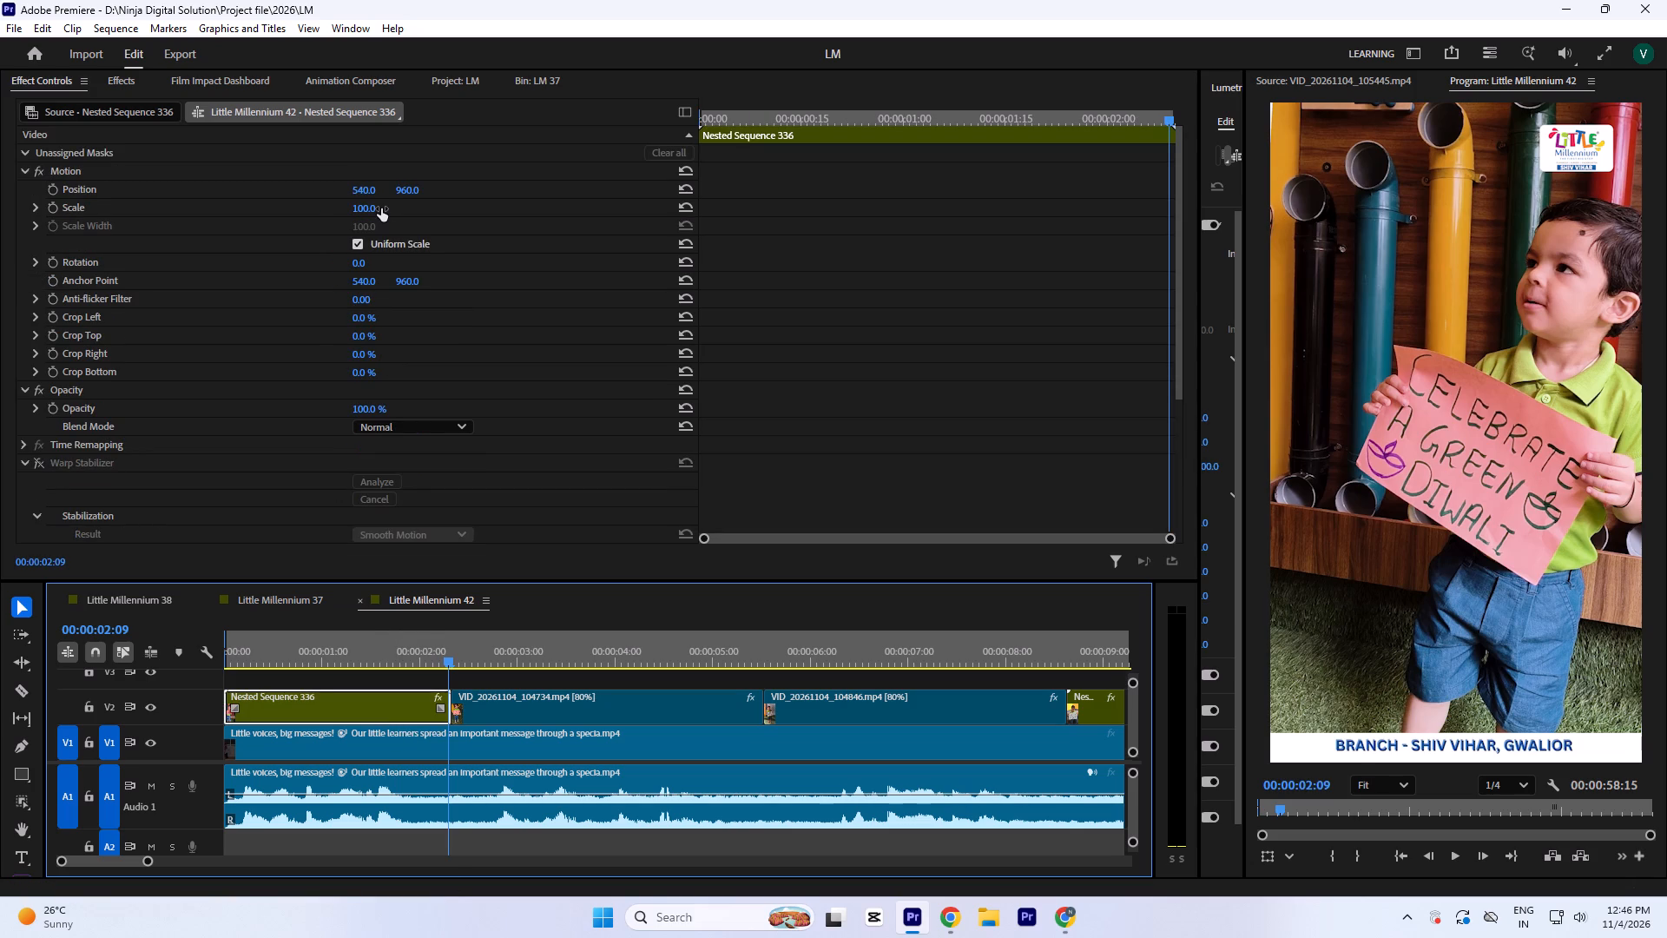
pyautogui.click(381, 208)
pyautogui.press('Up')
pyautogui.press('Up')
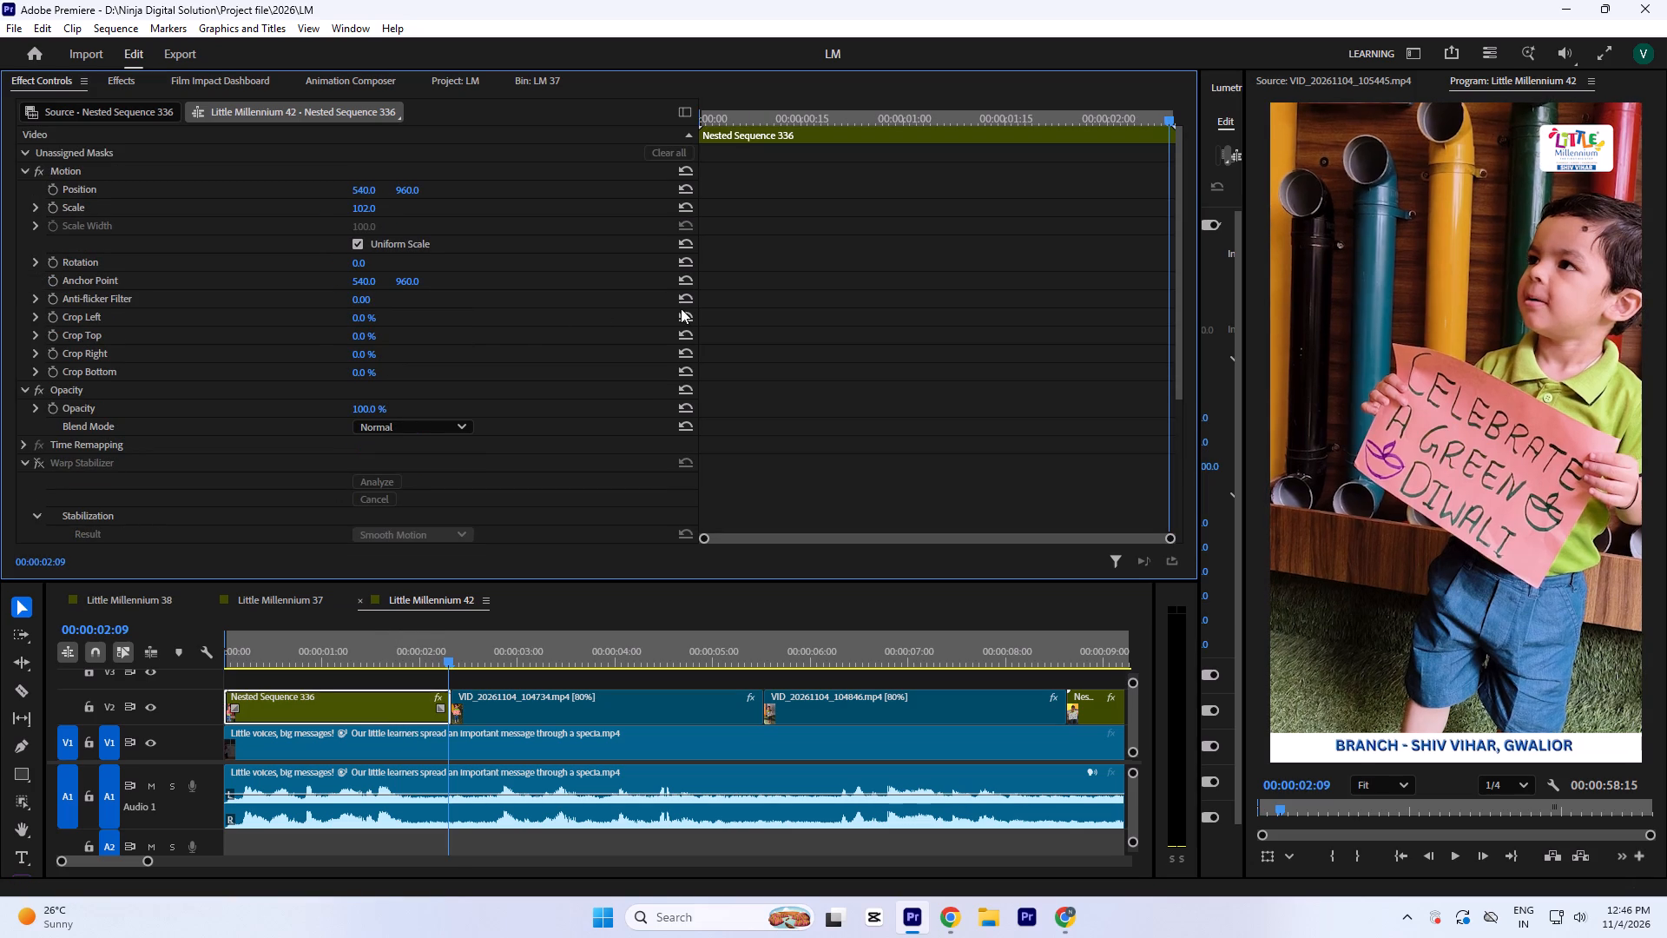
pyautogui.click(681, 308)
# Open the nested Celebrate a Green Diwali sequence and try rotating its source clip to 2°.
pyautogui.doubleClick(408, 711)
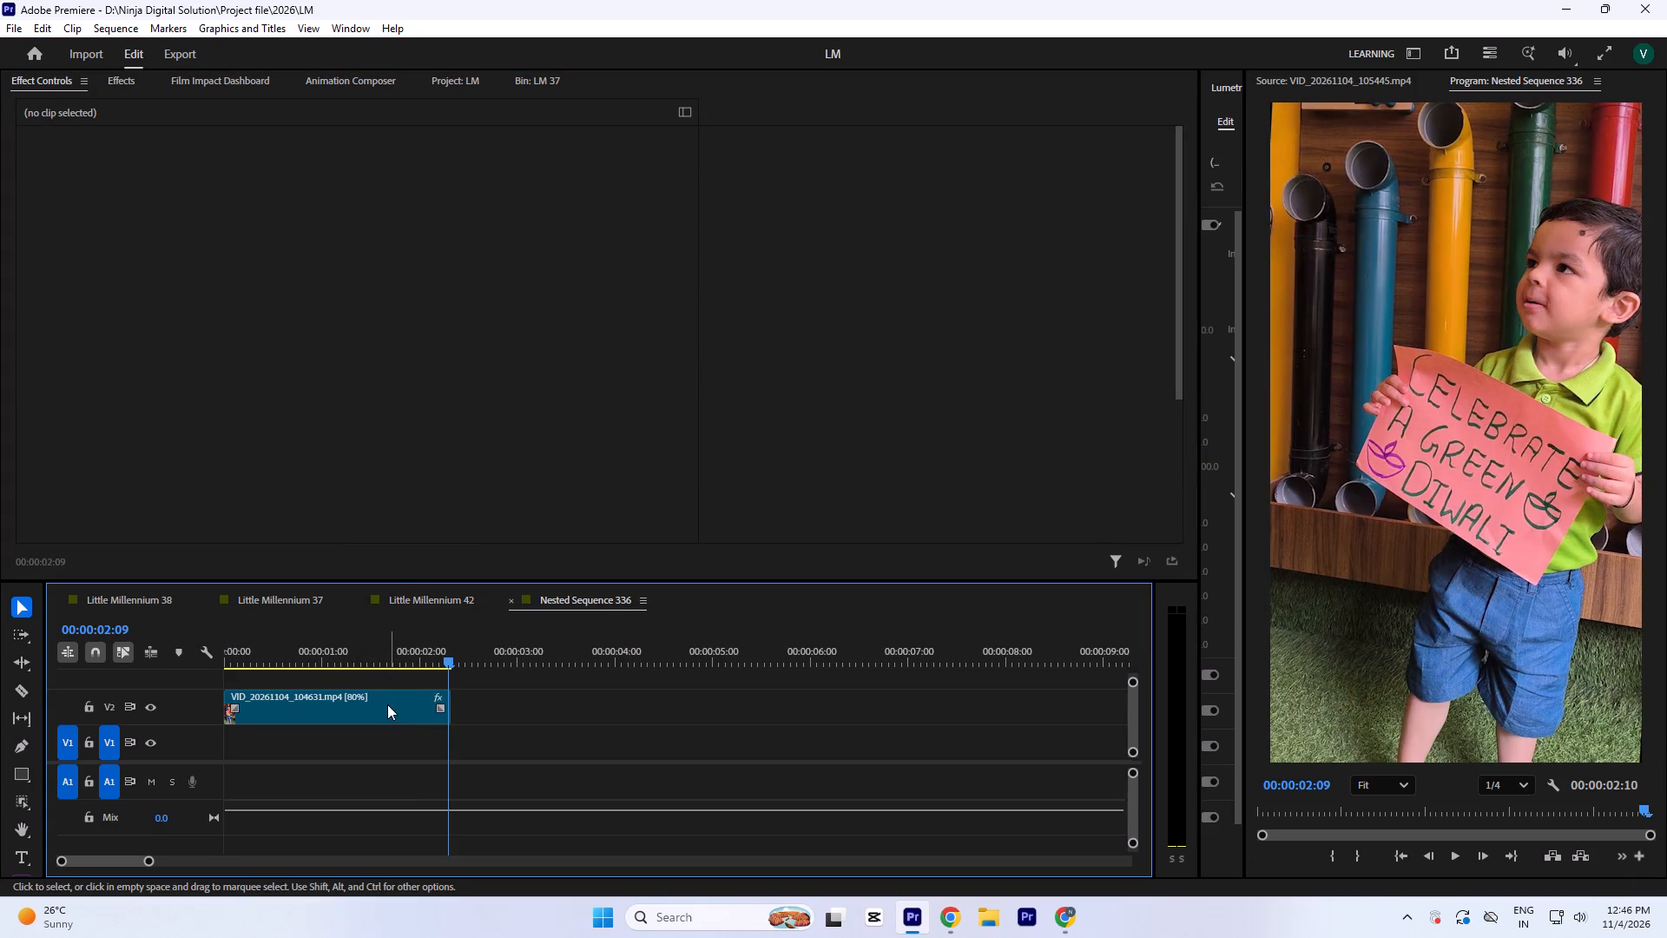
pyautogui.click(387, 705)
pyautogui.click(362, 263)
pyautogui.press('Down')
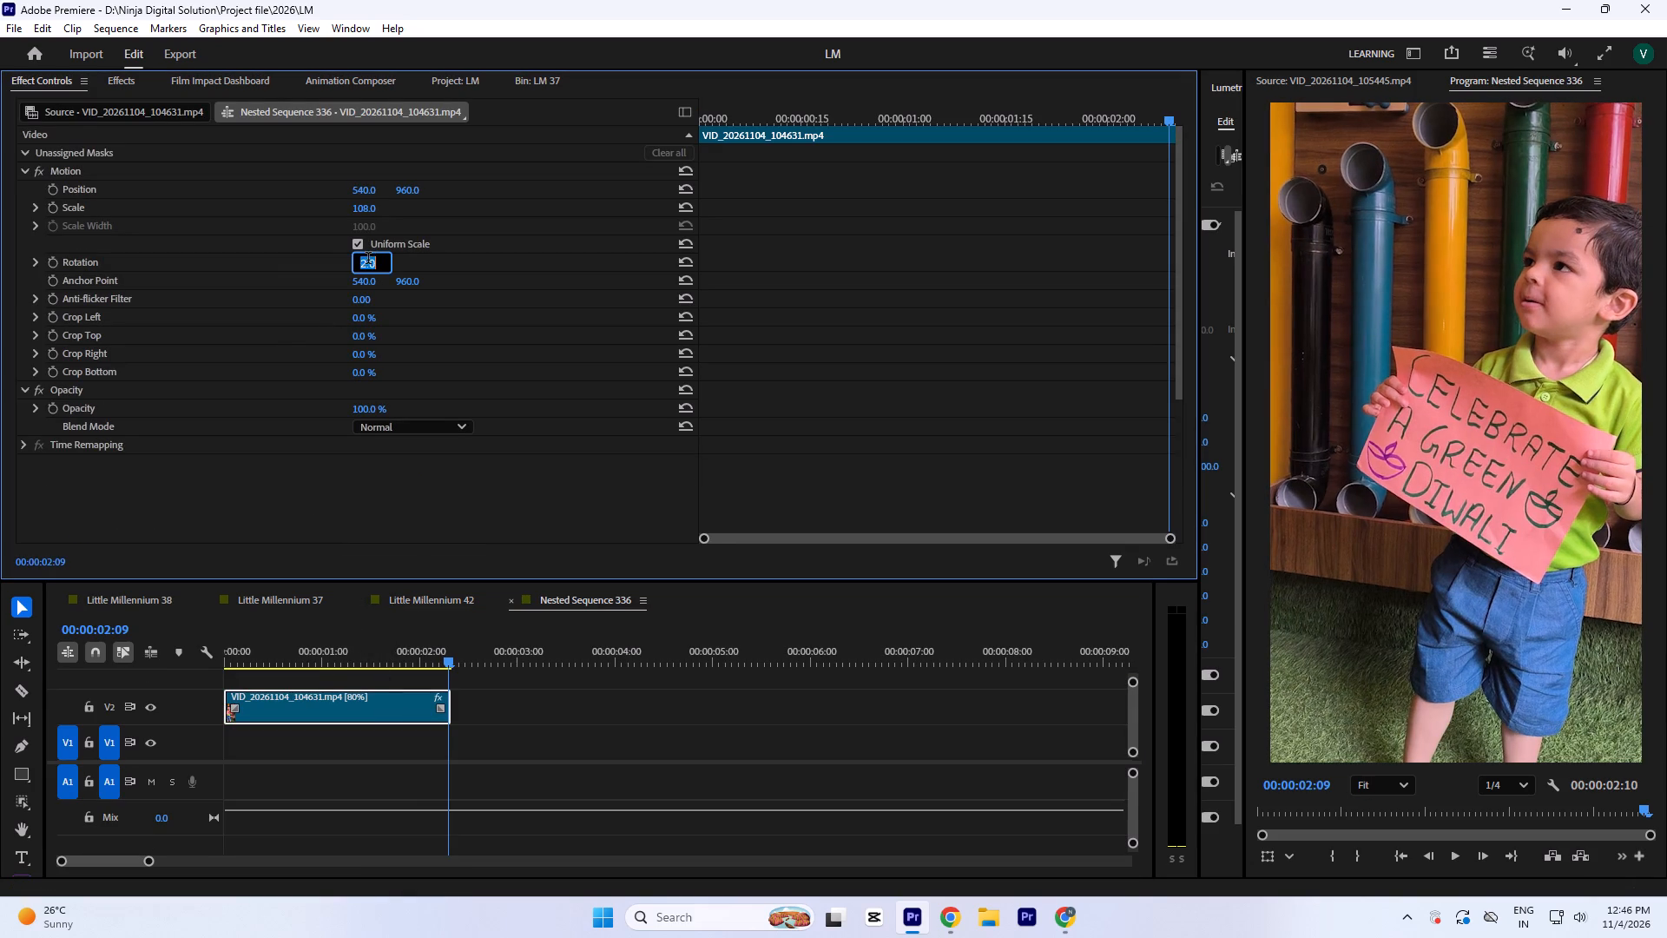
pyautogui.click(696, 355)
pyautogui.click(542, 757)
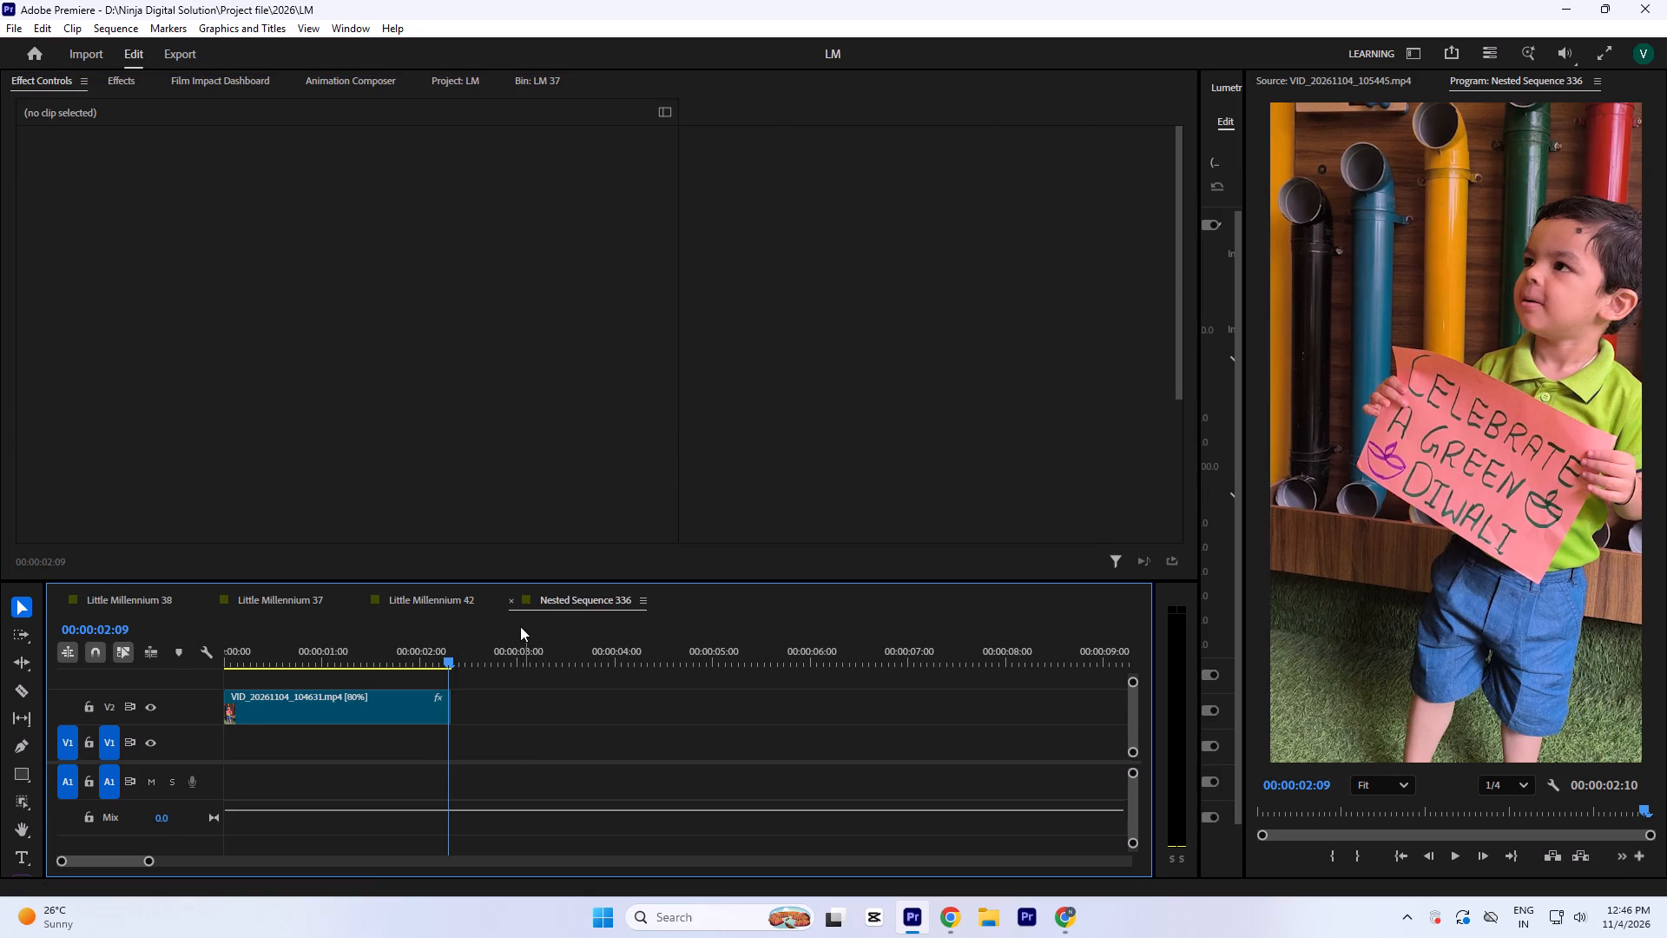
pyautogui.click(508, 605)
# Reopen the nested Celebrate a Green Diwali sequence, set its clip's rotation to 2°, check the frames, and return to Little Millennium 42.
pyautogui.doubleClick(400, 708)
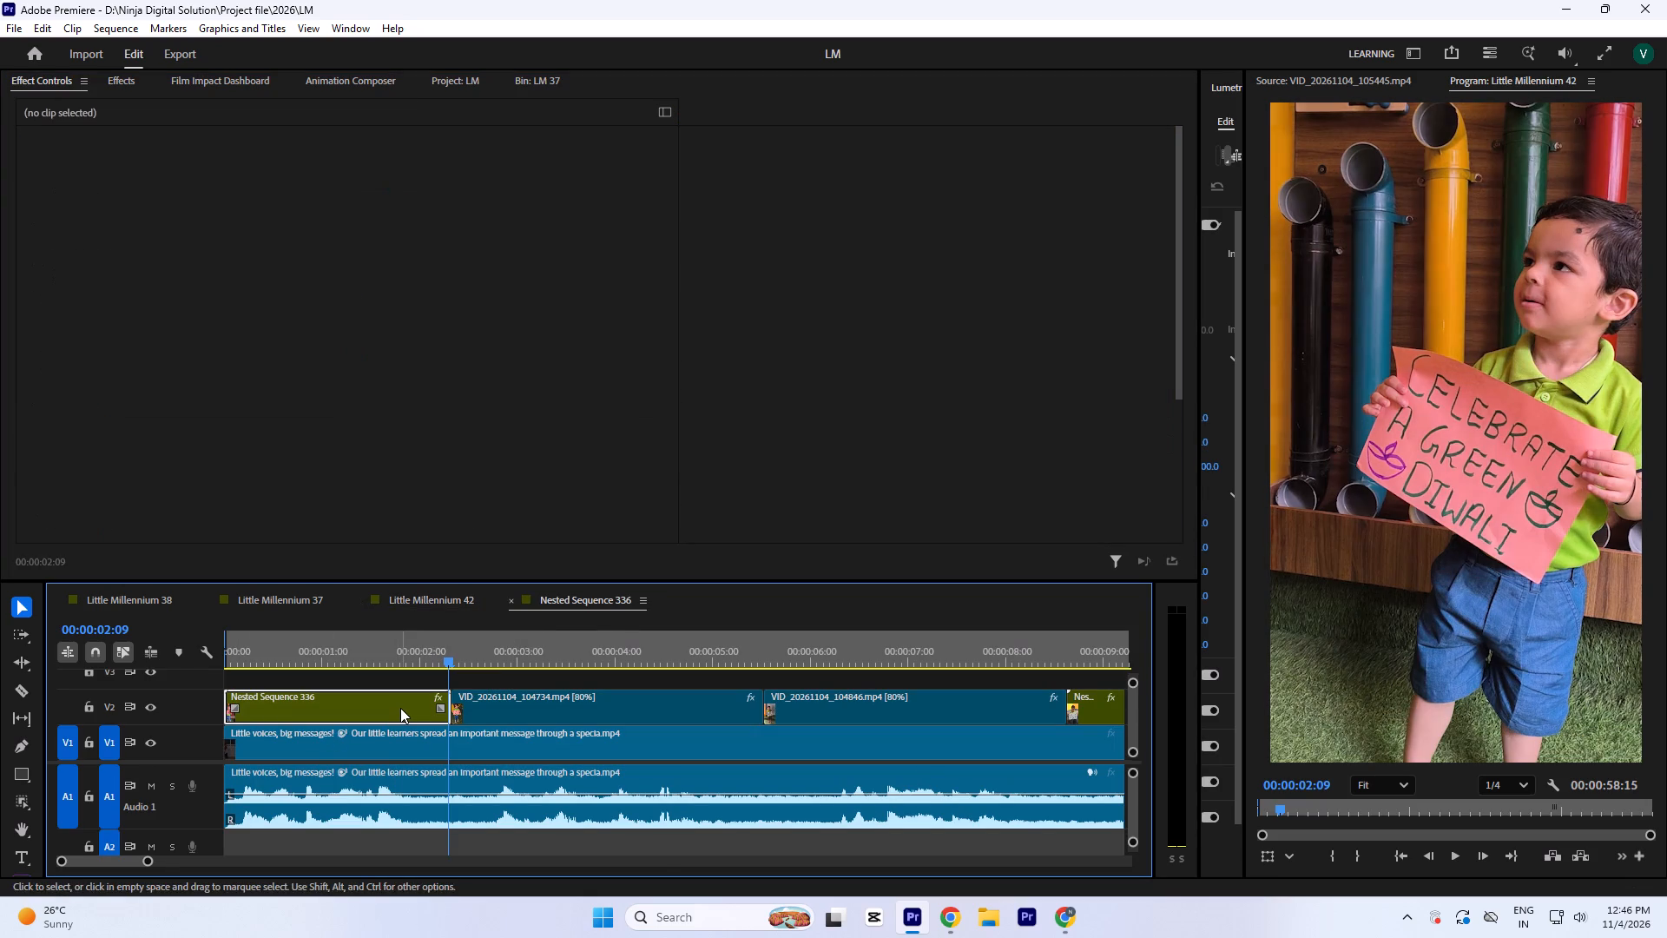
pyautogui.click(375, 712)
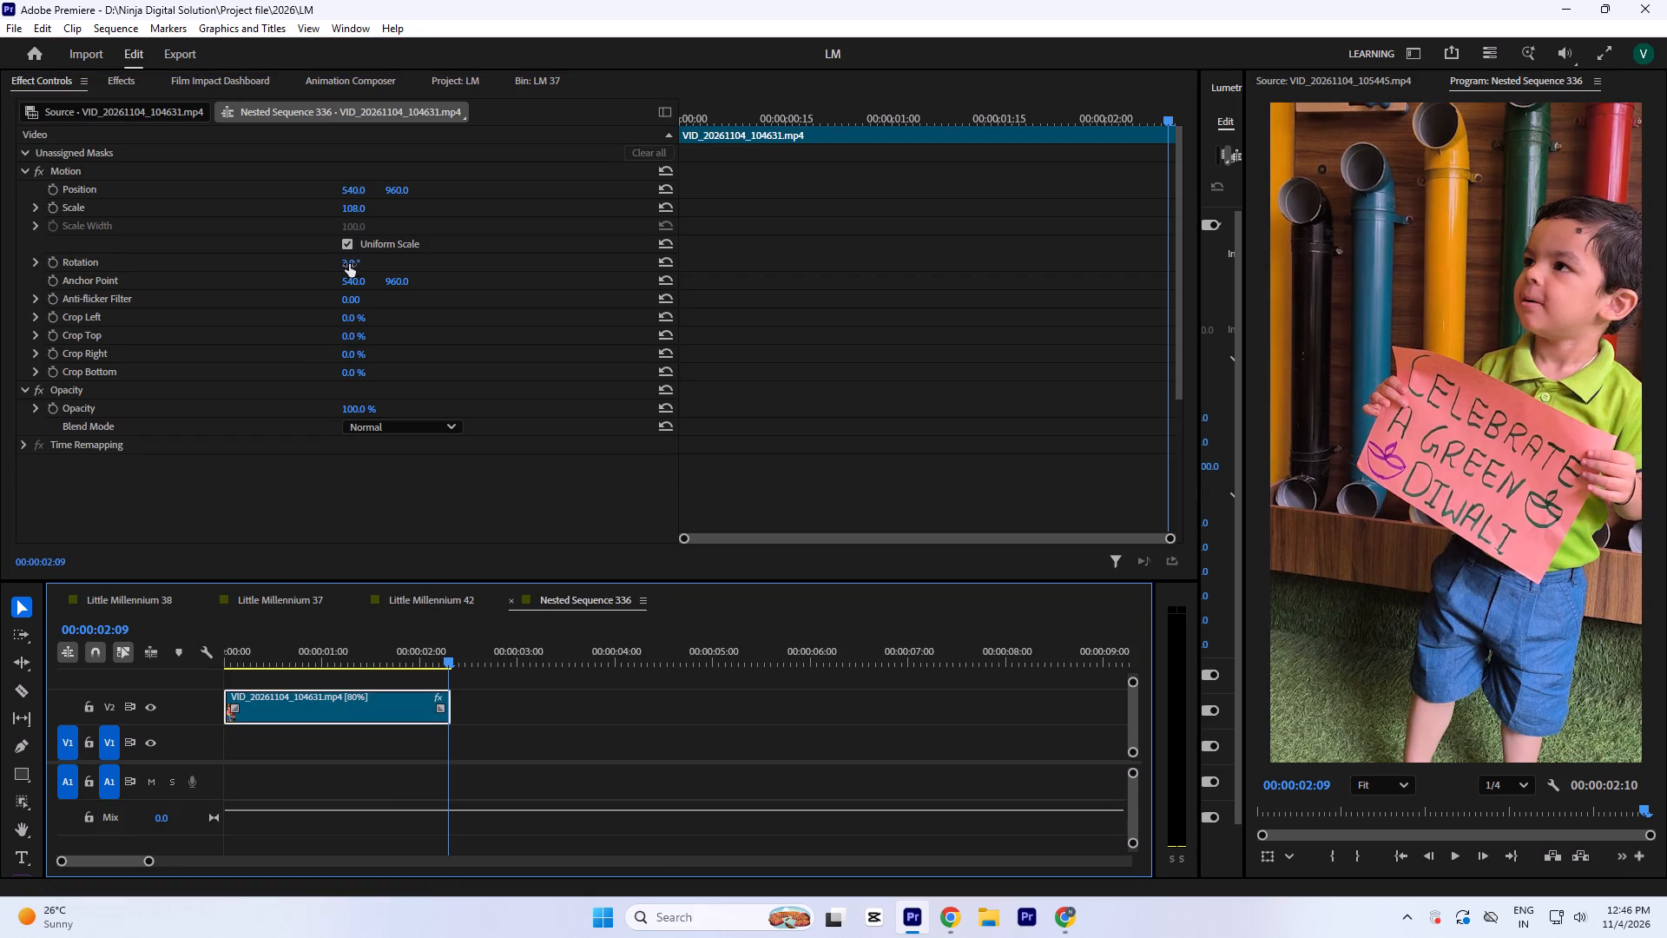
pyautogui.click(346, 261)
pyautogui.press('Down')
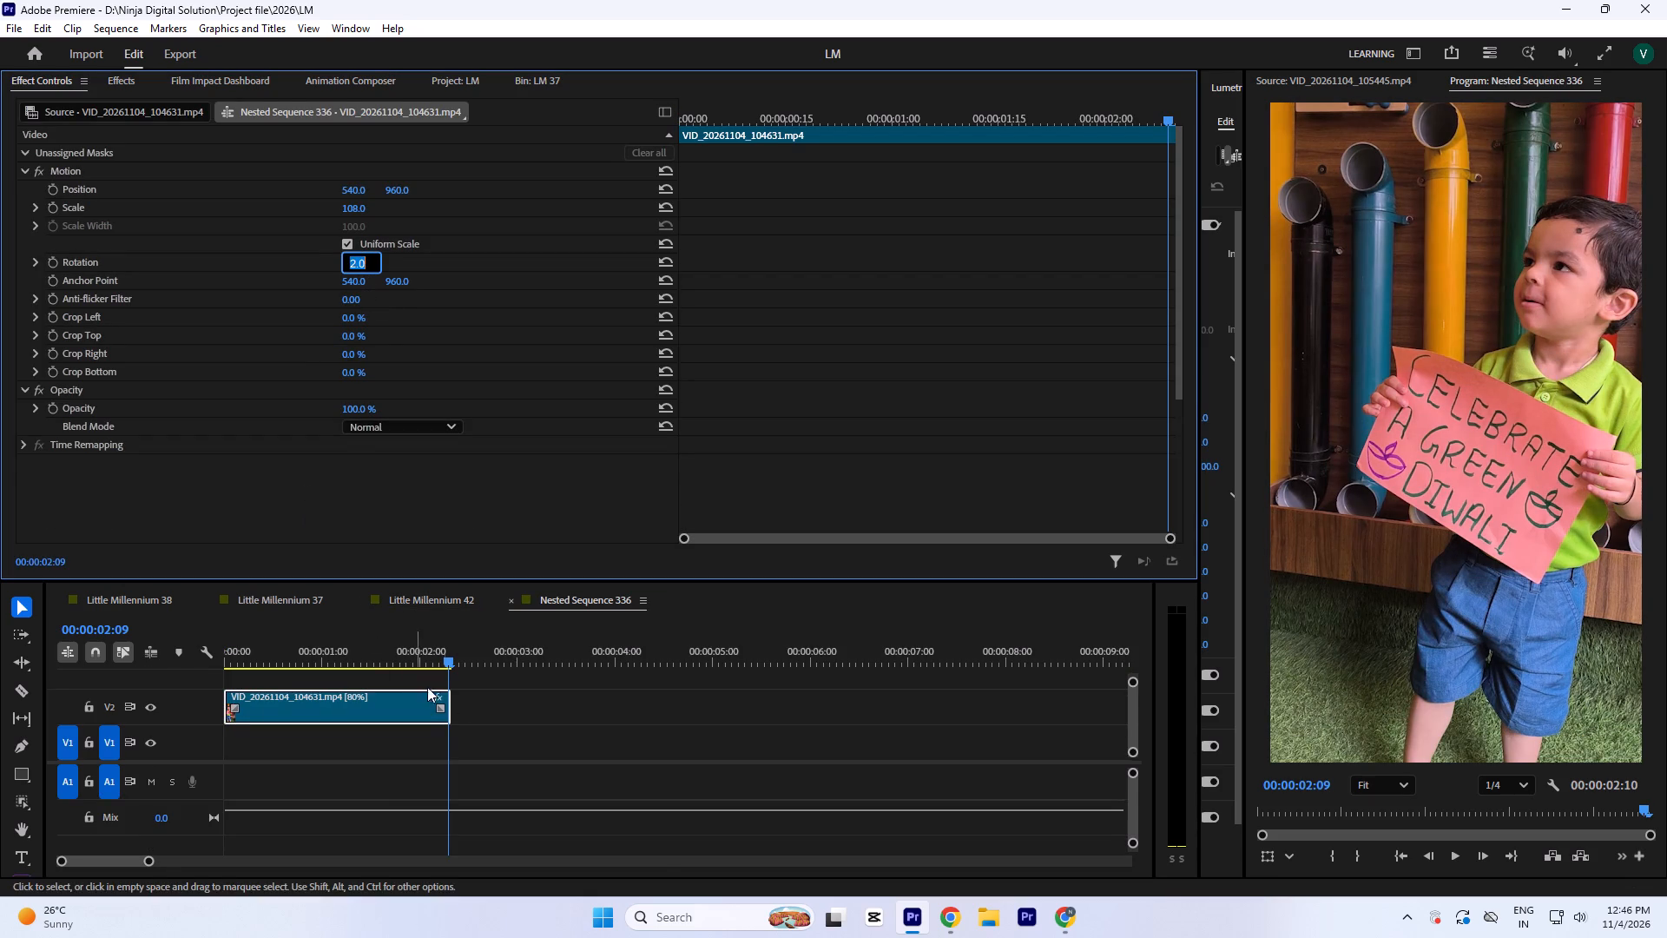
pyautogui.click(533, 723)
pyautogui.click(402, 709)
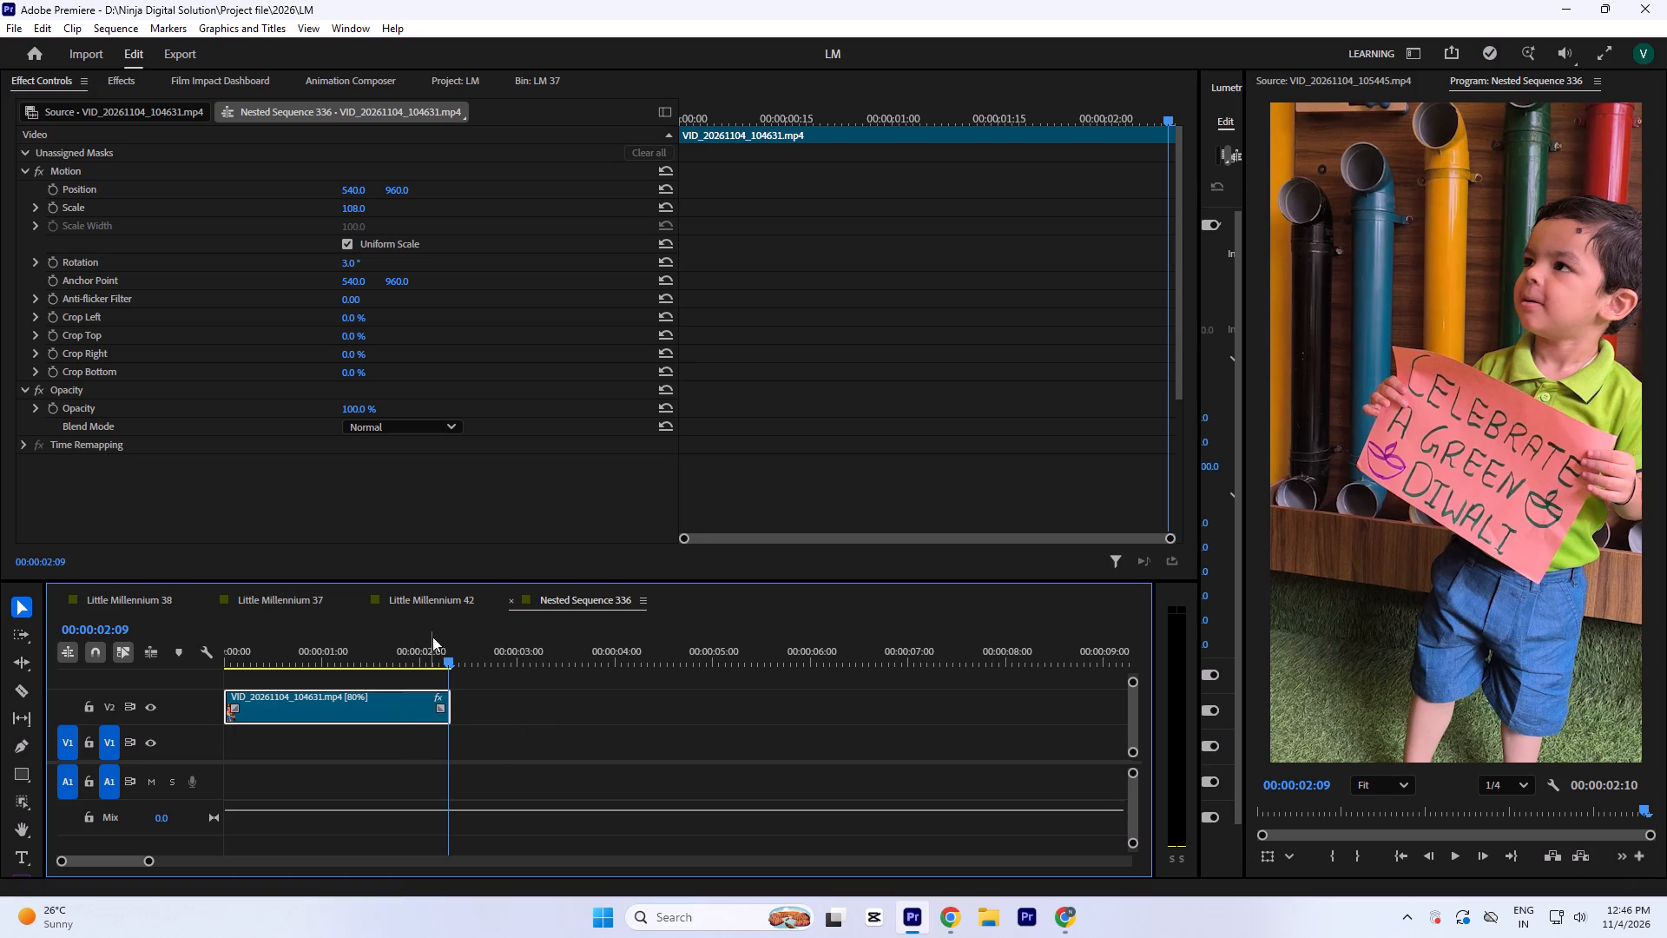
pyautogui.click(352, 257)
pyautogui.press('Down')
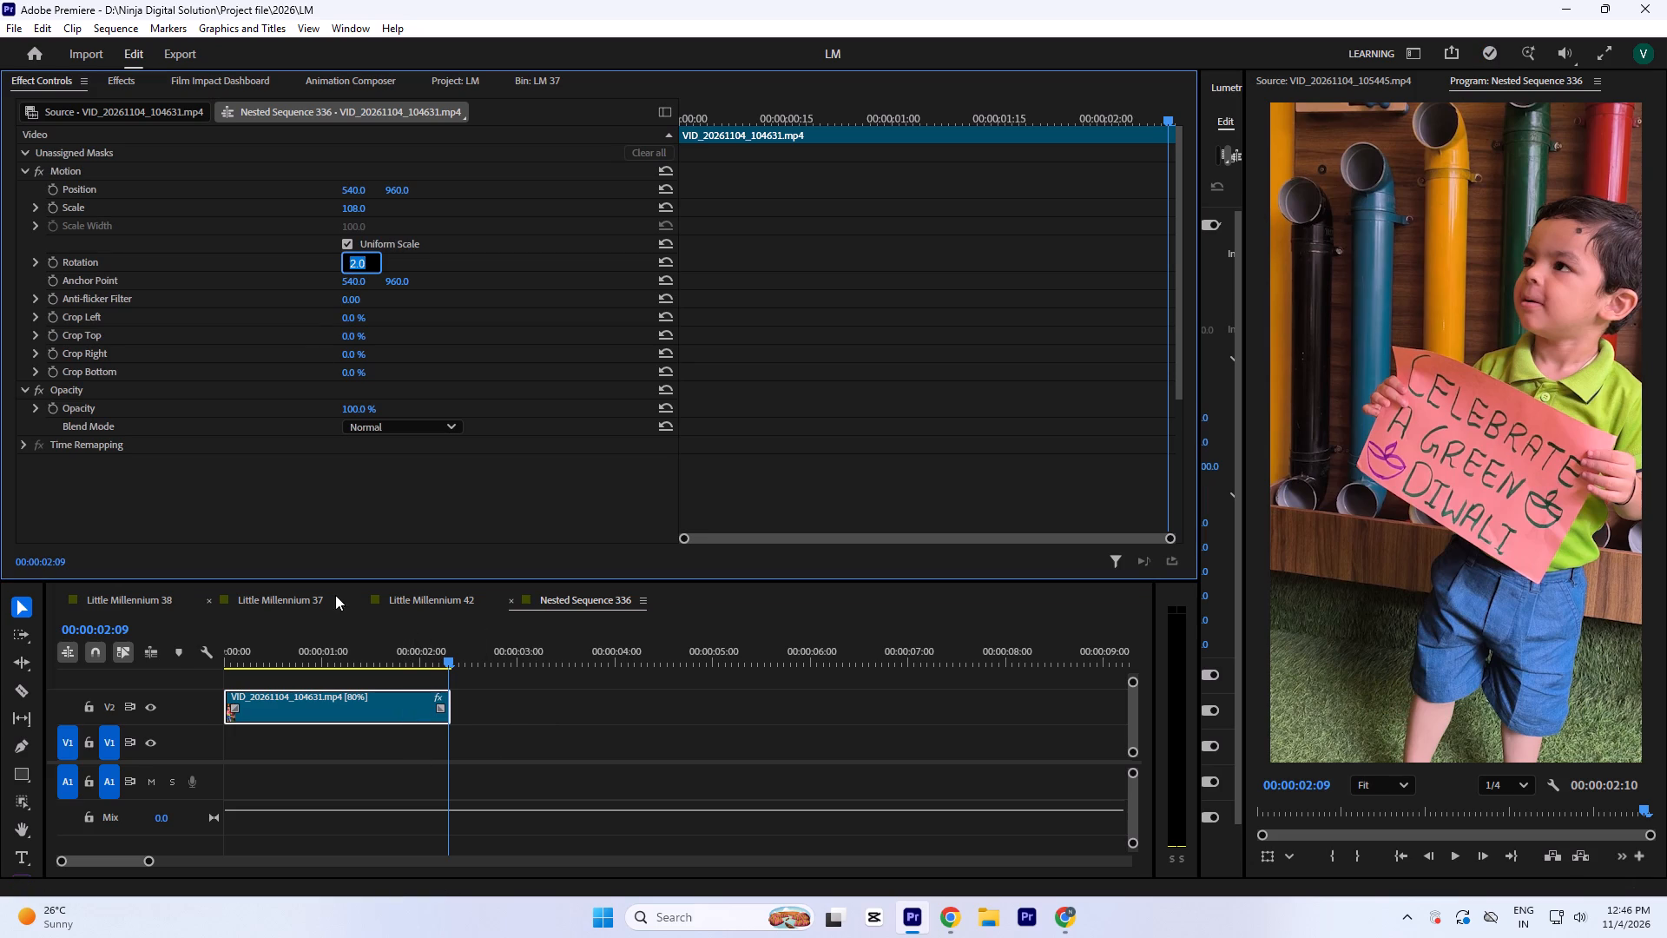
pyautogui.click(511, 733)
pyautogui.moveTo(416, 658); pyautogui.dragTo(337, 703)
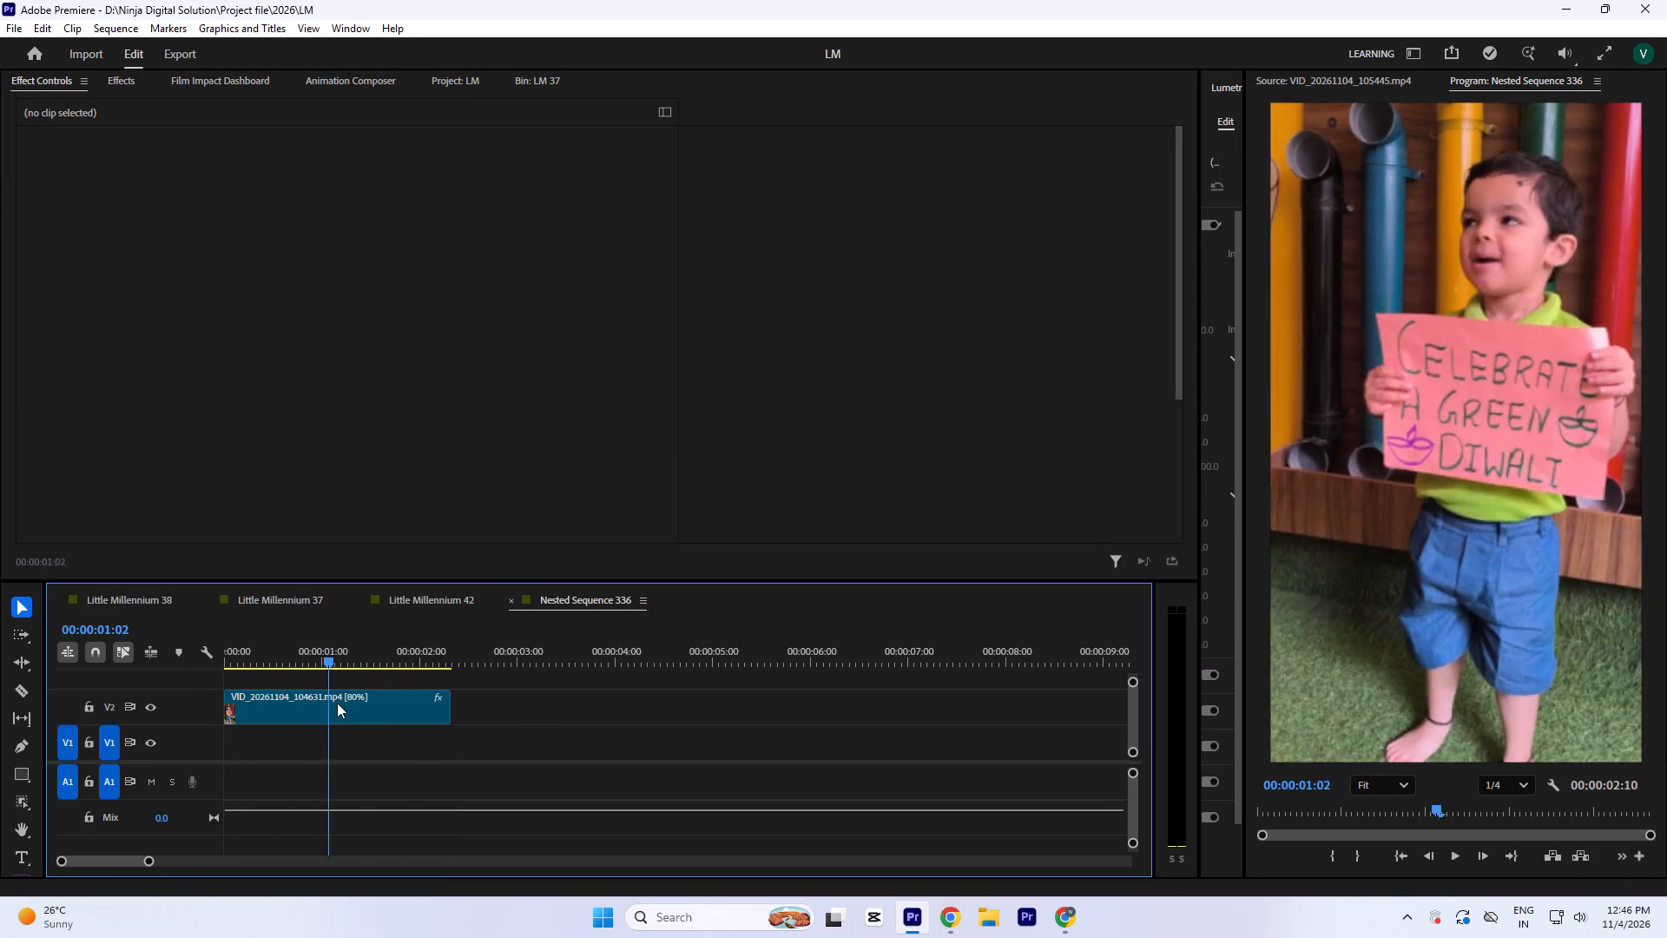
pyautogui.moveTo(337, 703); pyautogui.dragTo(368, 707)
pyautogui.click(437, 602)
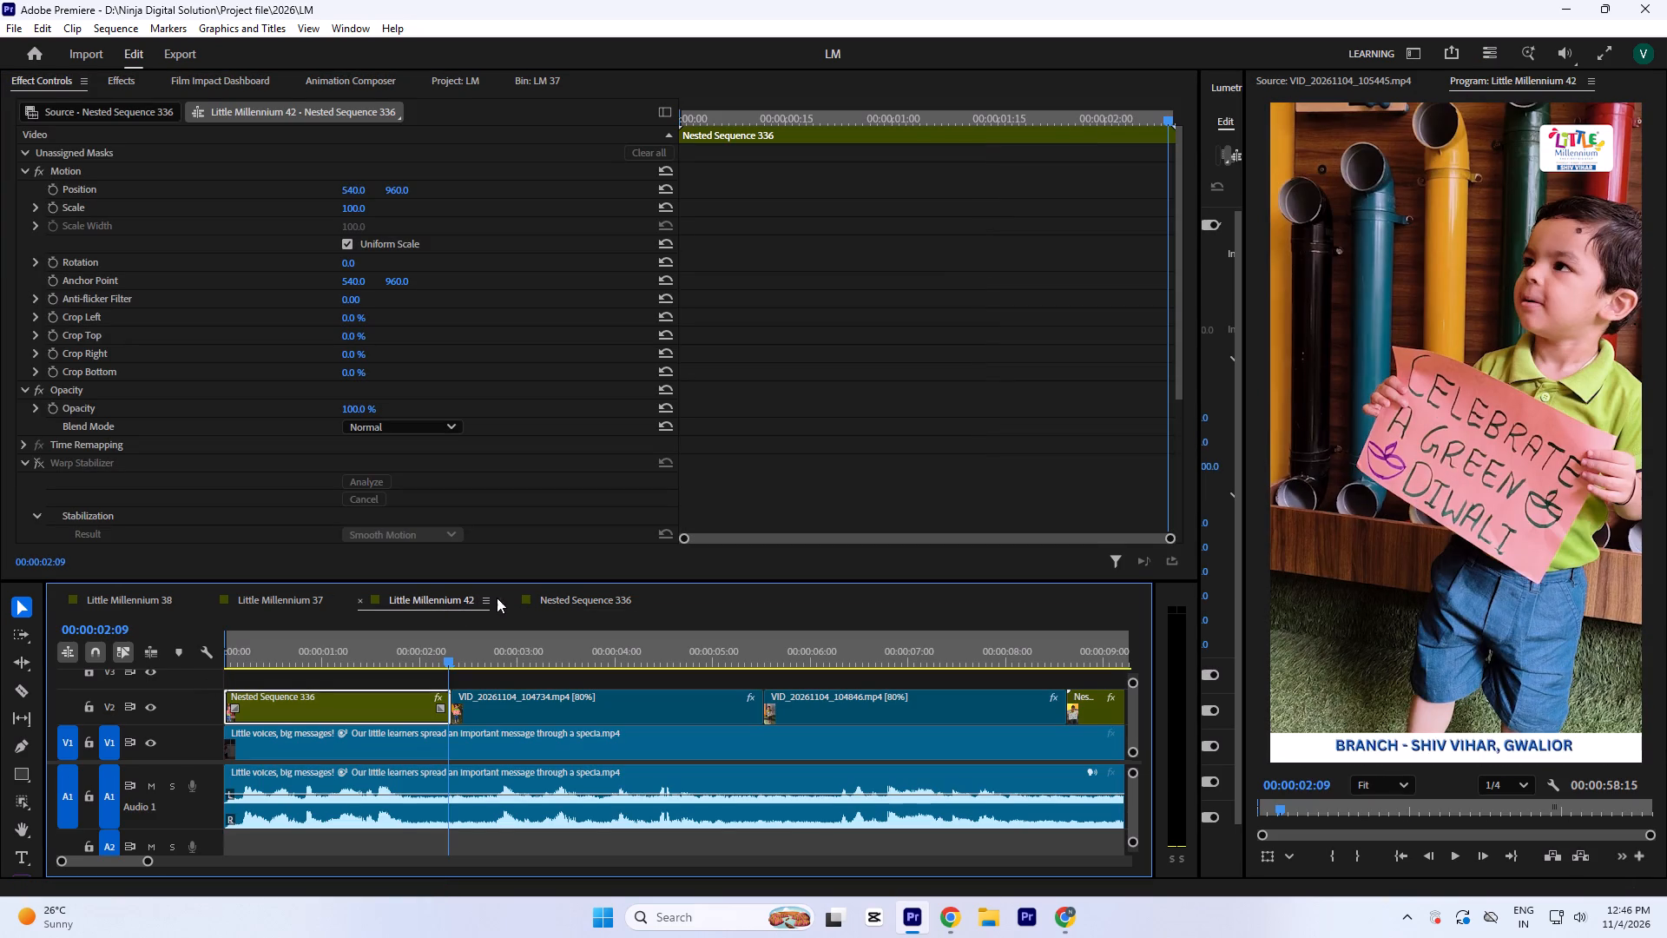
pyautogui.click(515, 604)
# Play the reel from the start to review all placed placard clips and their joins up to Keep the Air Clean.
pyautogui.moveTo(292, 664); pyautogui.dragTo(157, 687)
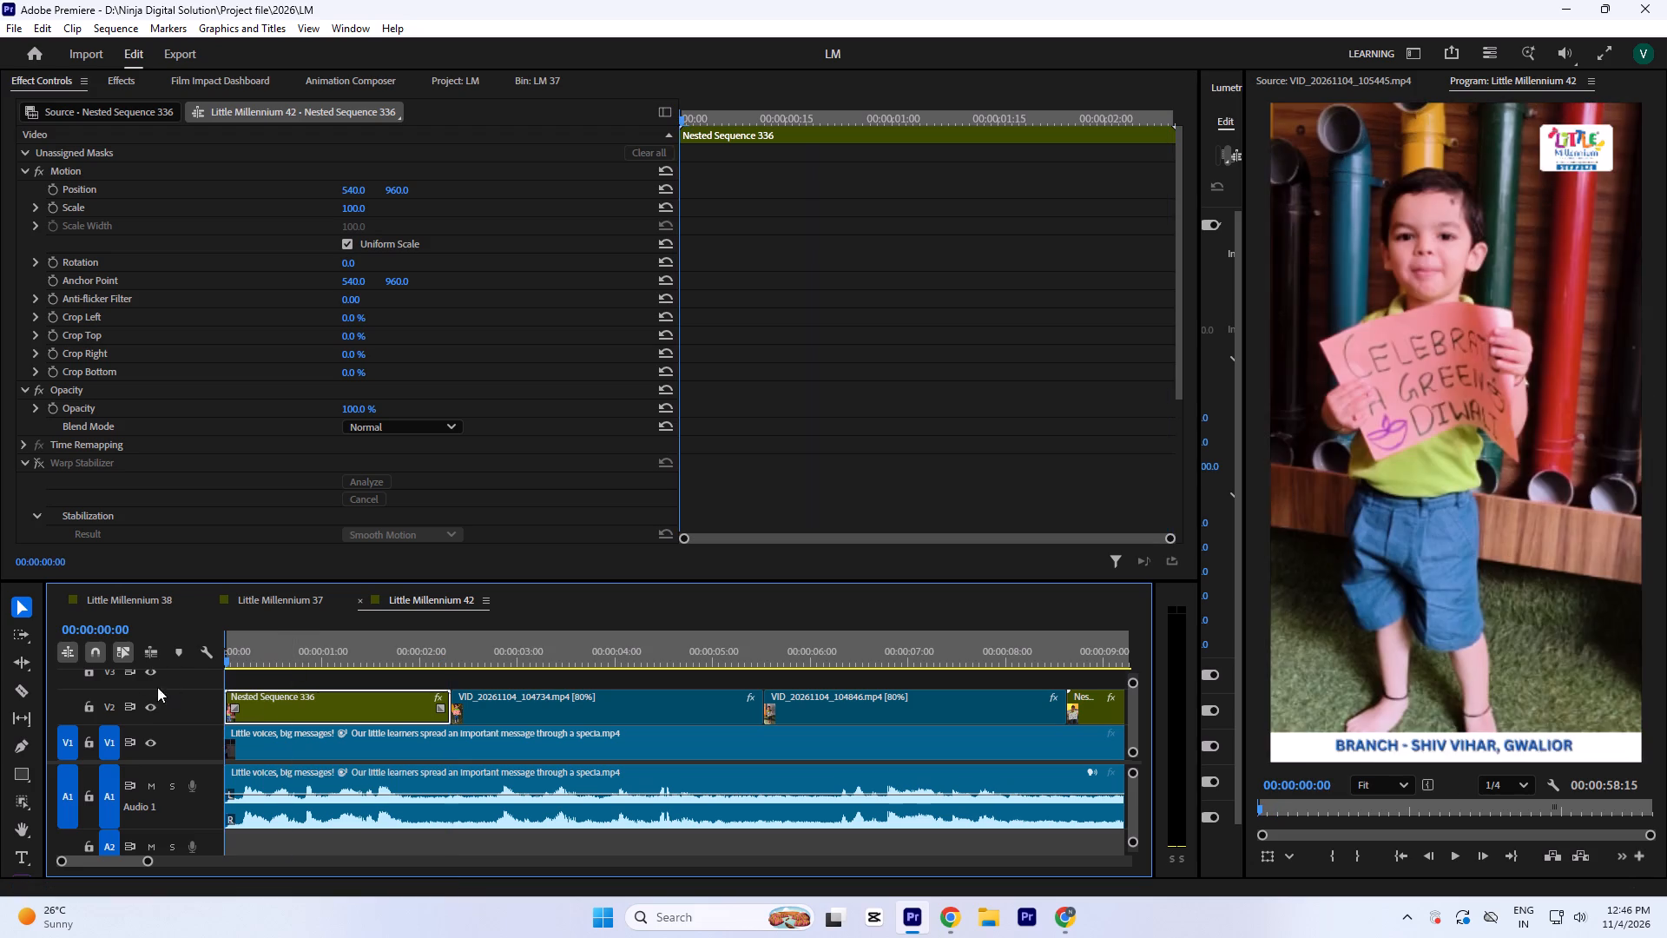
pyautogui.moveTo(157, 687); pyautogui.dragTo(147, 684)
pyautogui.press('space')
pyautogui.press('space')
pyautogui.scroll(-2, 884, 318)
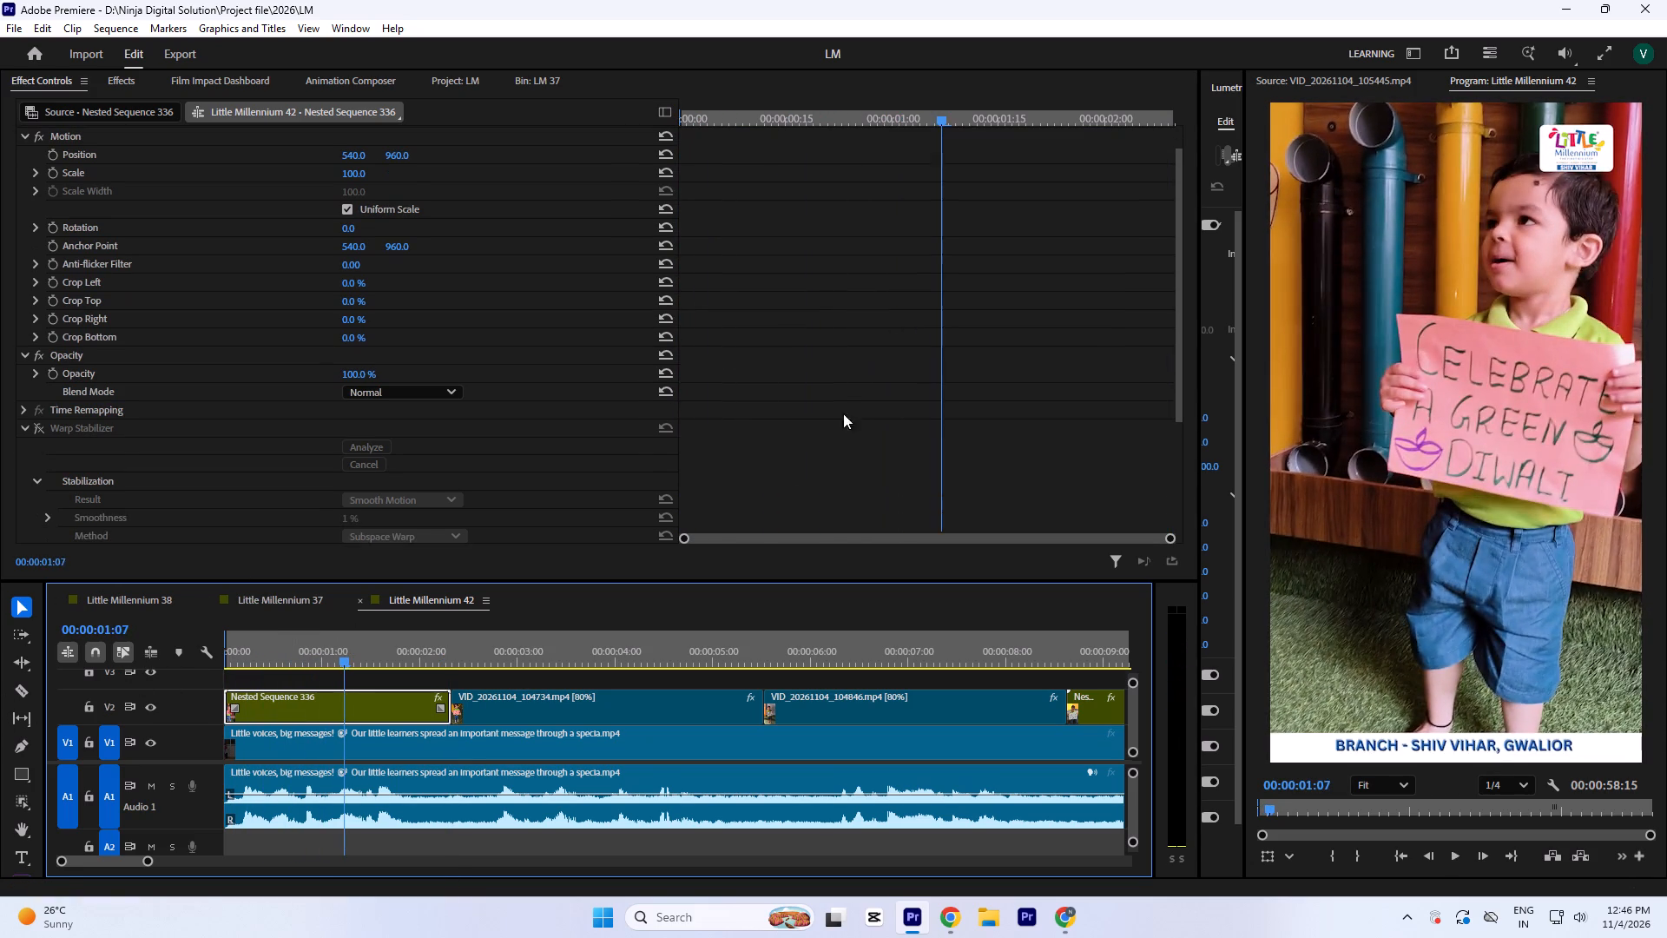
pyautogui.press('space')
pyautogui.press('space')
pyautogui.scroll(-5, 849, 357)
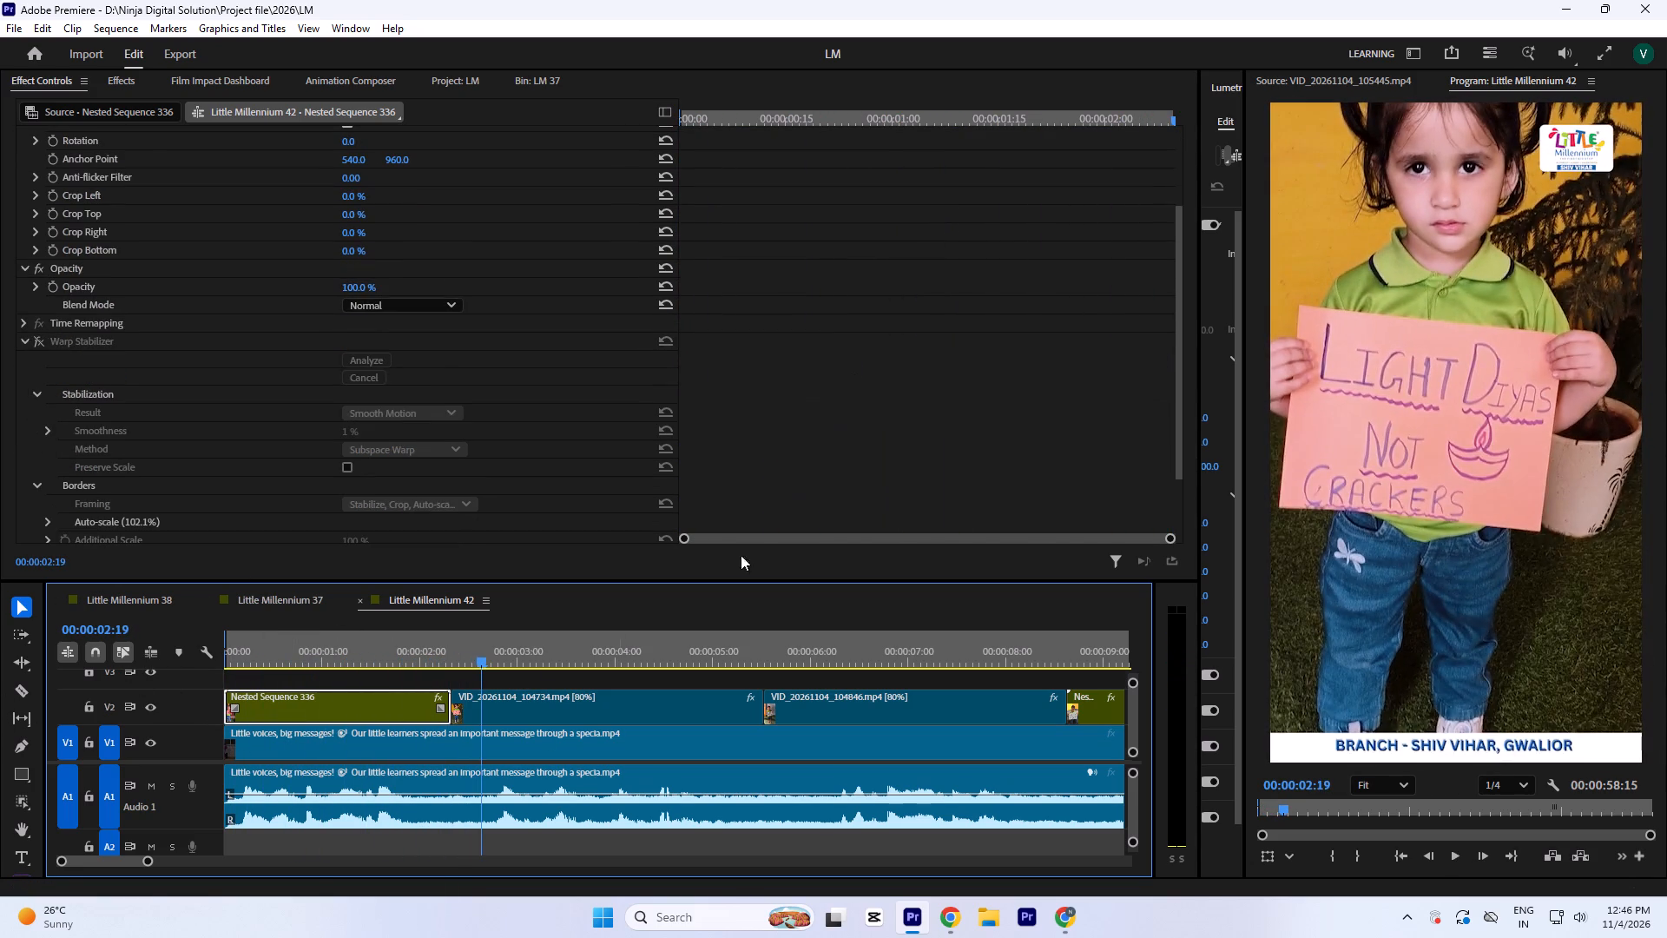
pyautogui.press('space')
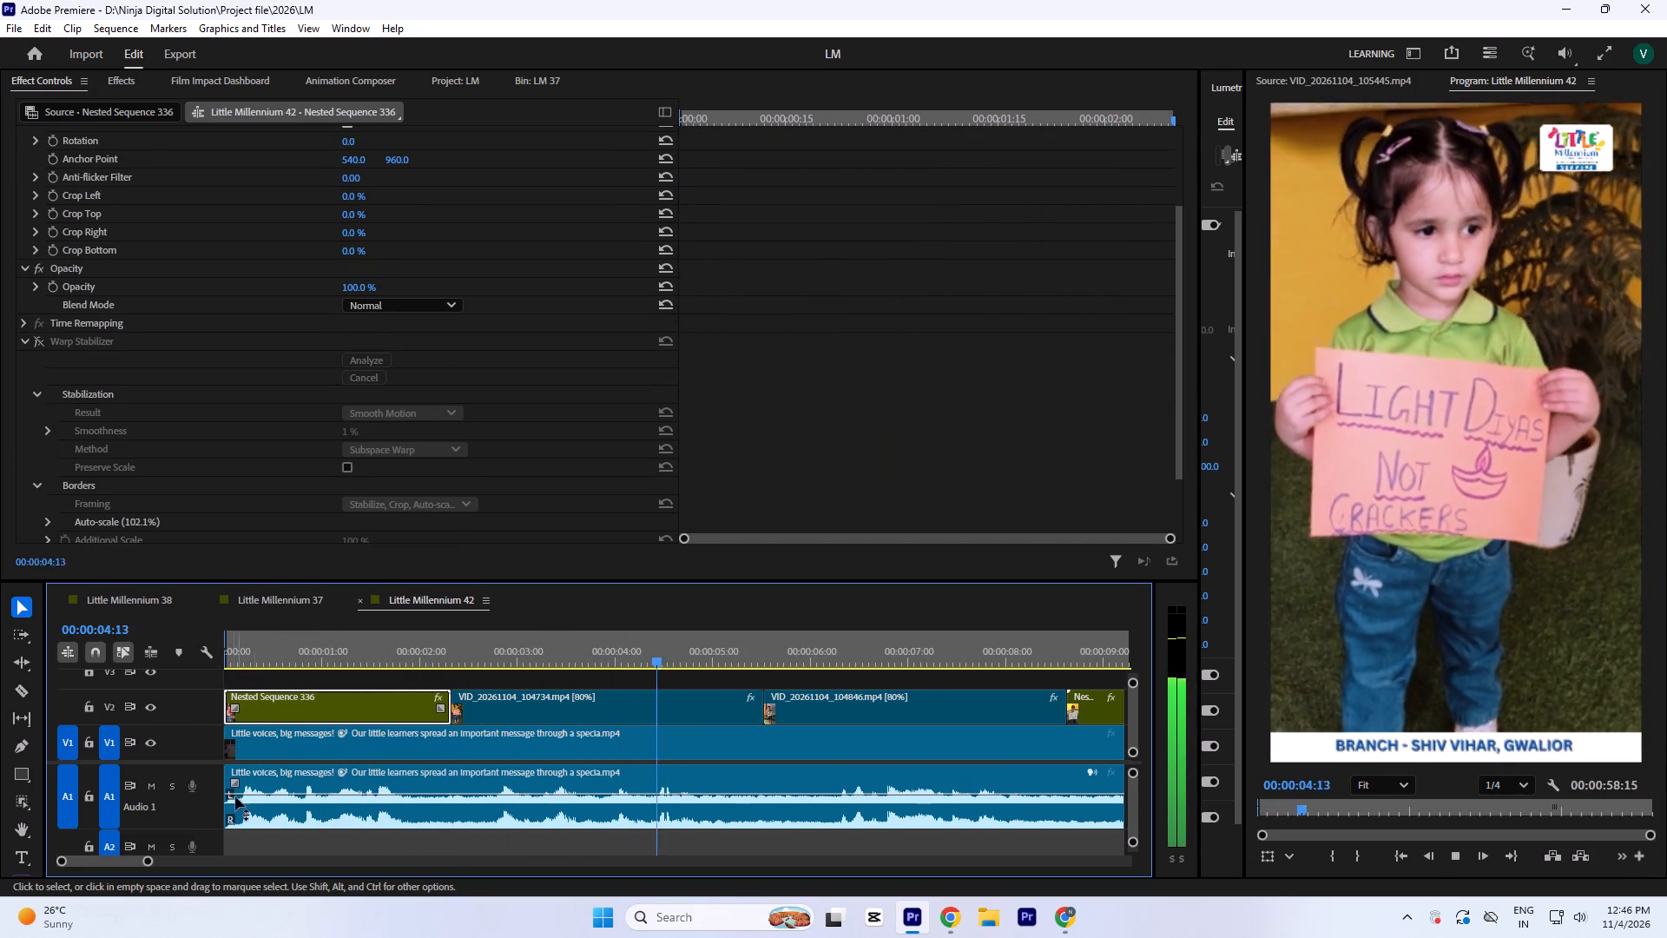
pyautogui.press('-')
pyautogui.press('-')
pyautogui.press('=')
pyautogui.press('=')
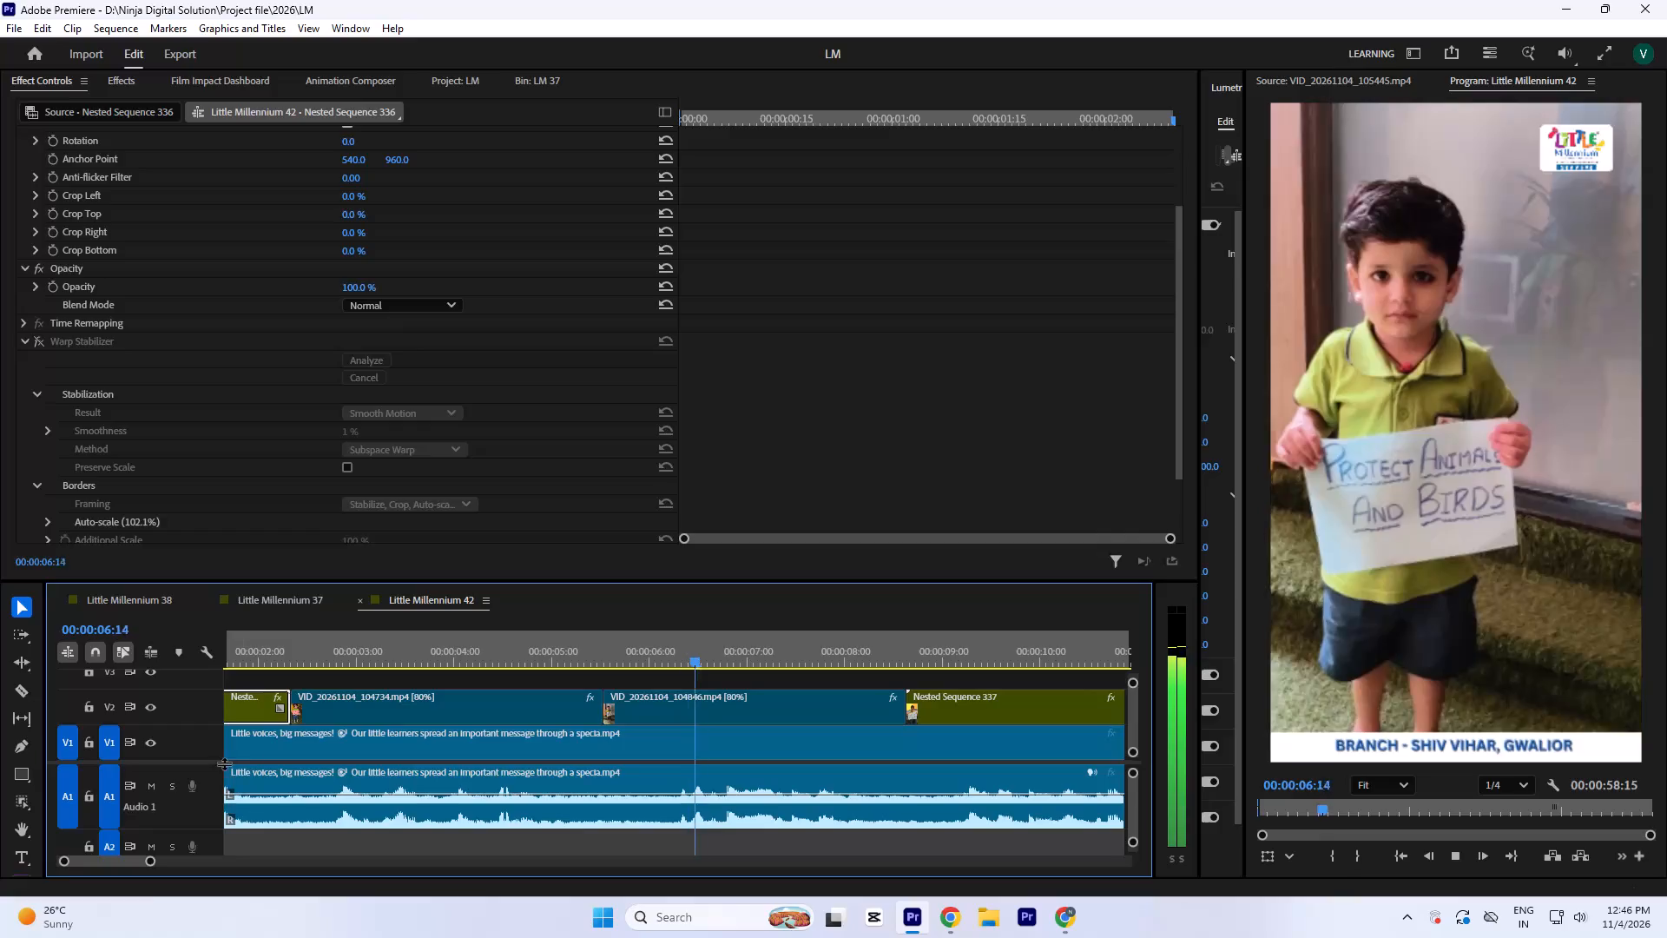
pyautogui.press('-')
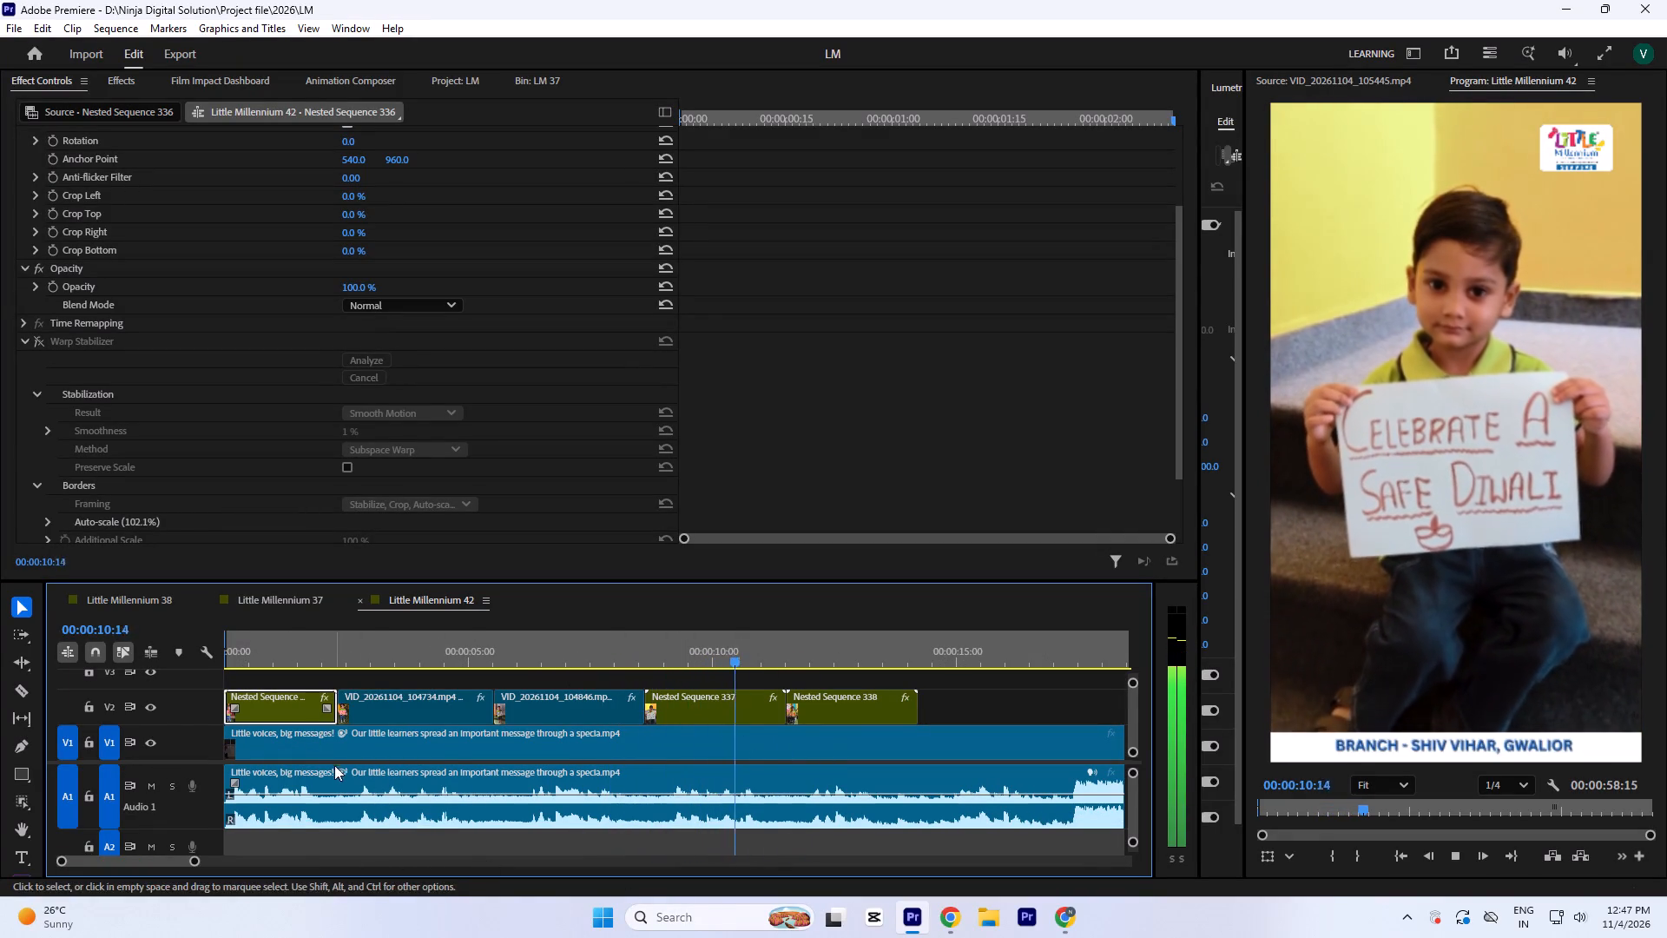
pyautogui.press('-')
pyautogui.press('=')
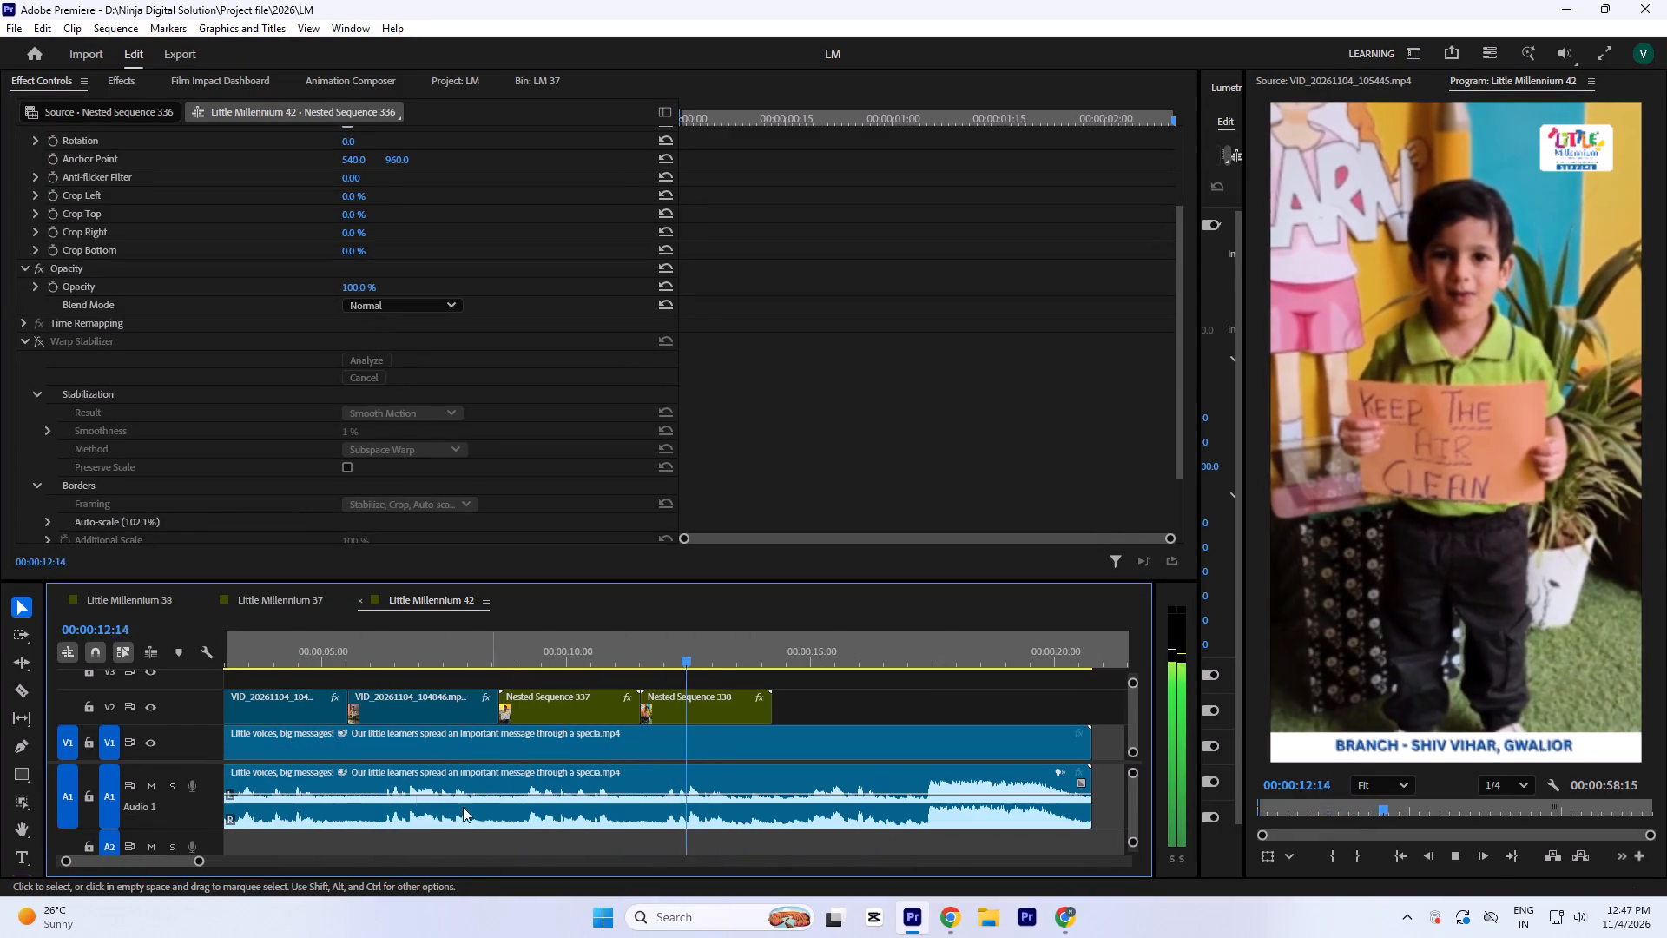
# Save the LM project.
pyautogui.hotkey('ctrl', 's')
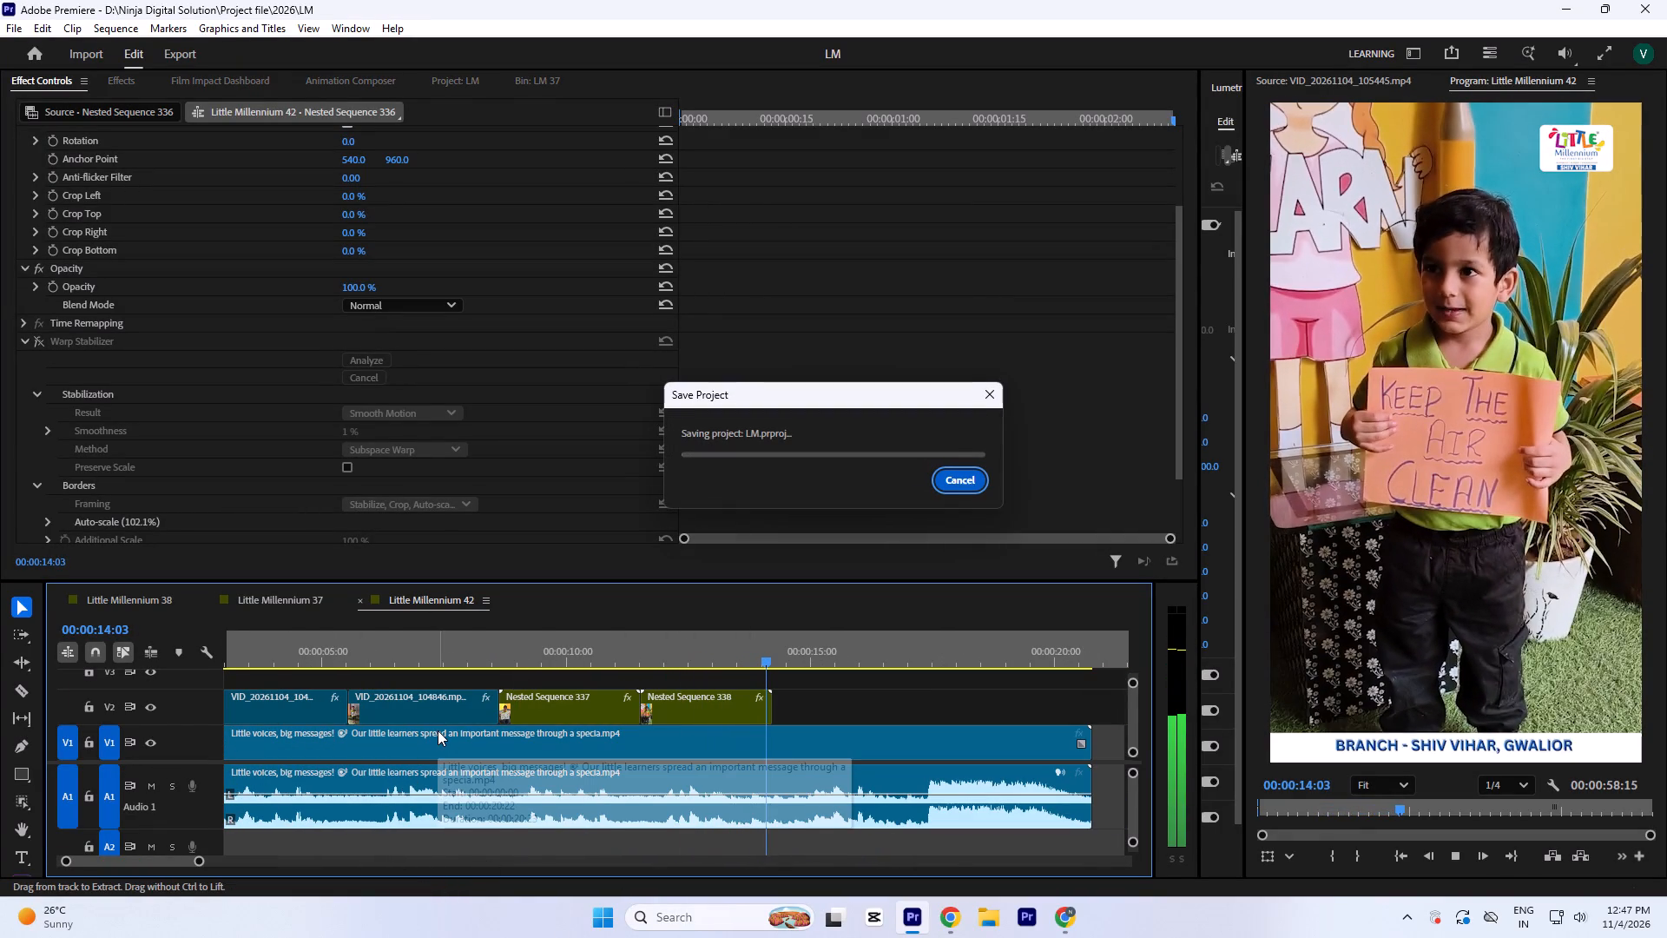
# Play the reference up to its group shot, then set the In point of Say No to Crackers source clip VID_20261104_105230 just before 00:00:03:37.
pyautogui.click(745, 699)
pyautogui.press('space')
pyautogui.scroll(-5, 838, 367)
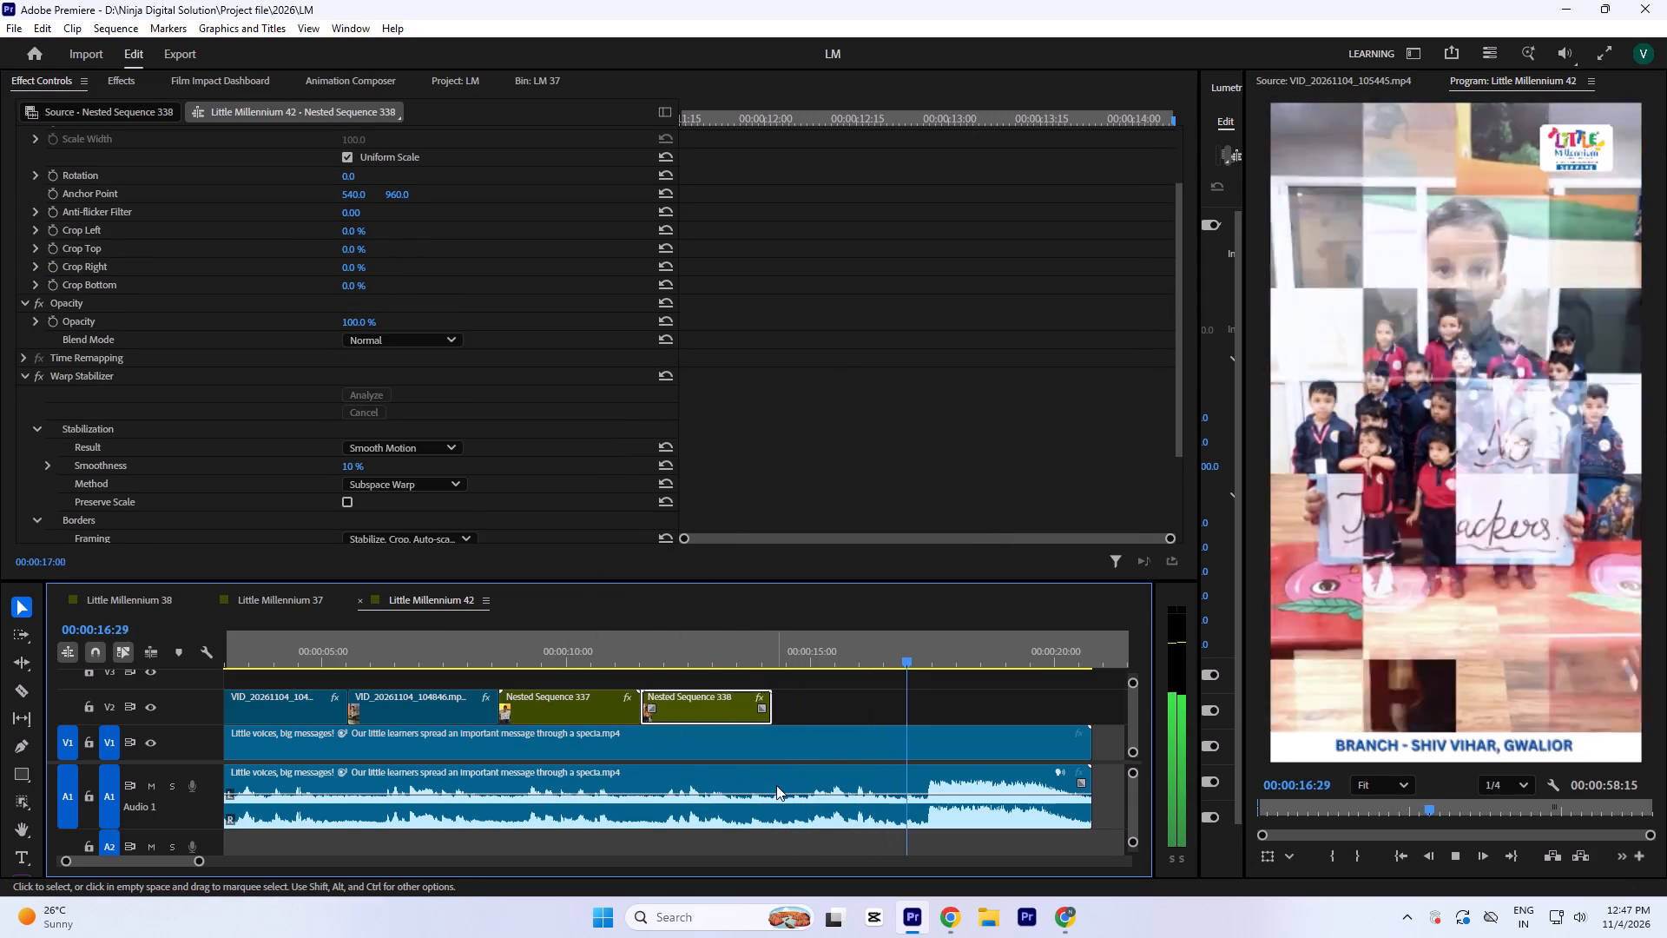
pyautogui.press('space')
pyautogui.click(542, 74)
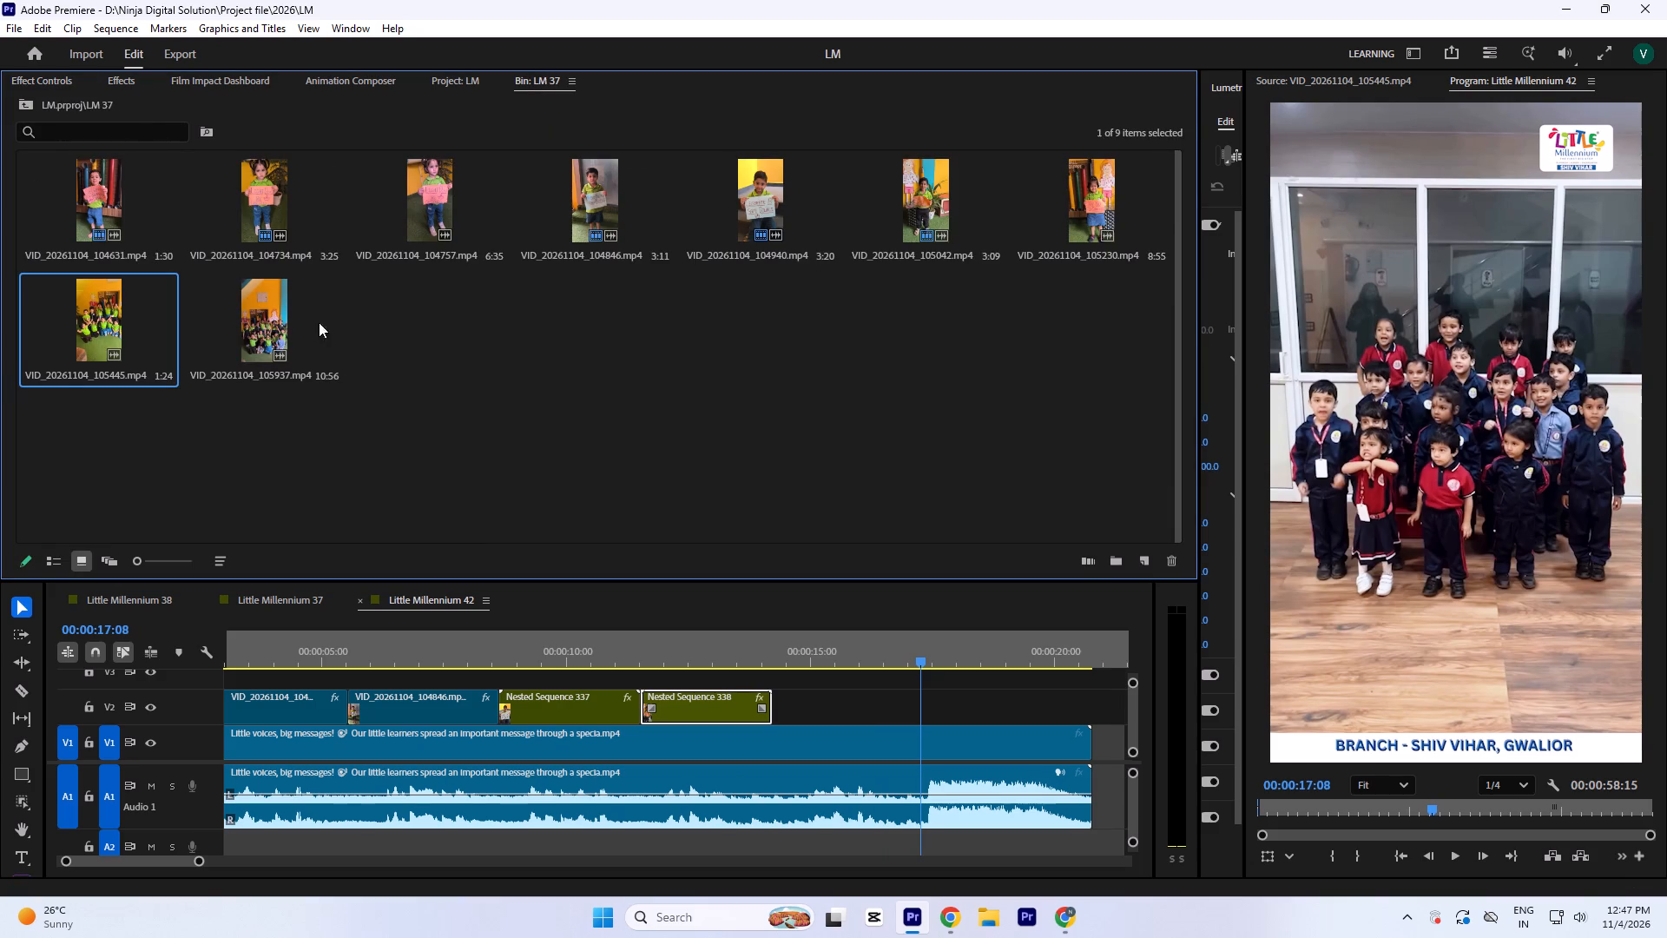
pyautogui.click(536, 336)
pyautogui.doubleClick(1088, 207)
pyautogui.press('space')
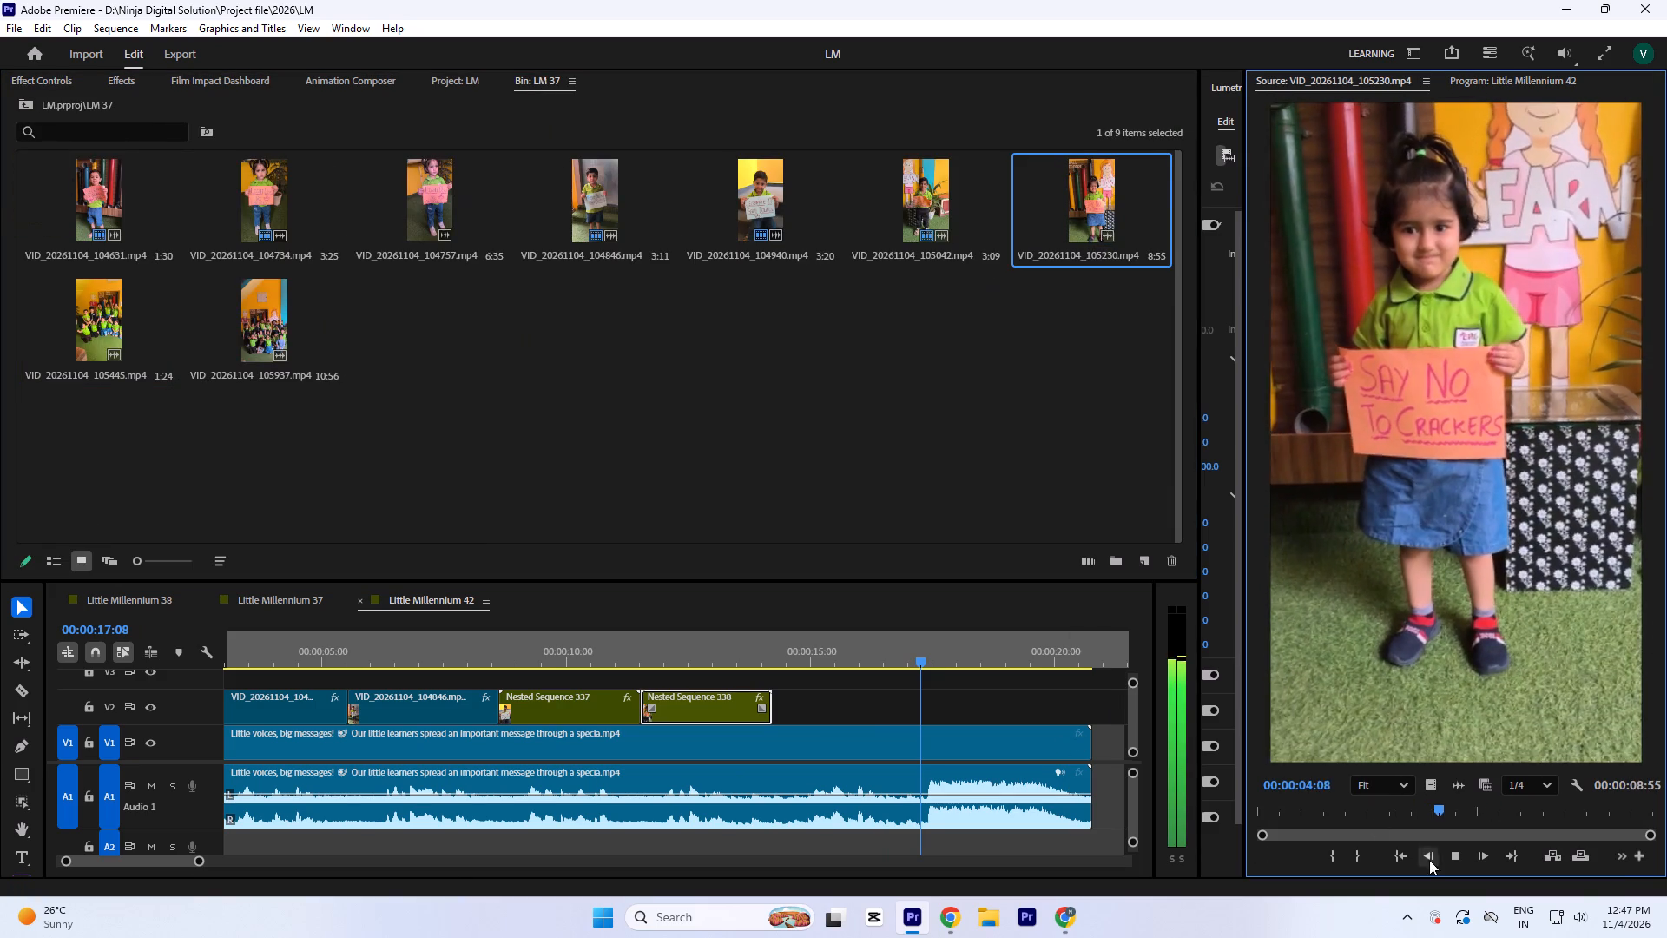
pyautogui.moveTo(1451, 810); pyautogui.dragTo(1123, 830)
pyautogui.press('space')
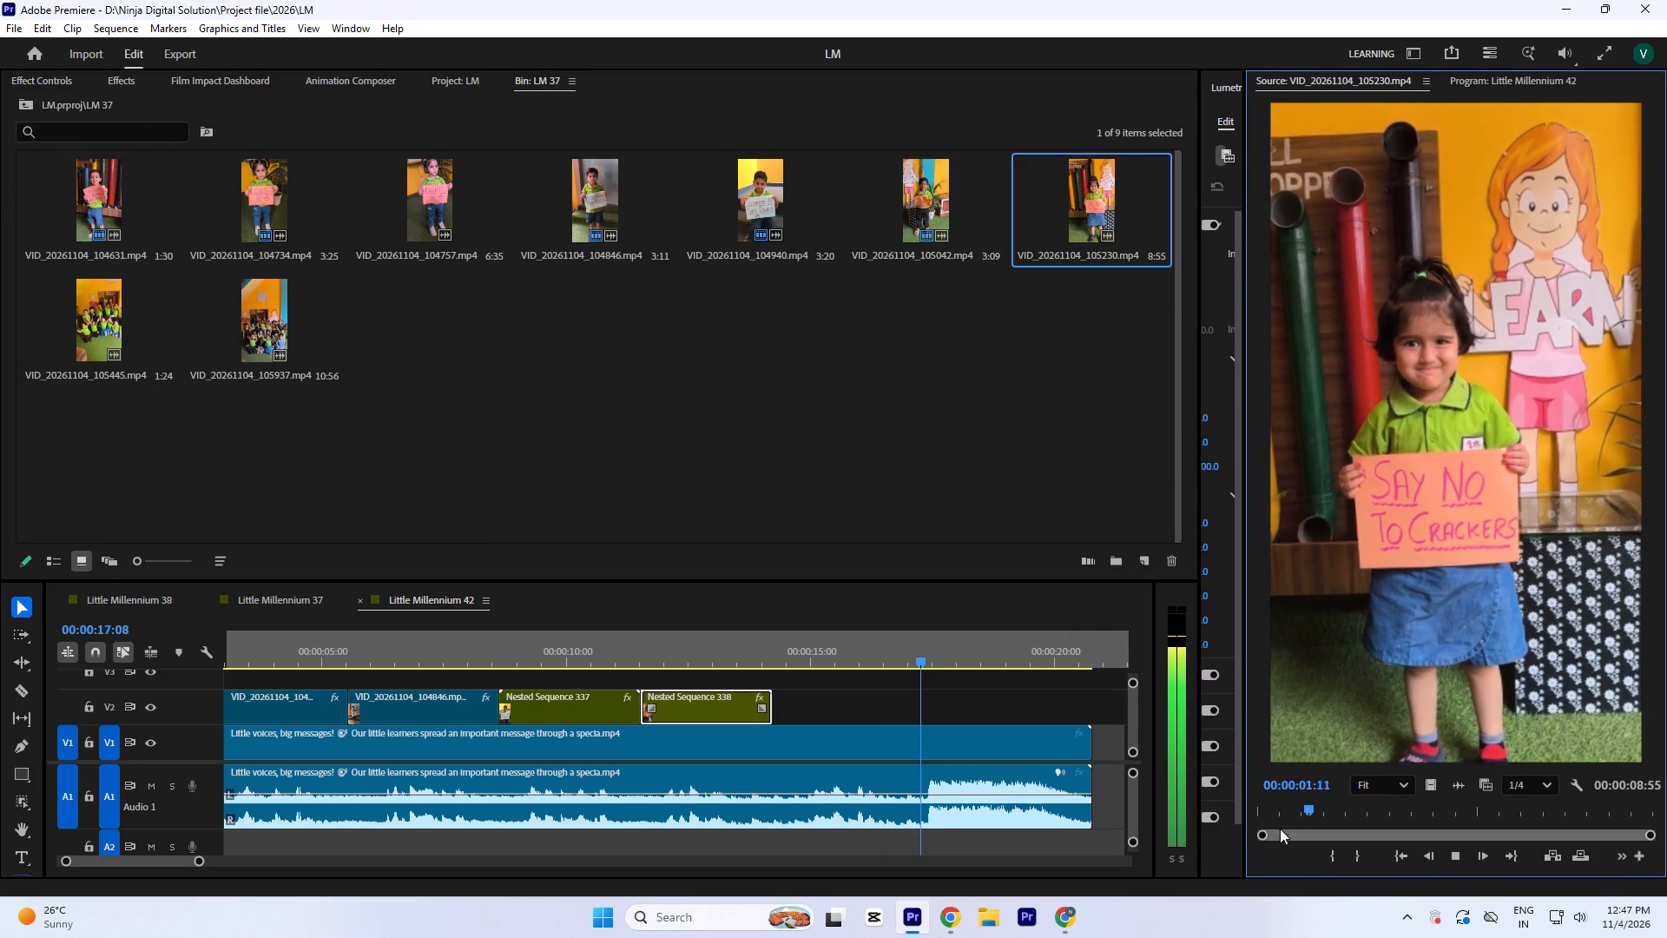
pyautogui.moveTo(1318, 814); pyautogui.dragTo(1419, 818)
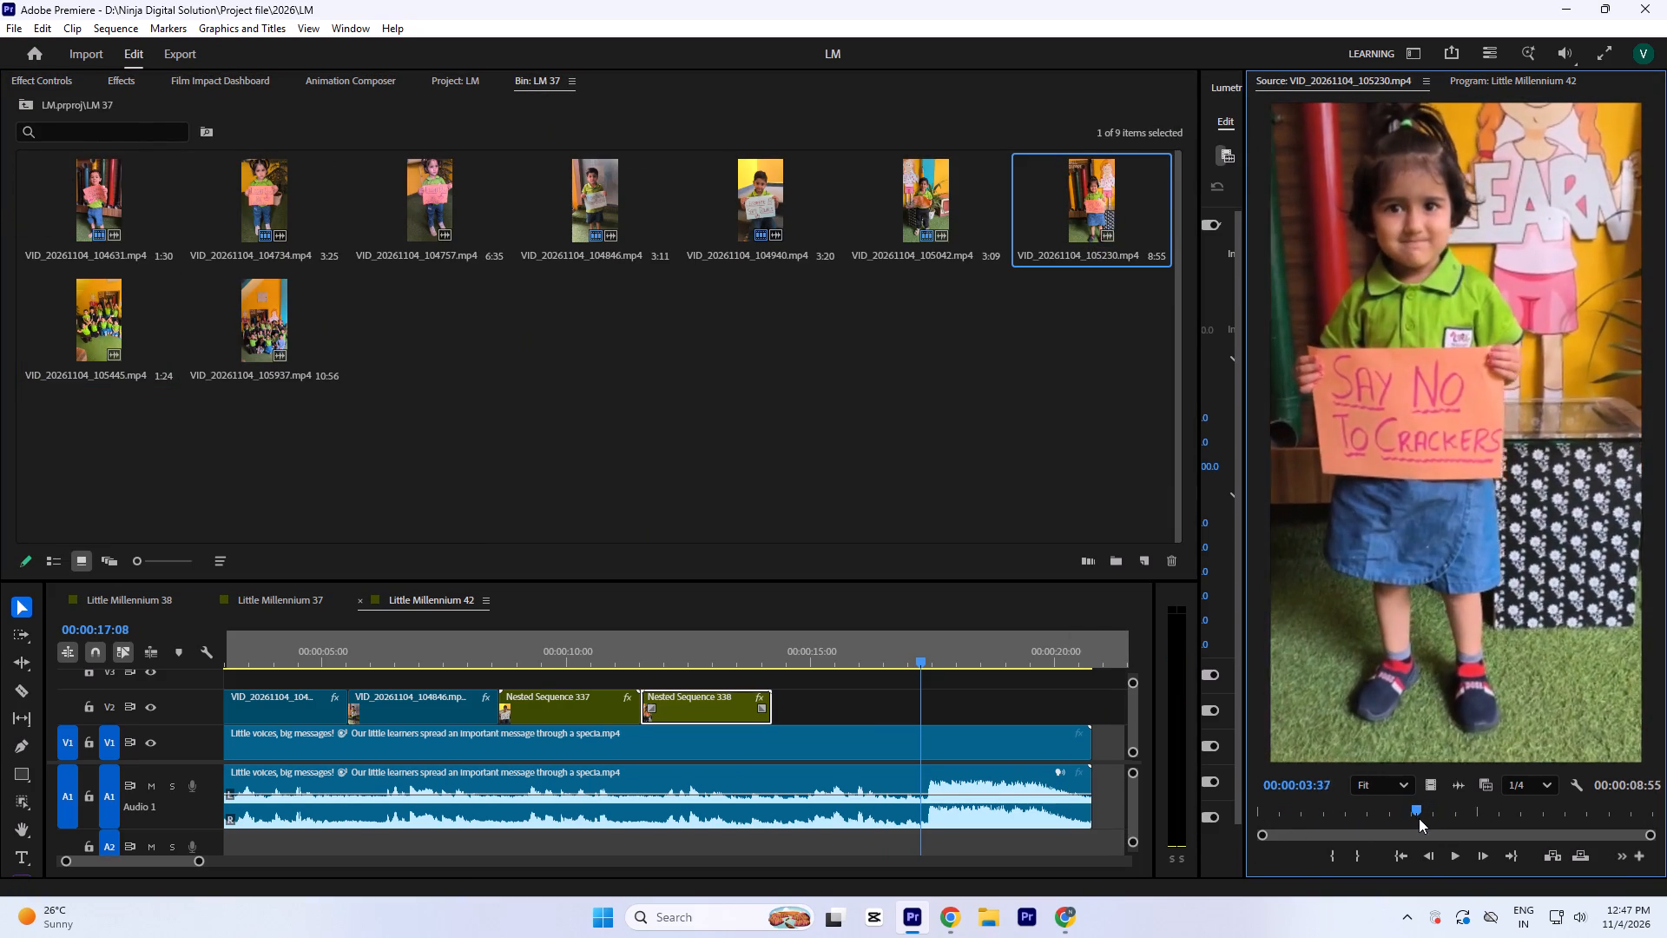
pyautogui.moveTo(1419, 818); pyautogui.dragTo(1411, 822)
pyautogui.press('i')
# Set the Out point of the Say No to Crackers source clip at 00:00:05:33.
pyautogui.press('space')
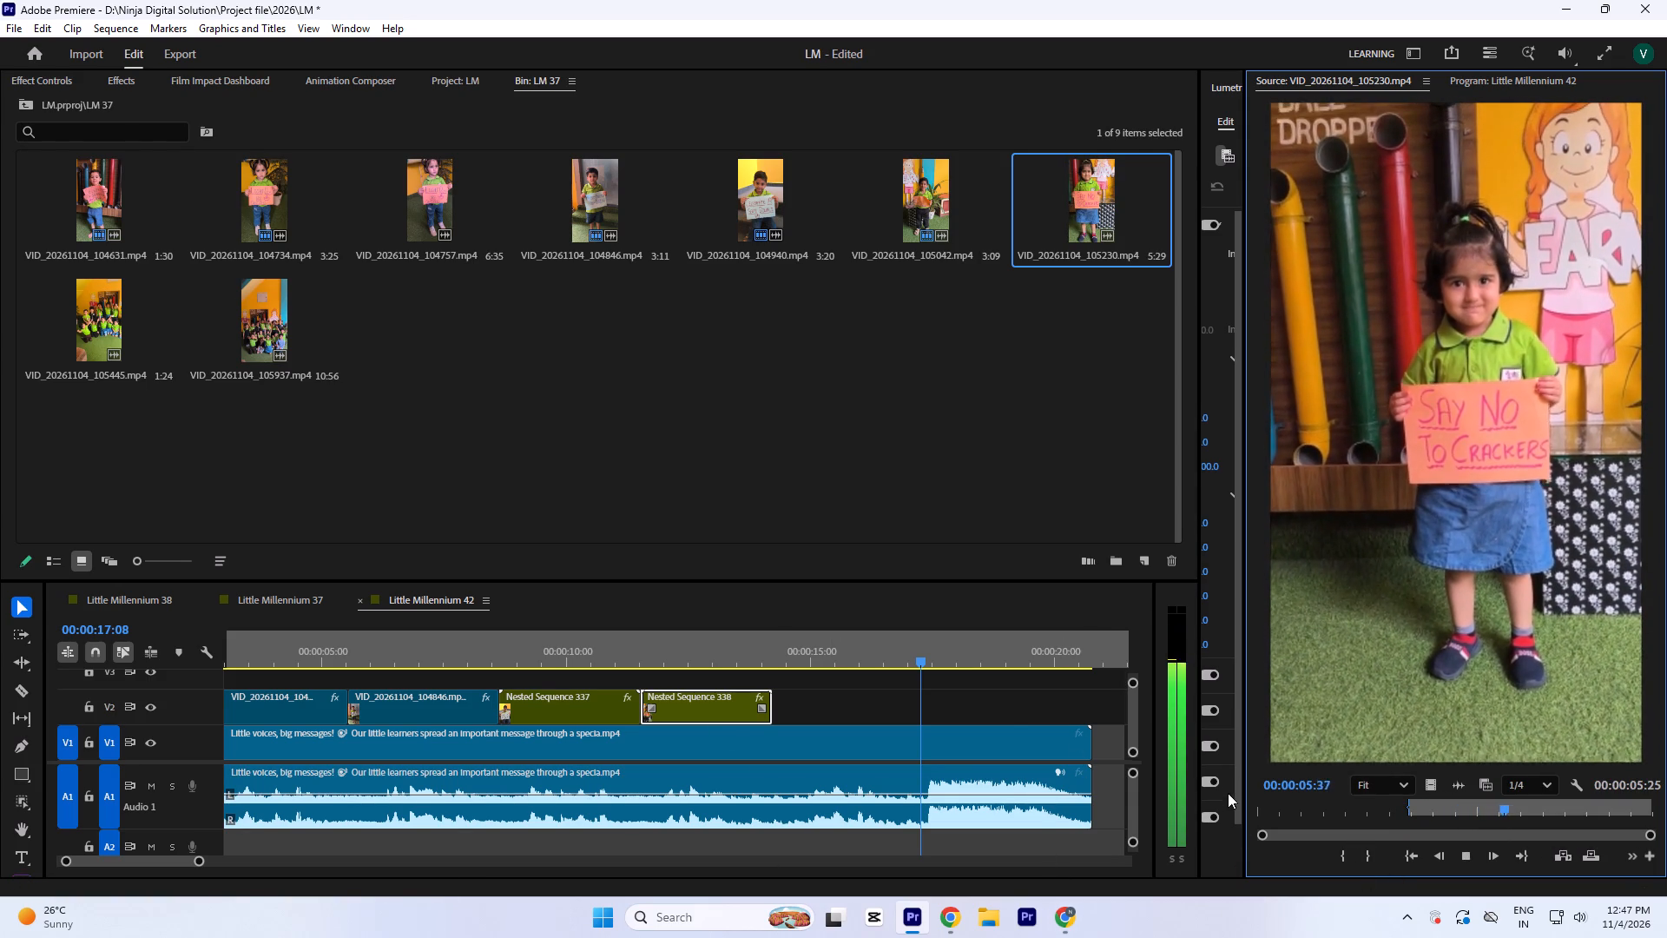
pyautogui.moveTo(1570, 812); pyautogui.dragTo(1612, 817)
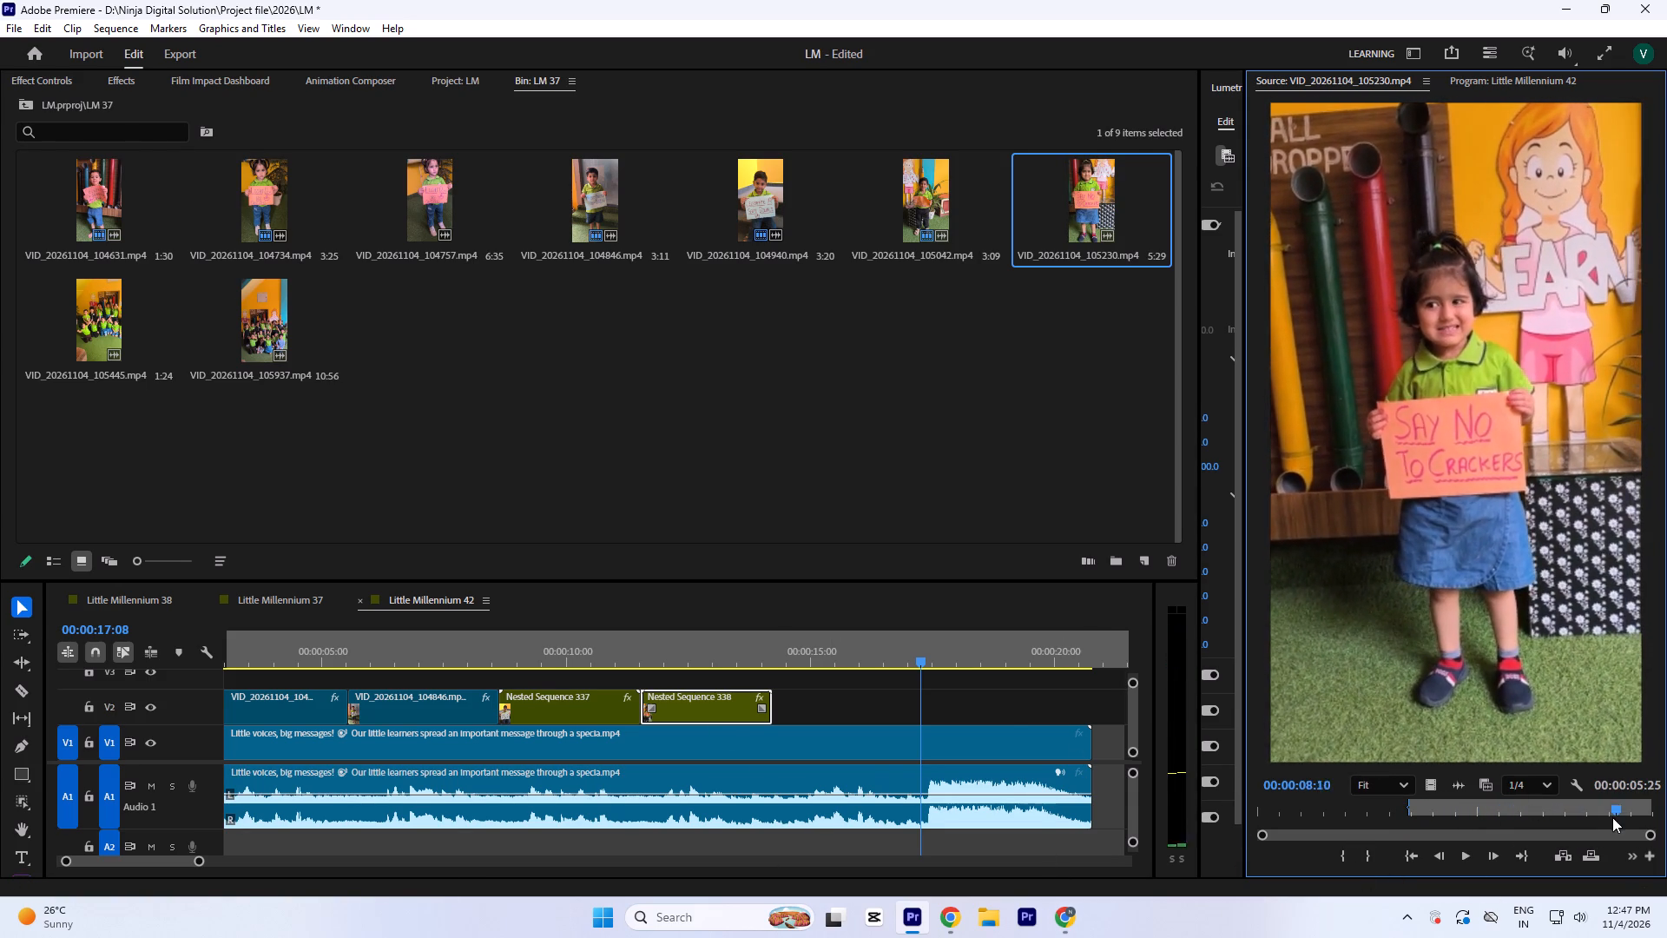
pyautogui.moveTo(1612, 817); pyautogui.dragTo(1497, 825)
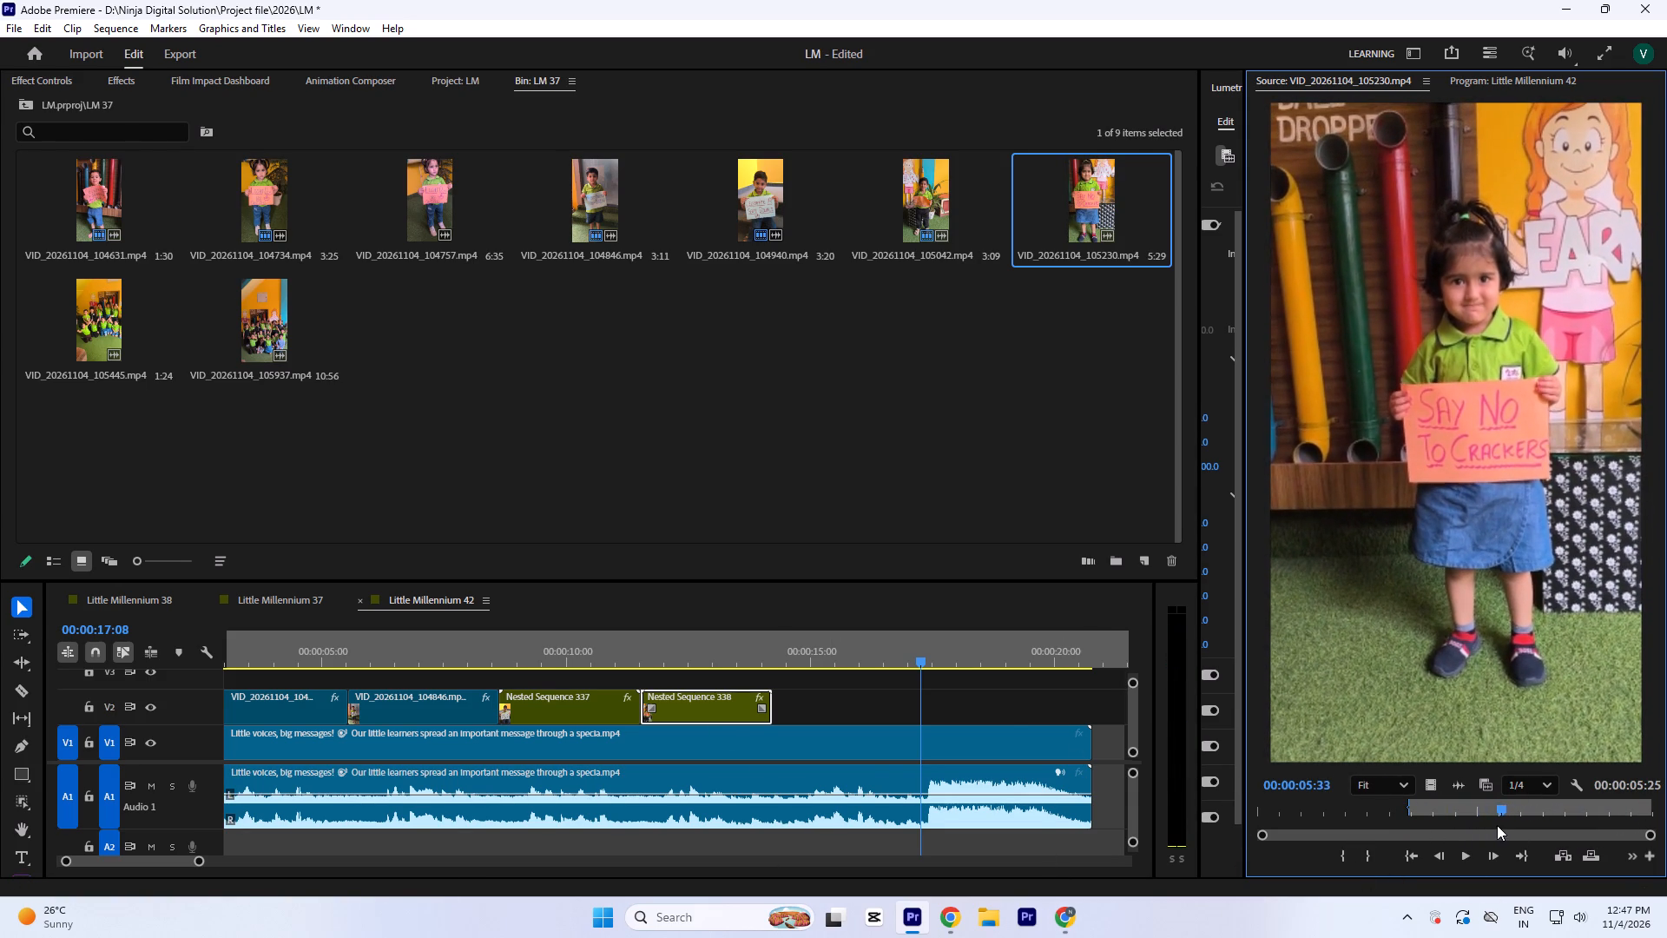
pyautogui.press('o')
# Place the marked Say No to Crackers footage on V2 directly after the nested Keep the Air Clean clip.
pyautogui.moveTo(1437, 789); pyautogui.dragTo(777, 711)
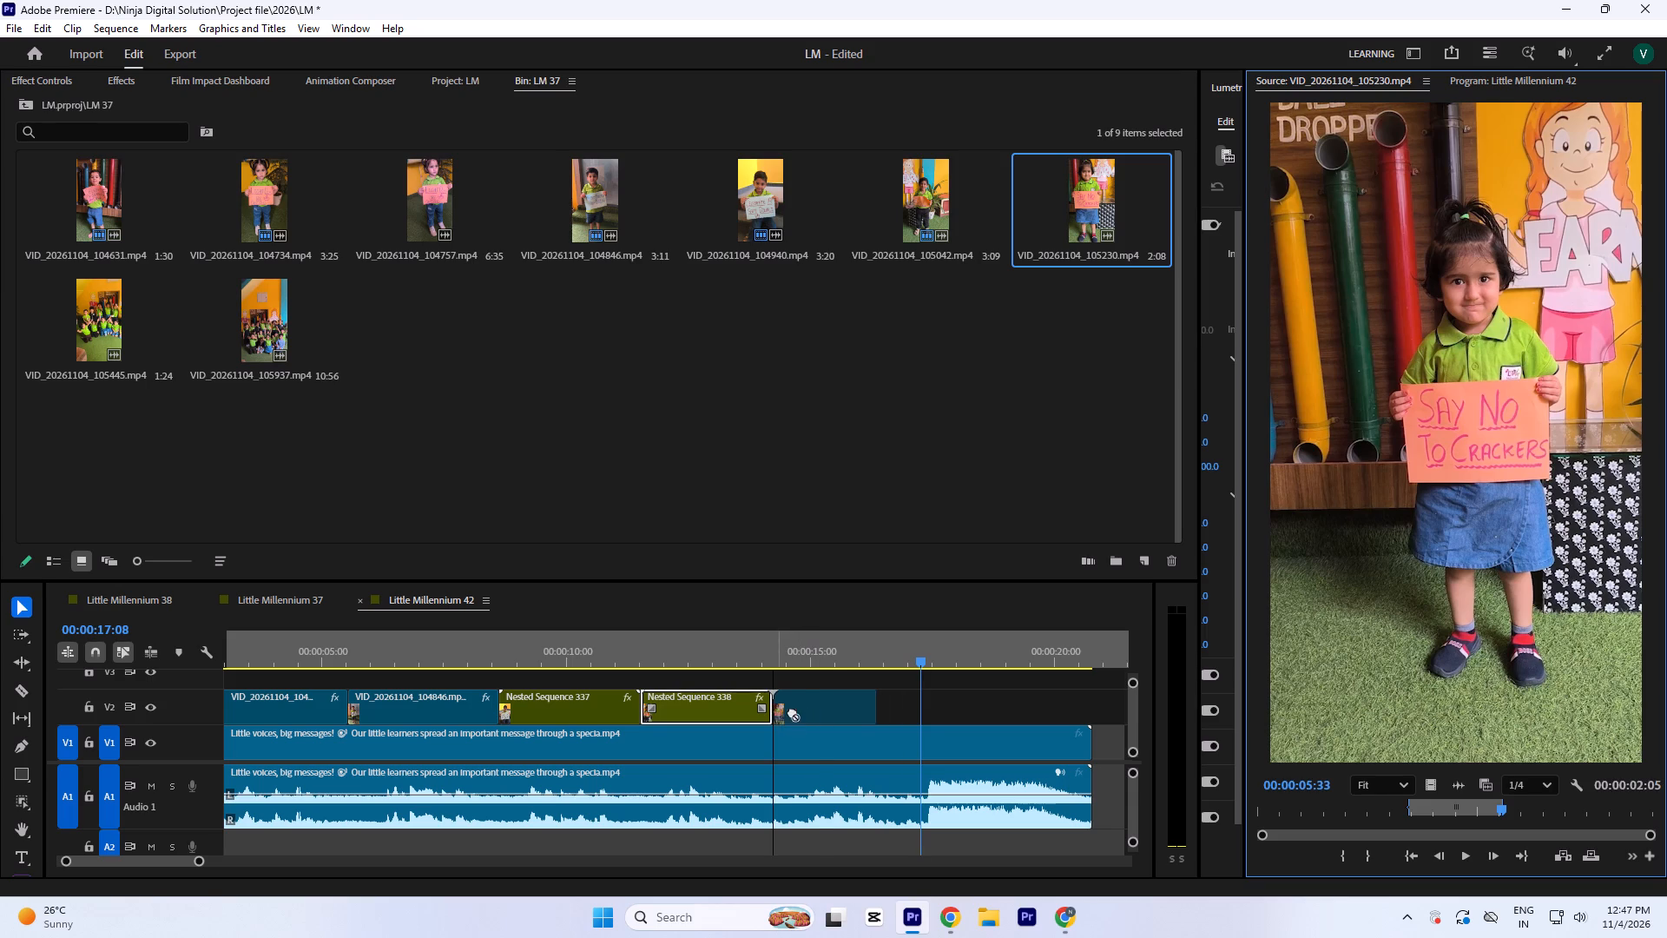
# Slow the new Say No to Crackers clip on V2 to 80% speed.
pyautogui.click(802, 711)
pyautogui.click(820, 650)
pyautogui.press('a')
pyautogui.hotkey('ctrl', 'r')
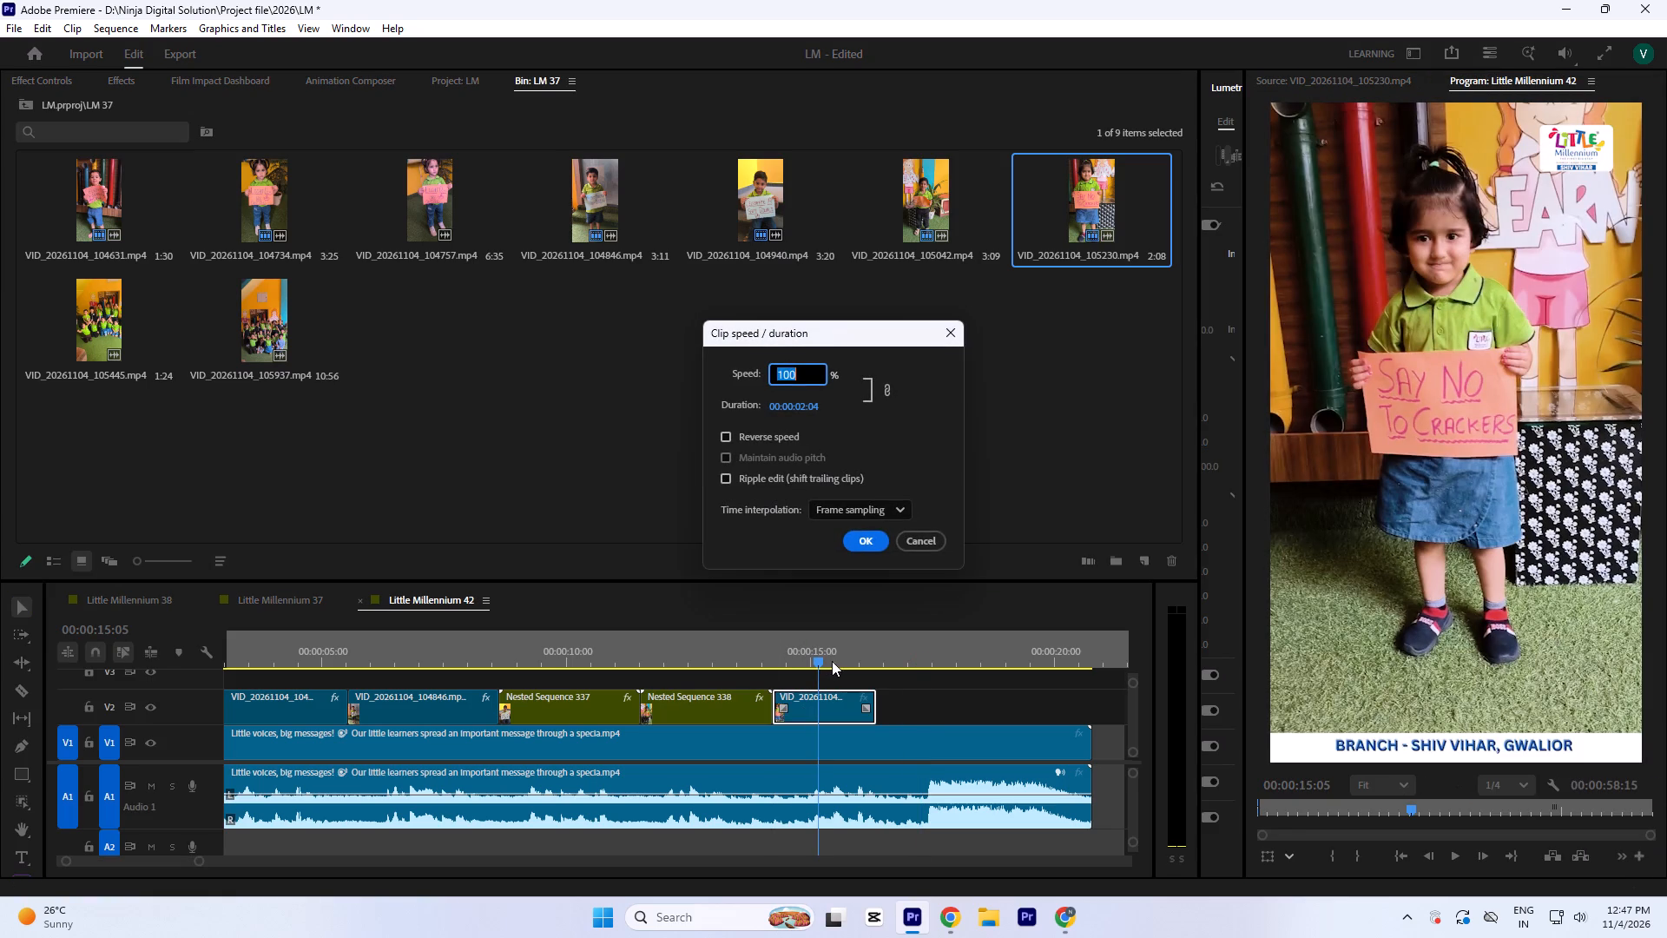
pyautogui.write('80')
pyautogui.press('Return')
# Play through the new clip, then extend the end of Say No to Crackers on V2 to the reference transition at 00:00:16:29.
pyautogui.click(730, 649)
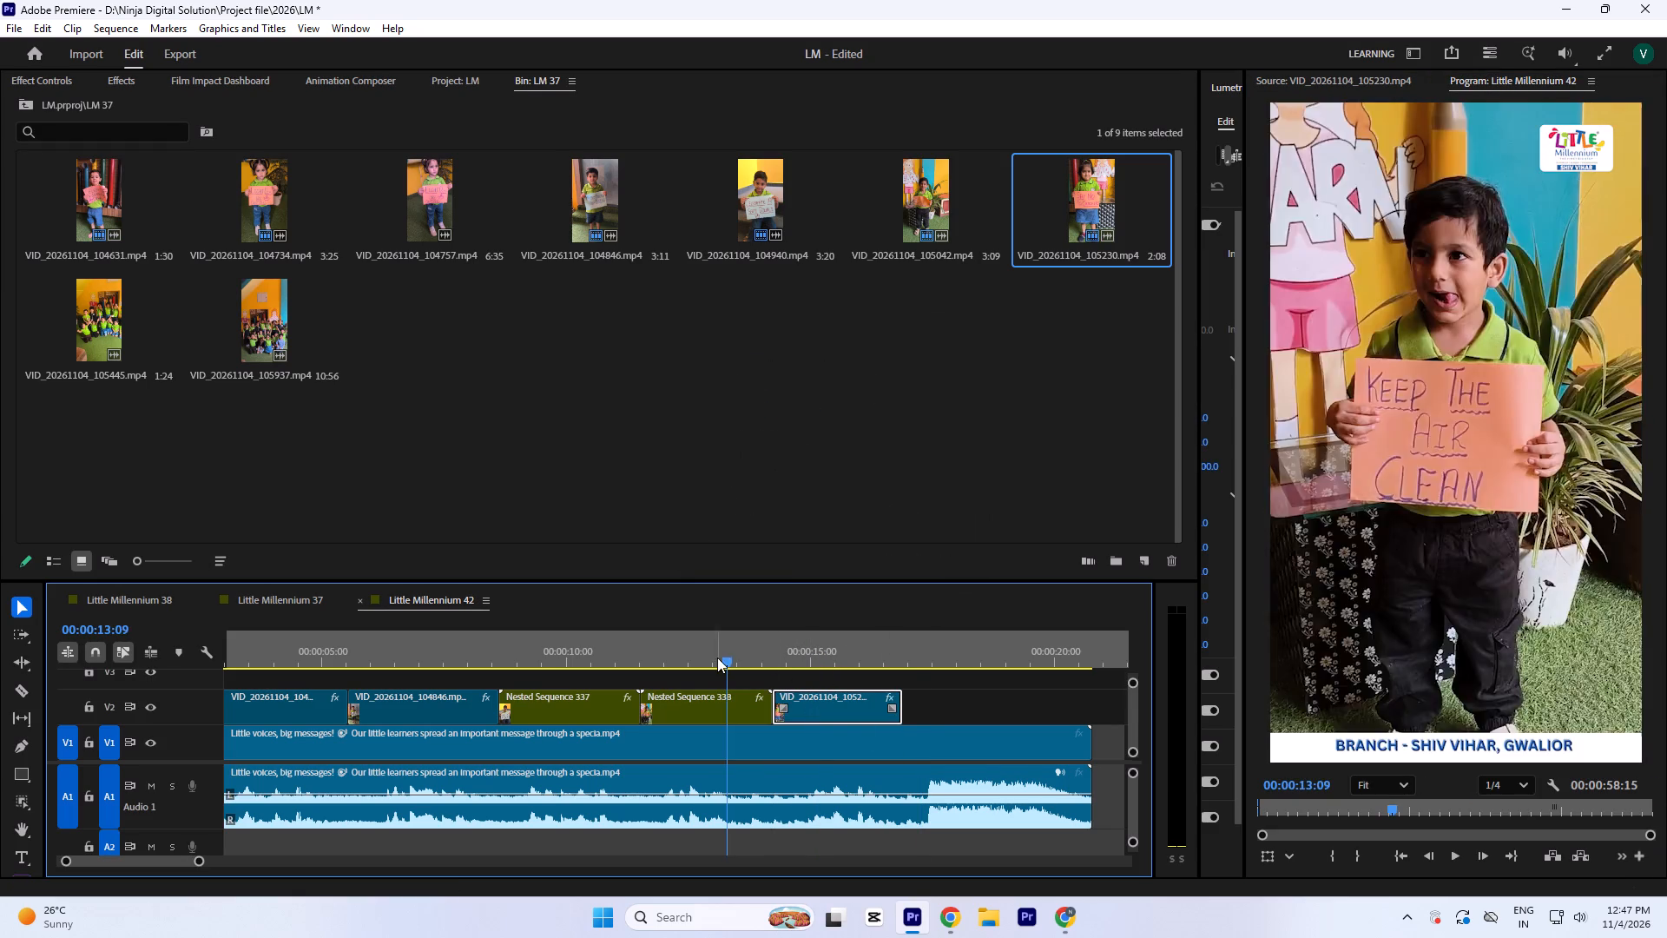
pyautogui.press('space')
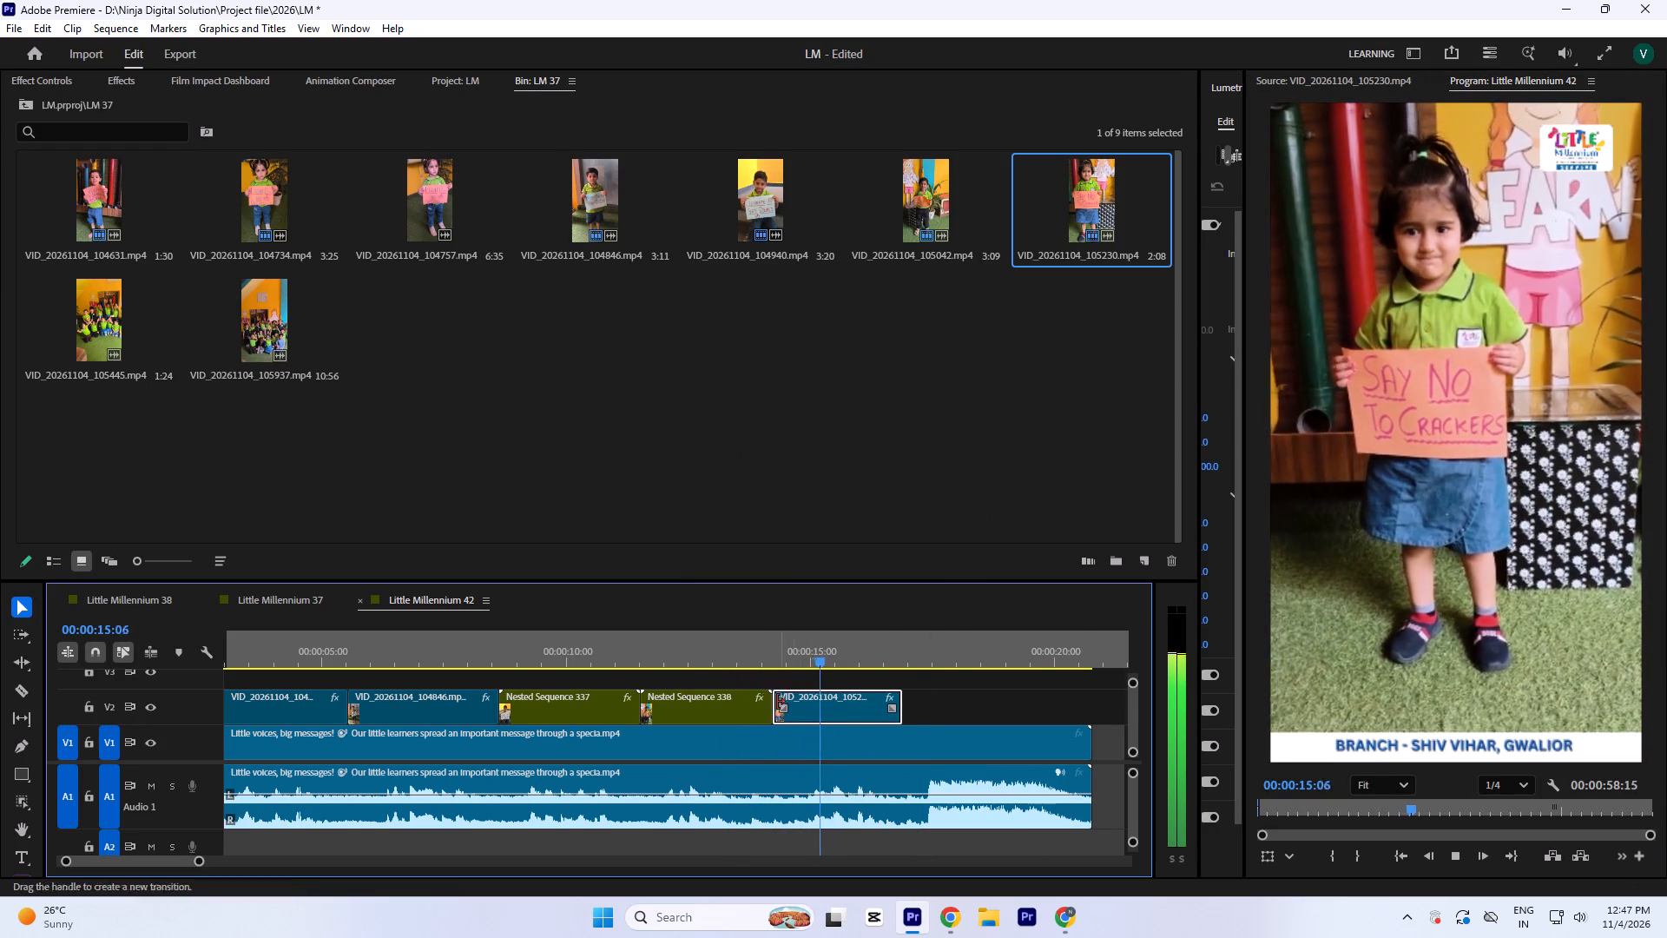
pyautogui.press('space')
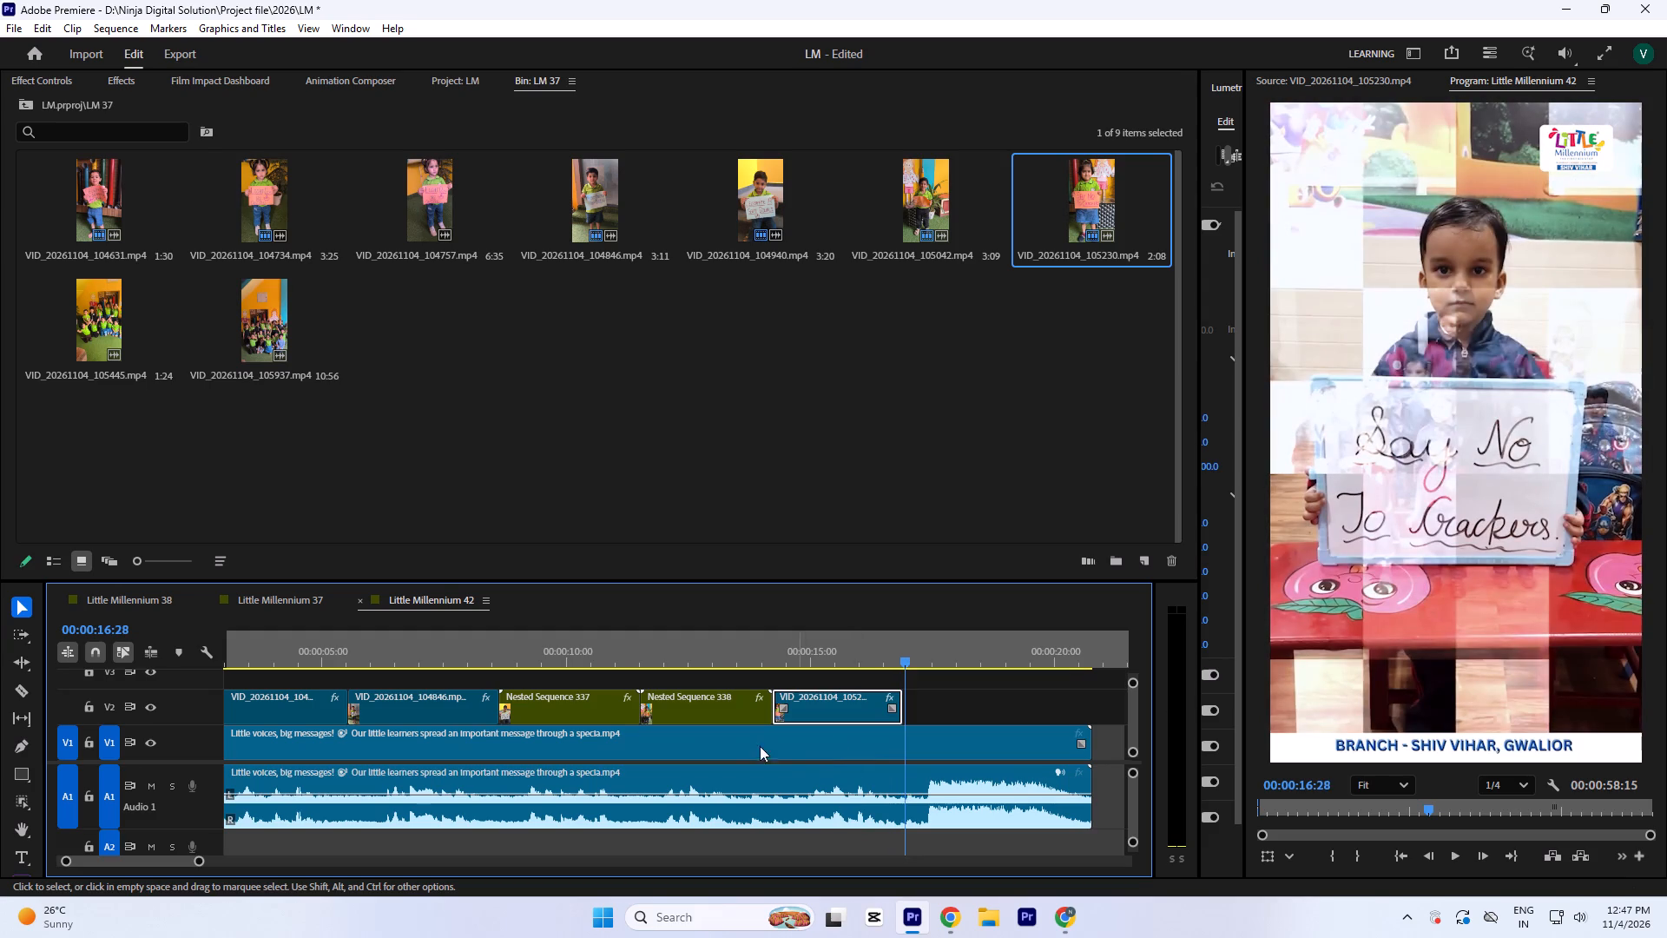
pyautogui.press('=')
pyautogui.press('=')
pyautogui.write('==')
pyautogui.press('=')
pyautogui.click(709, 657)
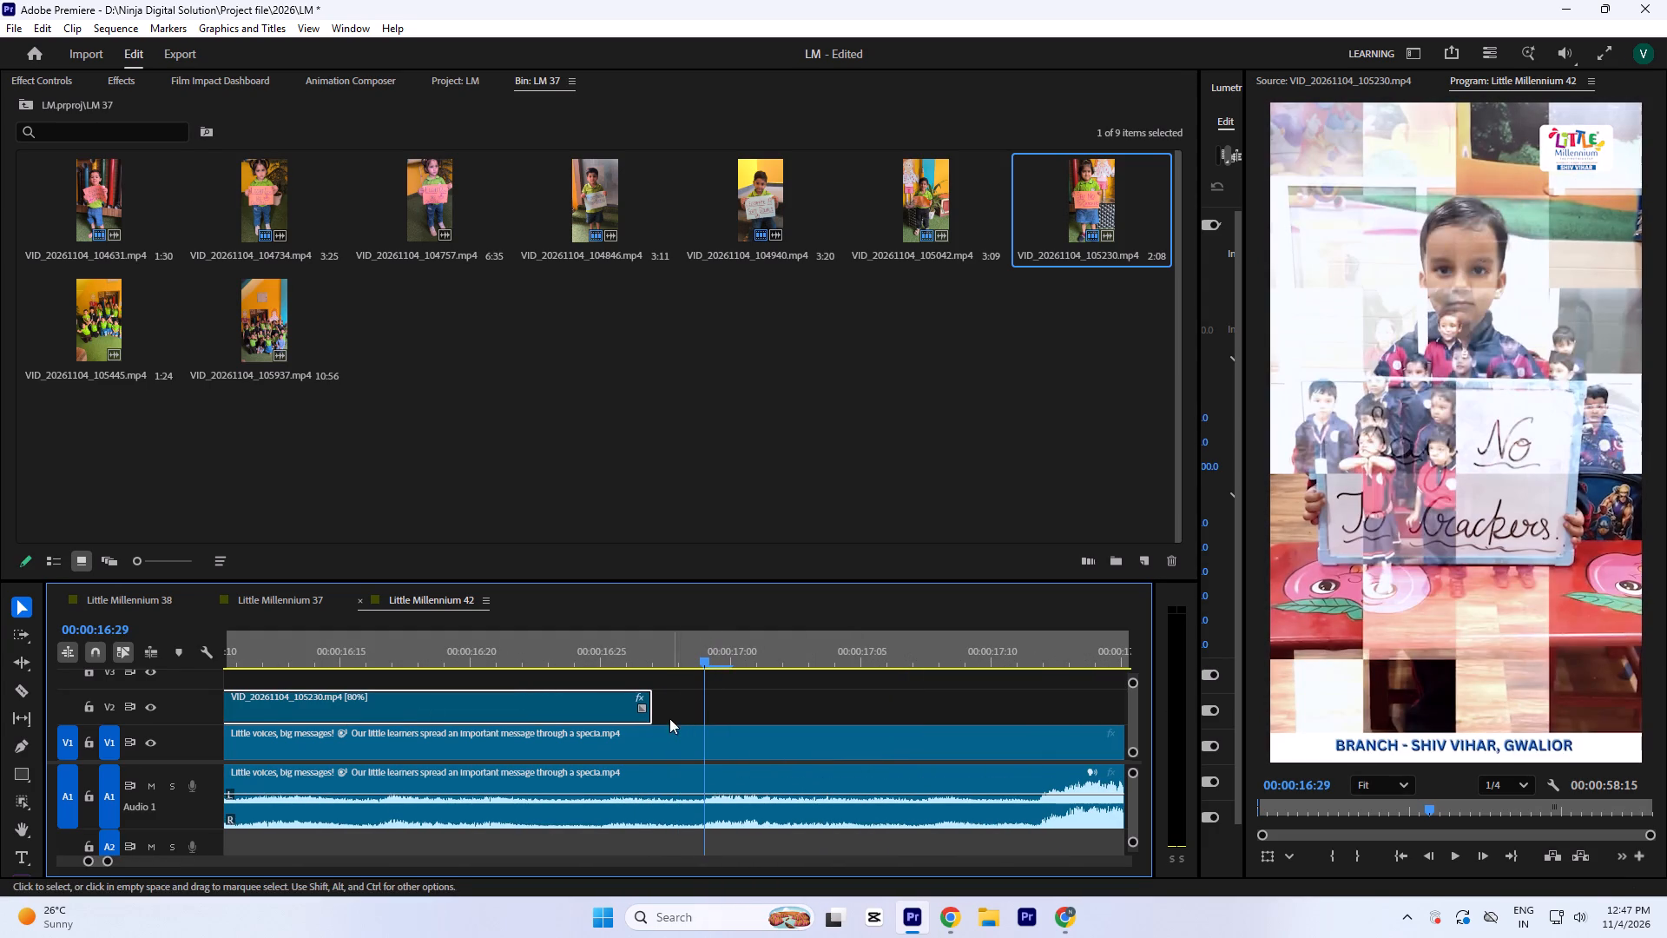
pyautogui.moveTo(662, 709); pyautogui.dragTo(710, 720)
pyautogui.press('-')
pyautogui.press('-')
pyautogui.press('-')
pyautogui.click(648, 653)
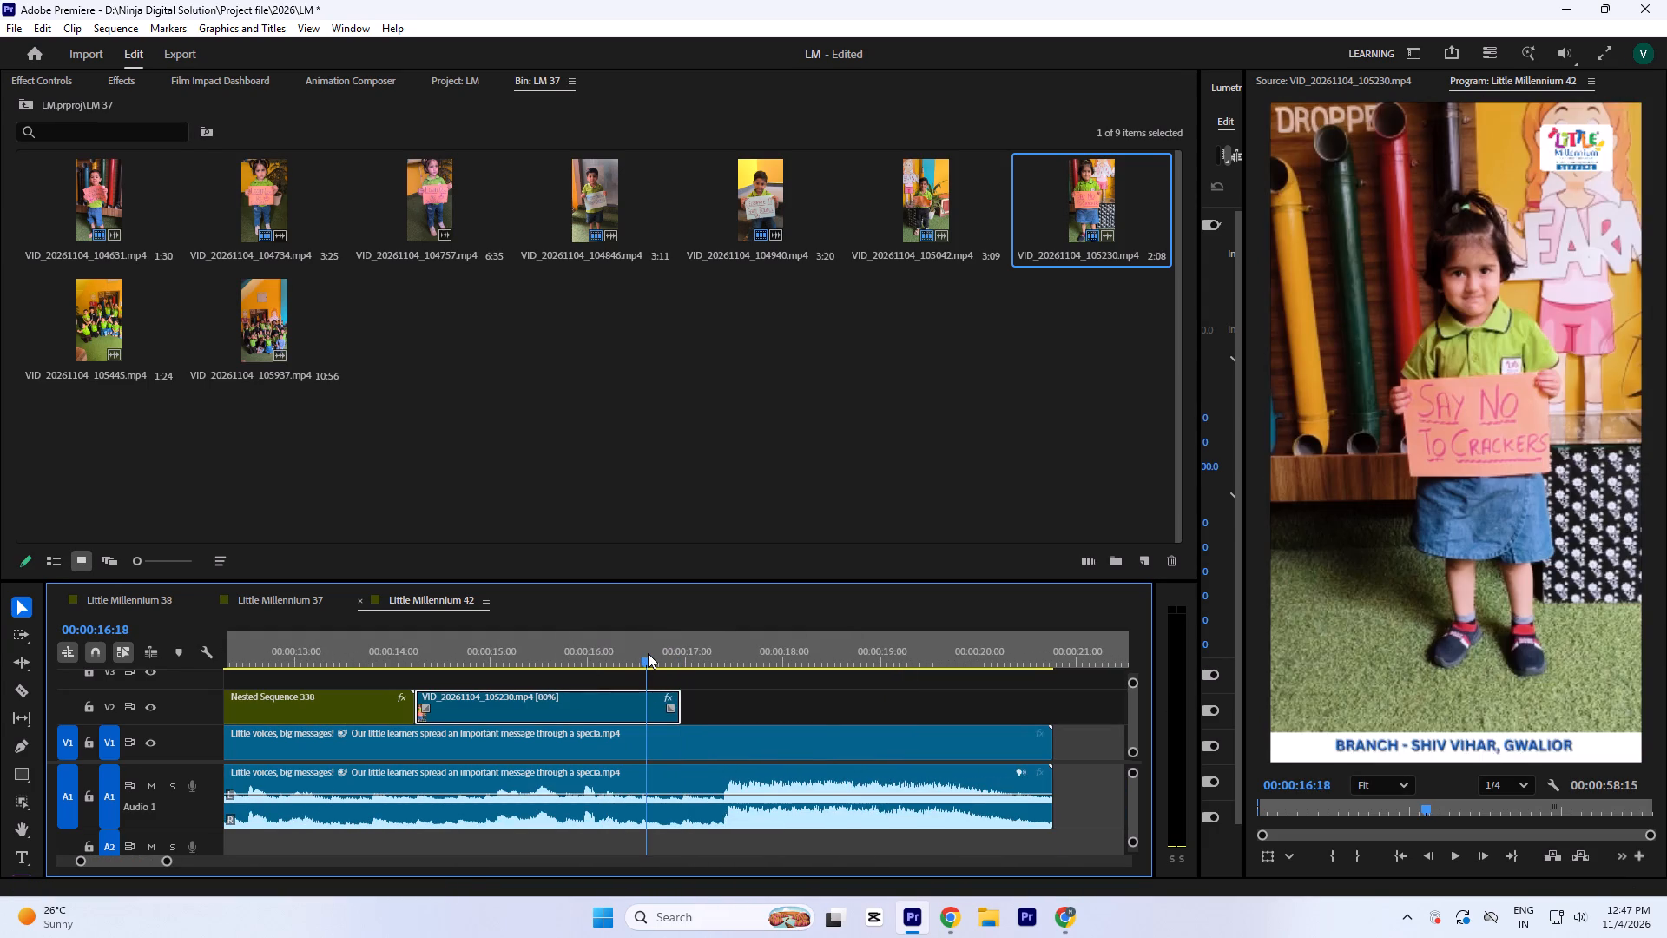
# Save the project, then rotate the Say No to Crackers clip on V2 by 1° and scale it to 115.
pyautogui.hotkey('ctrl', 's')
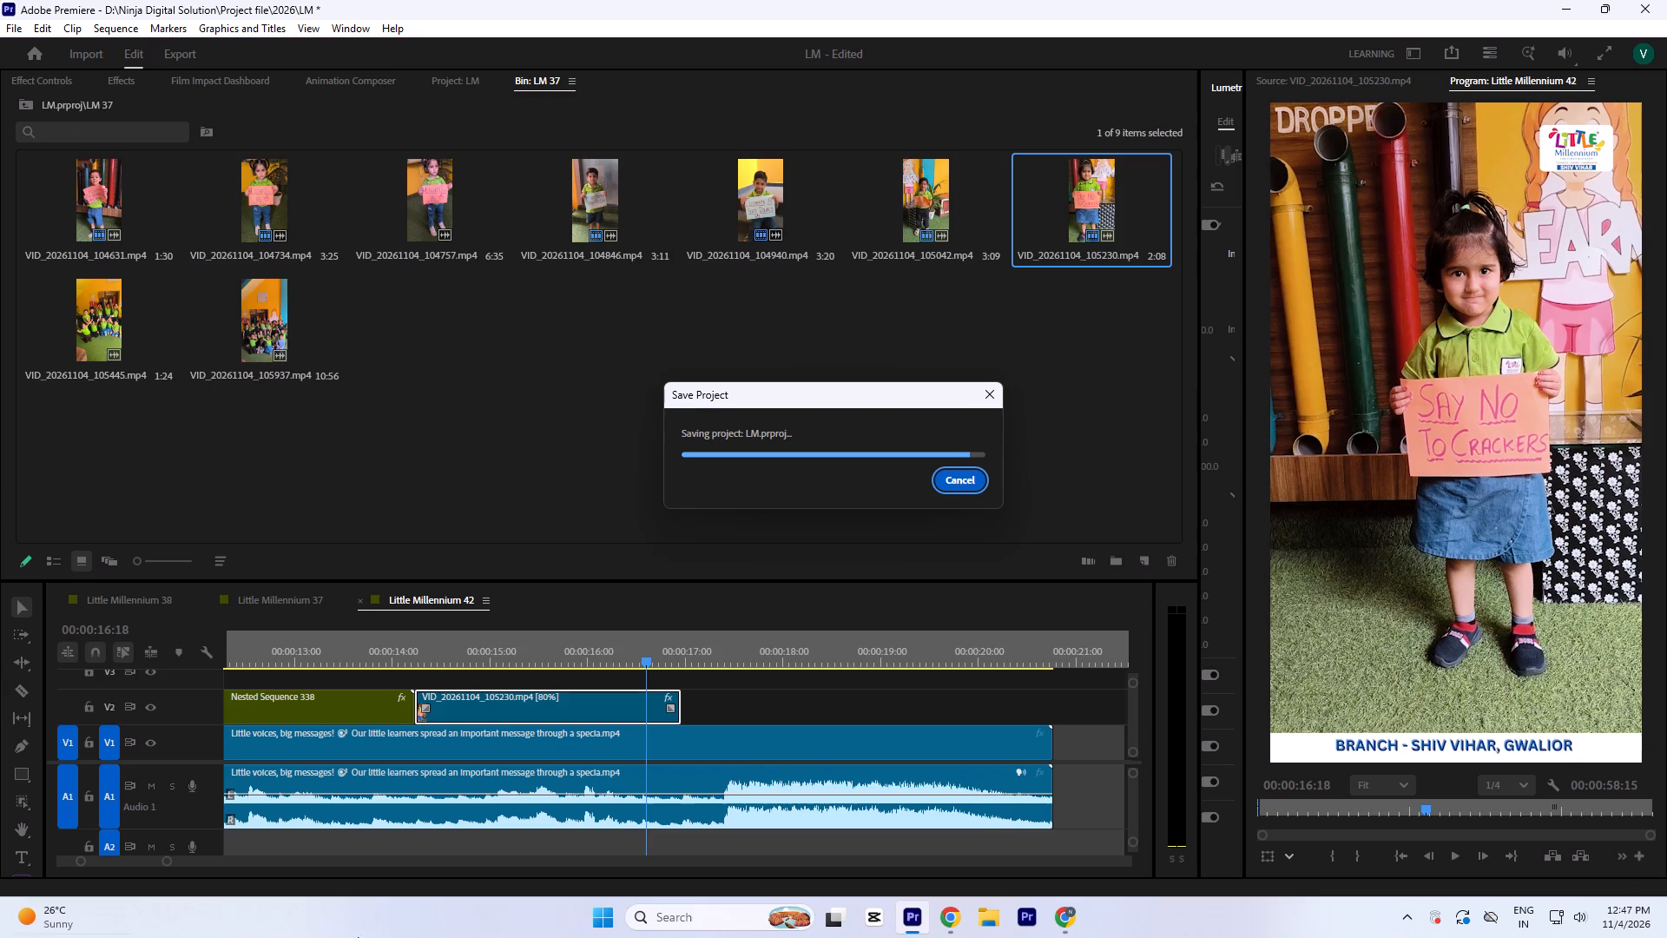
pyautogui.click(47, 77)
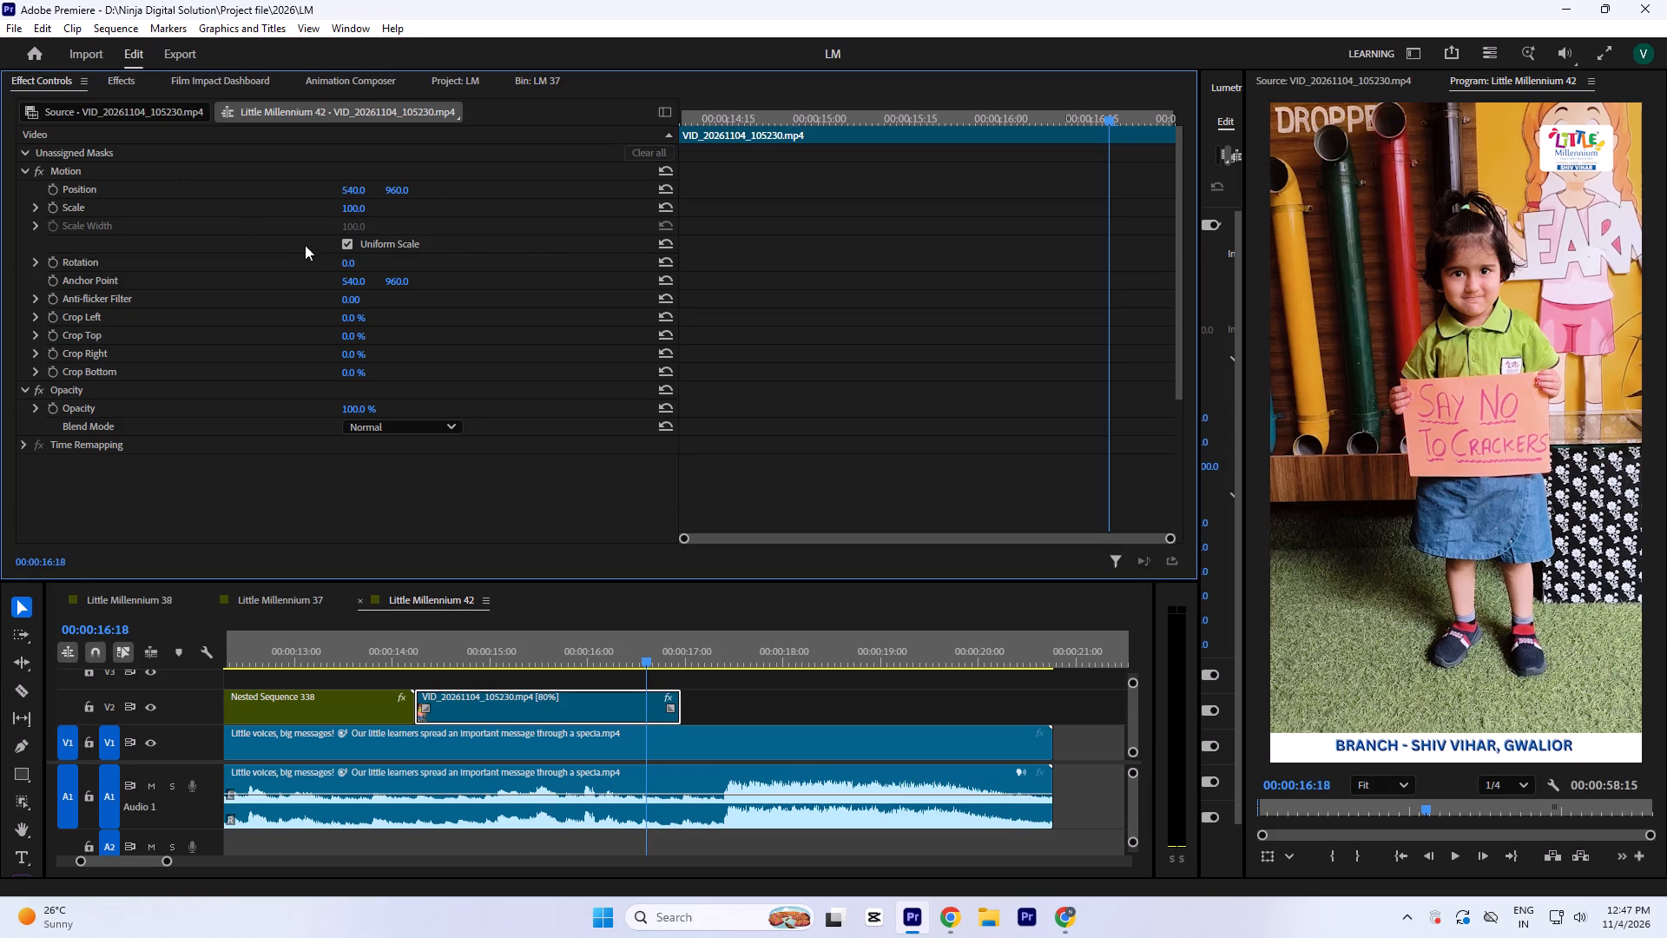
pyautogui.click(350, 264)
pyautogui.press('Up')
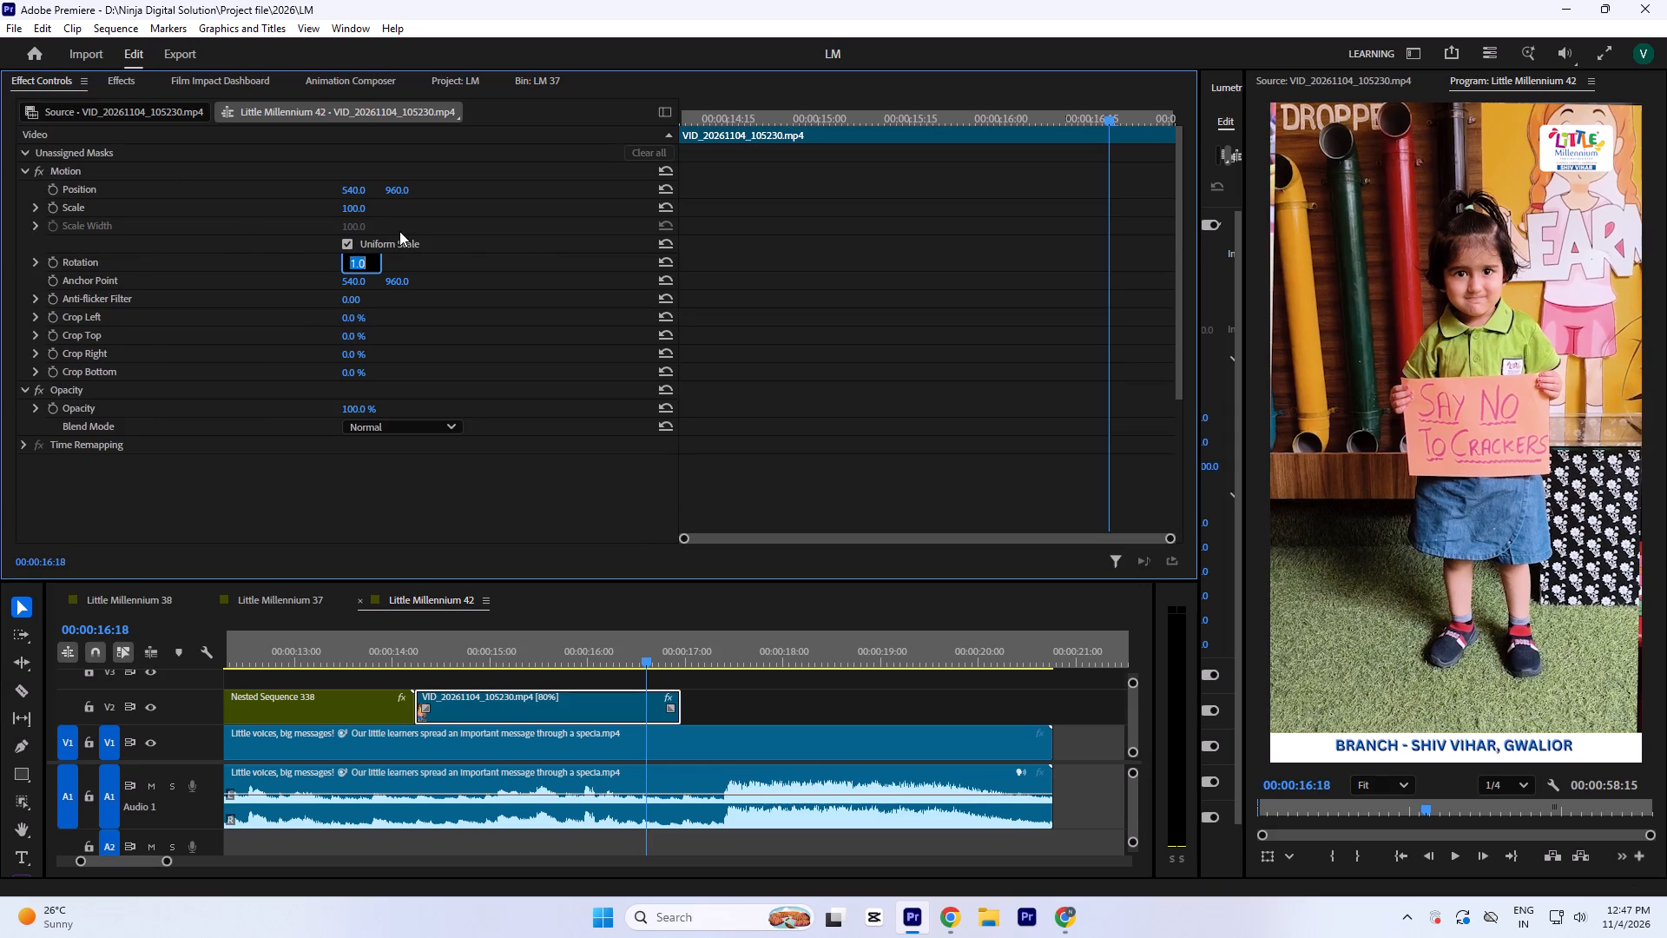
pyautogui.moveTo(359, 207); pyautogui.dragTo(356, 201)
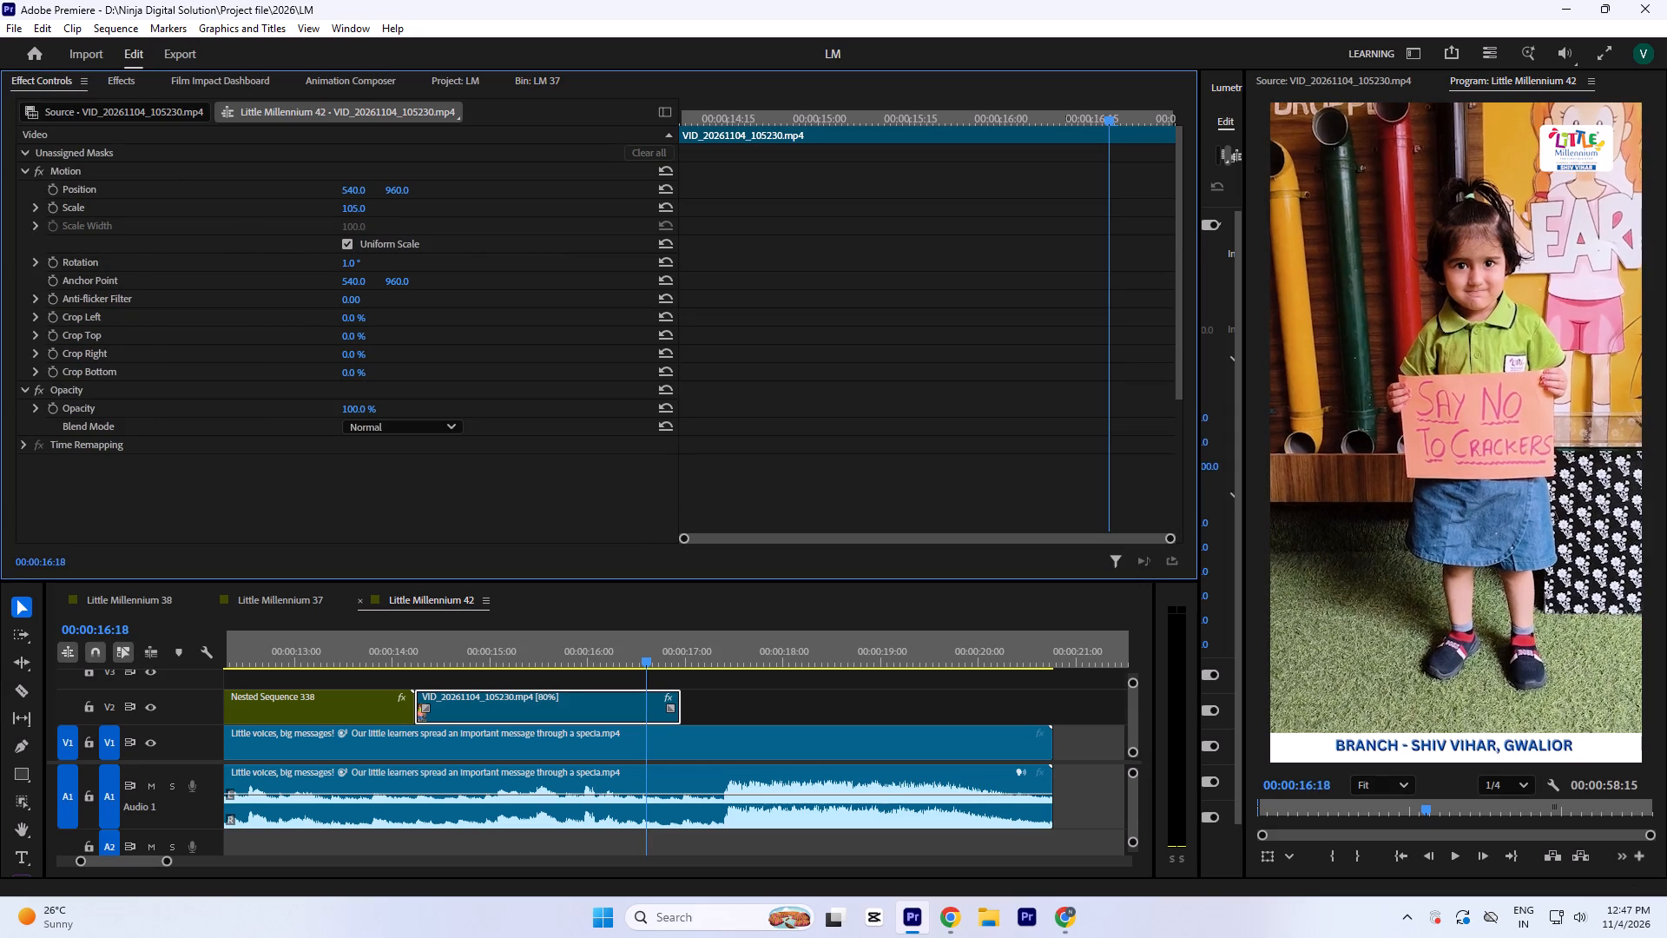
pyautogui.moveTo(356, 201); pyautogui.dragTo(356, 192)
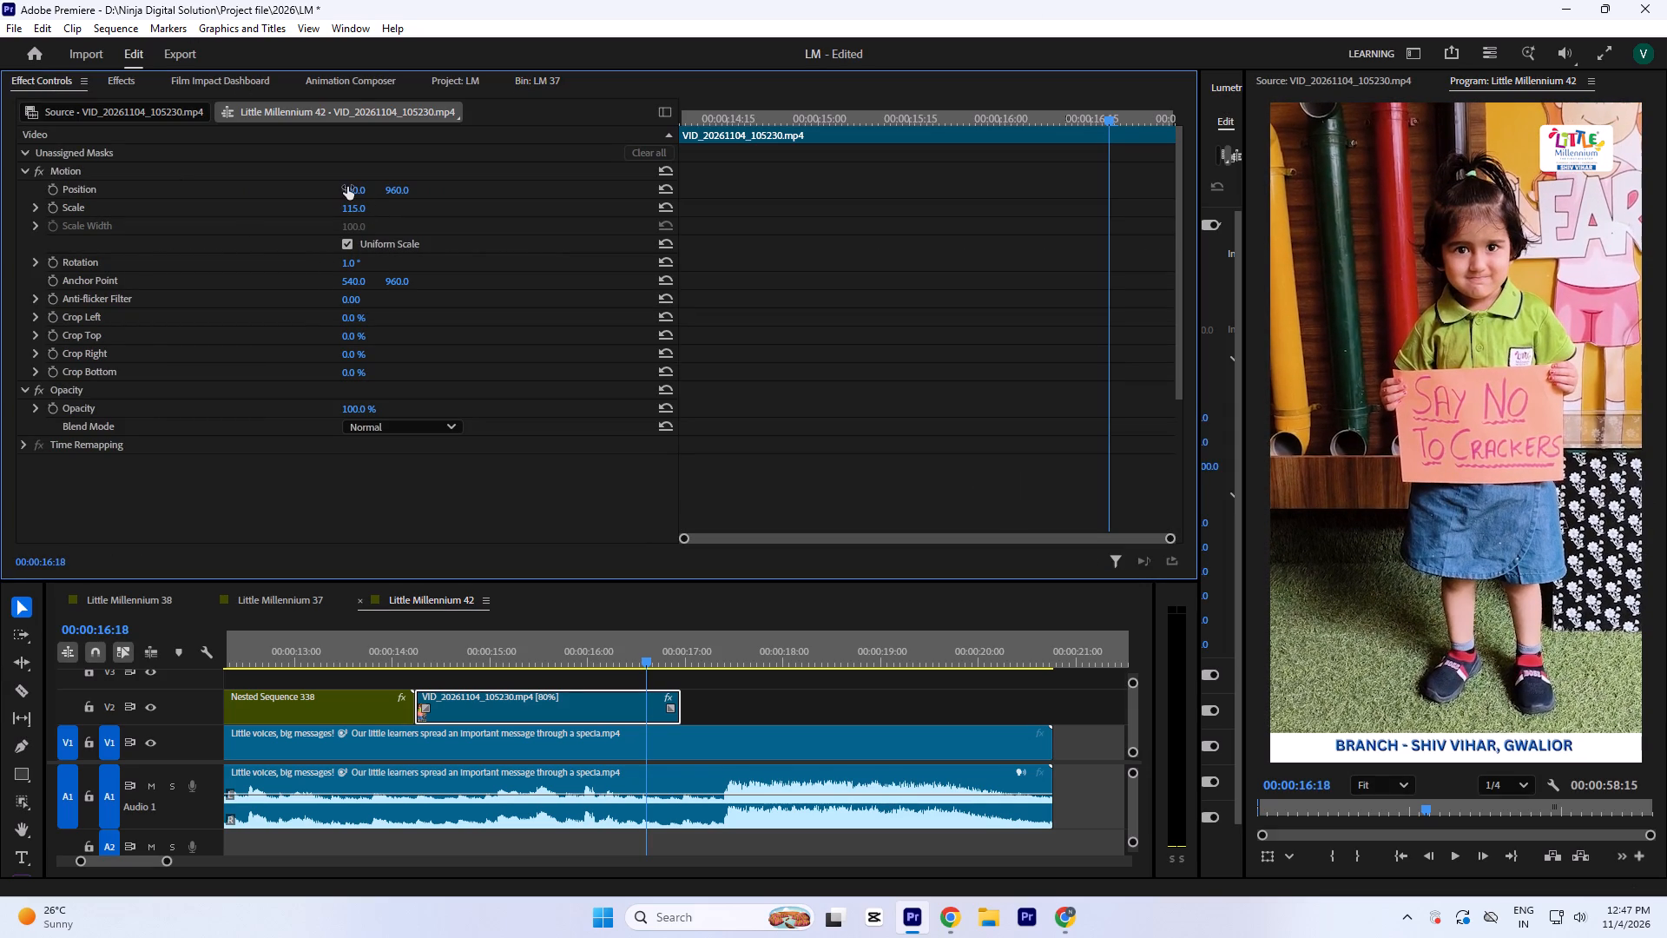
# Reposition the Say No to Crackers clip to 468, 968 so the girl with the placard sits closer to the frame's centre.
pyautogui.moveTo(351, 192); pyautogui.dragTo(336, 231)
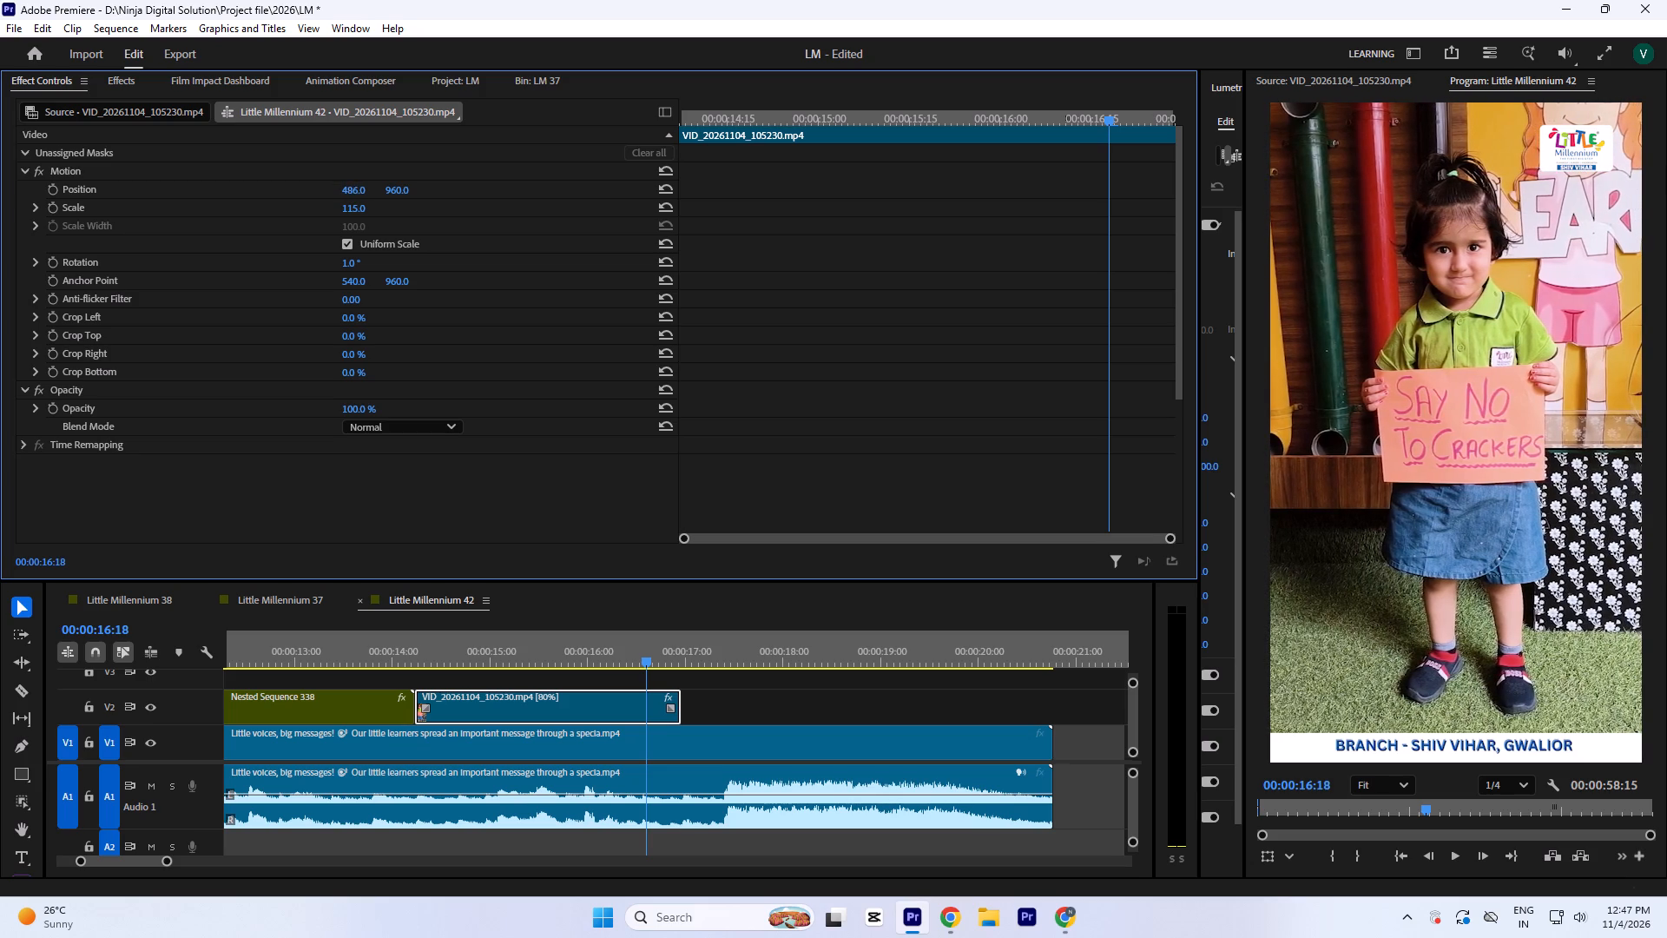
pyautogui.moveTo(336, 231); pyautogui.dragTo(336, 230)
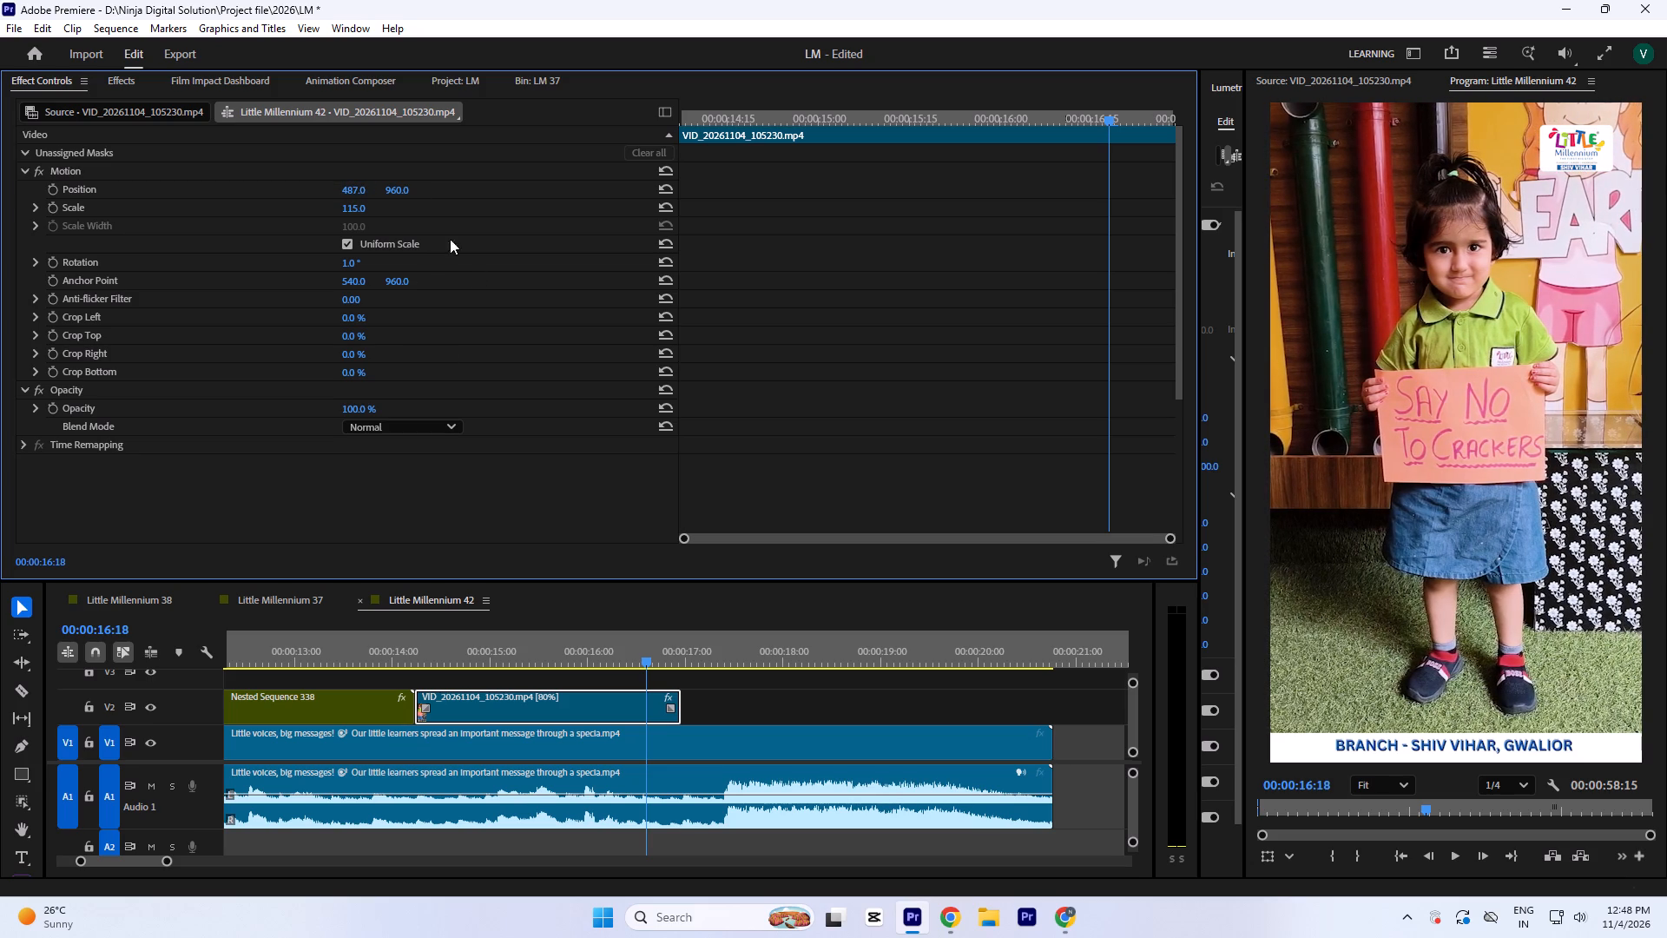
pyautogui.moveTo(407, 193); pyautogui.dragTo(406, 188)
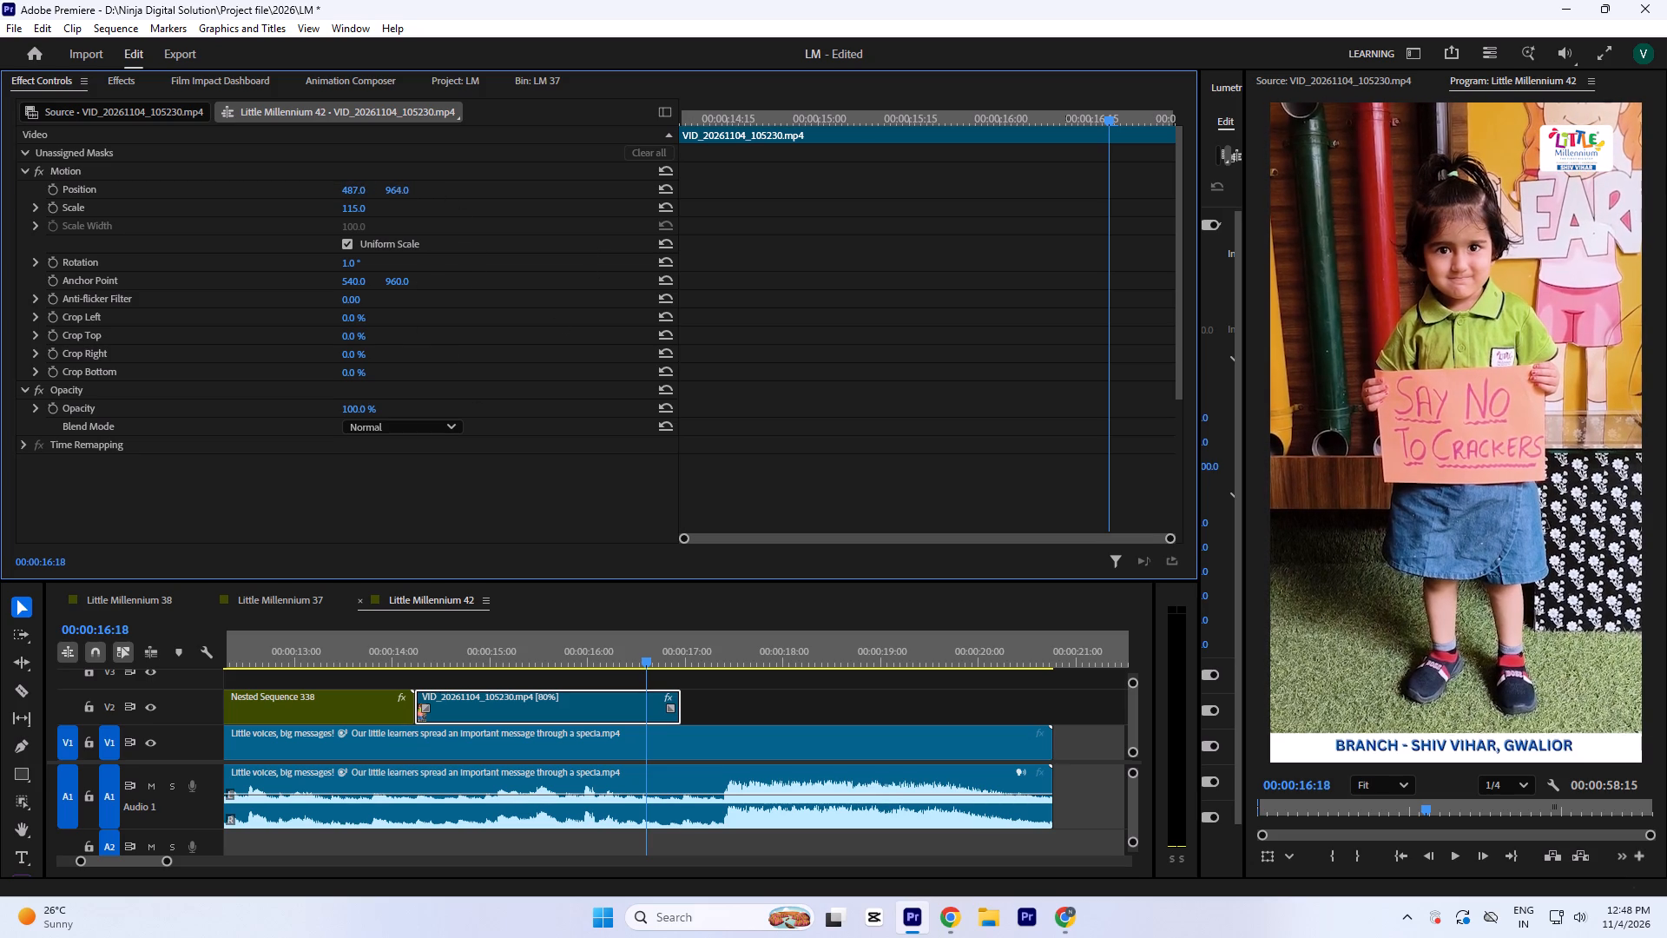
pyautogui.moveTo(406, 188); pyautogui.dragTo(406, 185)
pyautogui.moveTo(353, 191); pyautogui.dragTo(352, 200)
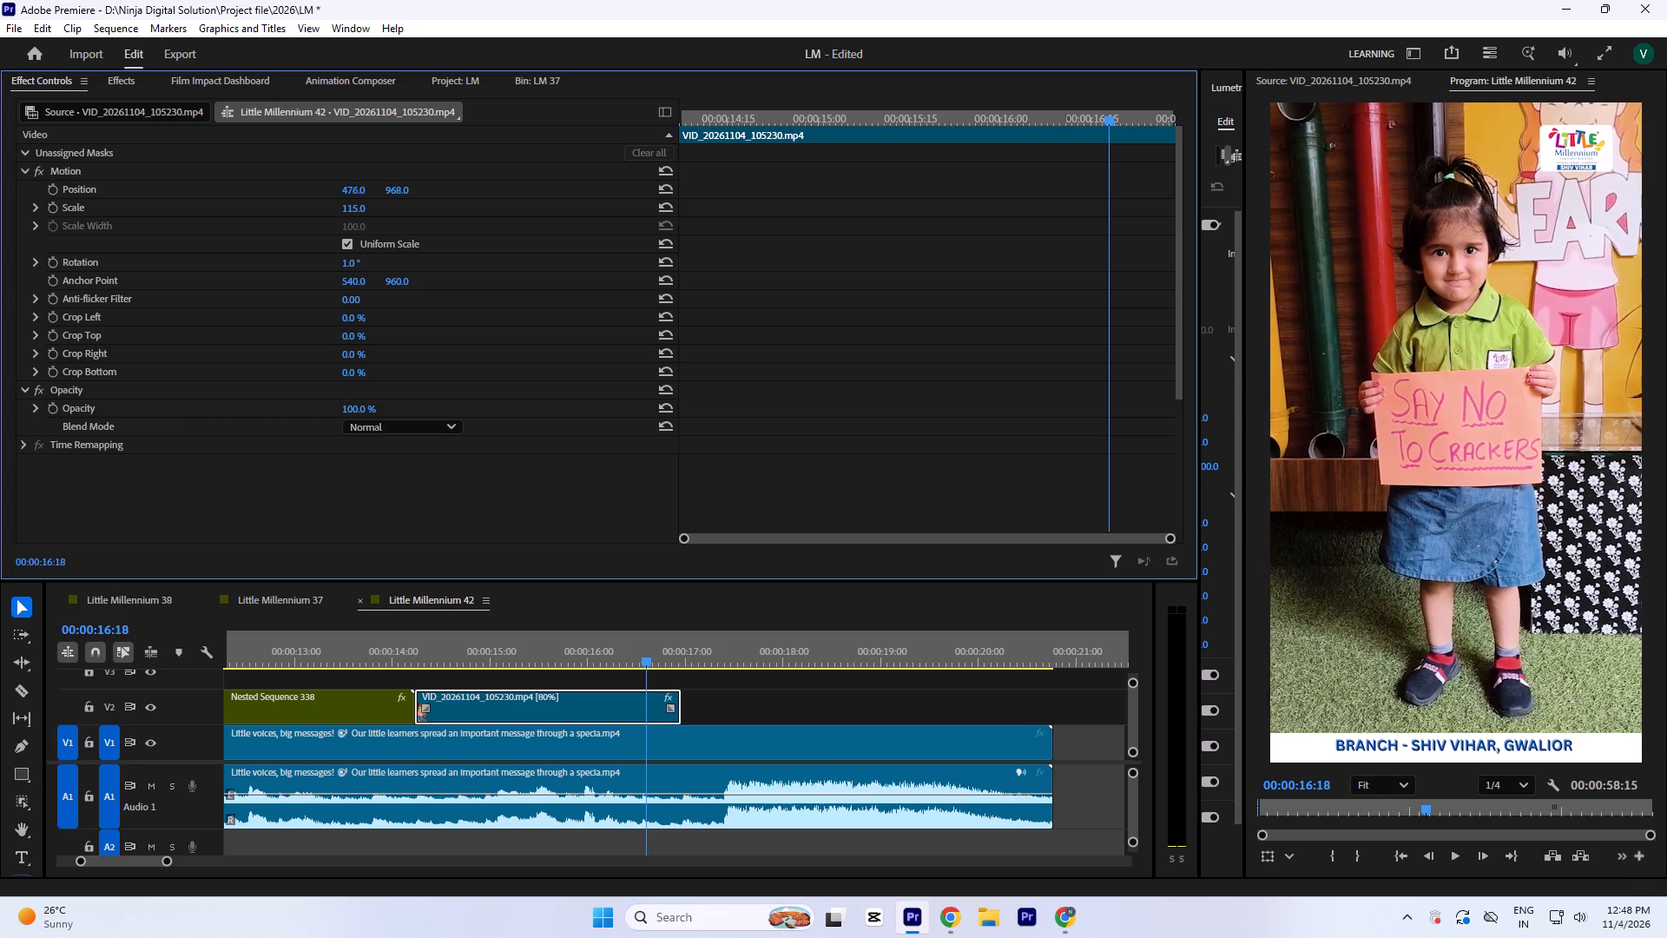
pyautogui.moveTo(352, 200); pyautogui.dragTo(352, 207)
# Increase the Say No to Crackers clip's scale to 118 and save the project.
pyautogui.click(353, 205)
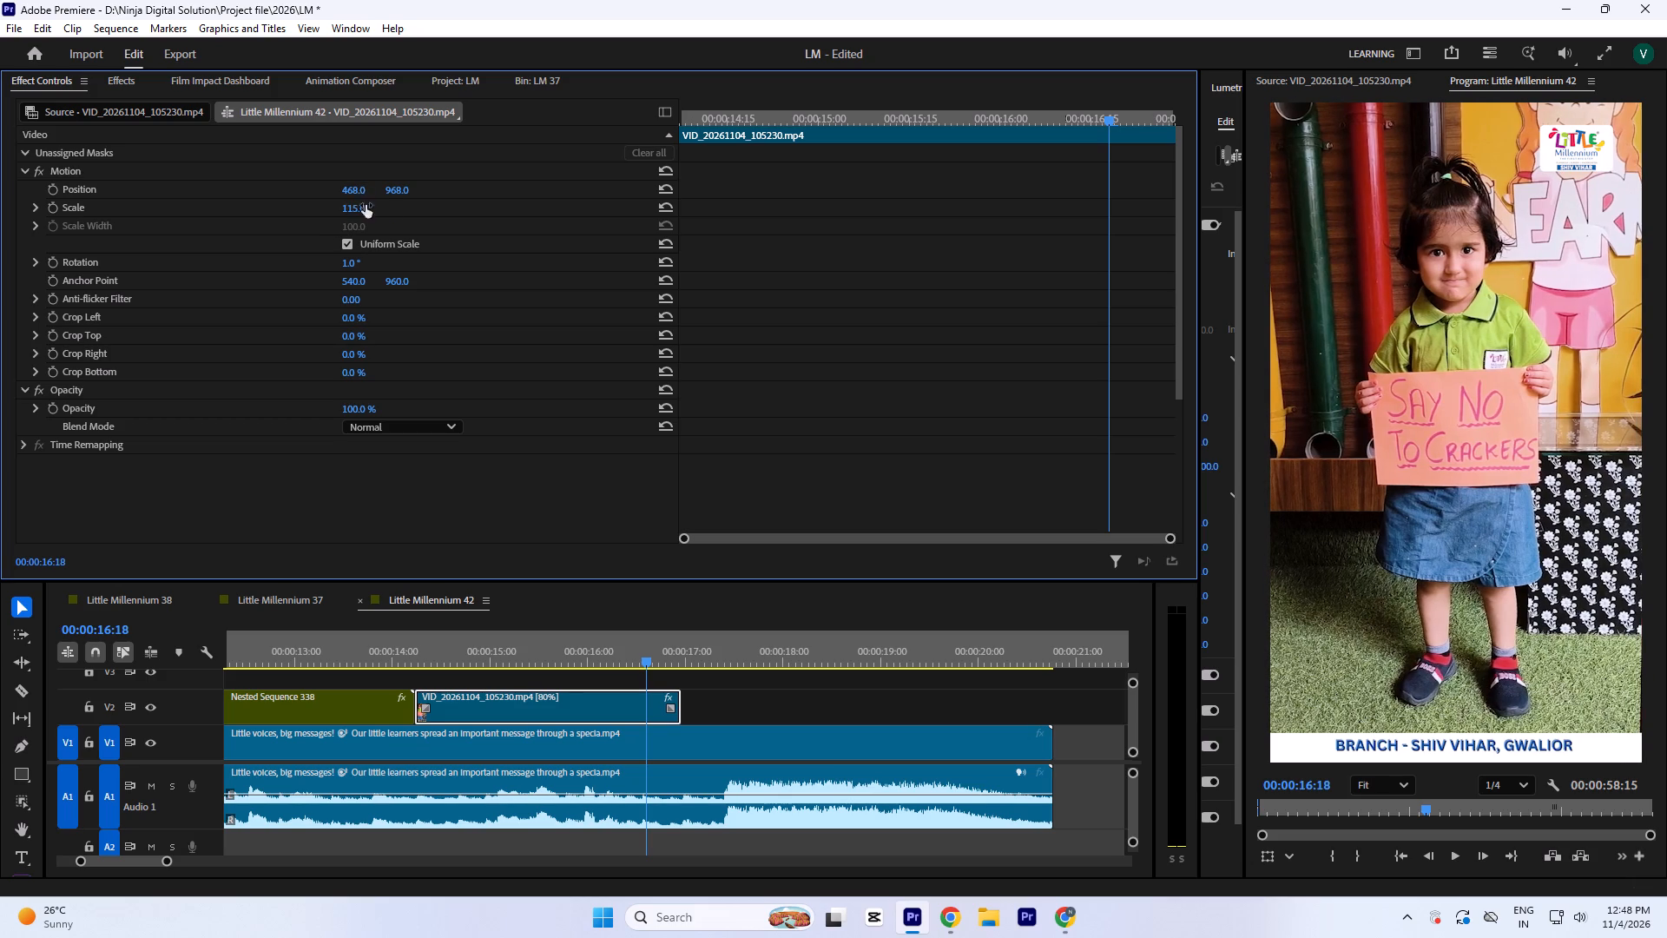
pyautogui.press('Up')
pyautogui.press('Up')
pyautogui.press('Up')
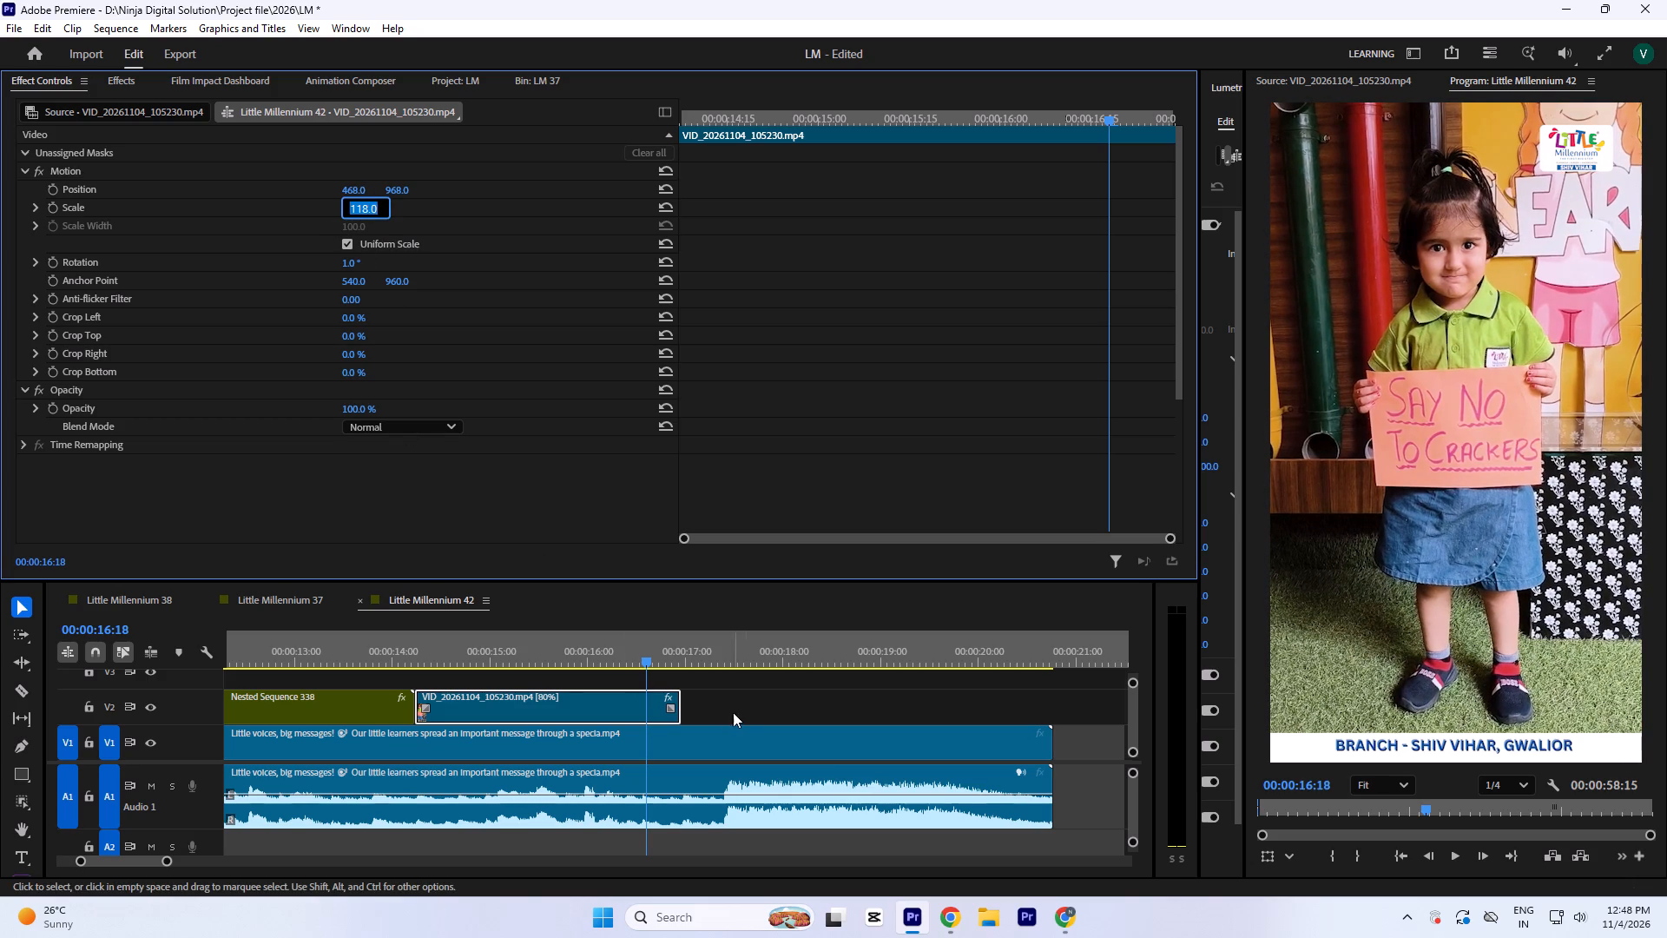
pyautogui.click(744, 715)
pyautogui.hotkey('ctrl', 's')
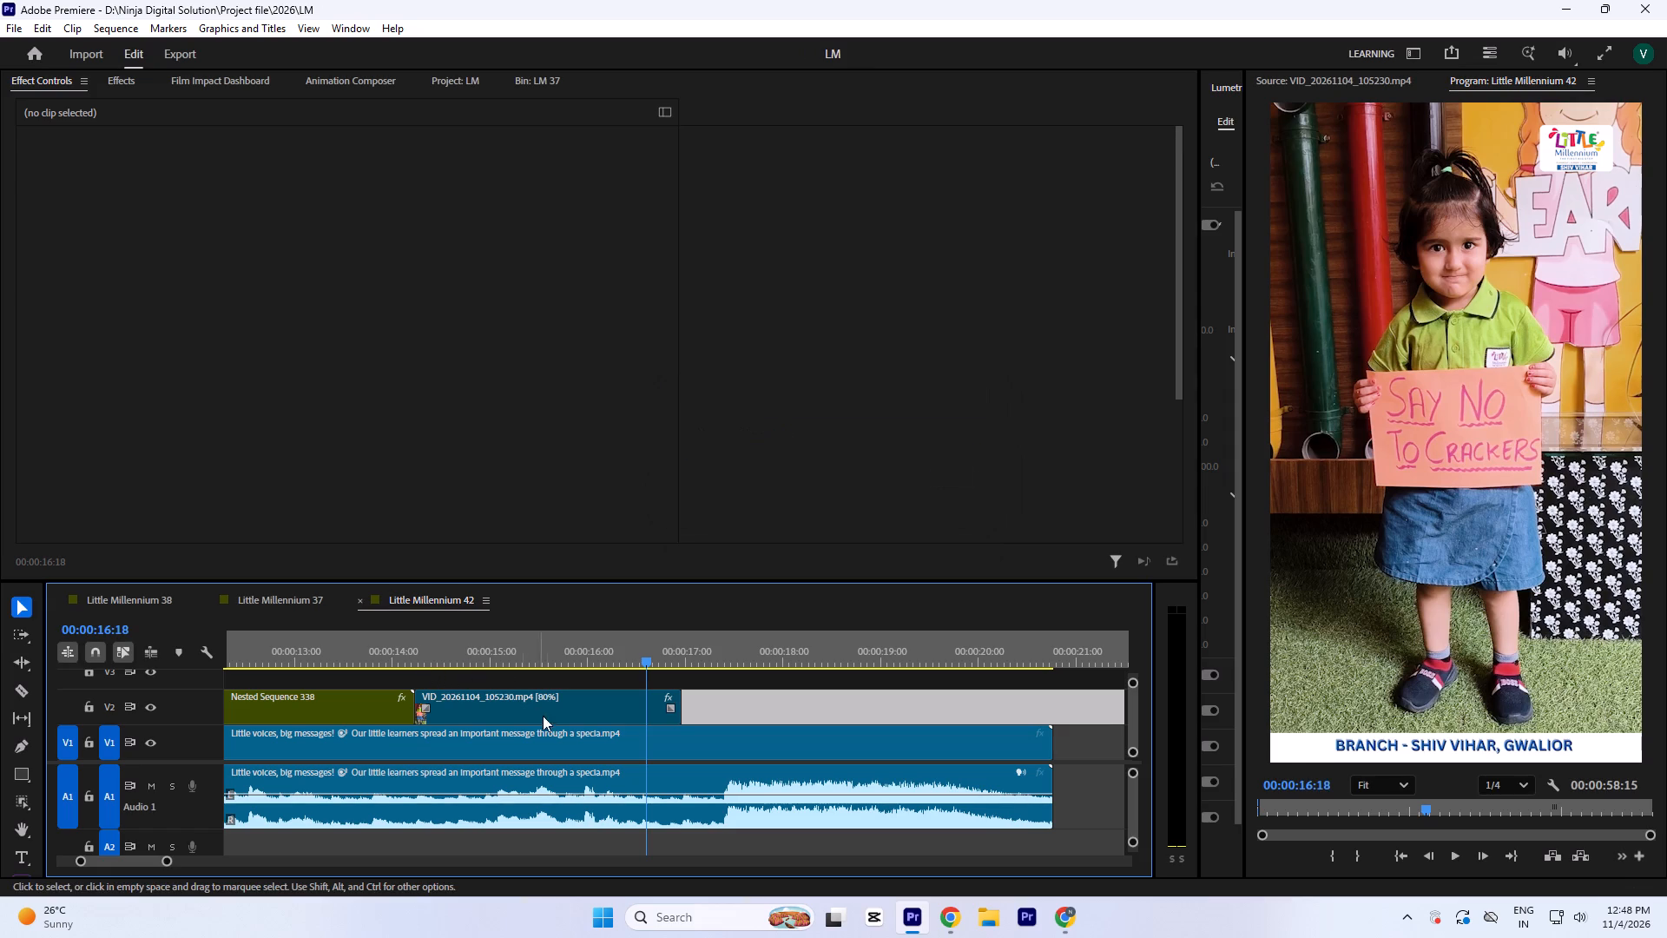
# Nest the Say No to Crackers clip on V2, keeping the default nest name.
pyautogui.click(565, 725)
pyautogui.click(574, 706)
pyautogui.press('n')
pyautogui.press('Return')
pyautogui.click(574, 706)
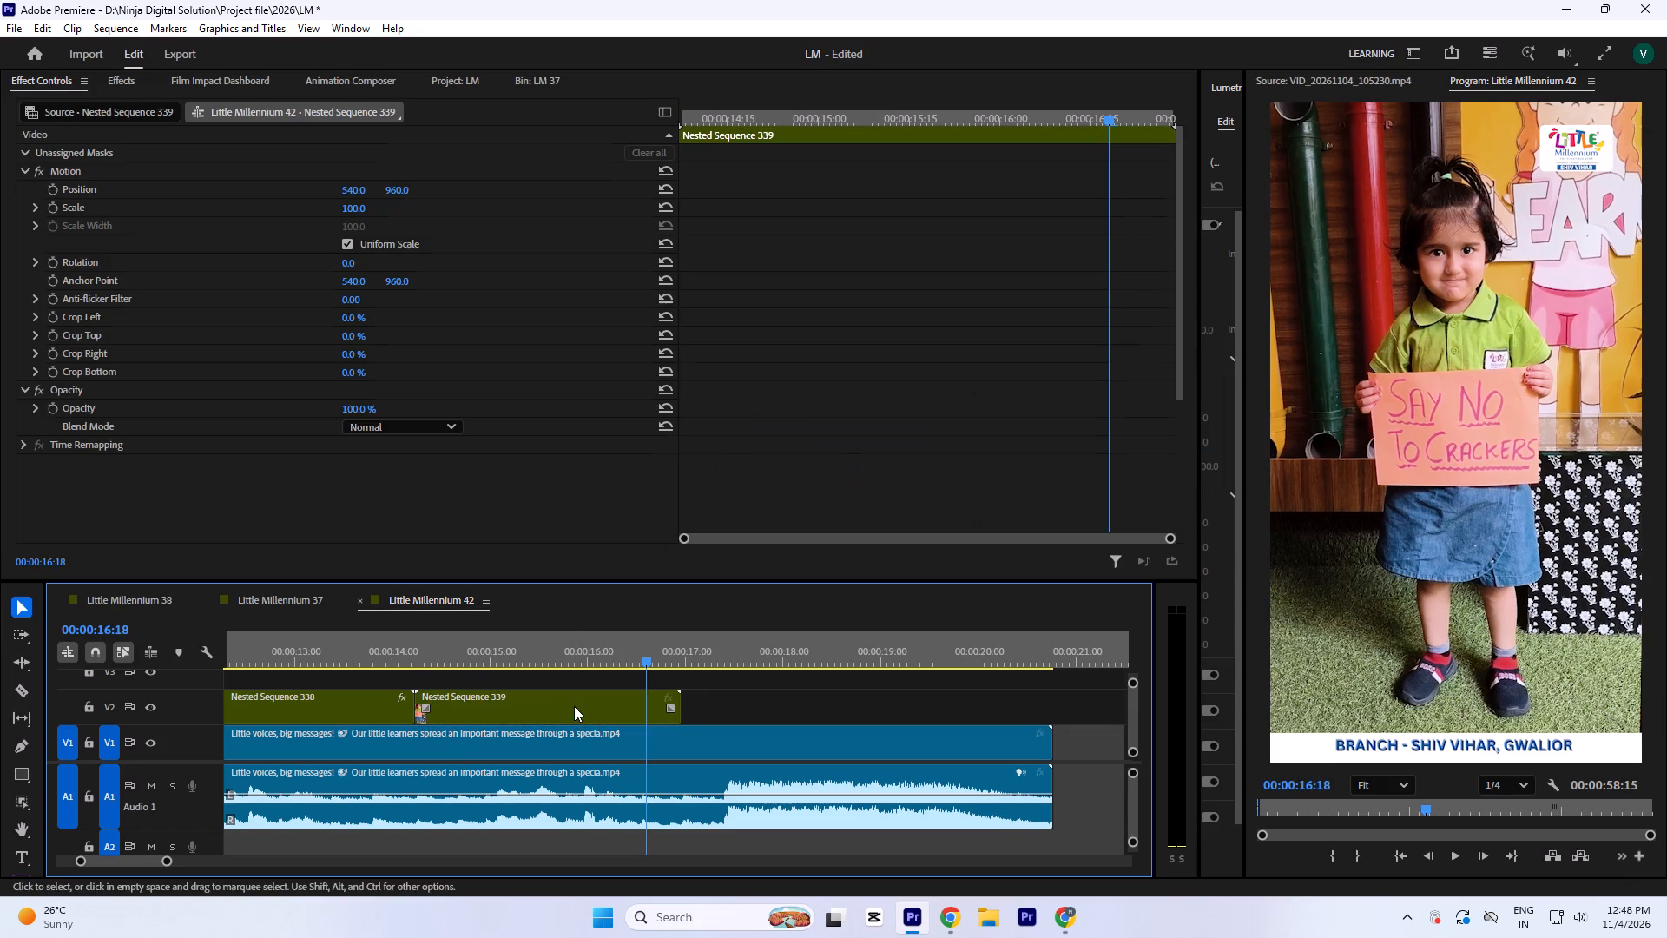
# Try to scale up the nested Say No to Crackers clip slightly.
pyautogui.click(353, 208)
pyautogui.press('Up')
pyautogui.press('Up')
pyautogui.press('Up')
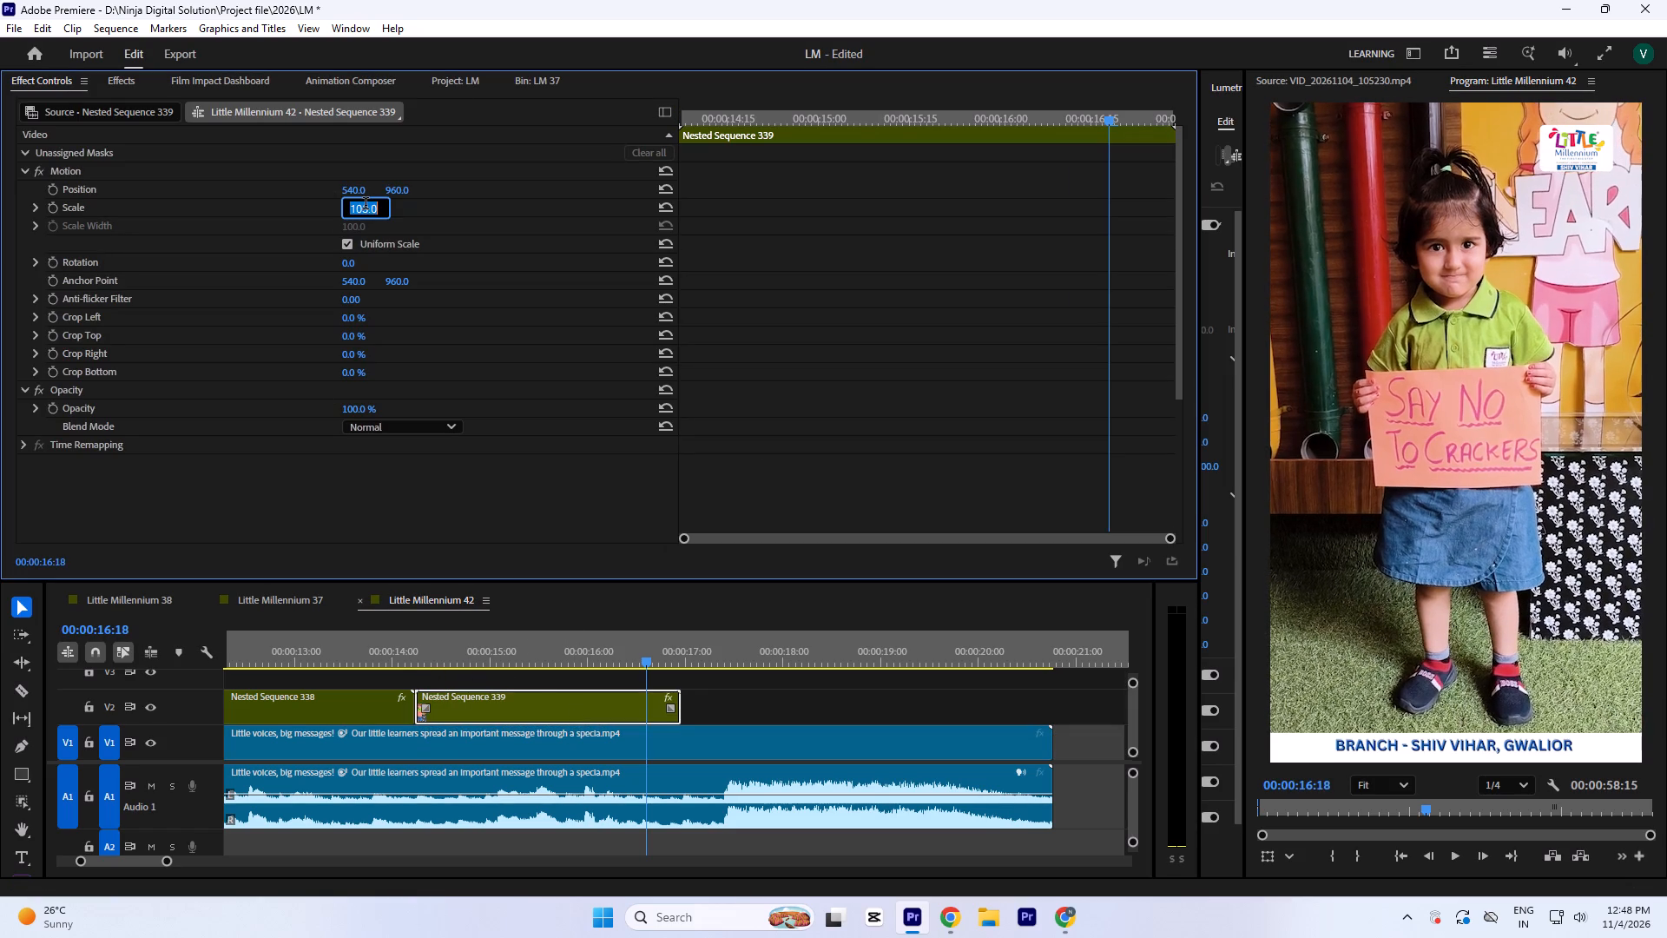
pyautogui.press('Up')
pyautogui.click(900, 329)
# Apply Warp Stabilizer to the nested Say No to Crackers clip with Smoothness set to 10%.
pyautogui.click(118, 90)
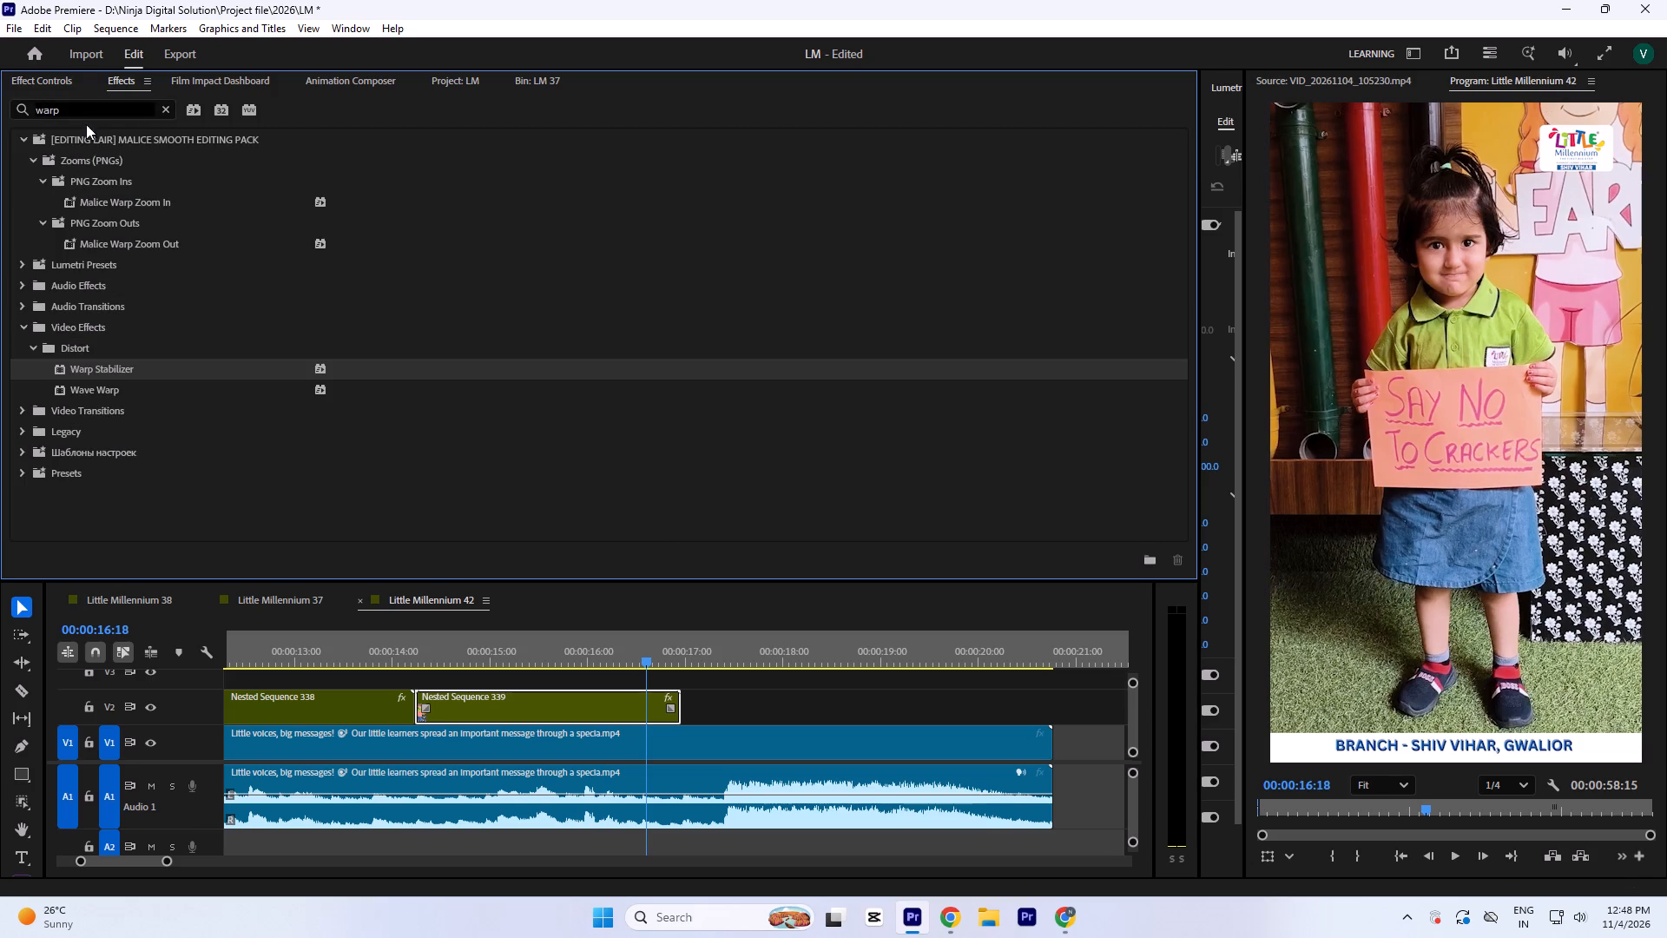
pyautogui.doubleClick(157, 367)
pyautogui.click(50, 75)
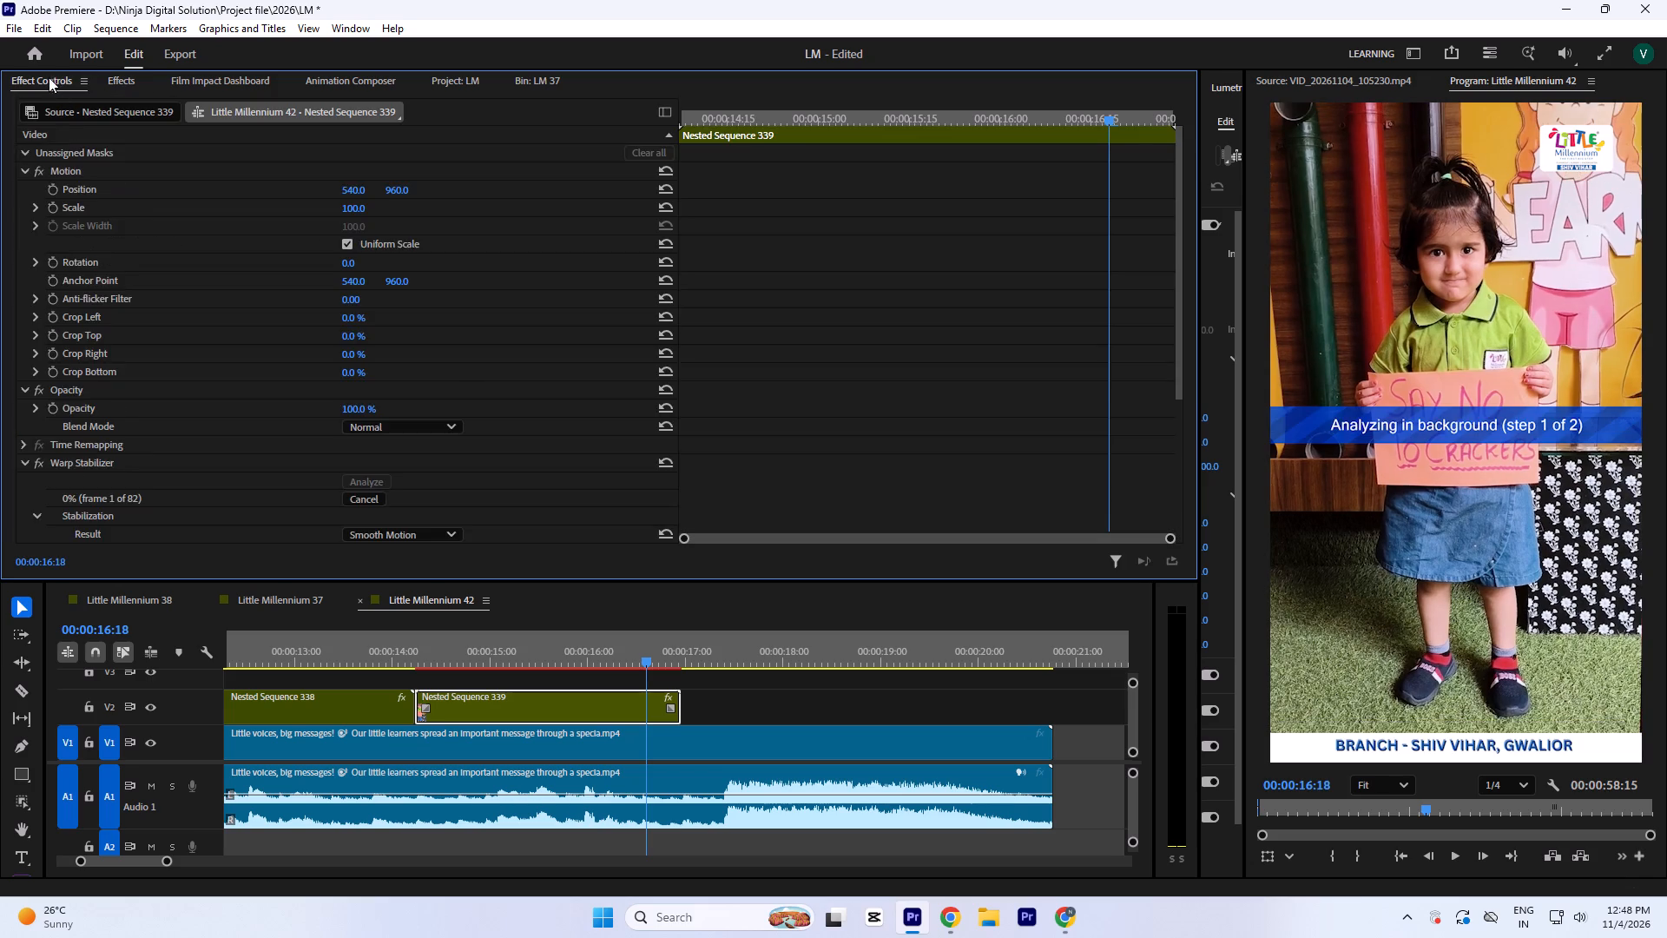
pyautogui.scroll(-6, 147, 211)
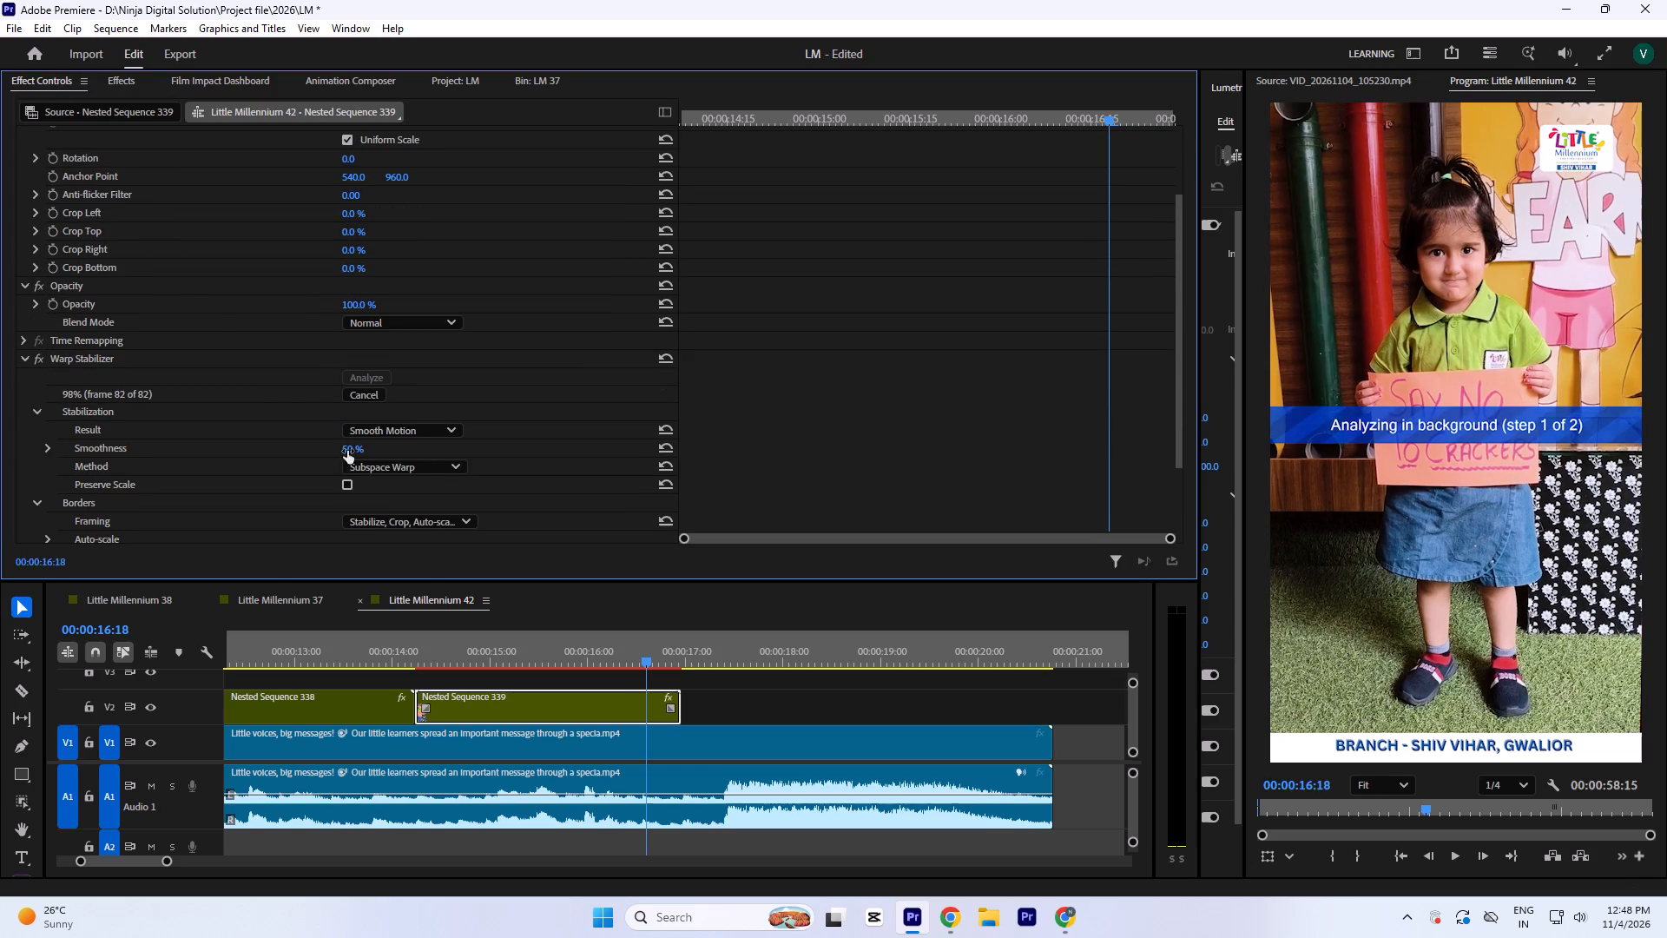
pyautogui.click(349, 449)
pyautogui.press('1')
pyautogui.press('0')
pyautogui.click(1097, 254)
# Set the nested Say No to Crackers clip's scale to 101 and save the project.
pyautogui.scroll(11, 1011, 315)
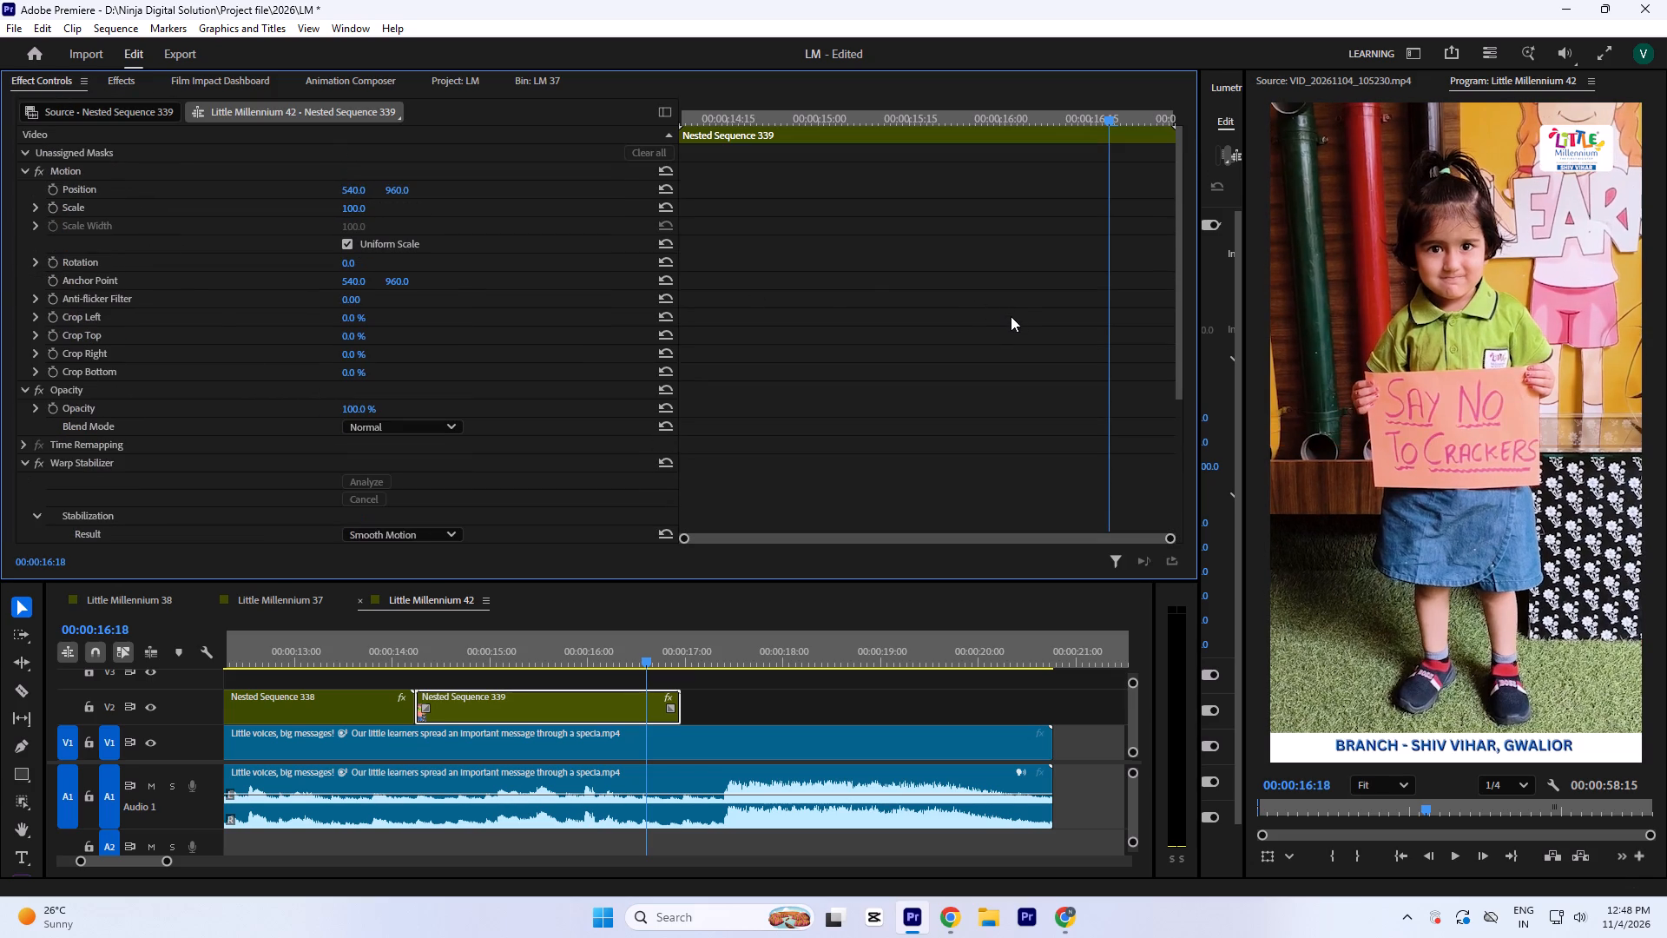
pyautogui.scroll(13, 1011, 316)
pyautogui.click(365, 208)
pyautogui.press('Up')
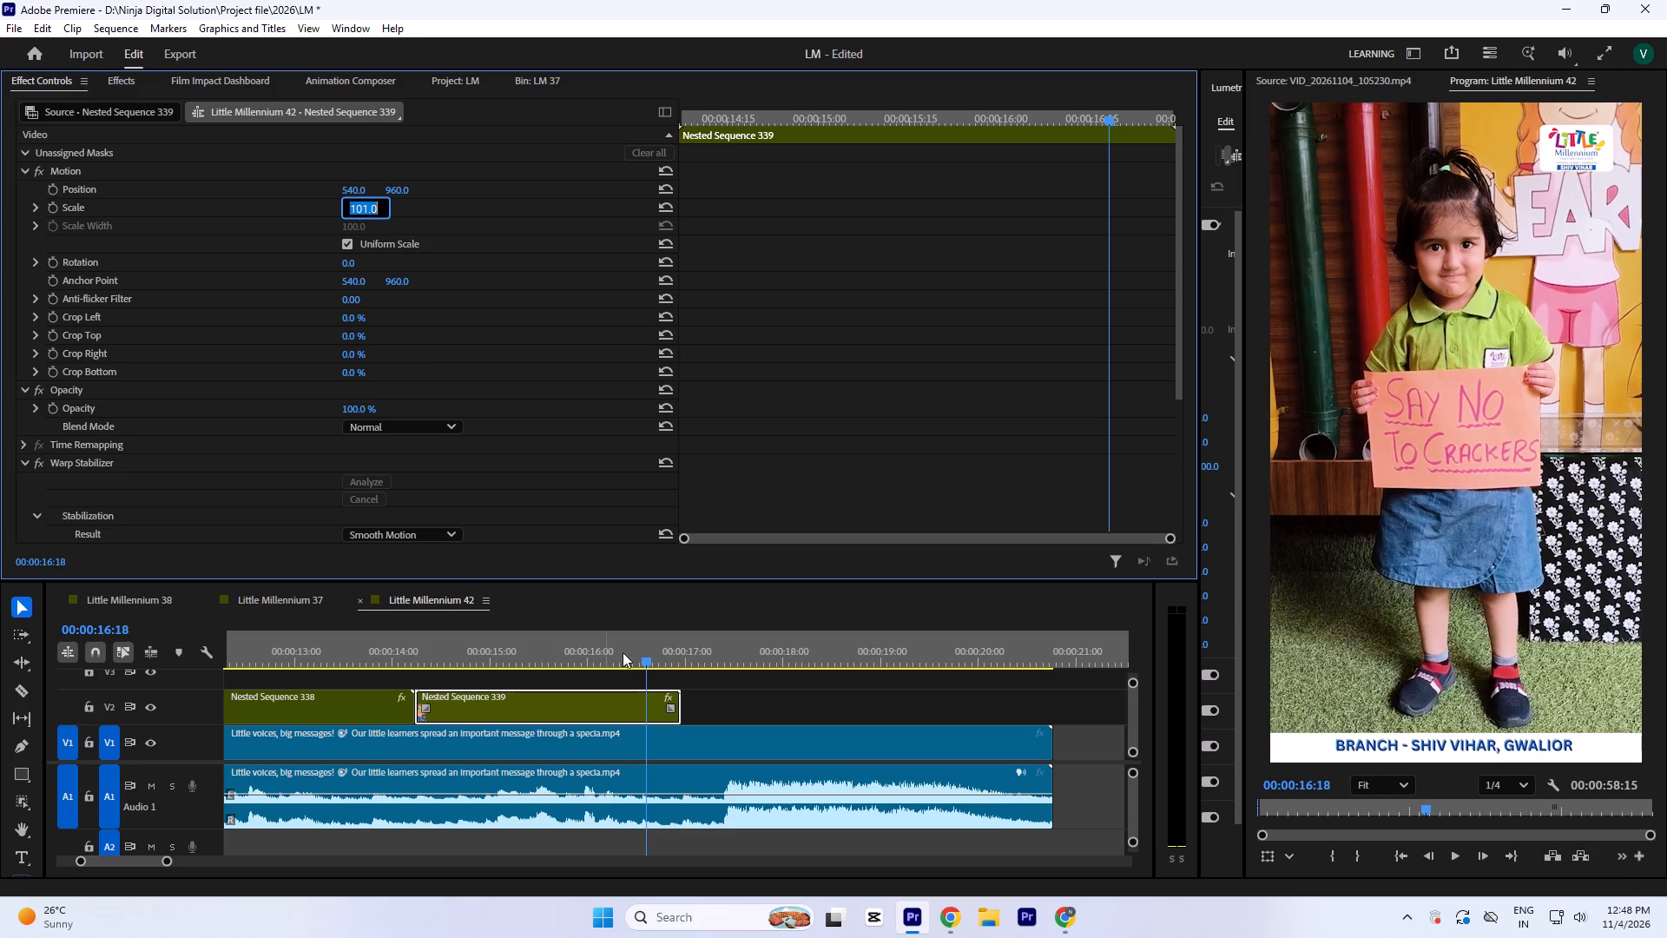
pyautogui.click(731, 700)
pyautogui.hotkey('ctrl', 's')
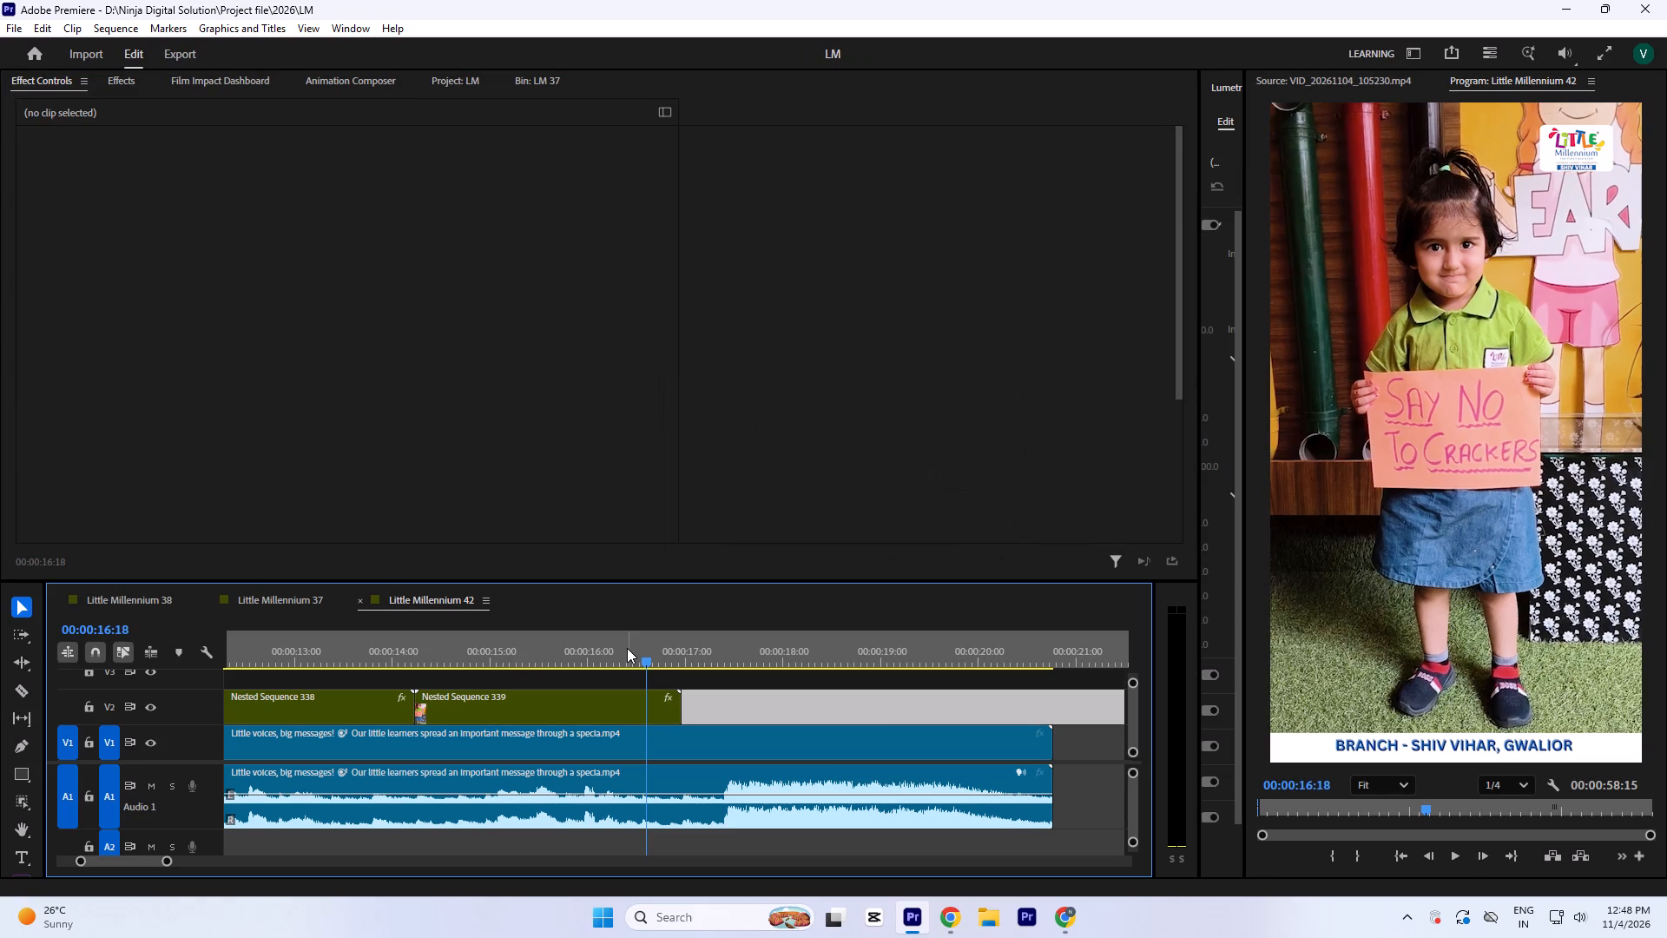
# Play the sequence through the stabilized placard clips into the reference's Happy Diwali group shot.
pyautogui.click(573, 632)
pyautogui.press('-')
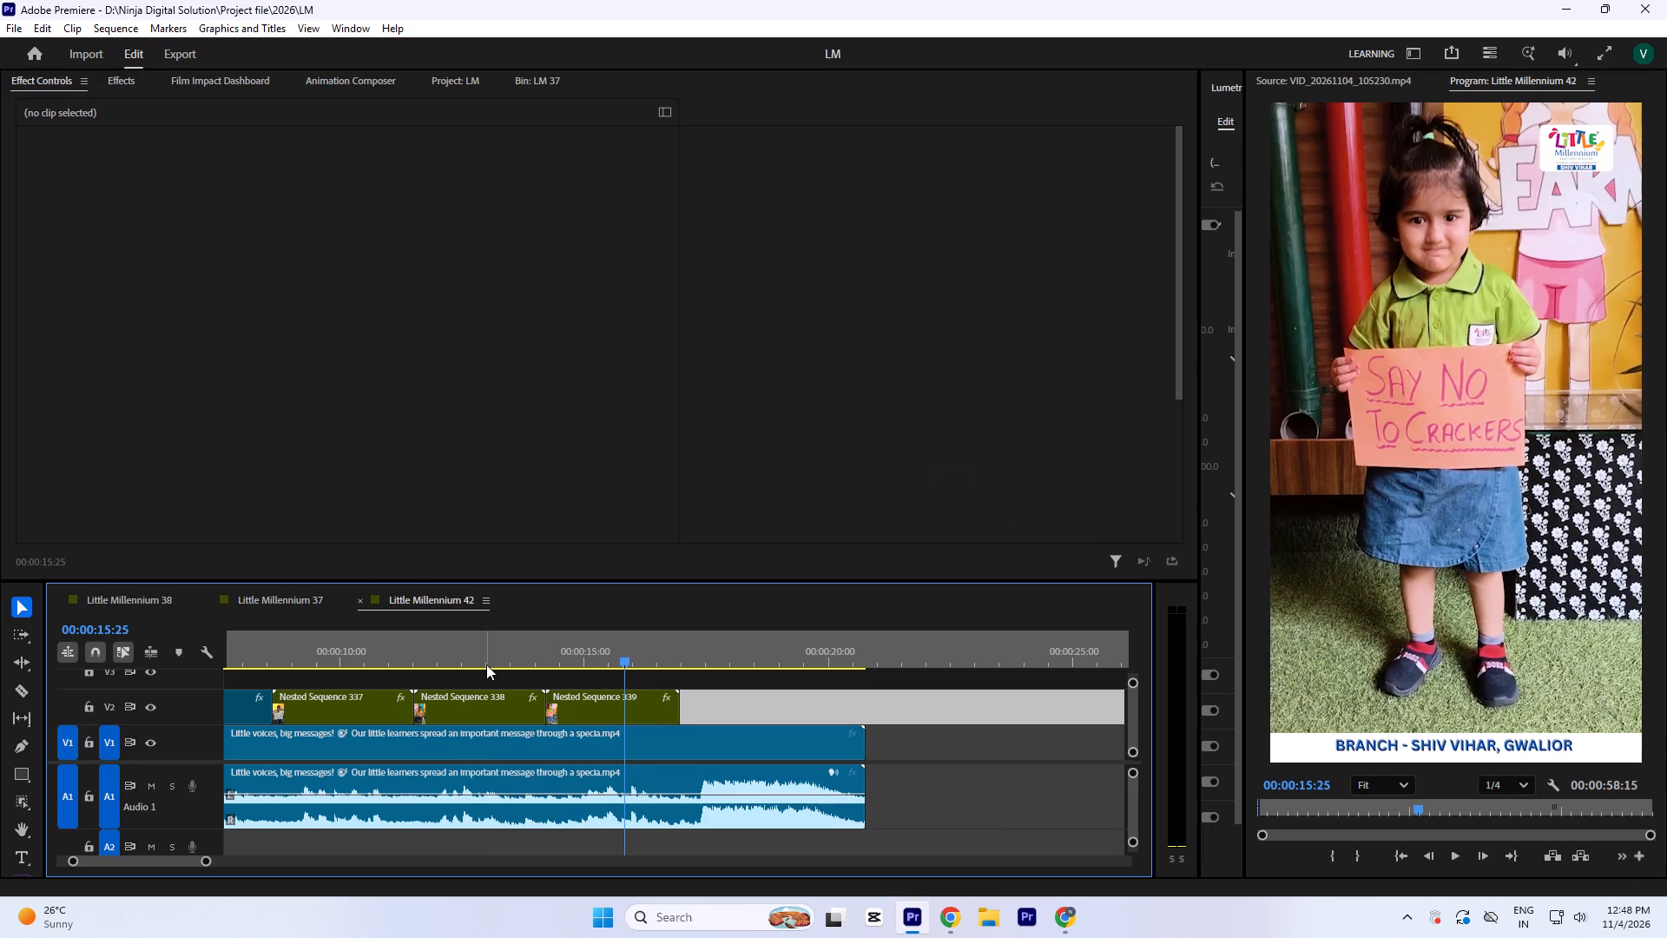
pyautogui.click(486, 664)
pyautogui.press('space')
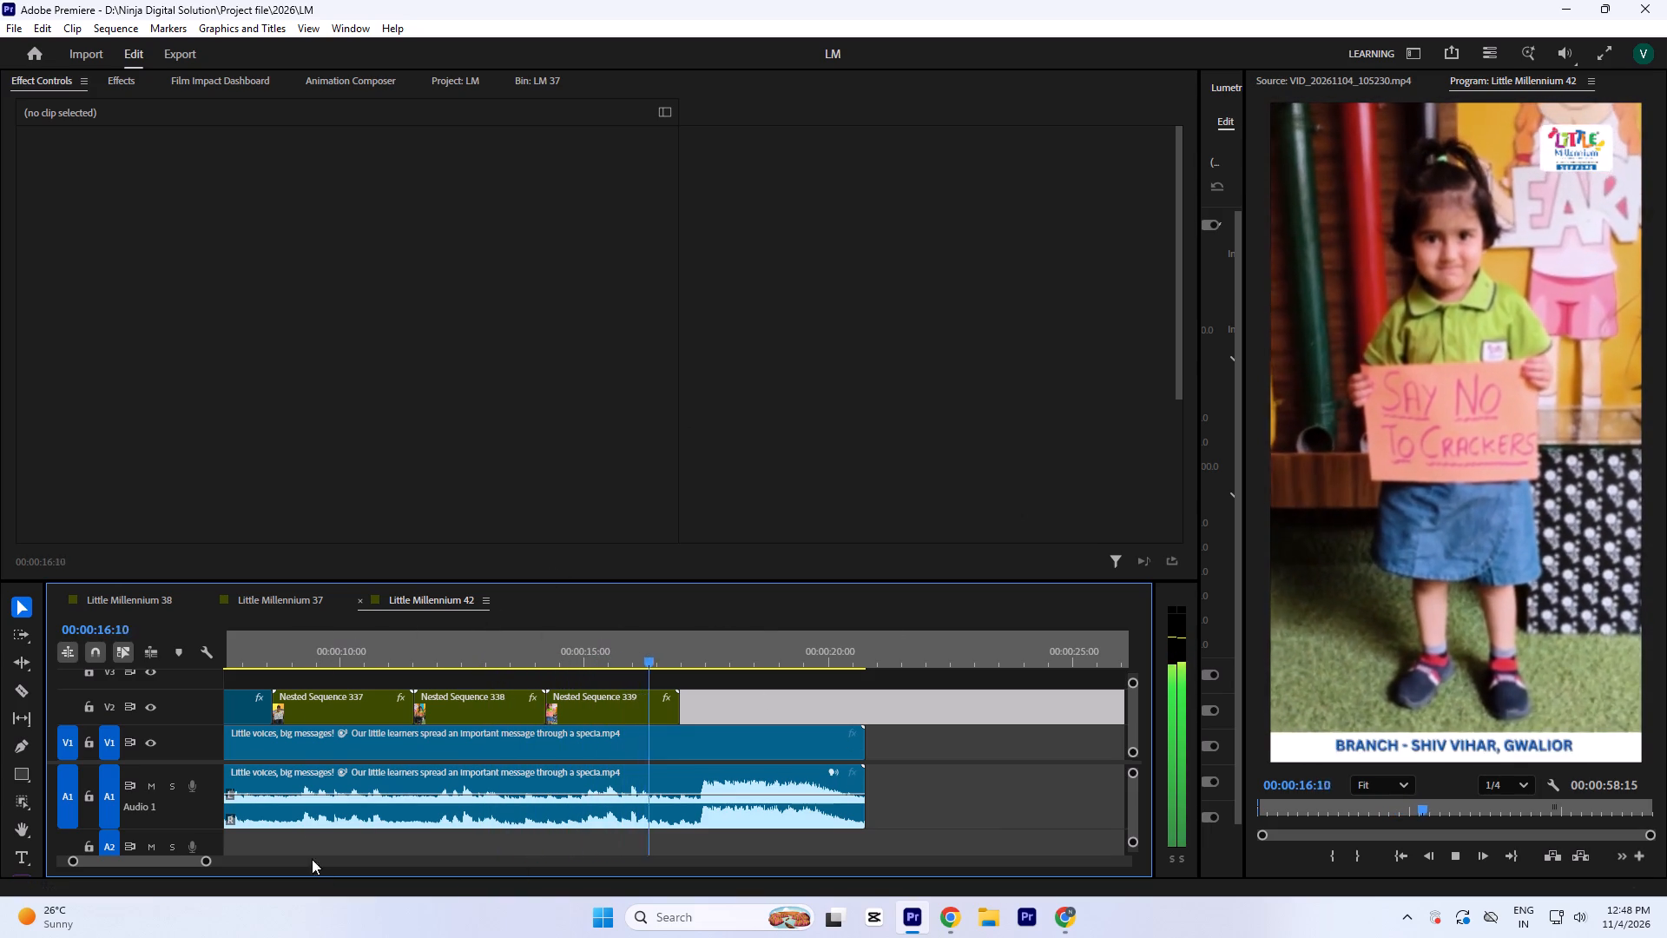
pyautogui.press('space')
pyautogui.press('space')
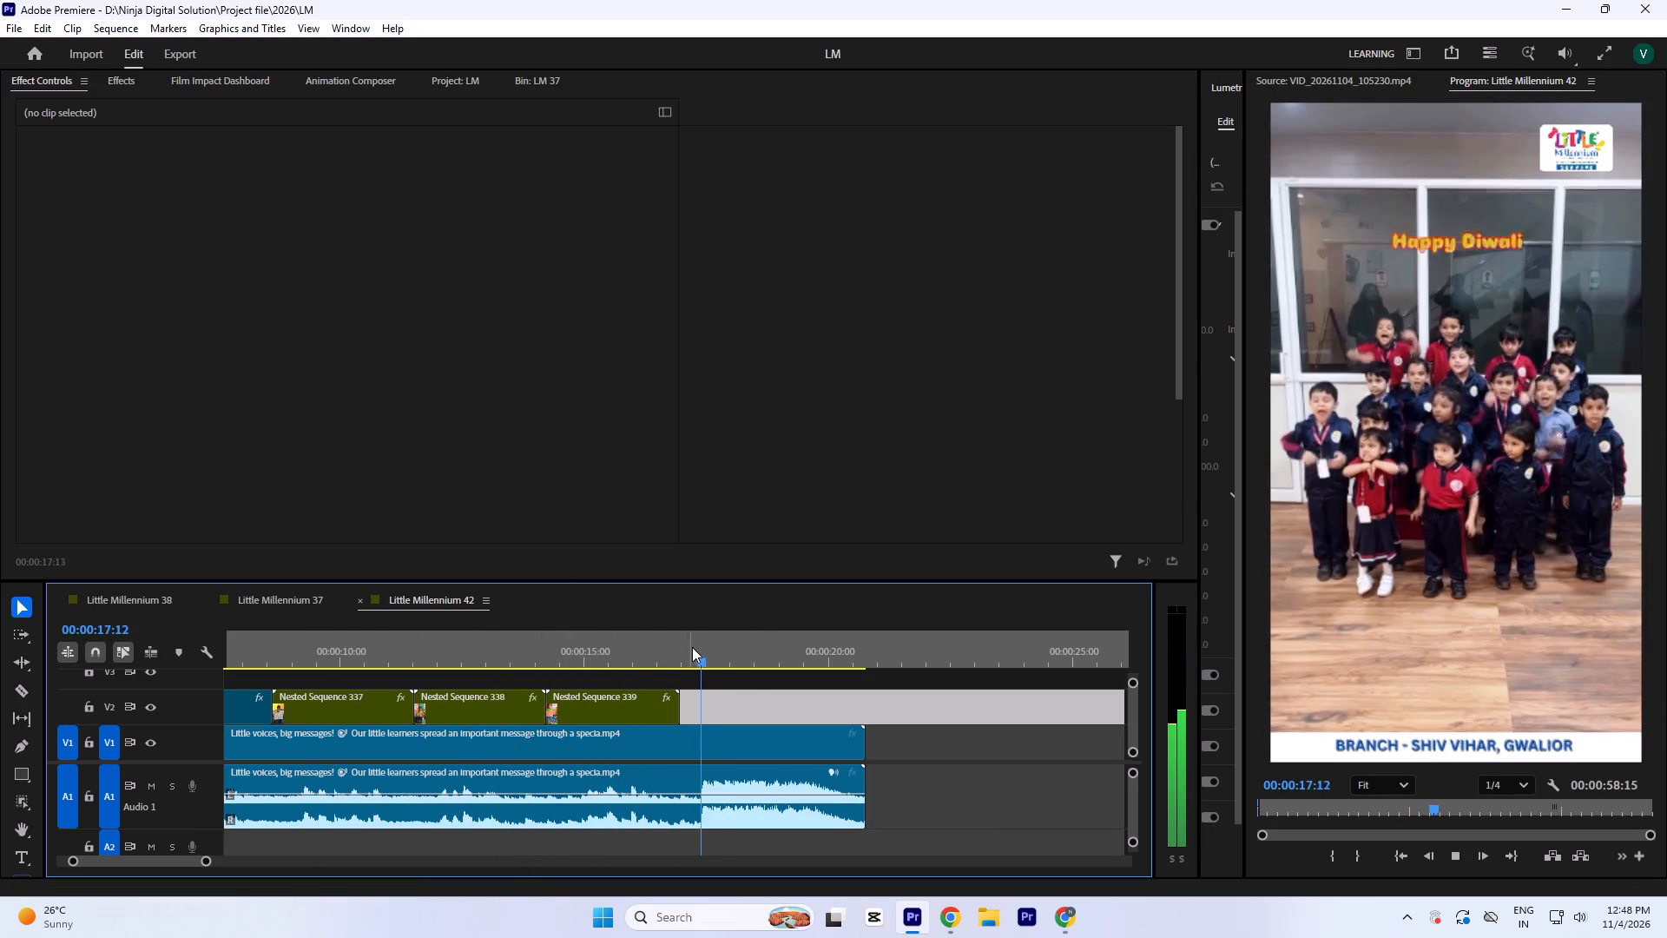
pyautogui.press('space')
# Examine the reference's Happy Diwali ending and its fade-out to match it with the group footage.
pyautogui.click(546, 90)
pyautogui.scroll(-5, 391, 369)
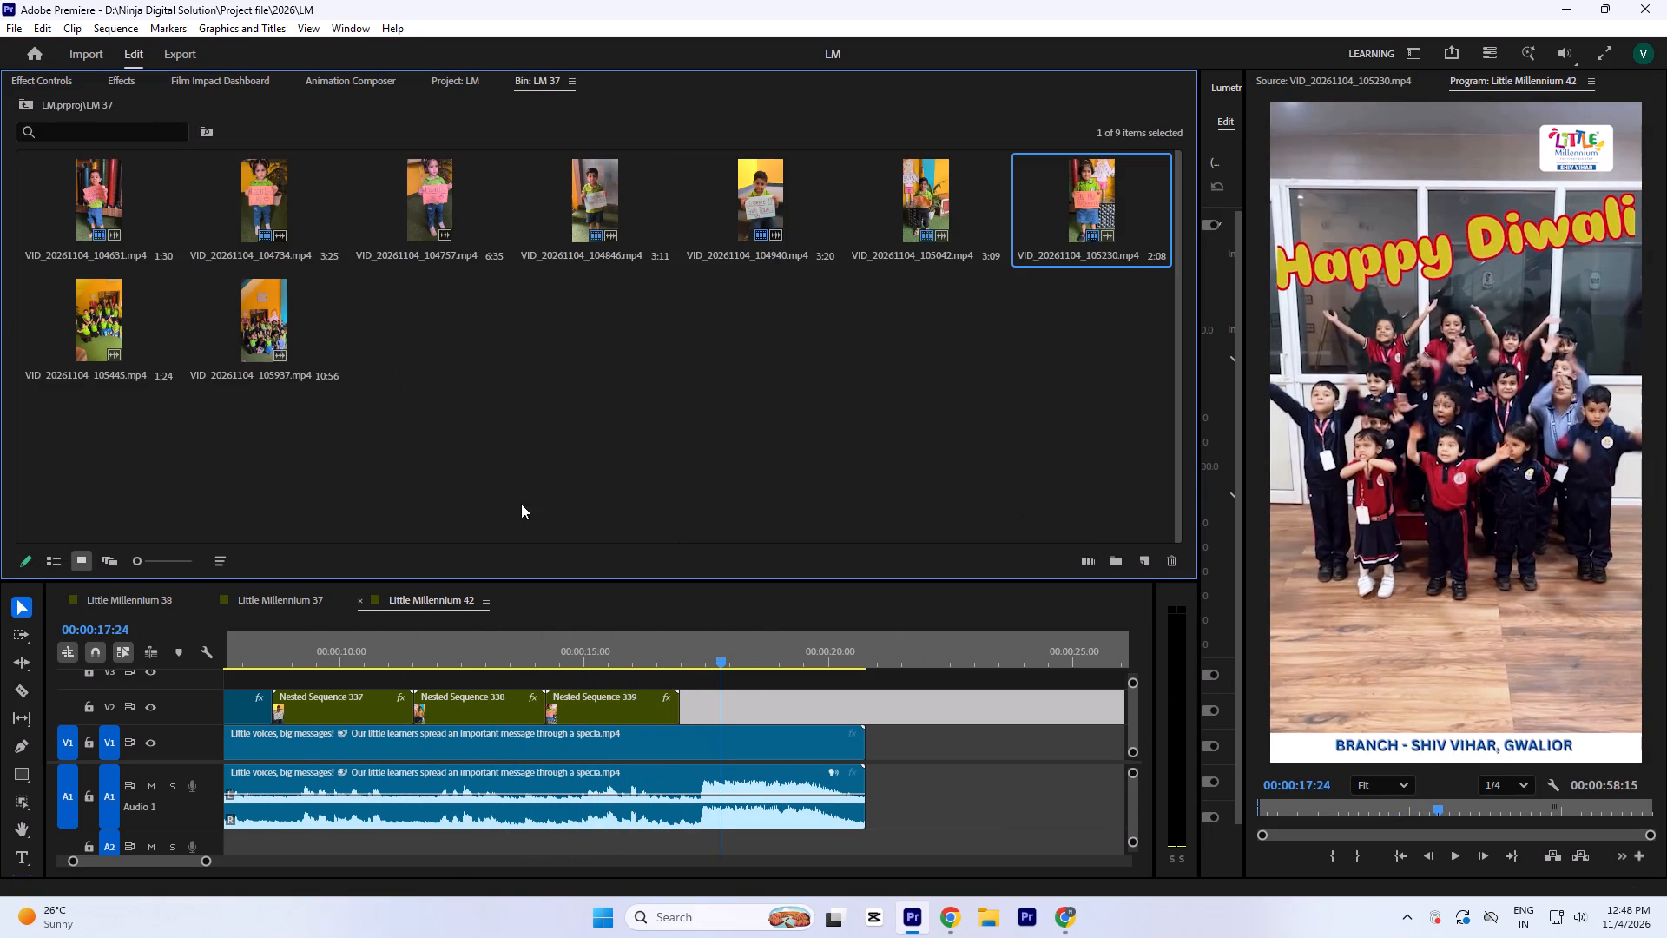
pyautogui.press('space')
pyautogui.press('space')
pyautogui.press('space')
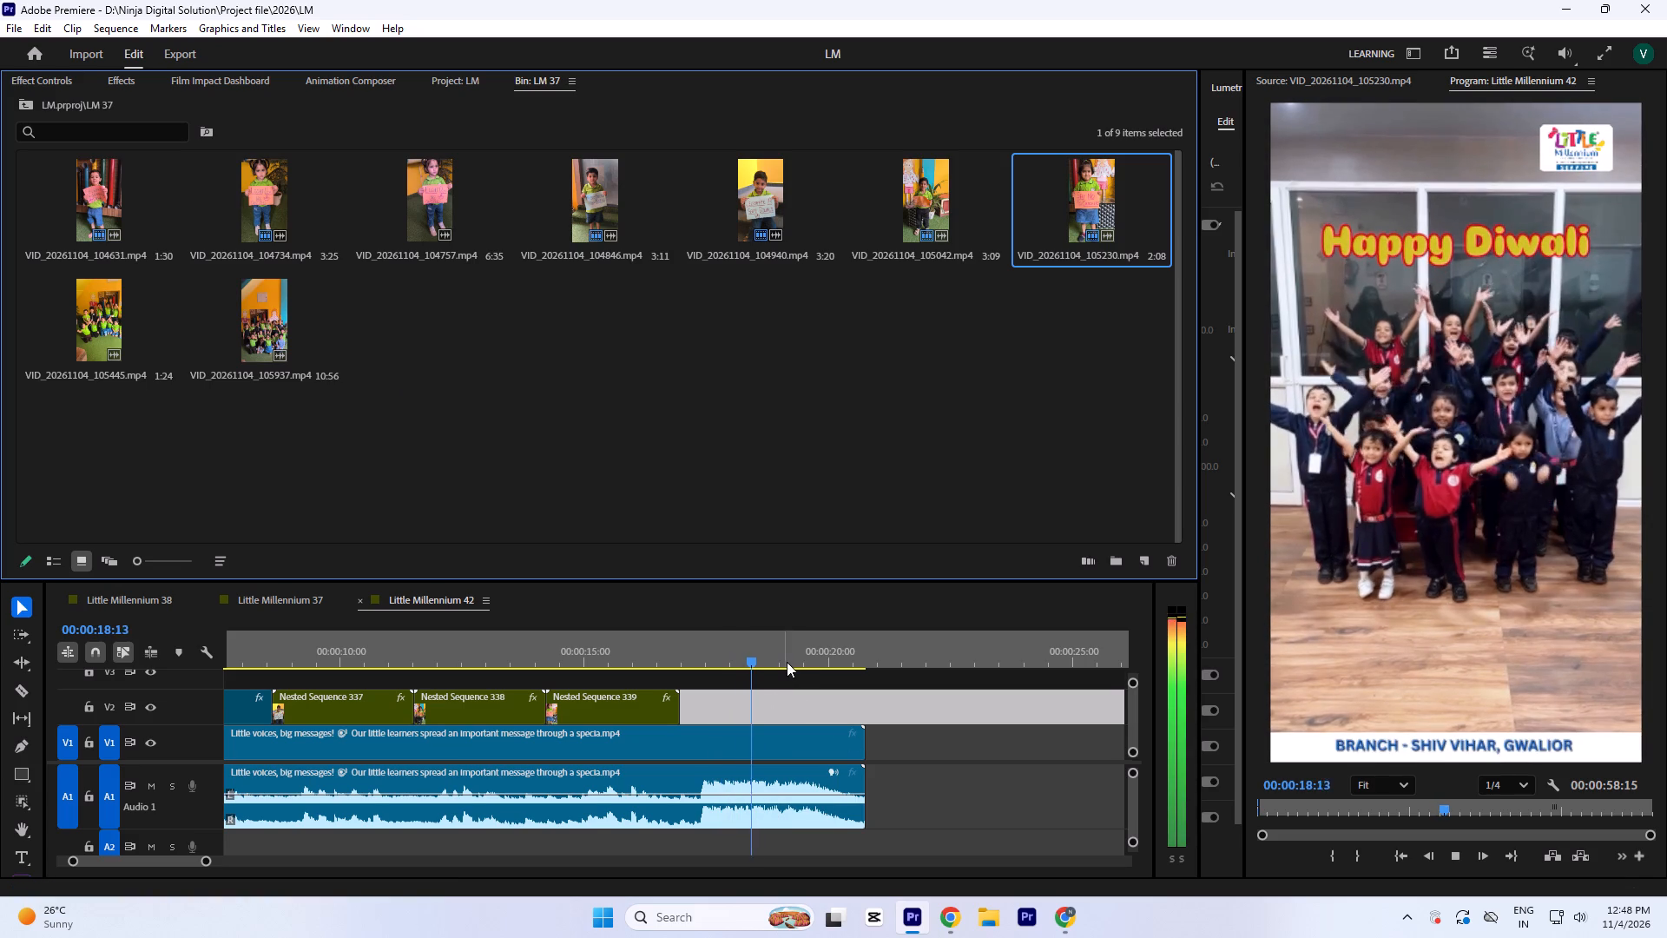
pyautogui.press('space')
pyautogui.moveTo(789, 651); pyautogui.dragTo(801, 687)
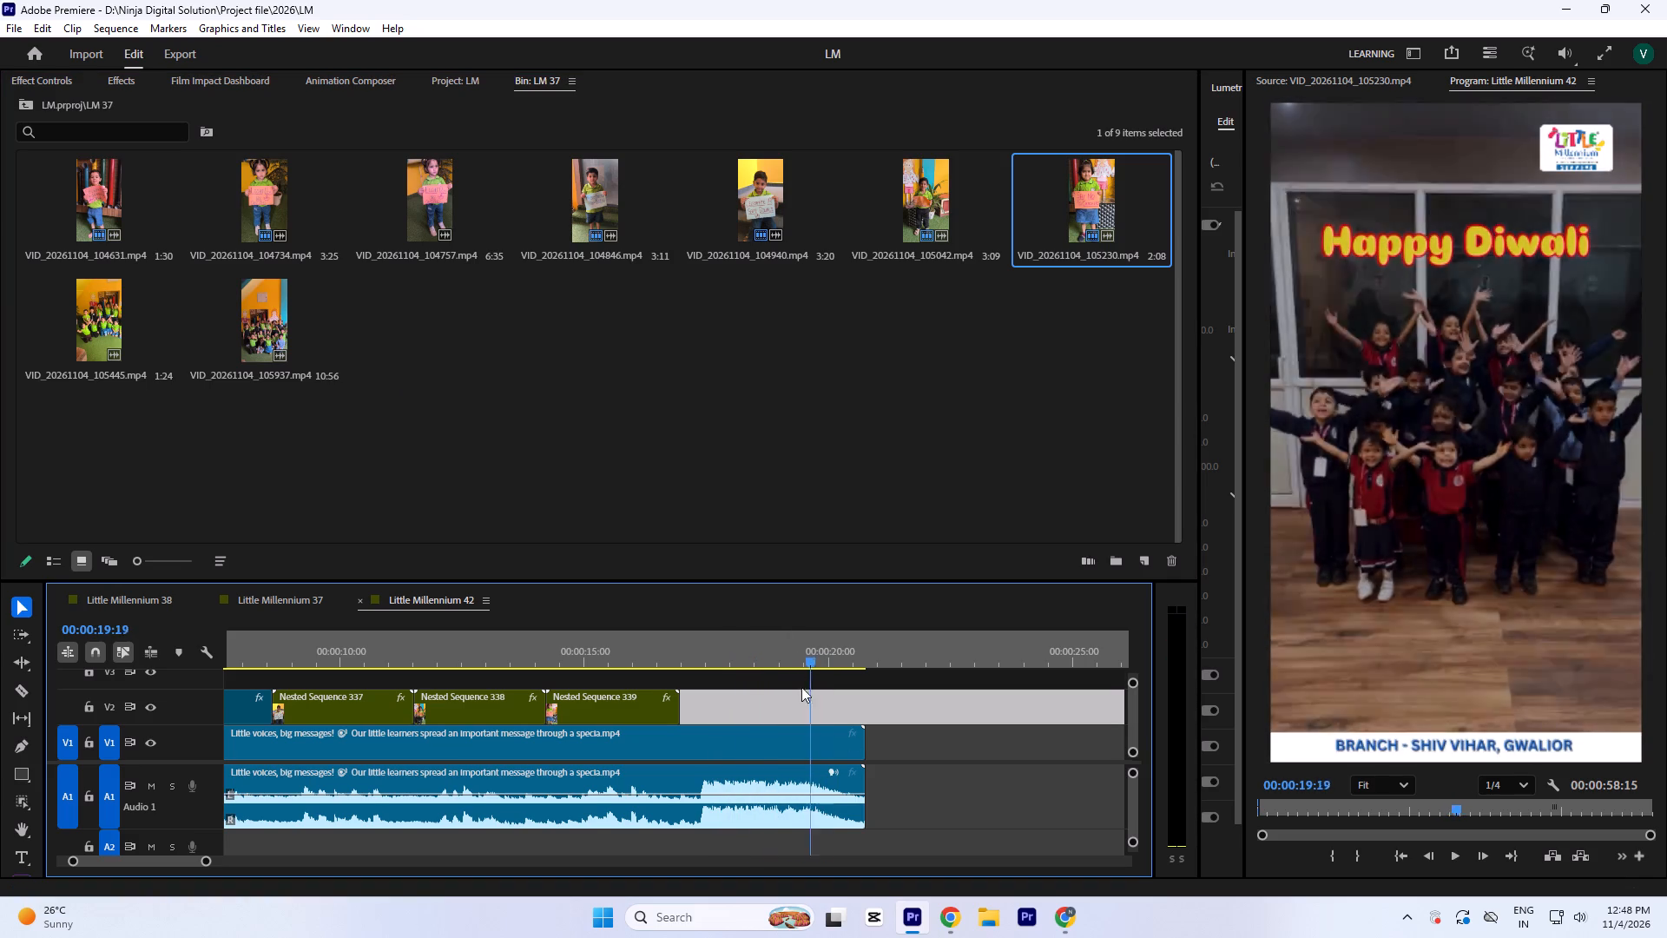
pyautogui.moveTo(801, 687); pyautogui.dragTo(733, 750)
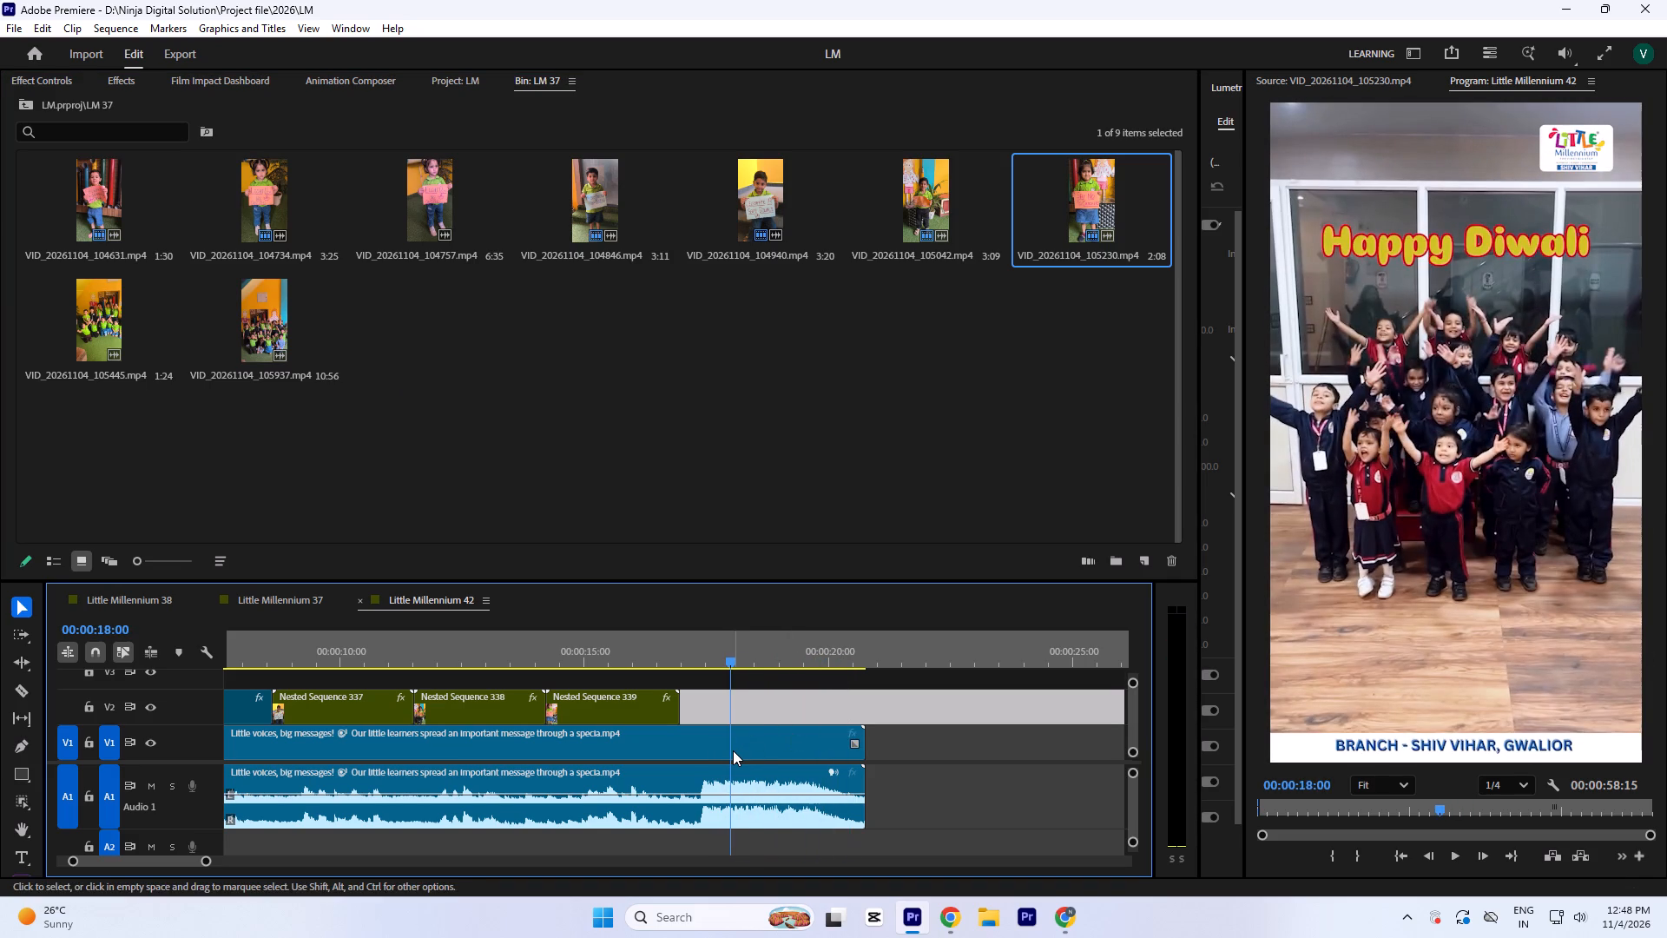
# Open the group clip VID_20261104_105937.mp4, scrub through it, and mark it from its start to about 00:00:06:46.
pyautogui.doubleClick(263, 327)
pyautogui.moveTo(1334, 789); pyautogui.dragTo(1212, 797)
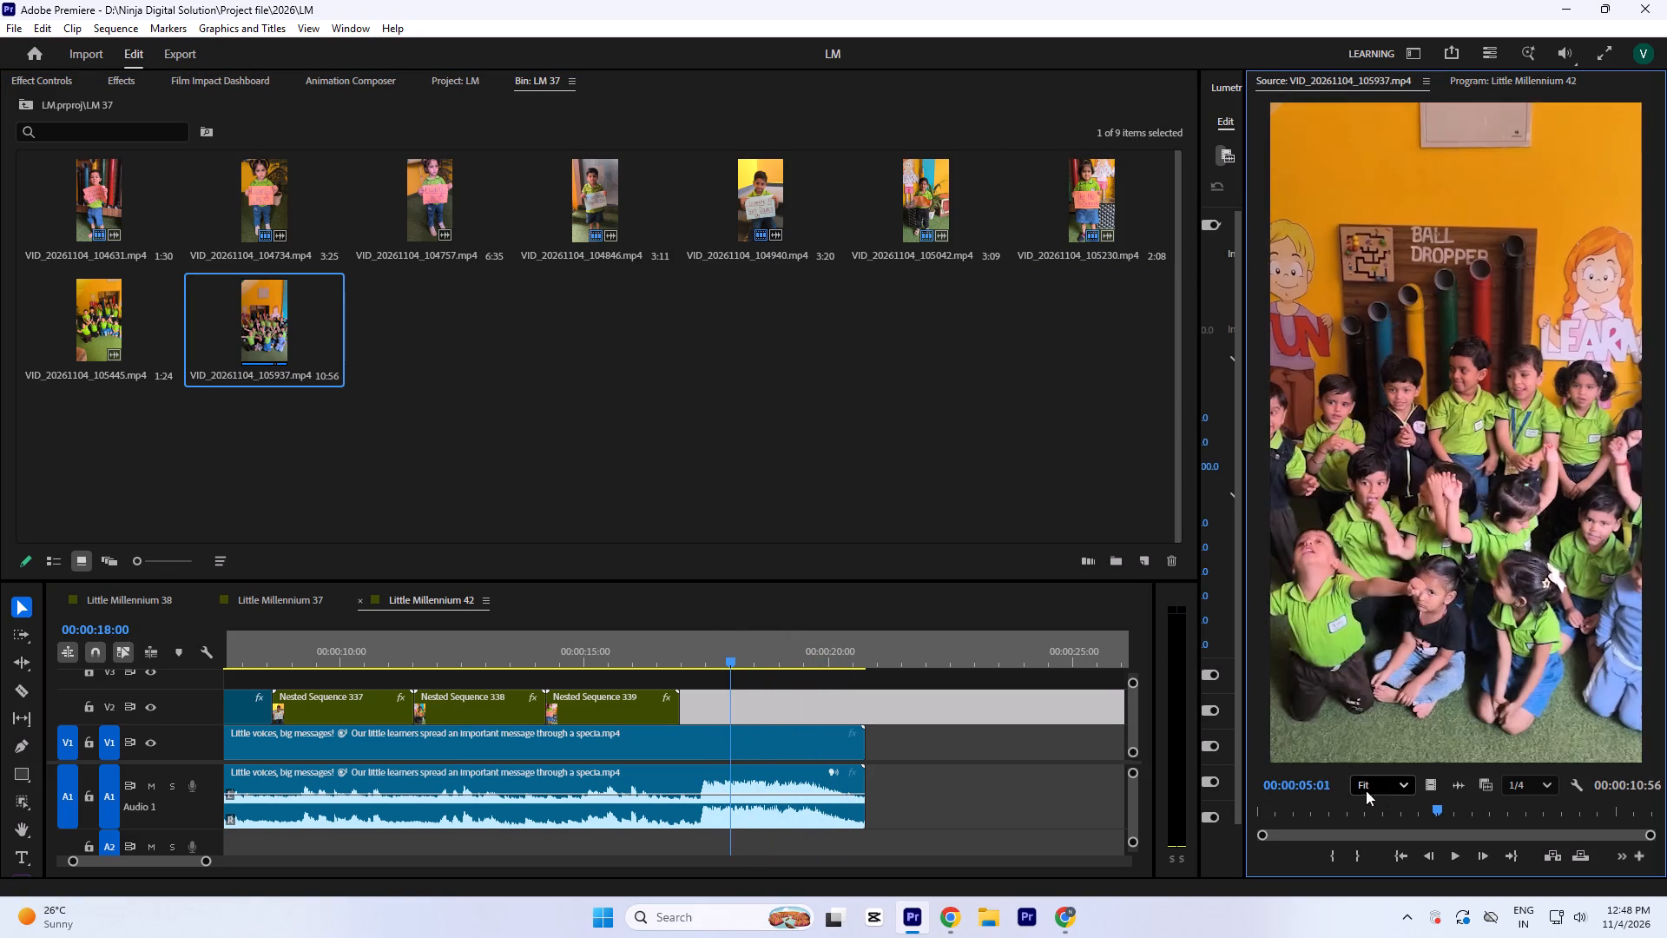
pyautogui.press('space')
pyautogui.moveTo(1387, 810); pyautogui.dragTo(1194, 825)
pyautogui.press('space')
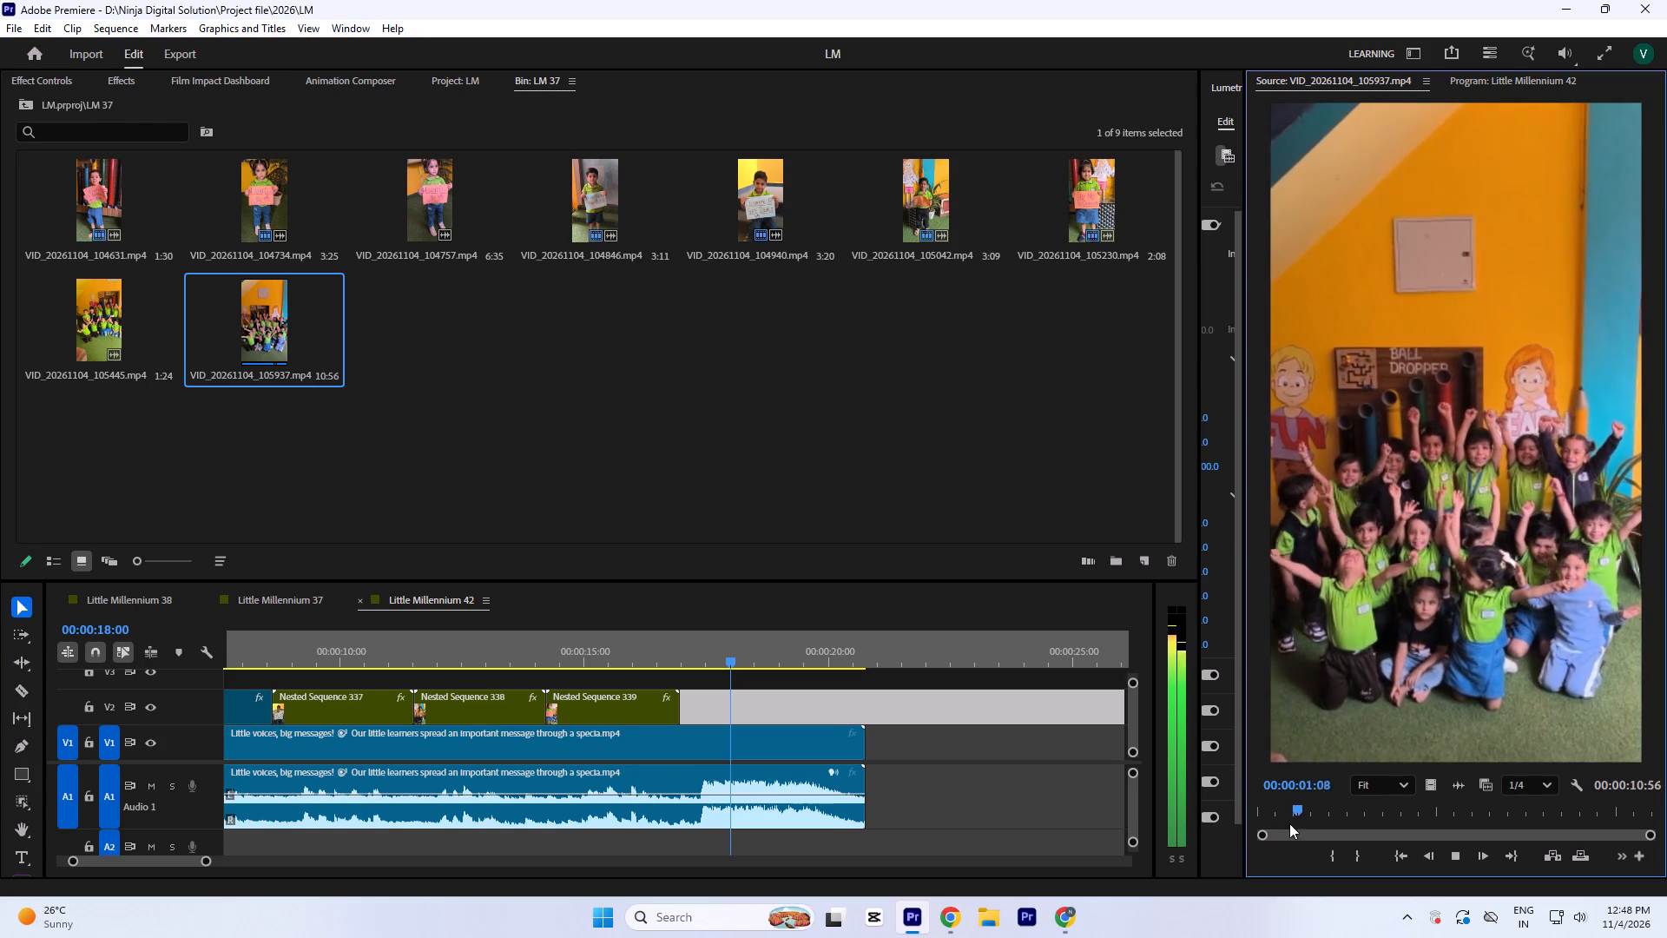
pyautogui.moveTo(1362, 809); pyautogui.dragTo(1338, 812)
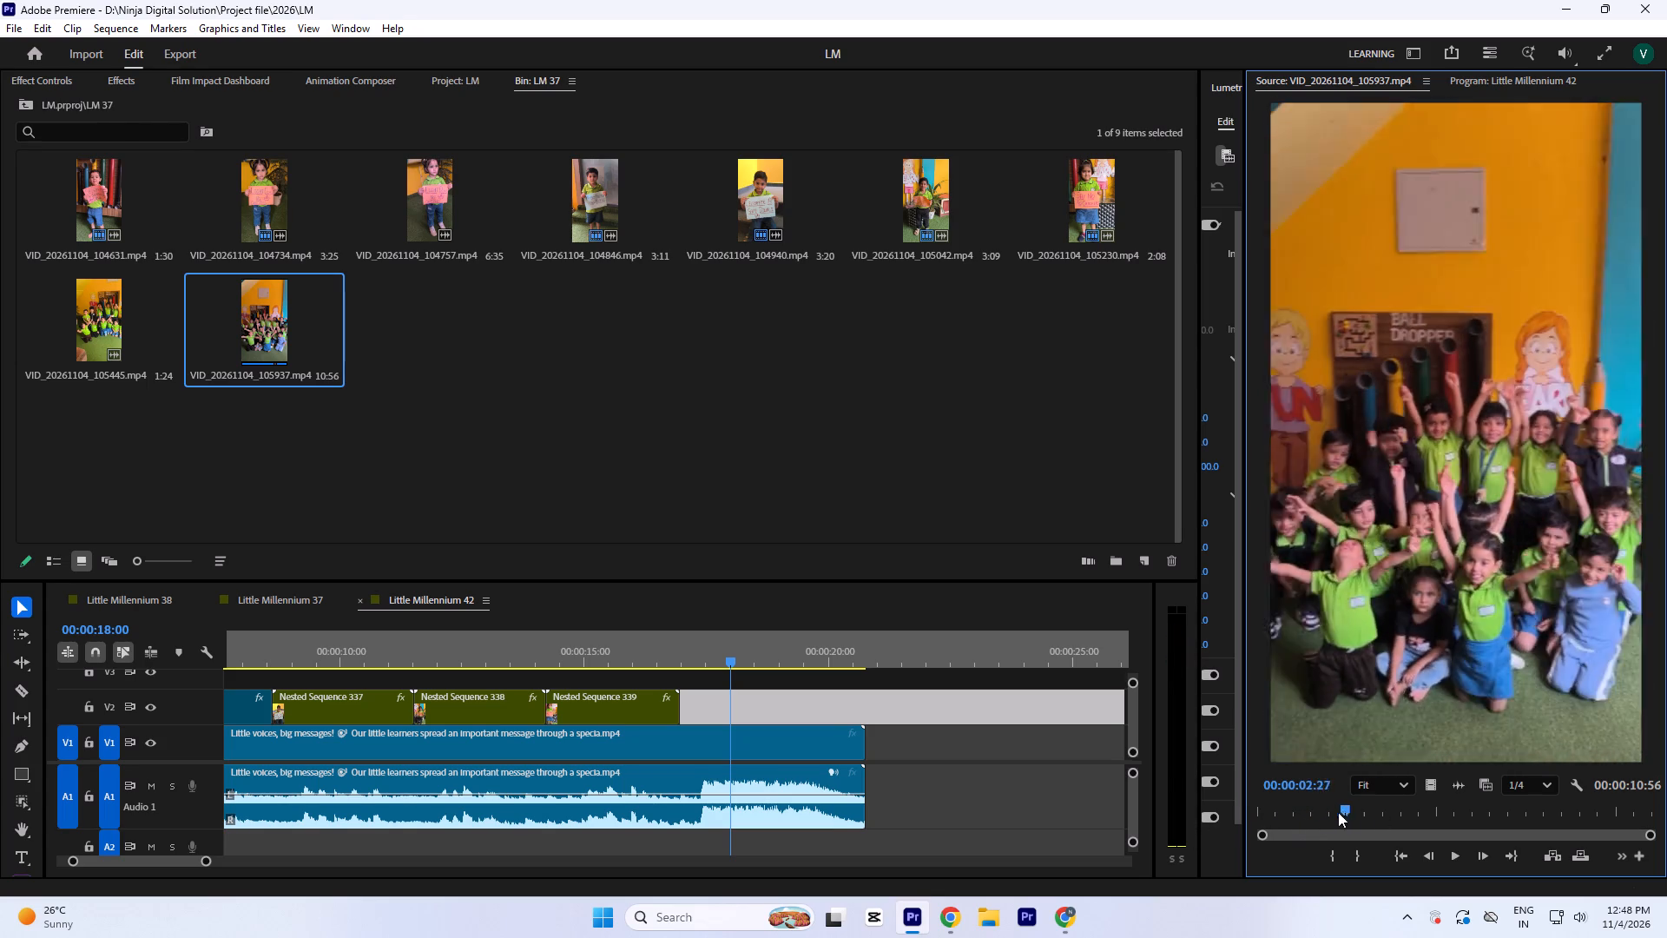
pyautogui.moveTo(1338, 812); pyautogui.dragTo(1454, 845)
pyautogui.press('i')
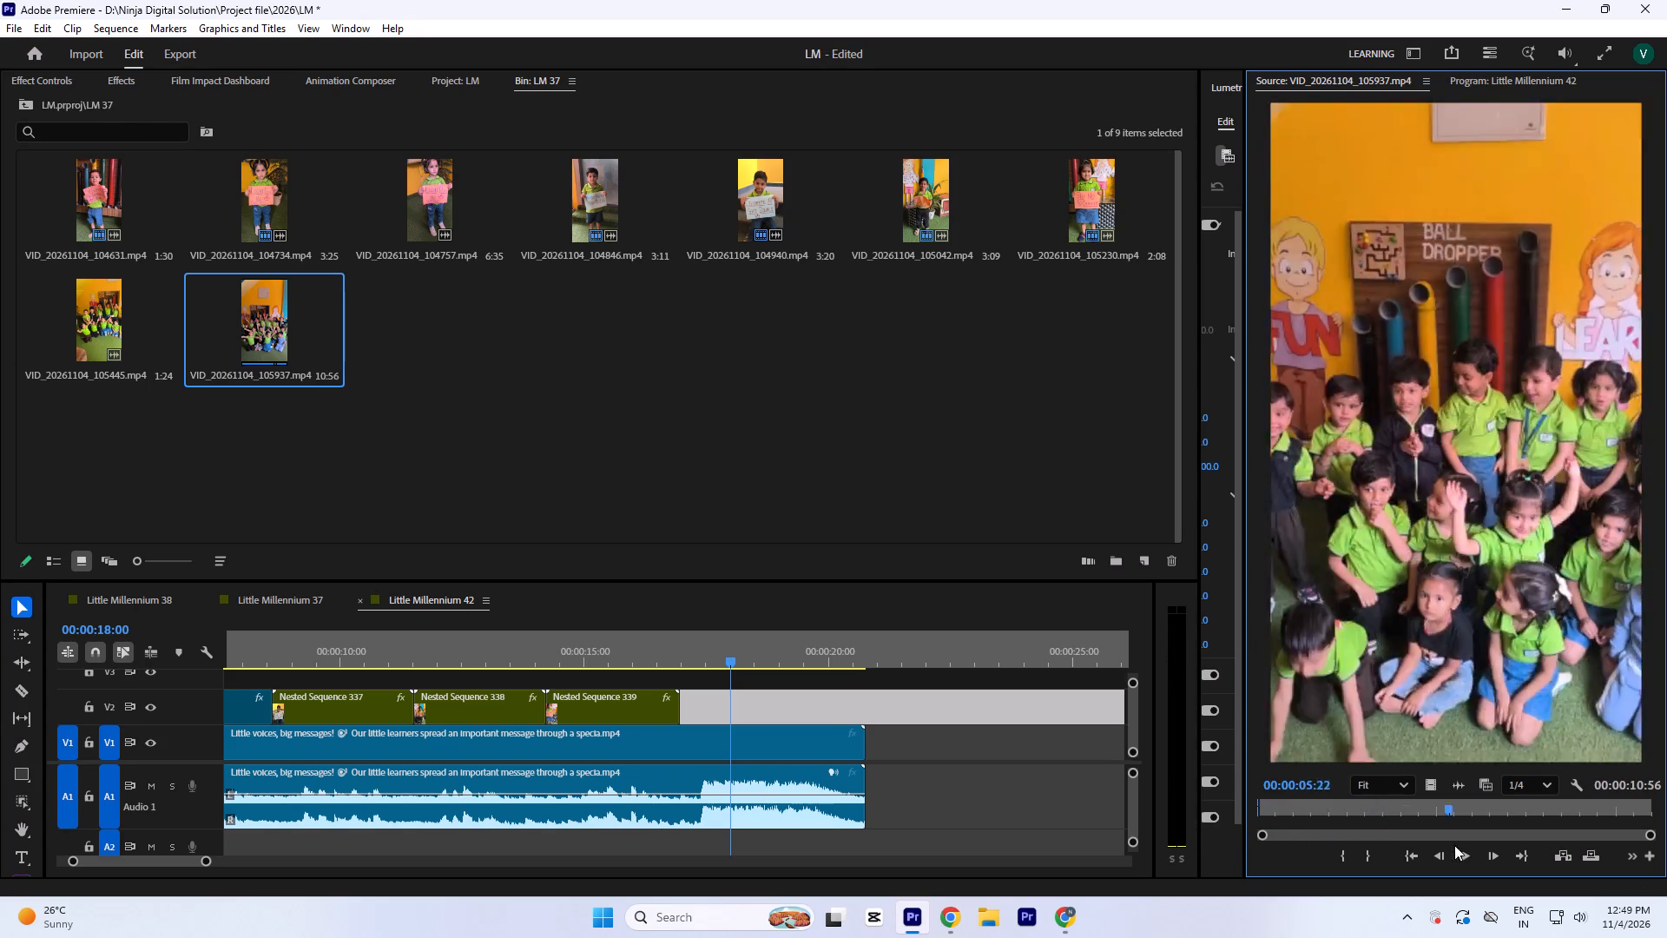
pyautogui.moveTo(1454, 845); pyautogui.dragTo(1499, 837)
pyautogui.press('o')
# Replay the end of the group clip VID_20261104_105937.mp4 and re-mark it from about 00:00:06:29 to just before its end.
pyautogui.press('space')
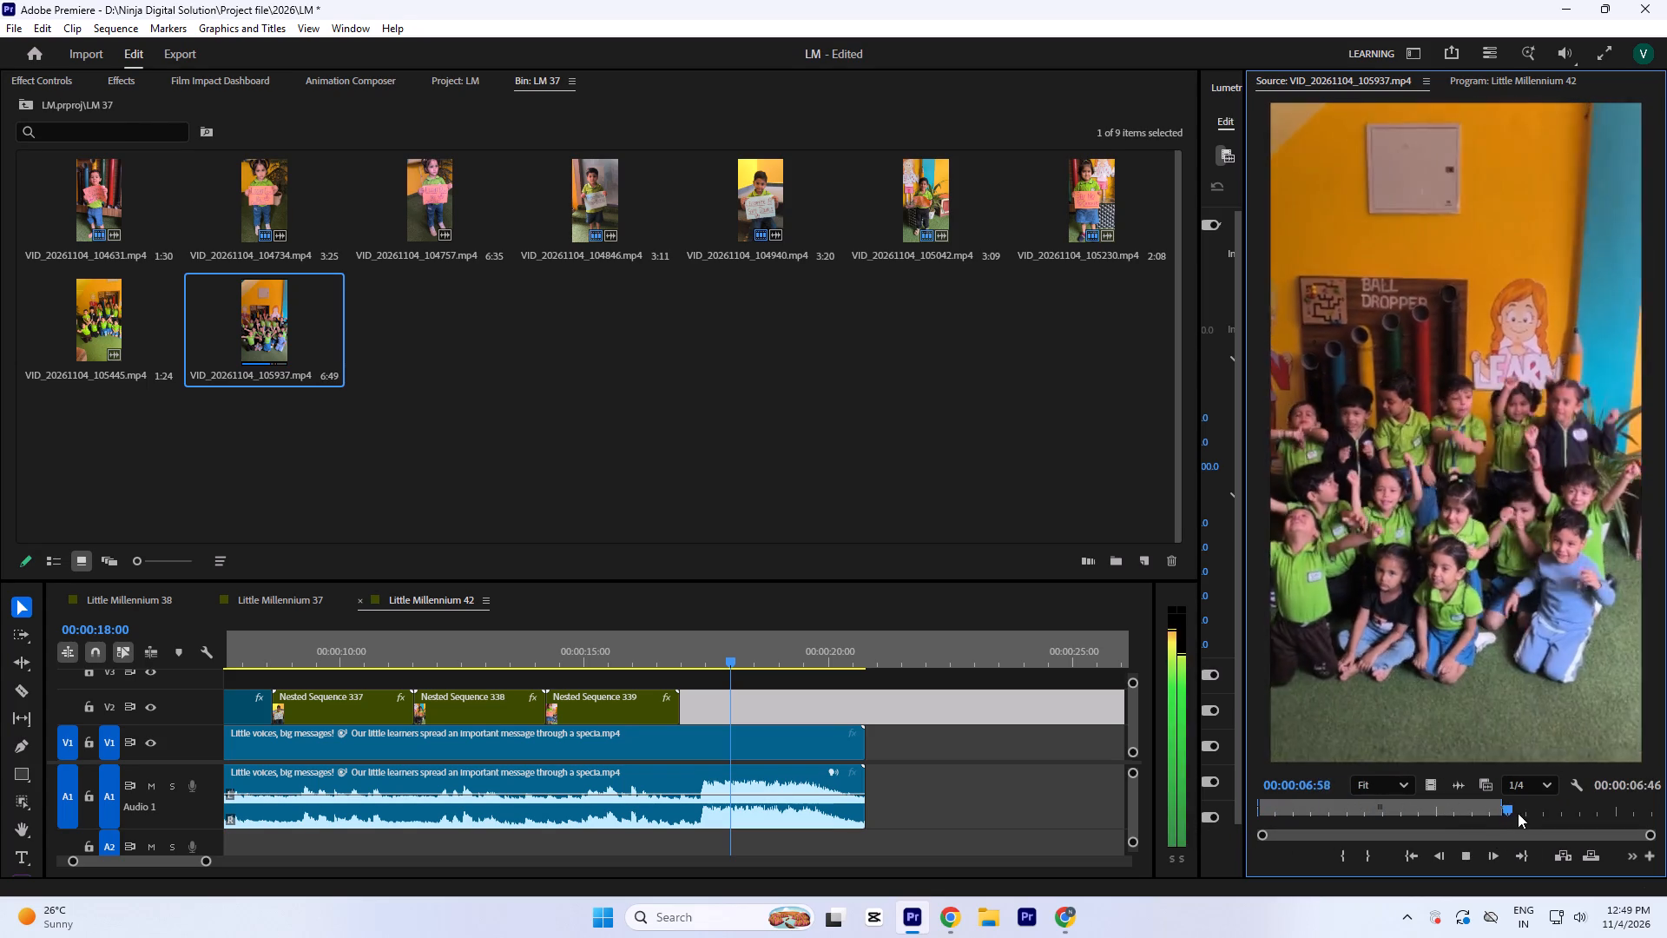
pyautogui.moveTo(1518, 813); pyautogui.dragTo(1398, 833)
pyautogui.press('space')
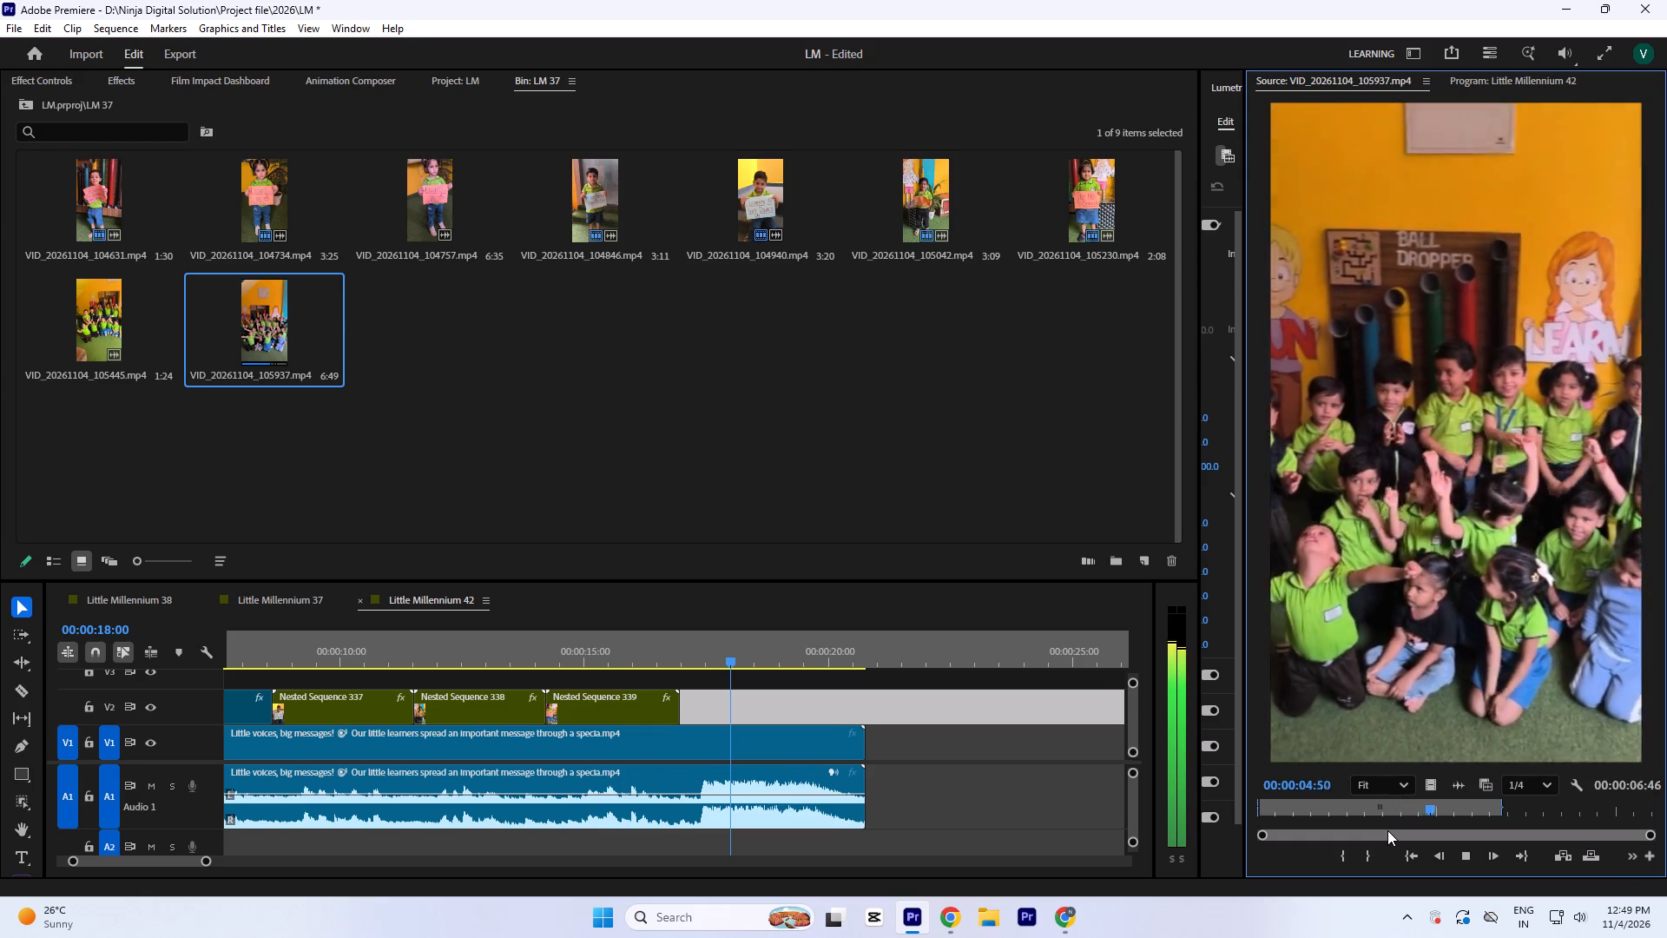
pyautogui.press('space')
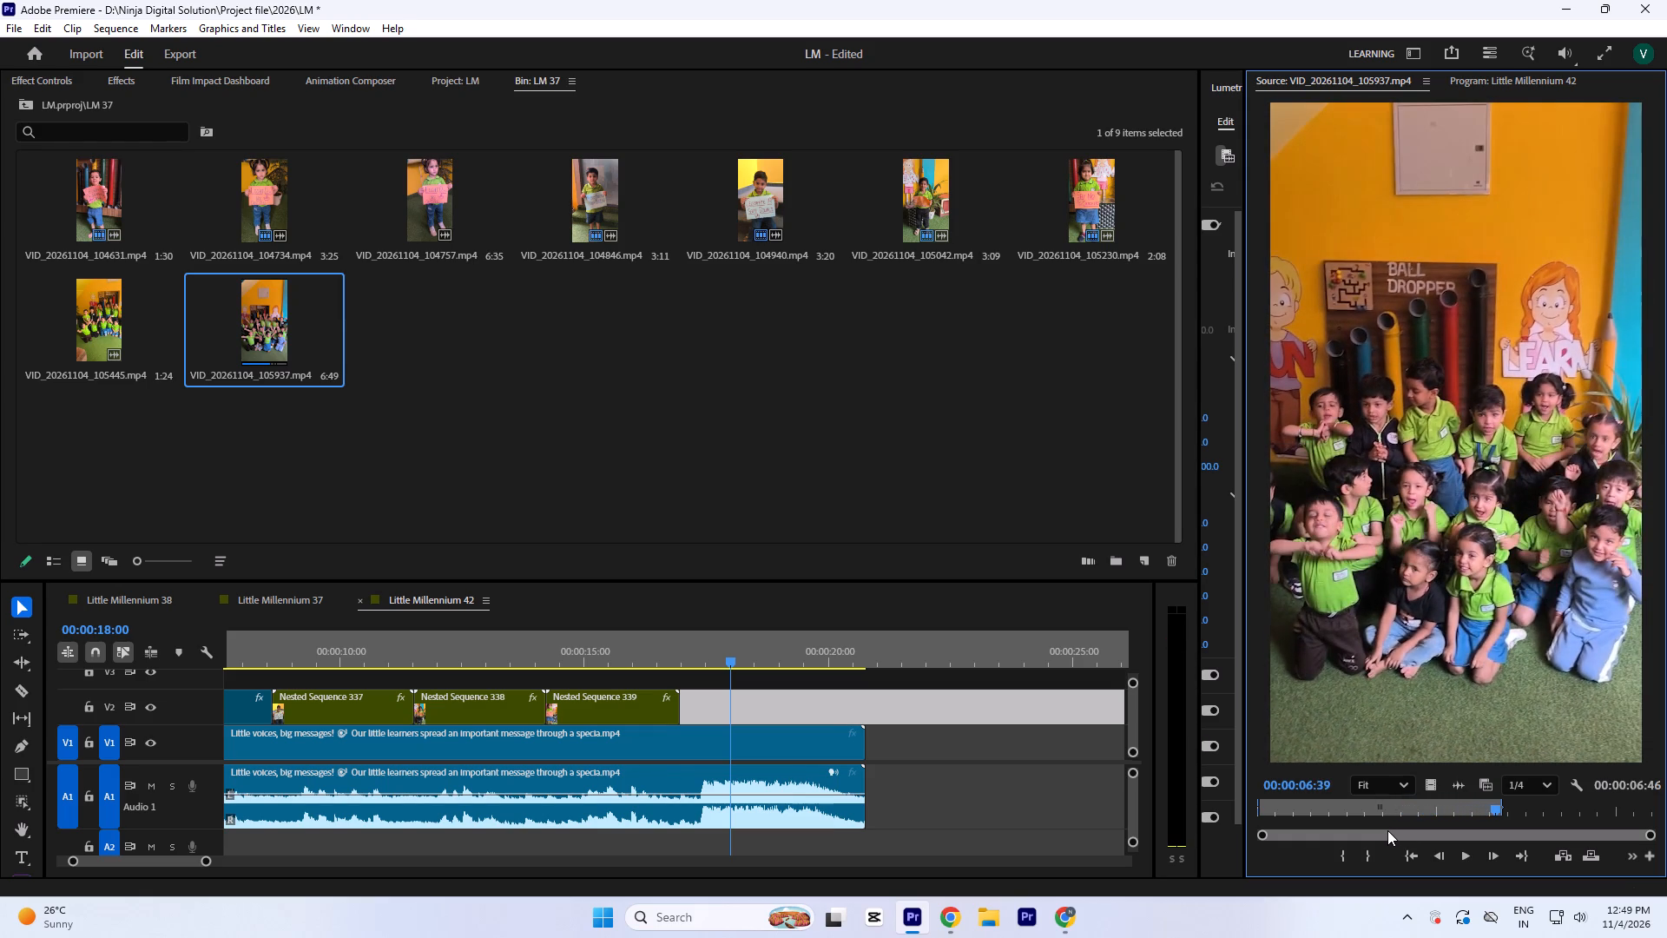
pyautogui.click(1486, 804)
pyautogui.press('space')
pyautogui.press('space')
pyautogui.press('space')
pyautogui.press('space')
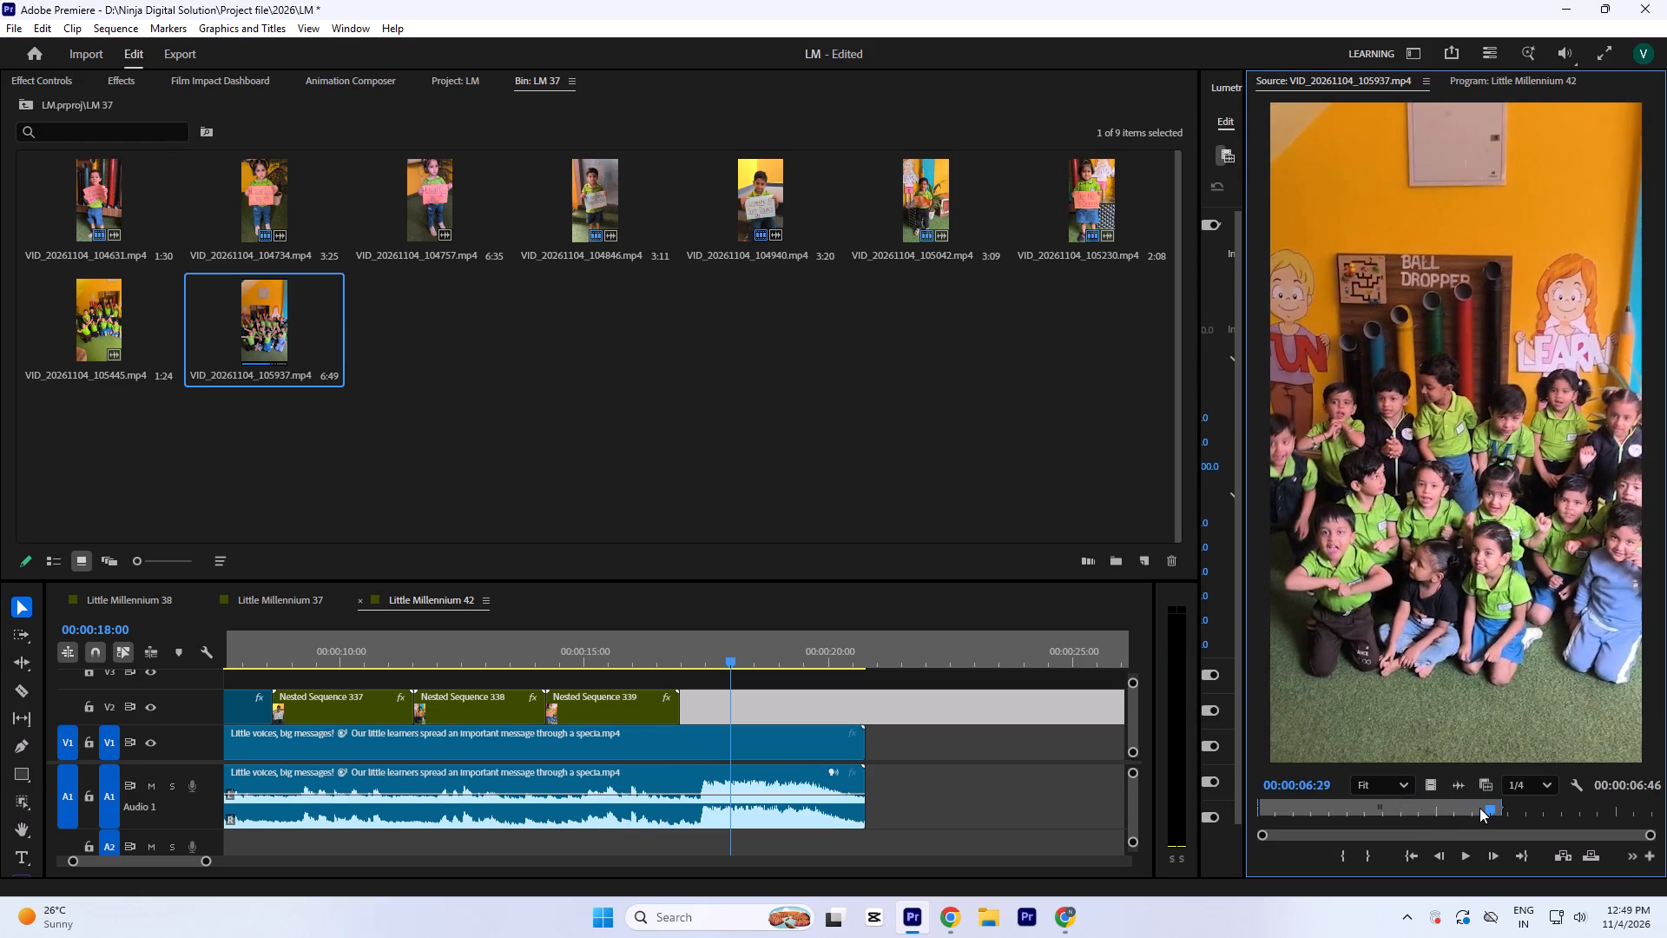
pyautogui.press('i')
pyautogui.press('space')
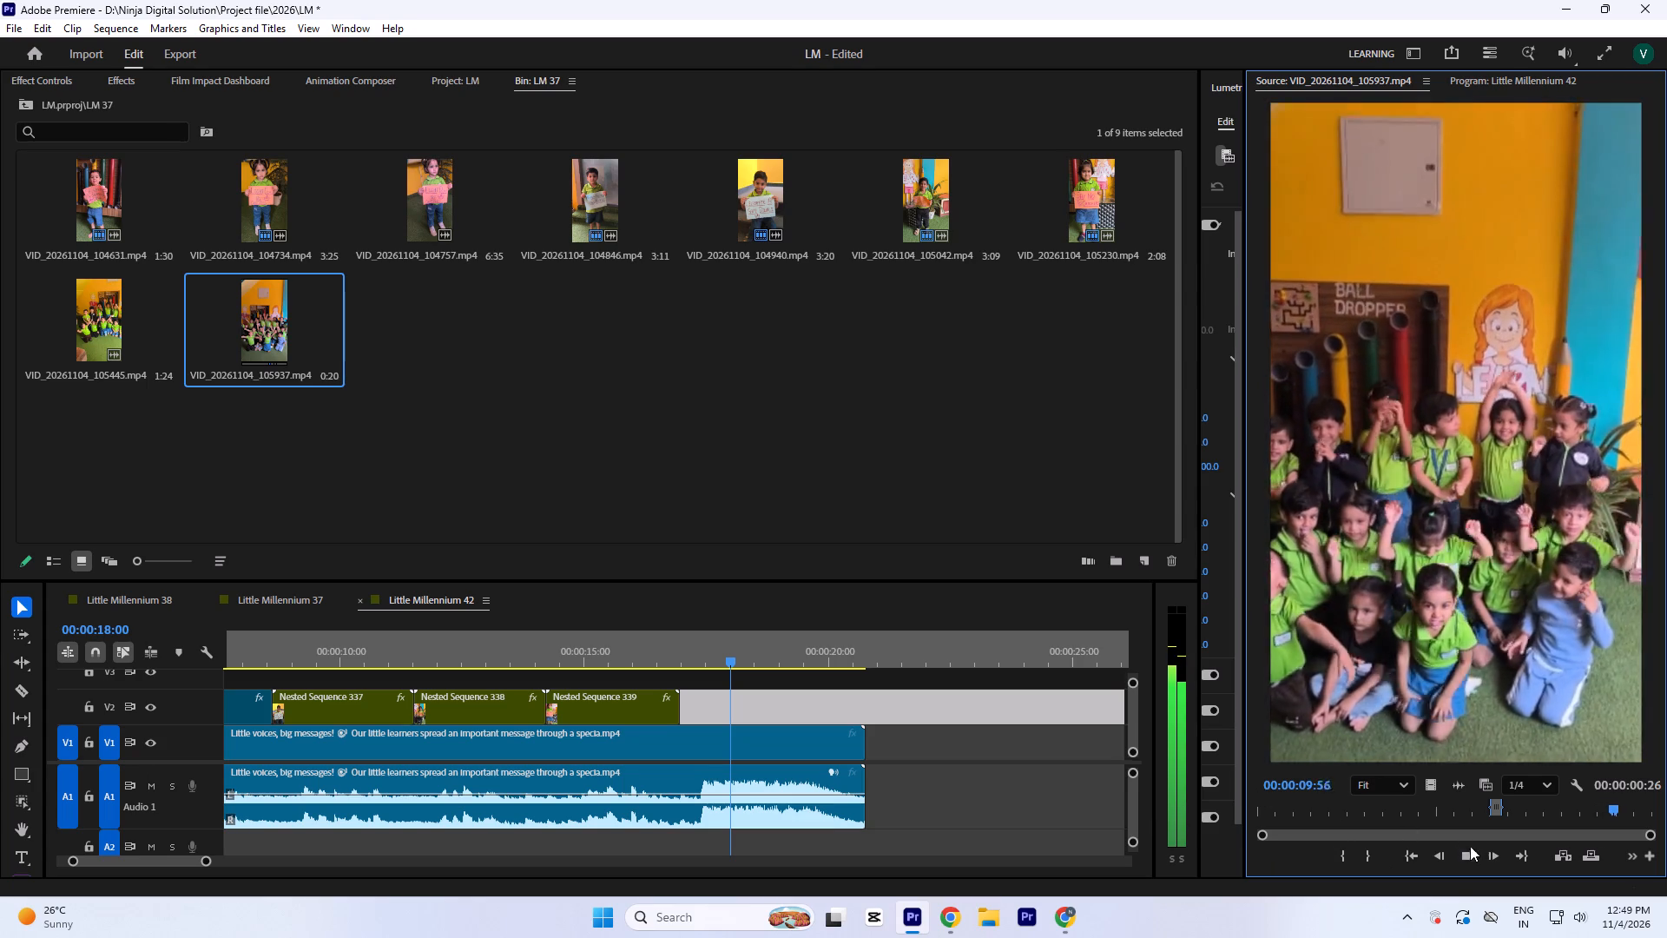
pyautogui.press('o')
pyautogui.press('space')
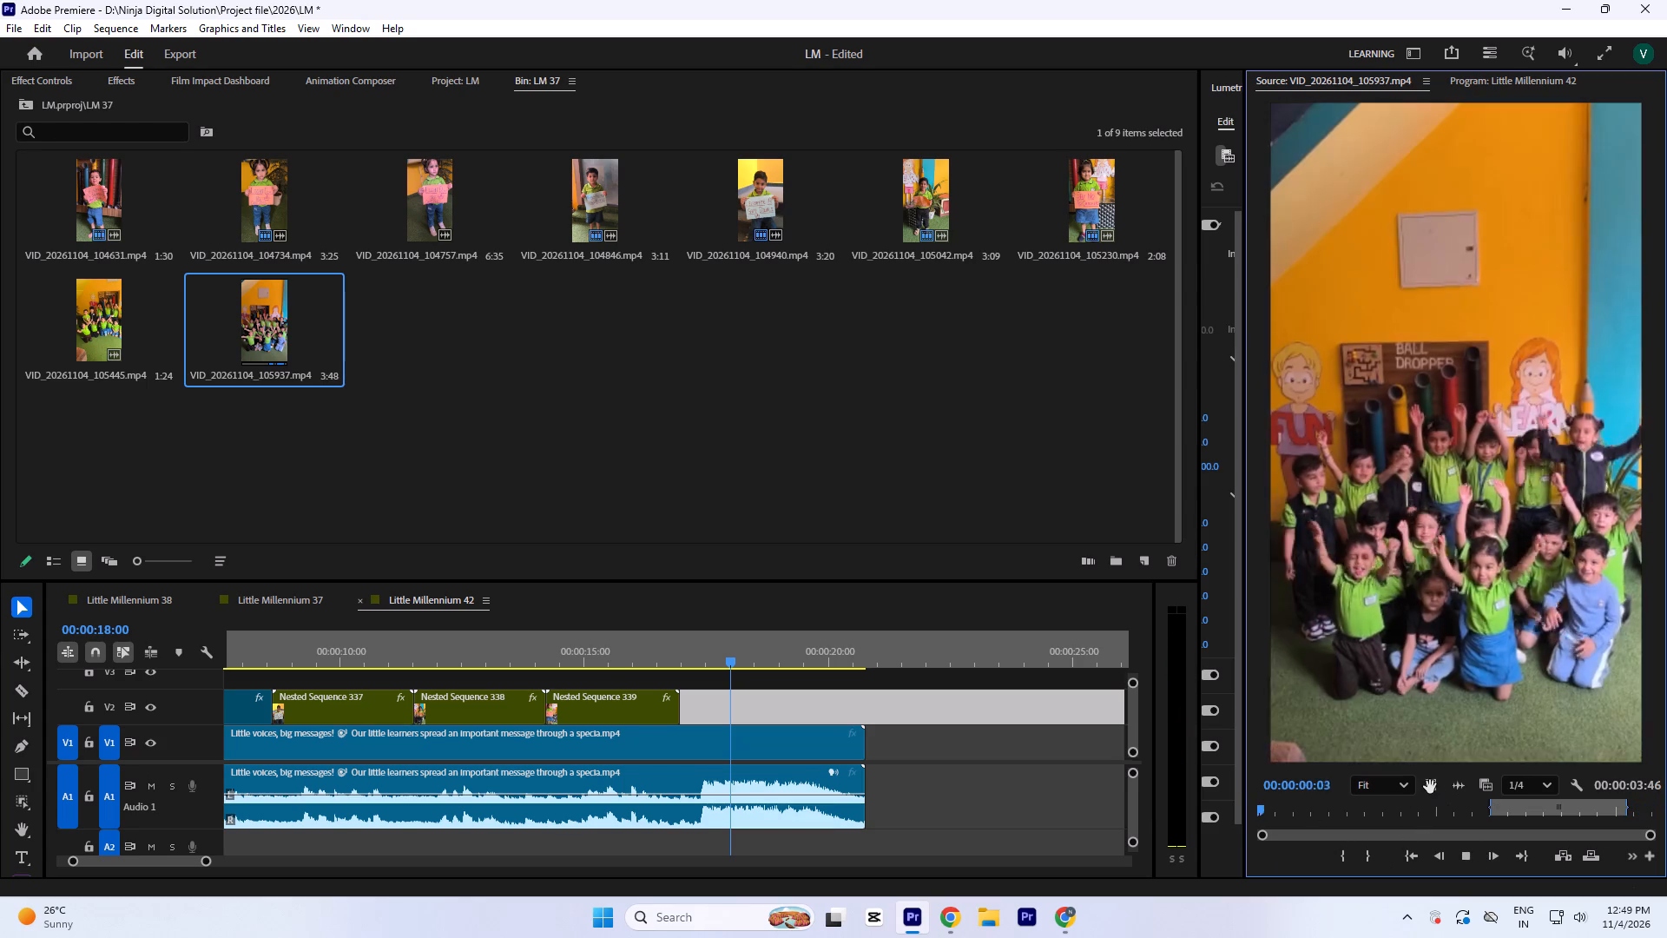
# Place the marked group clip's video on V2 directly after the nested Say No to Crackers clip and play across the cut.
pyautogui.moveTo(1430, 787); pyautogui.dragTo(686, 701)
pyautogui.press('space')
pyautogui.click(734, 703)
pyautogui.click(748, 641)
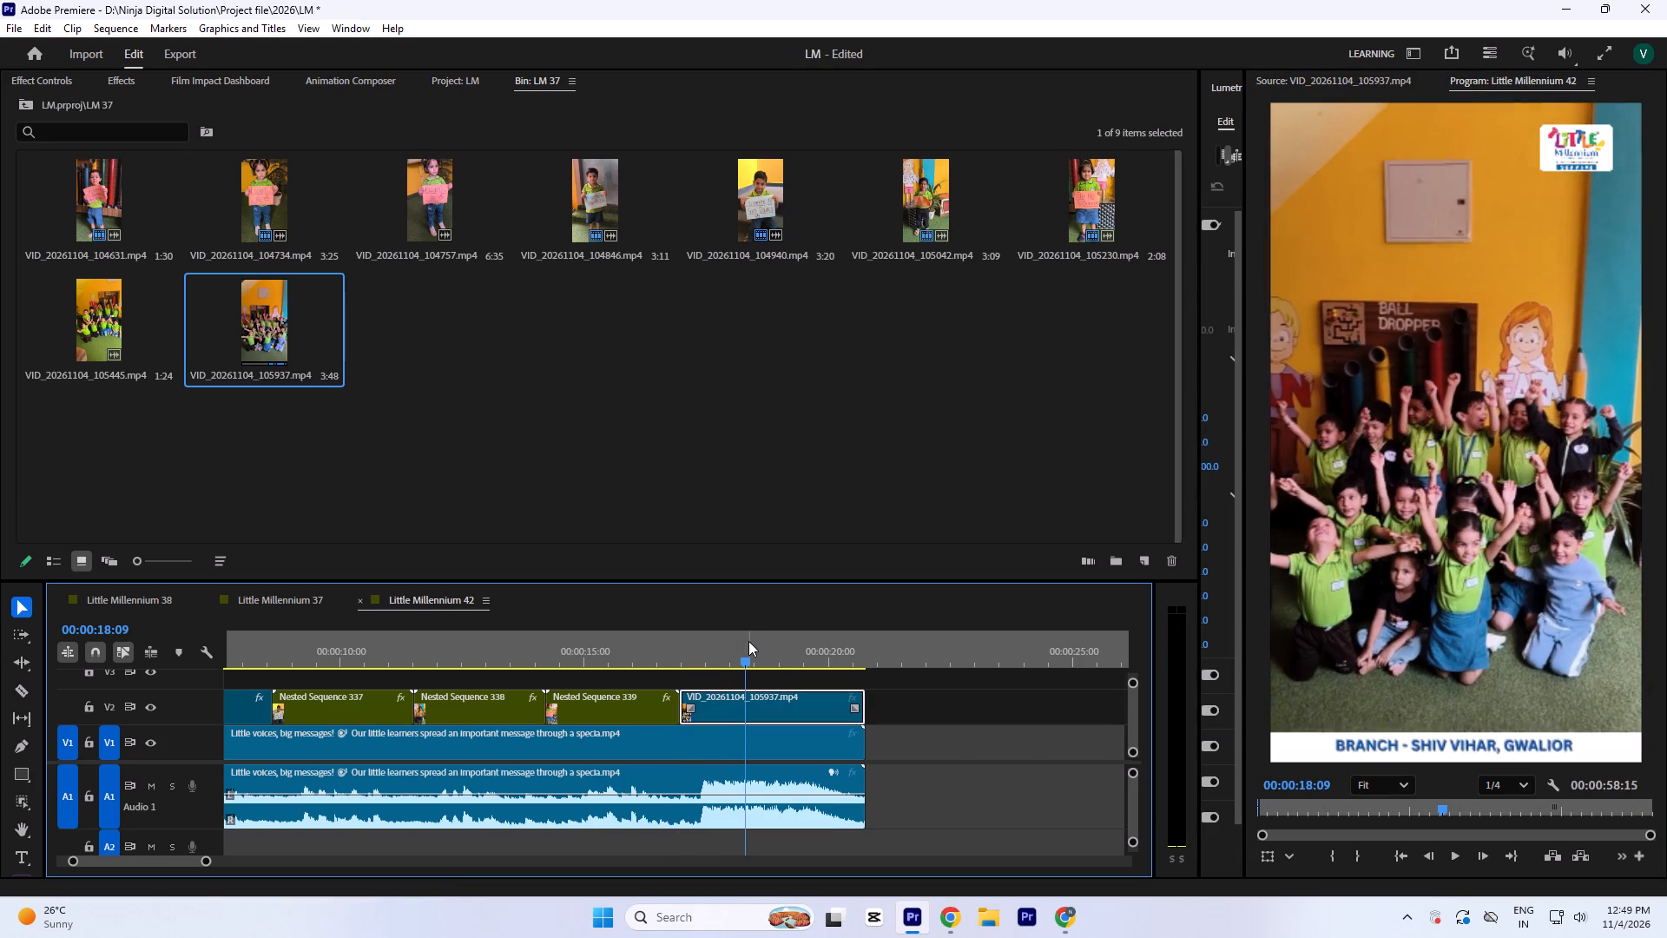
pyautogui.press('a')
pyautogui.click(639, 651)
pyautogui.press('space')
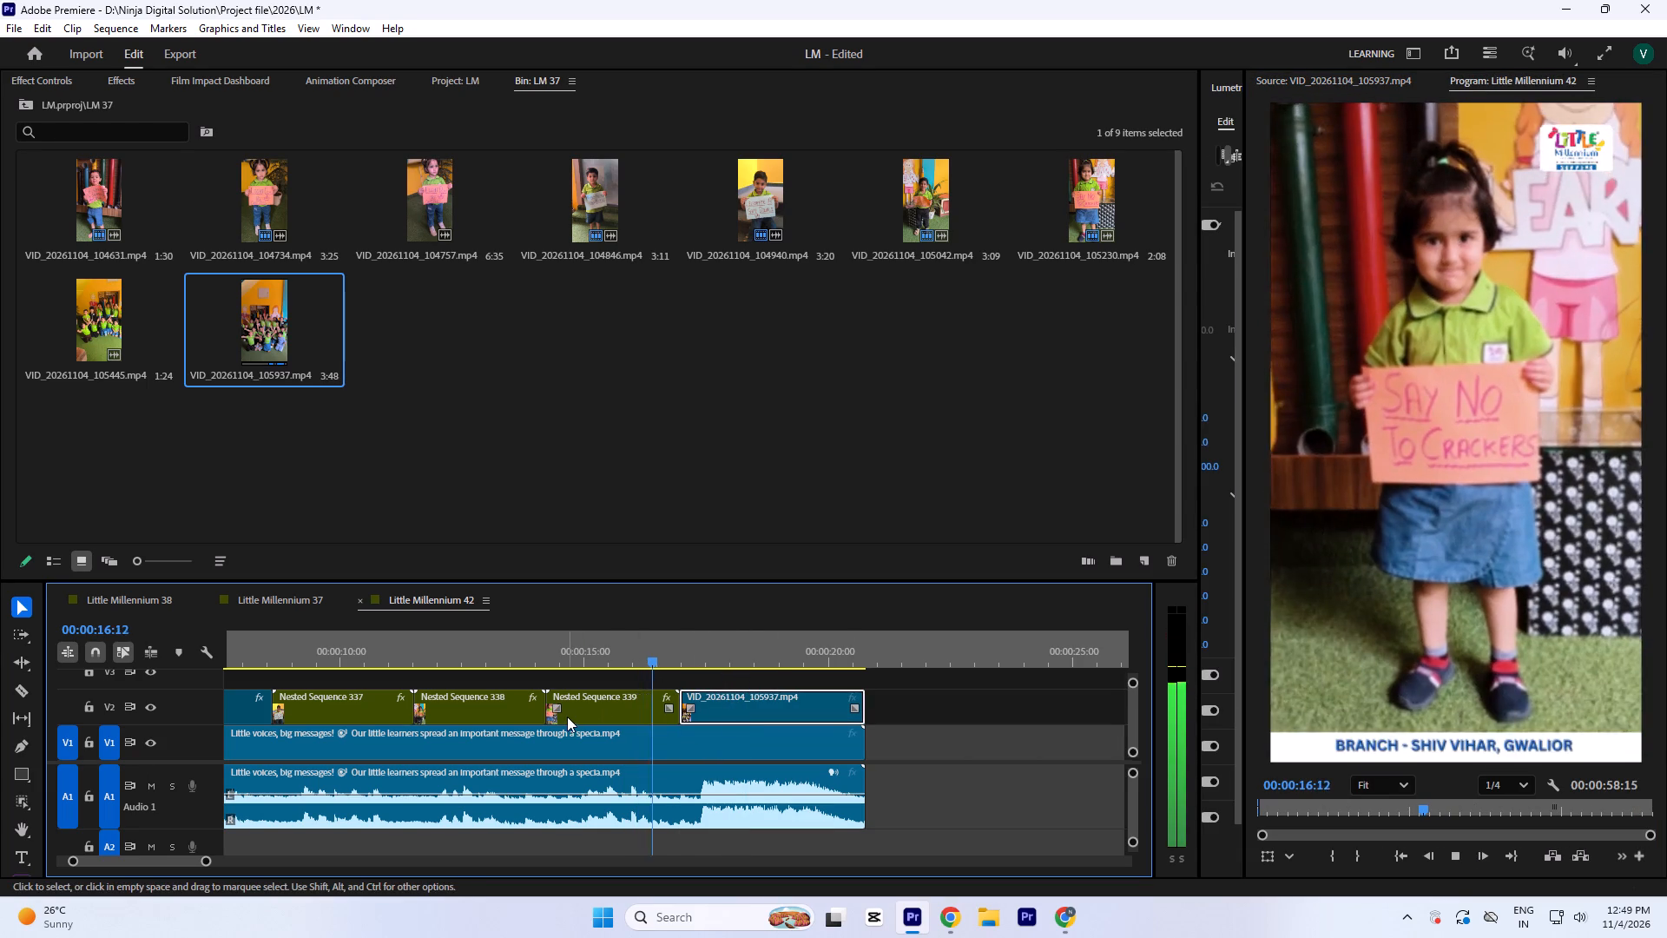
pyautogui.press('space')
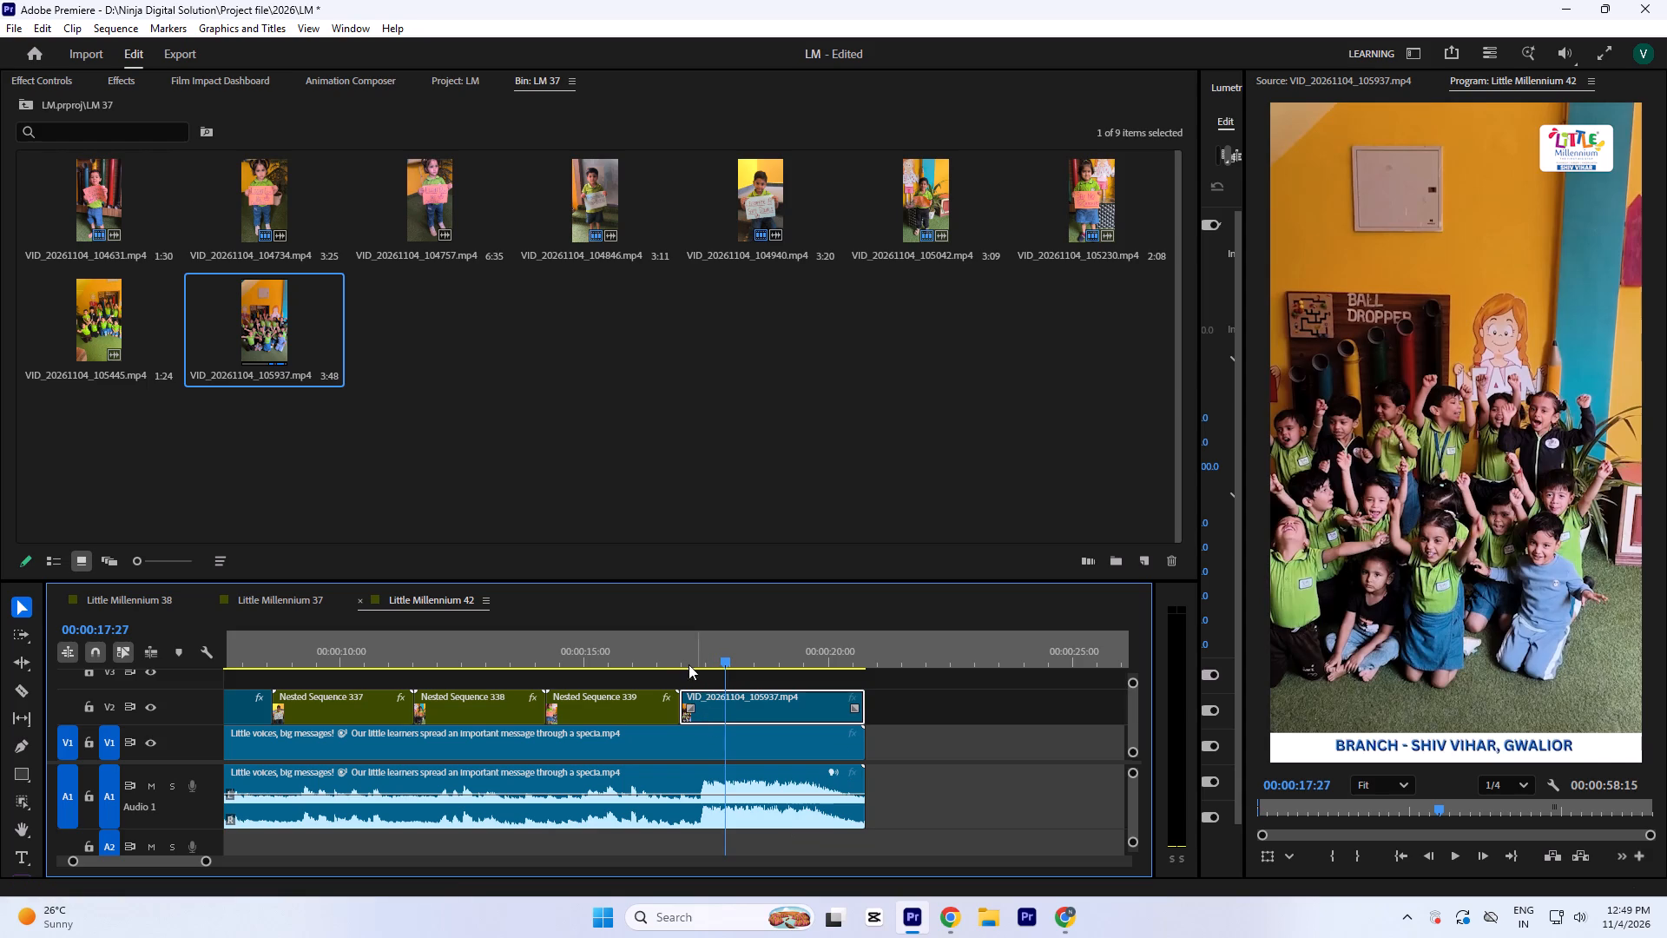
pyautogui.click(682, 649)
pyautogui.press('space')
pyautogui.press('space')
# Trim the group clip's start to 00:00:17:23 and move the clip back against the nested Say No to Crackers clip.
pyautogui.click(682, 654)
pyautogui.press('=')
pyautogui.press('=')
pyautogui.press('=')
pyautogui.press('=')
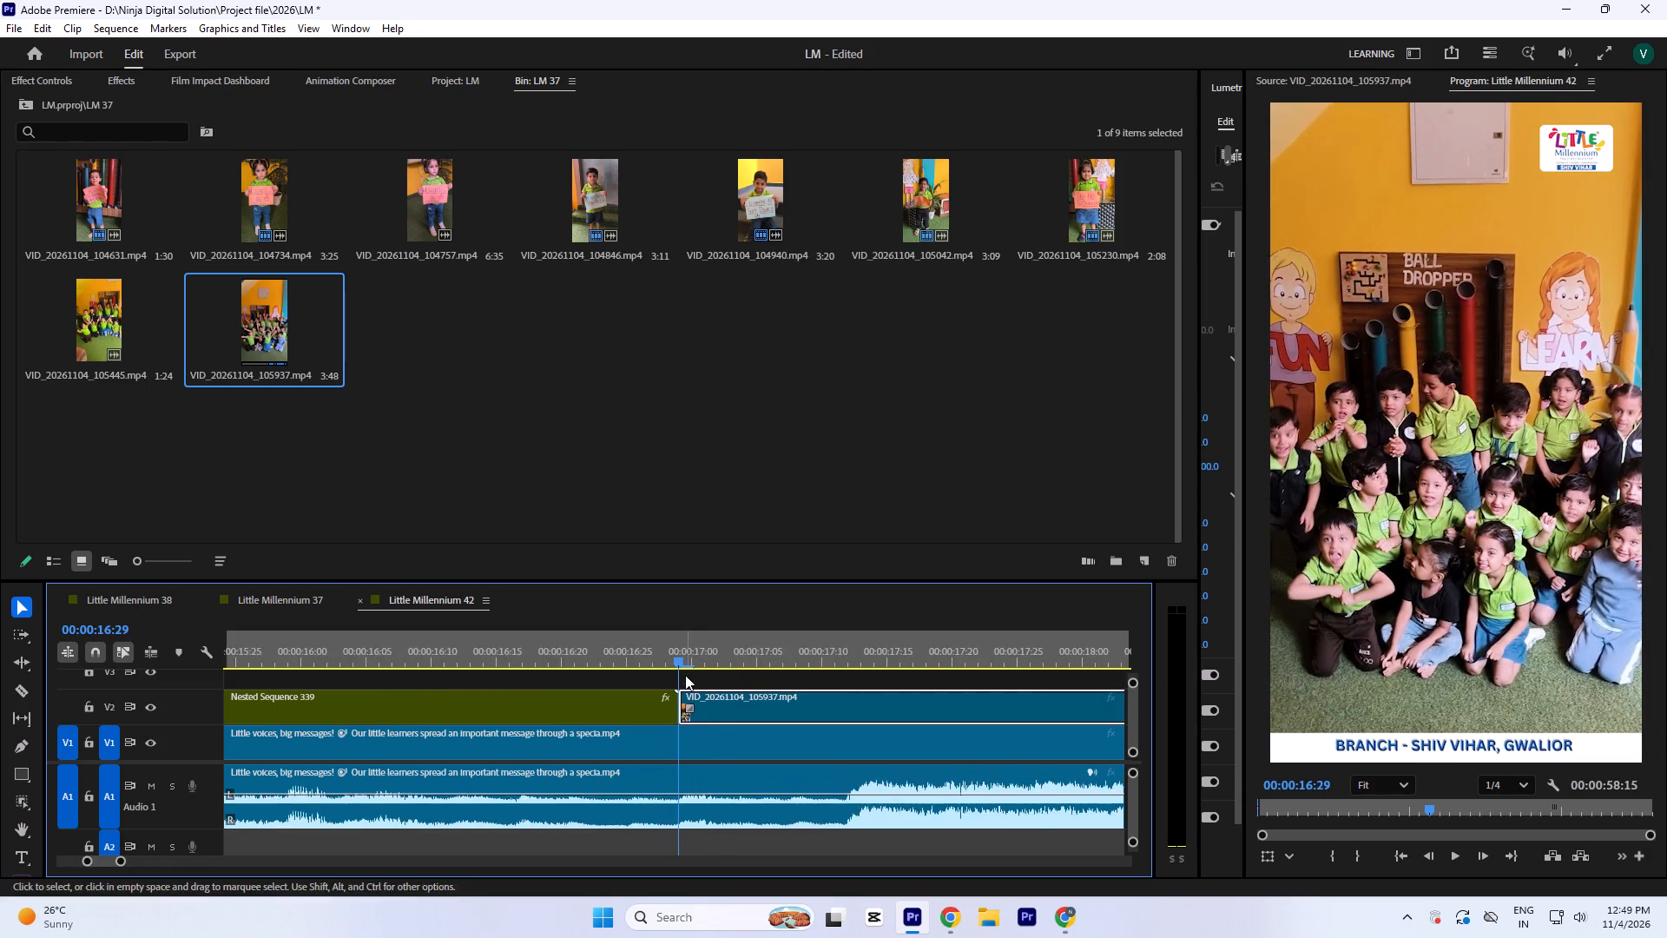
pyautogui.press('=')
pyautogui.press('-')
pyautogui.press('-')
pyautogui.press('-')
pyautogui.press('space')
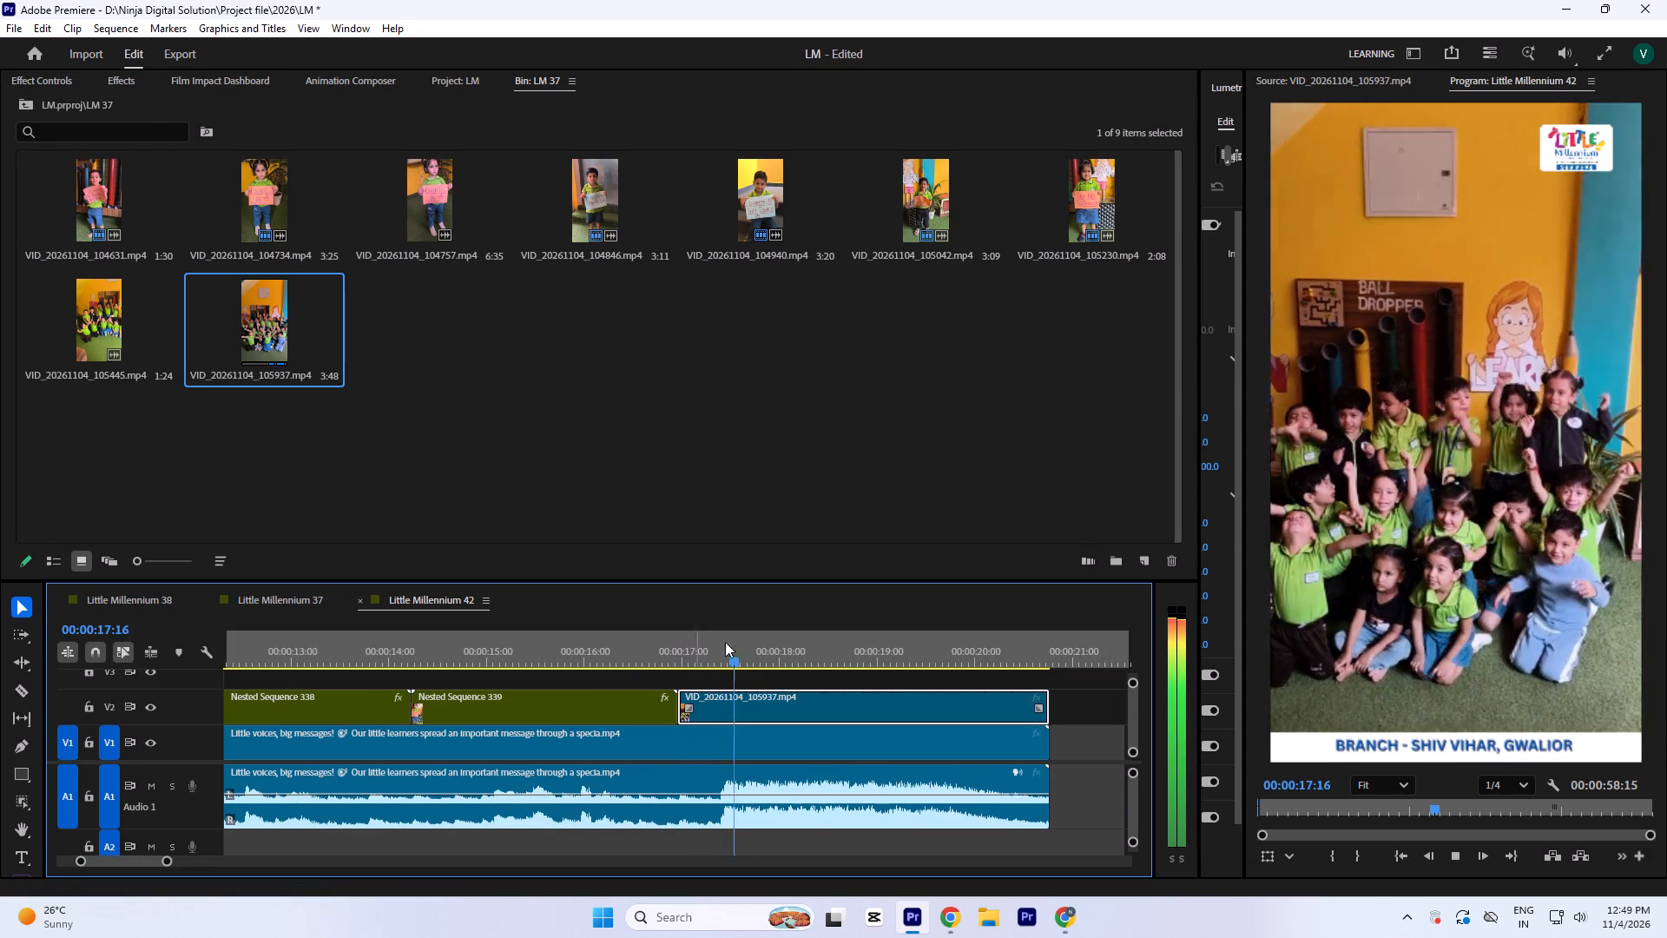
pyautogui.press('space')
pyautogui.moveTo(761, 651); pyautogui.dragTo(759, 667)
pyautogui.moveTo(687, 715); pyautogui.dragTo(772, 709)
pyautogui.moveTo(800, 705); pyautogui.dragTo(745, 705)
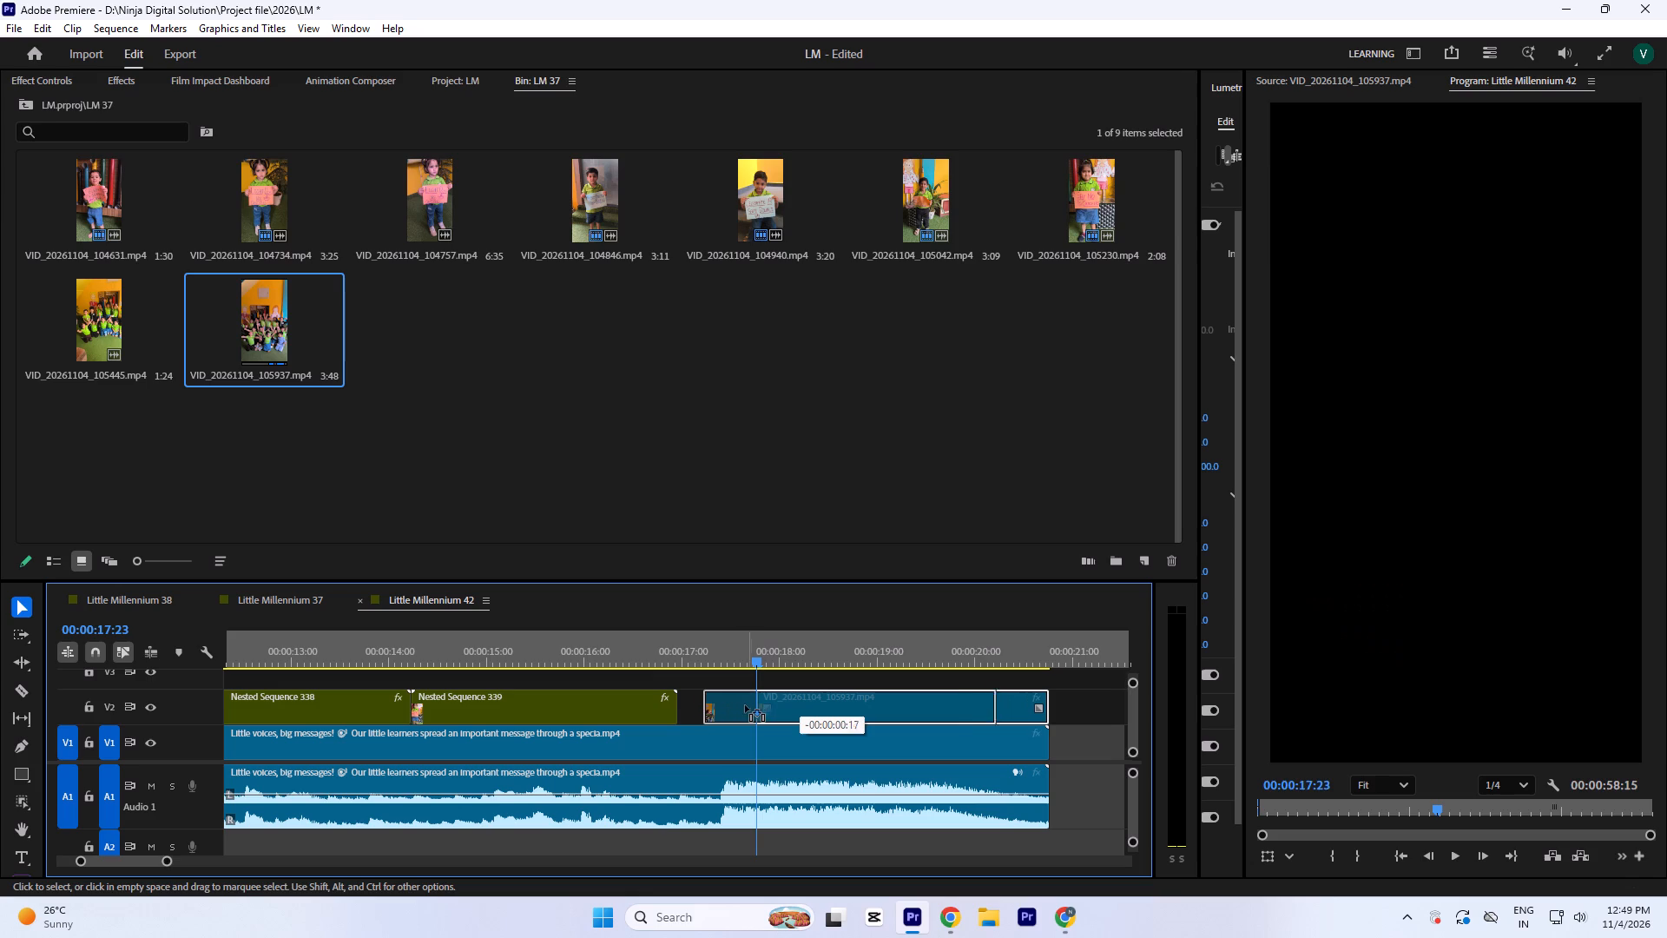
pyautogui.moveTo(745, 705); pyautogui.dragTo(728, 704)
pyautogui.click(611, 640)
pyautogui.press('space')
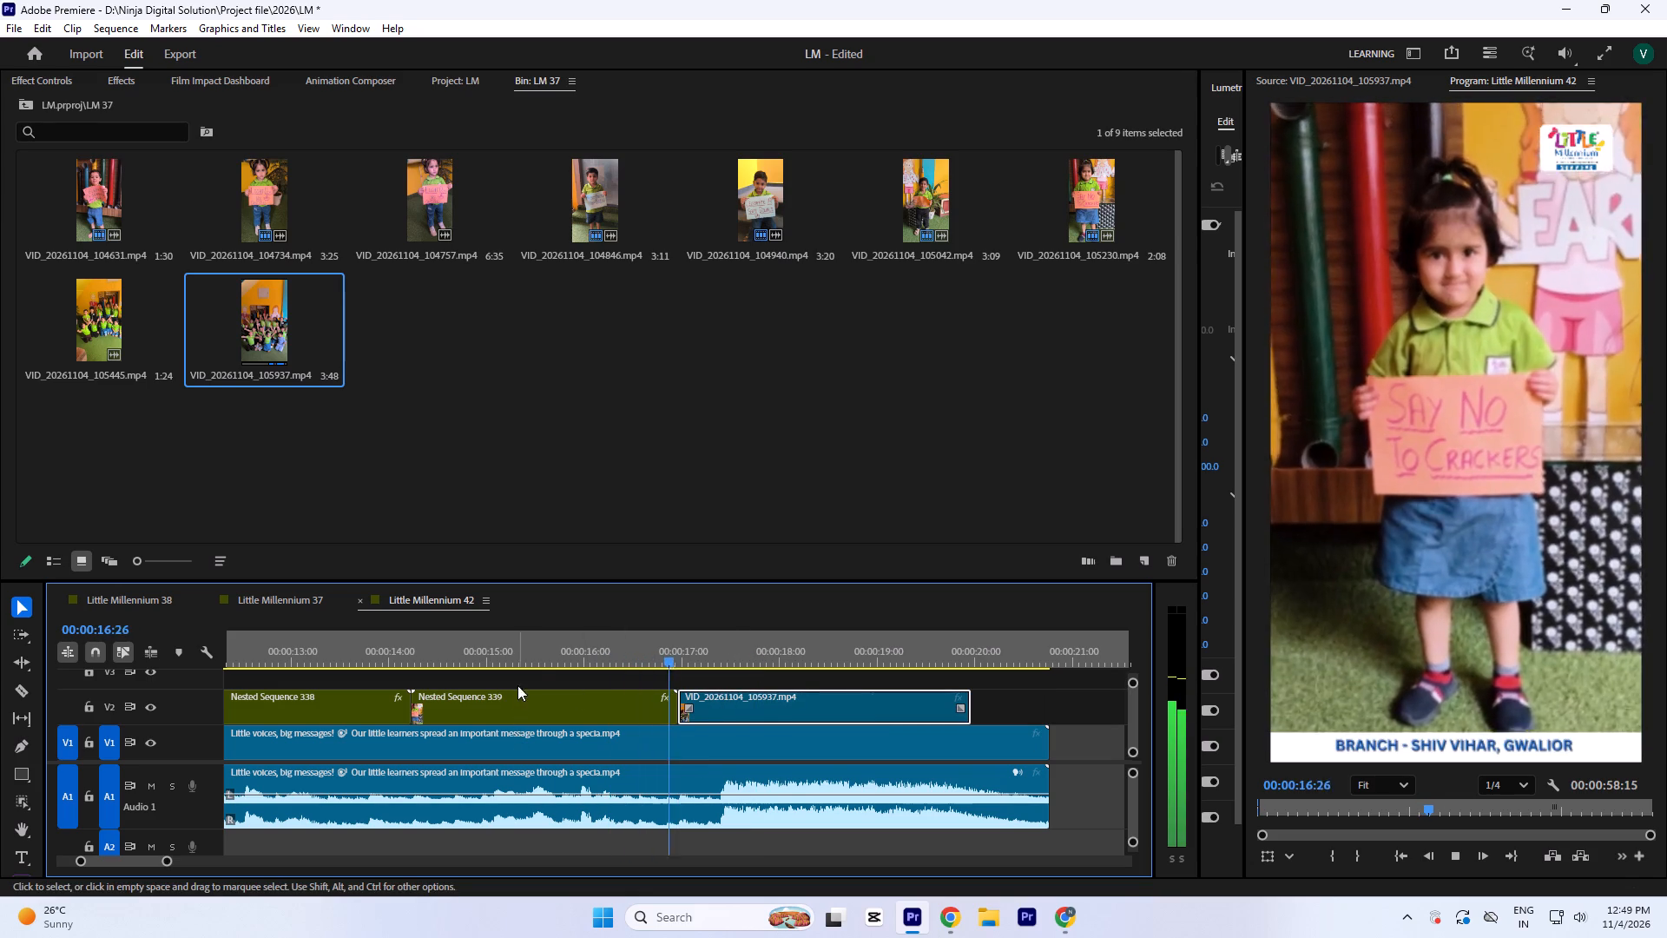
pyautogui.press('space')
# Split the reference clip on V1 and A1 at 00:00:16:29, where the group clip begins.
pyautogui.click(680, 636)
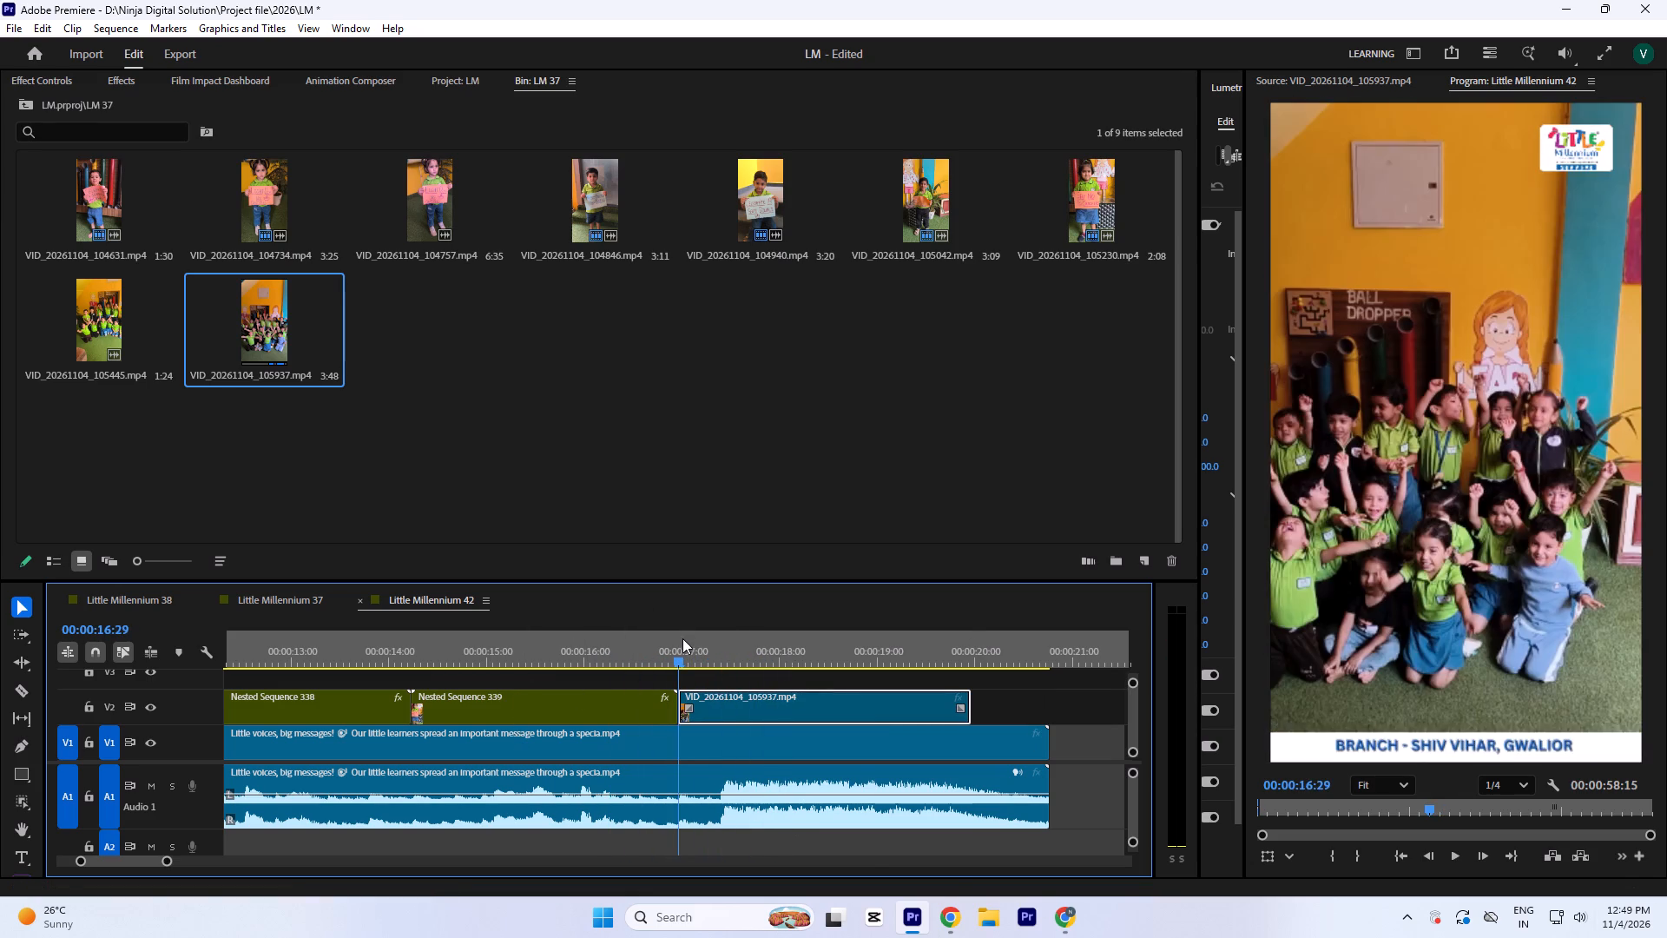
pyautogui.write('`==')
pyautogui.press('=')
pyautogui.press('=')
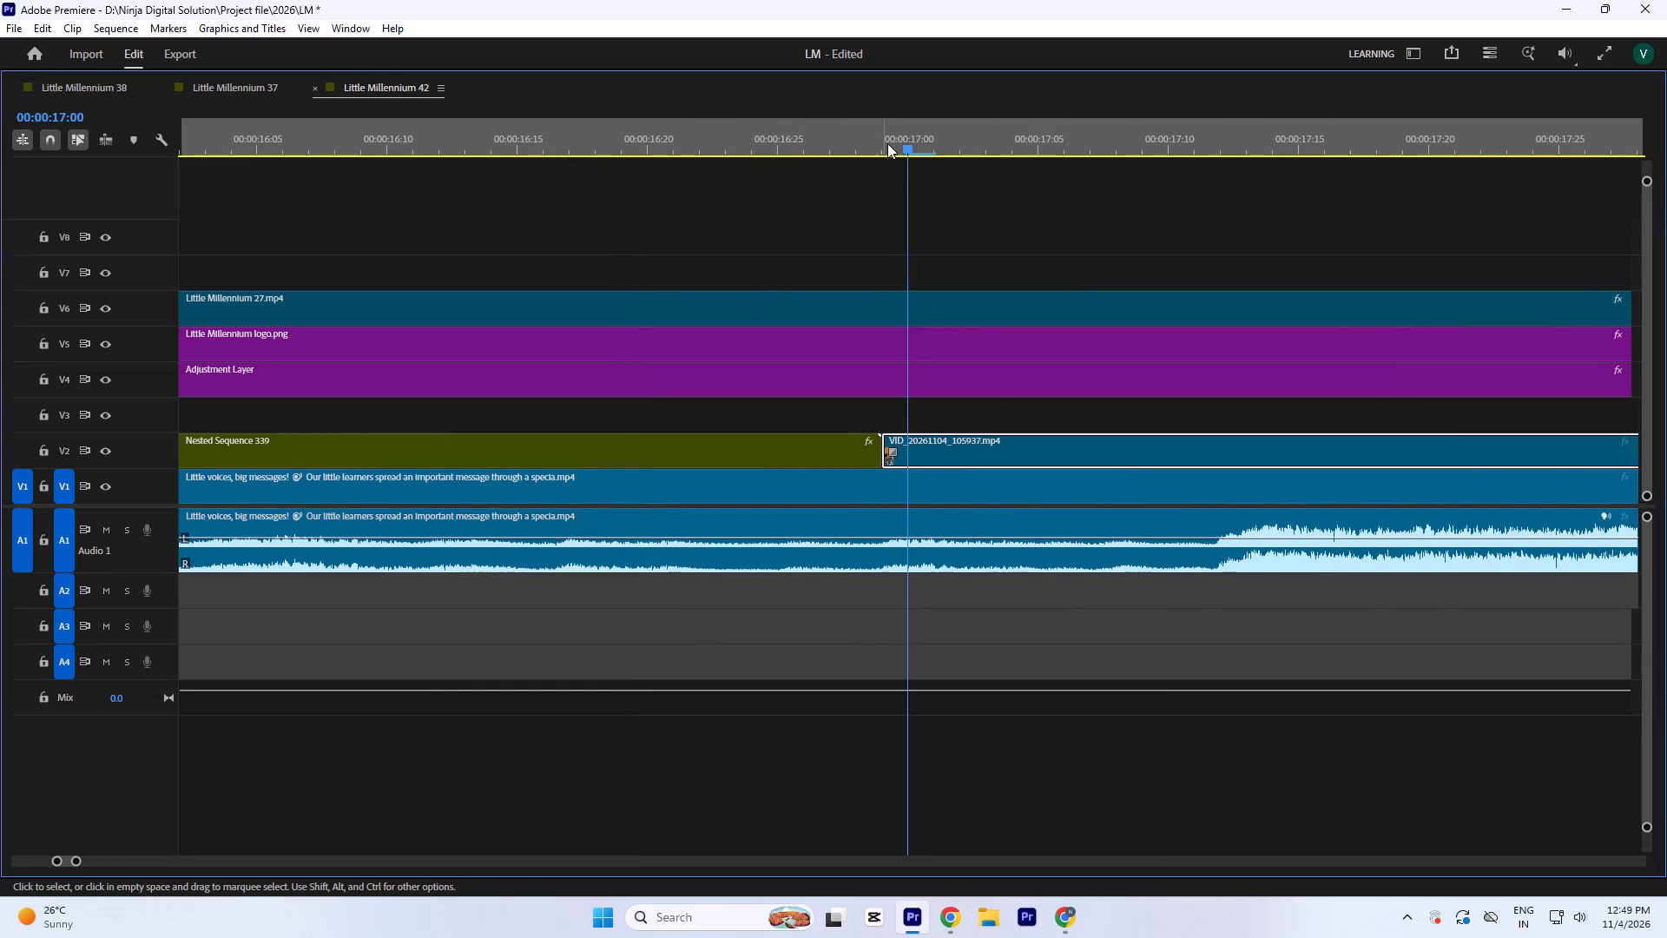
pyautogui.click(887, 142)
pyautogui.moveTo(946, 409); pyautogui.dragTo(983, 562)
pyautogui.press('k')
# Trim the second reference part's start to the louder music near 00:00:17:11, close the gap at the cut, and play it back.
pyautogui.click(971, 628)
pyautogui.moveTo(963, 612); pyautogui.dragTo(923, 486)
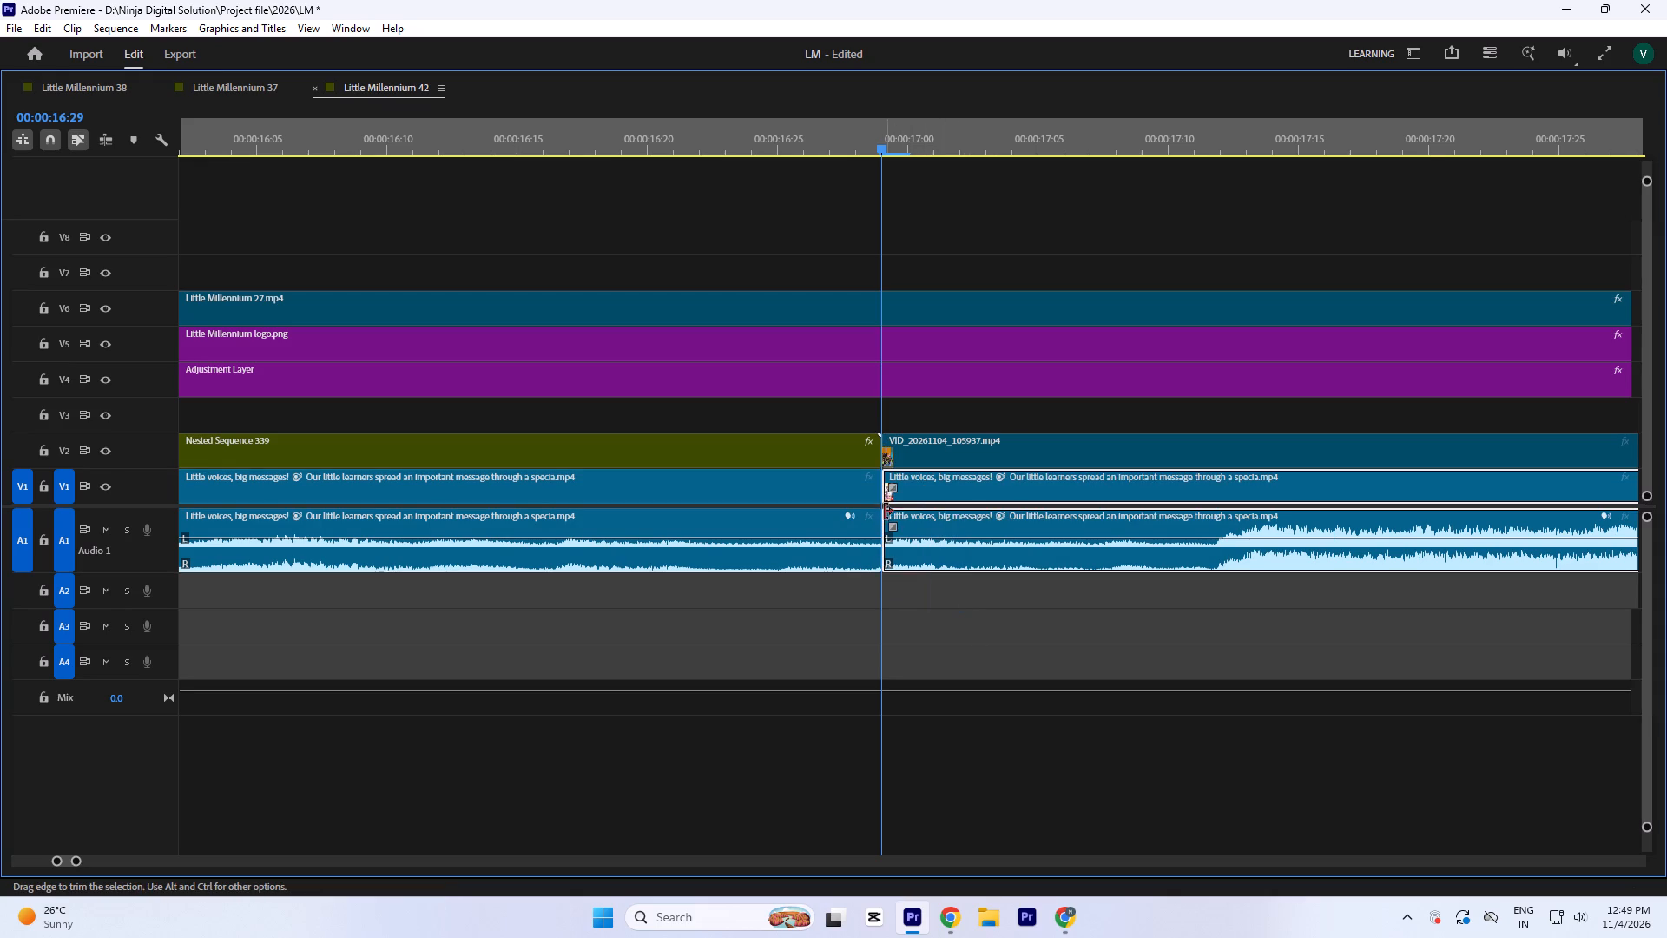
pyautogui.moveTo(886, 499); pyautogui.dragTo(1192, 499)
pyautogui.press('-')
pyautogui.moveTo(1212, 492); pyautogui.dragTo(1058, 502)
pyautogui.click(662, 151)
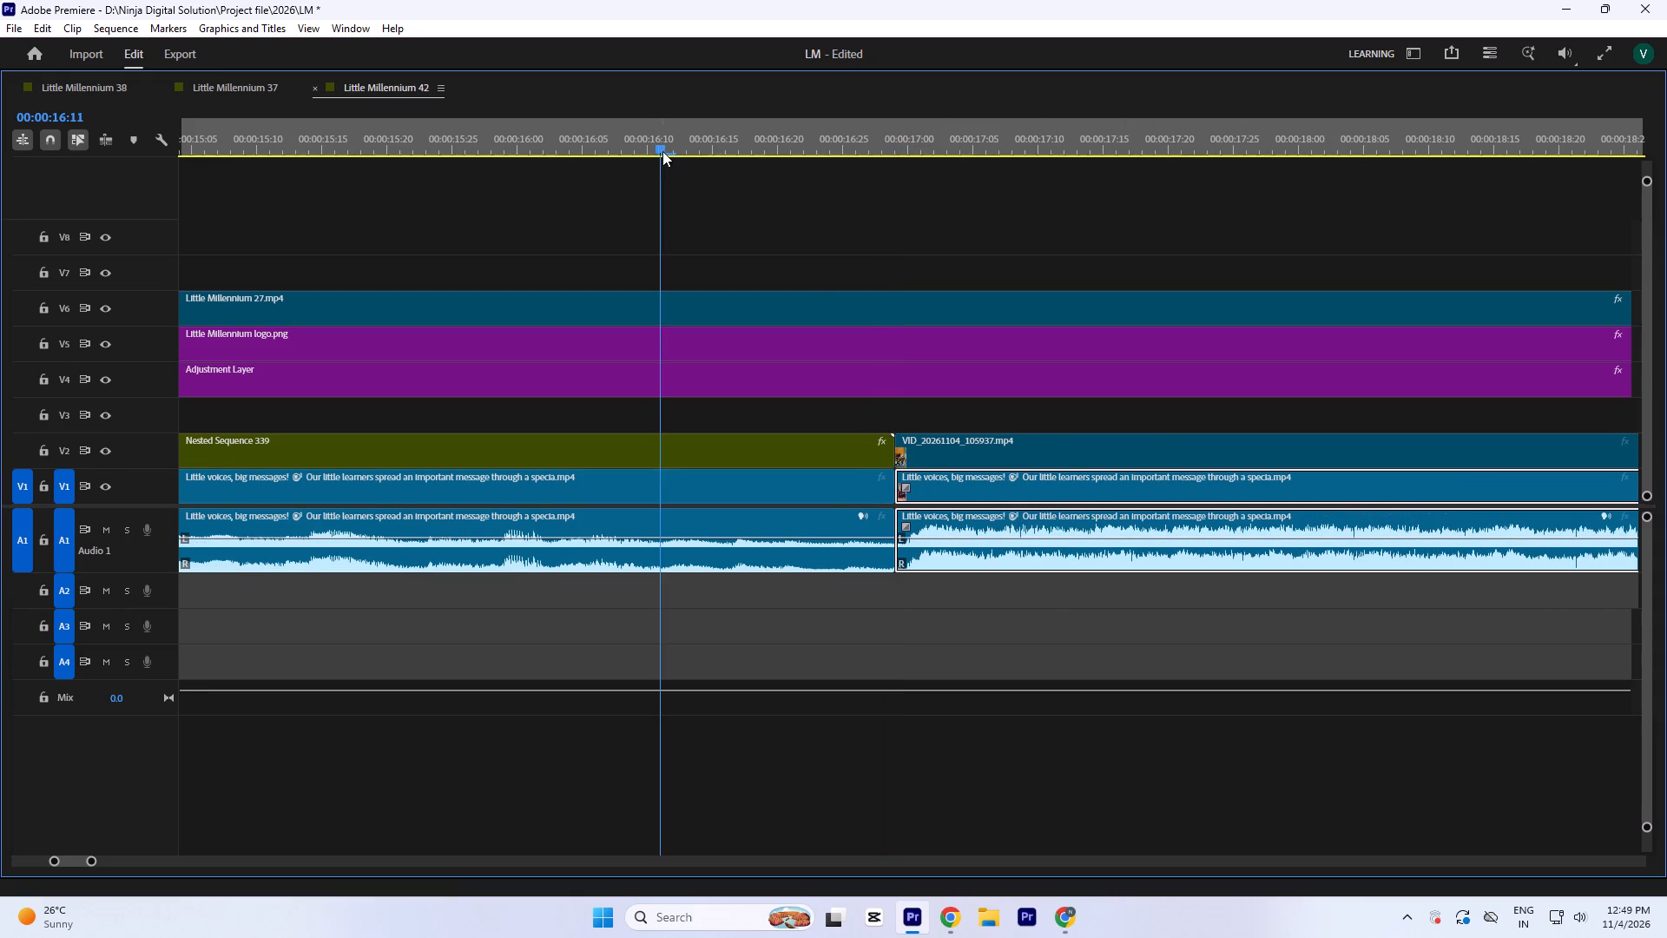
pyautogui.write('`0')
pyautogui.press('space')
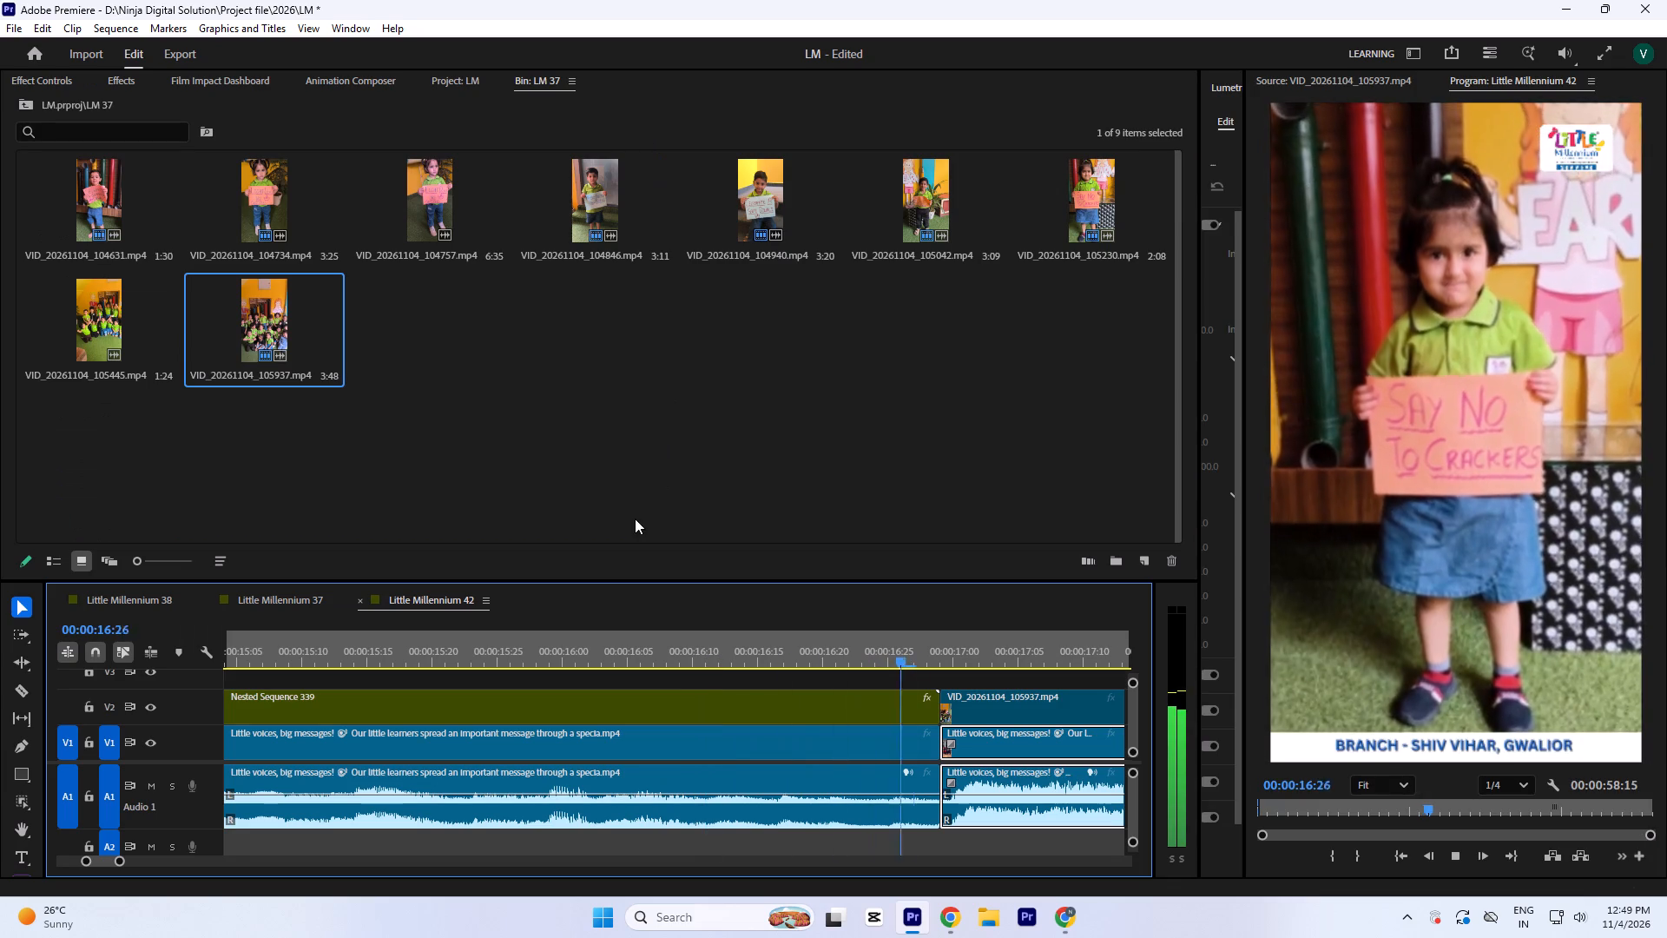
pyautogui.press('0')
pyautogui.press('space')
pyautogui.press('0')
pyautogui.press('0')
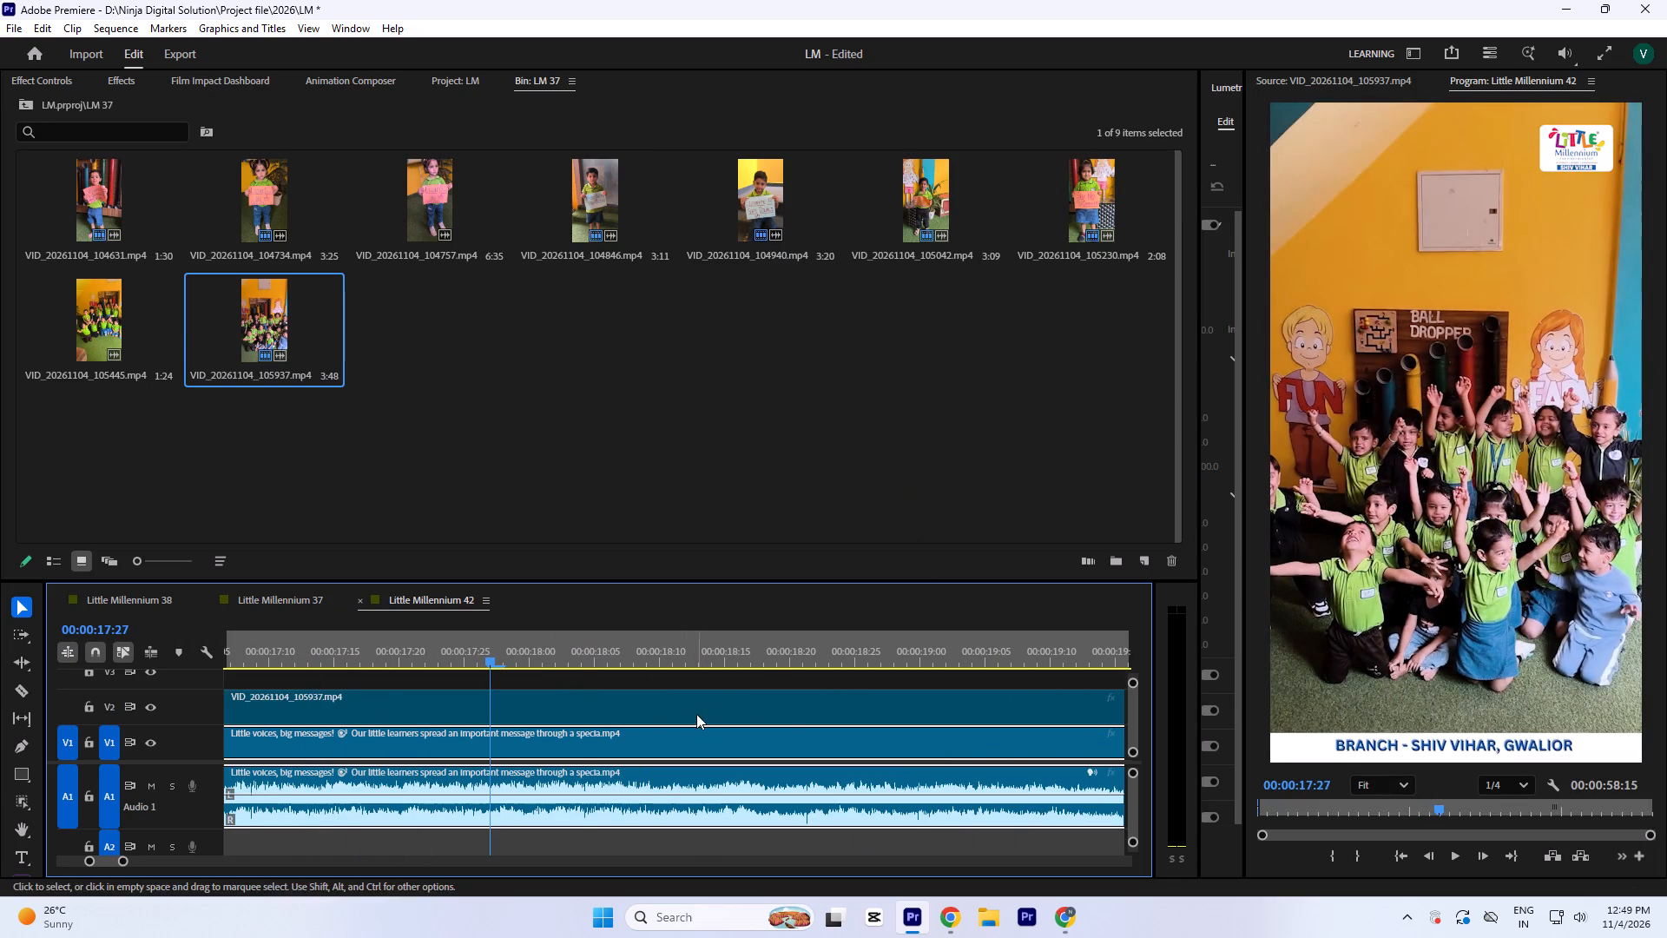
# Extend the group clip's end by 00:00:00:12 to line up with the end of the reference clip.
pyautogui.press('-')
pyautogui.press('-')
pyautogui.press('space')
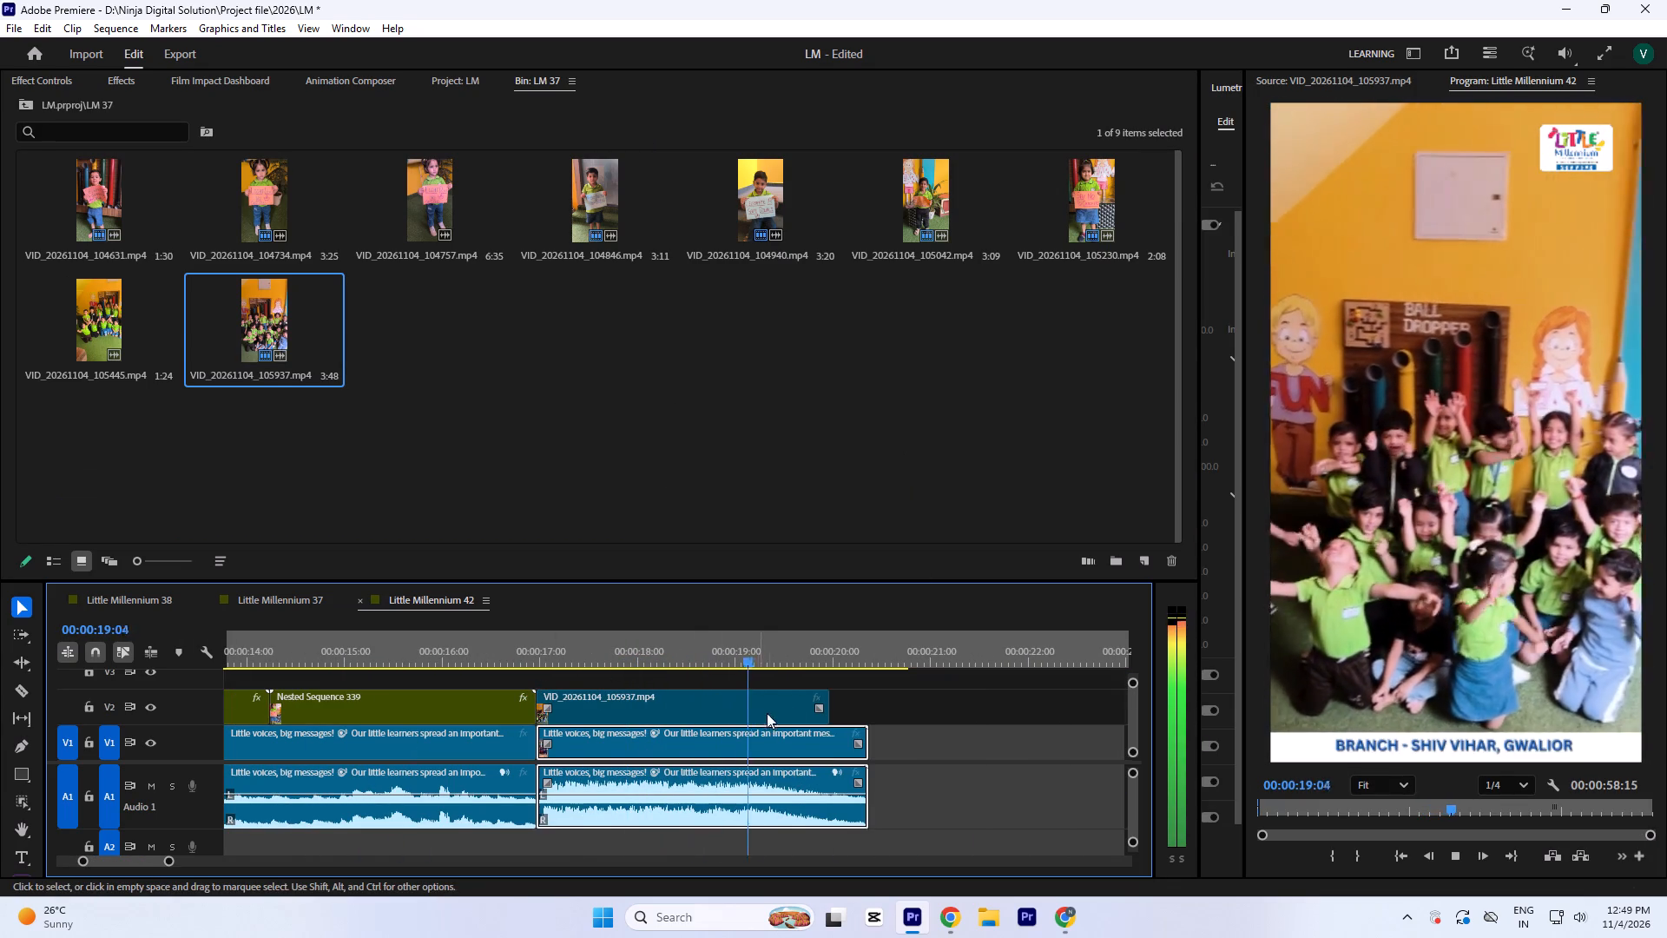
pyautogui.press('space')
pyautogui.moveTo(833, 716); pyautogui.dragTo(867, 721)
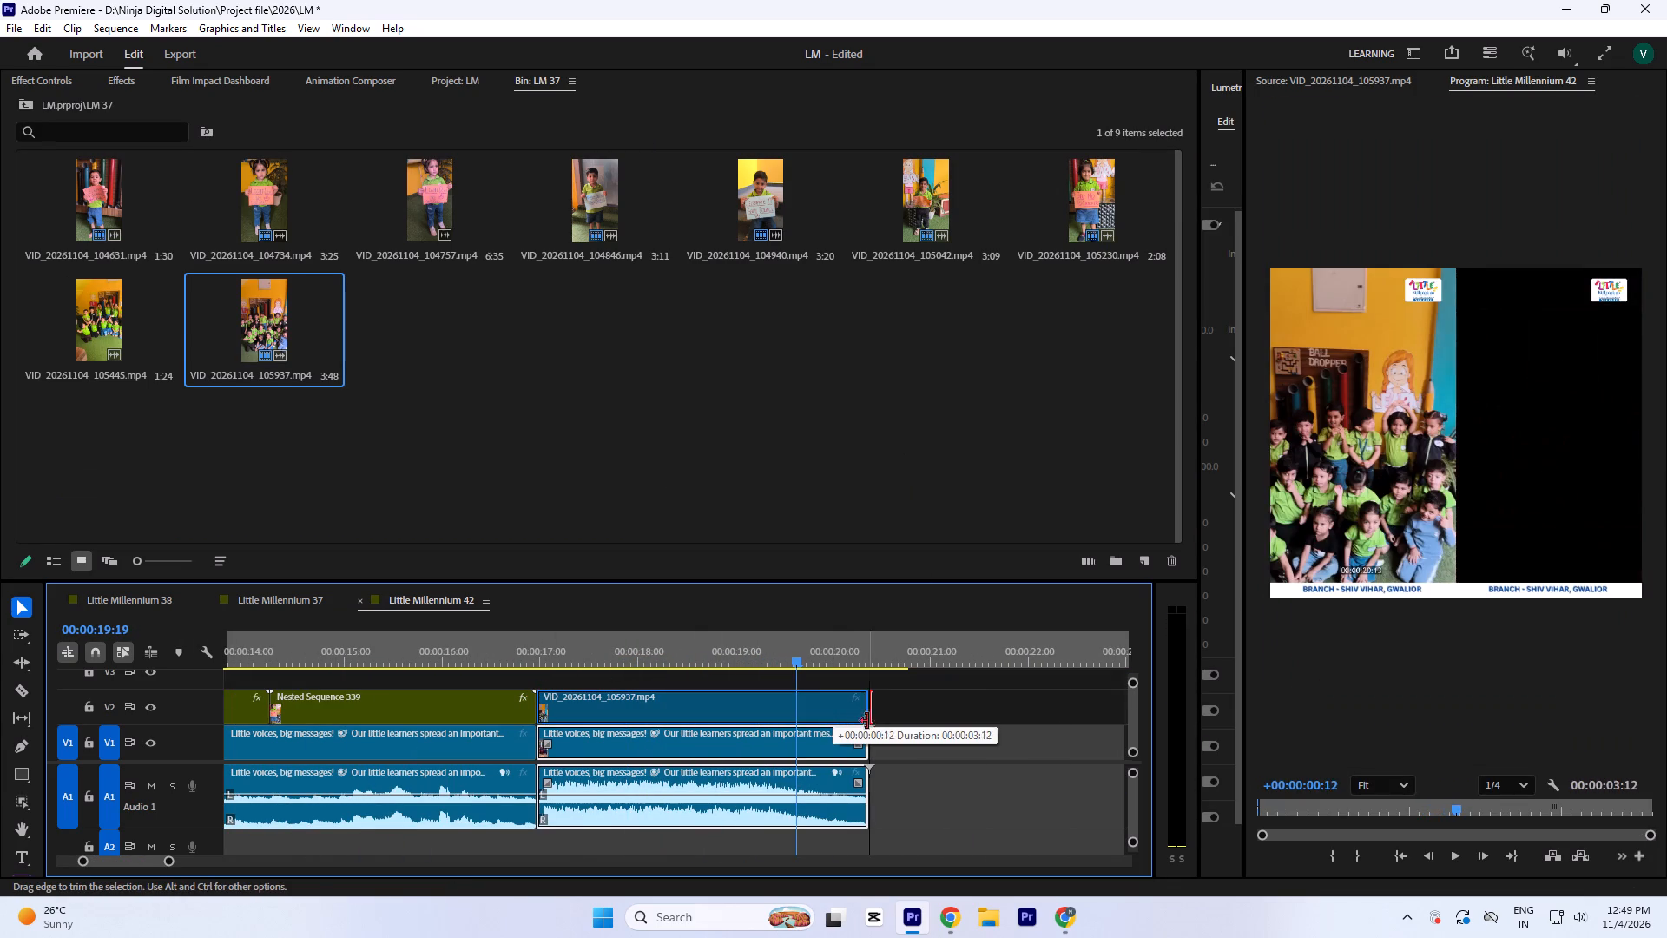
pyautogui.moveTo(867, 721); pyautogui.dragTo(867, 722)
pyautogui.press('space')
pyautogui.press('space')
pyautogui.click(745, 705)
pyautogui.click(787, 652)
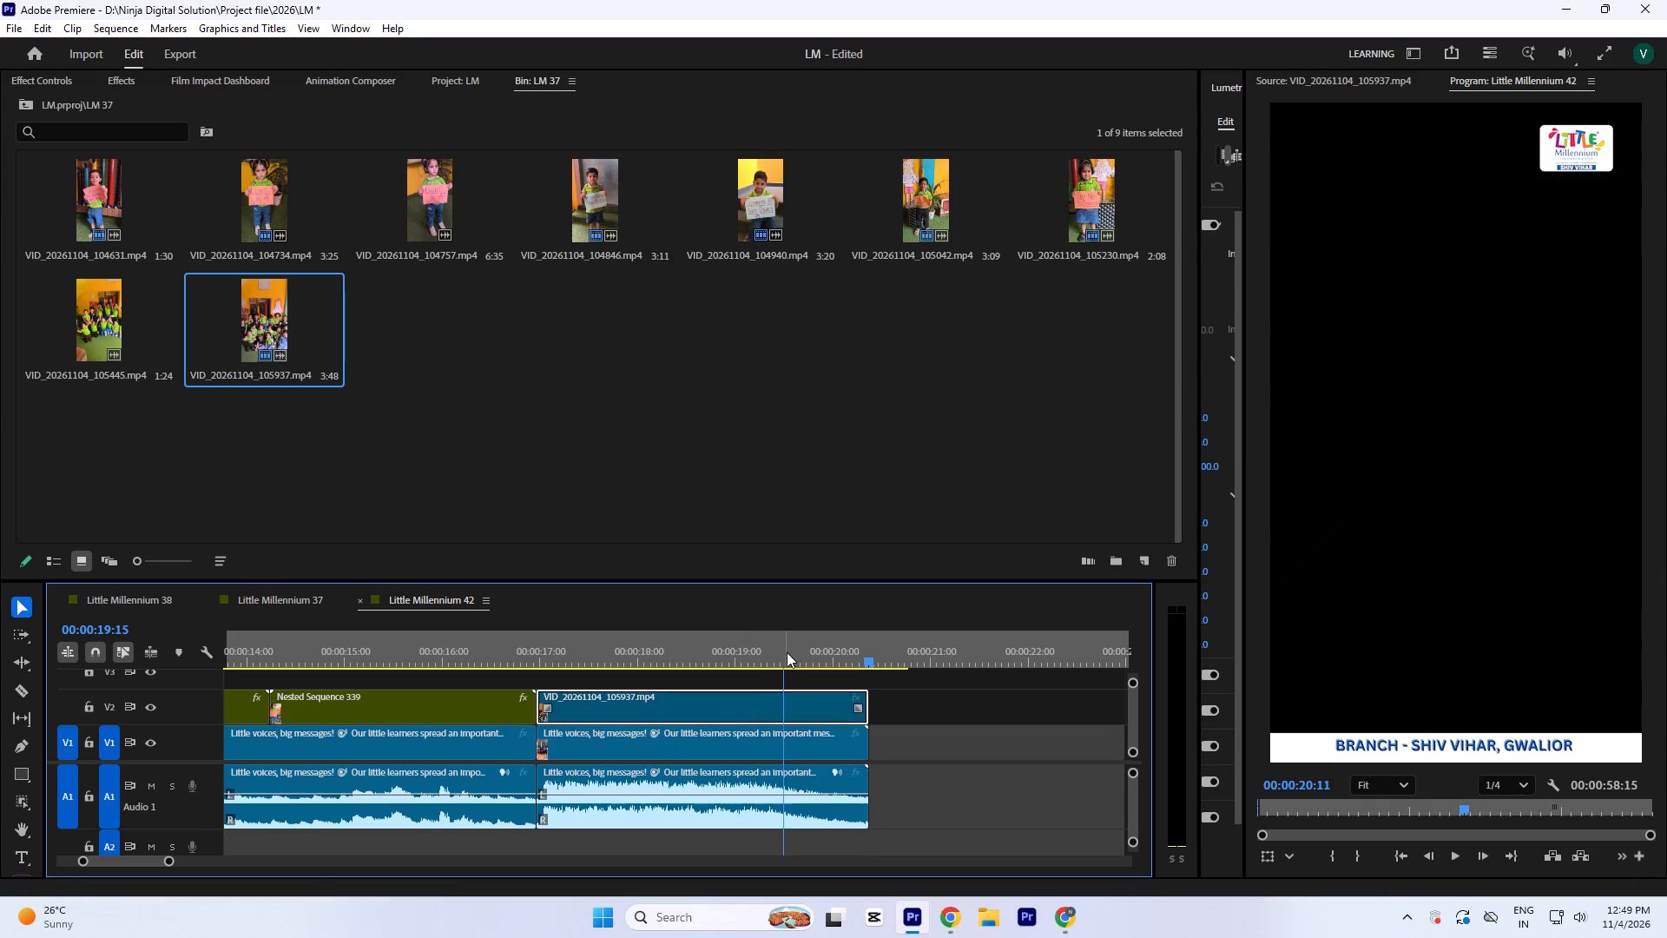
# Apply the default audio transition to both reference audio parts, crossfading their cut and fading out the ending.
pyautogui.click(536, 647)
pyautogui.press('=')
pyautogui.press('=')
pyautogui.press('=')
pyautogui.press('=')
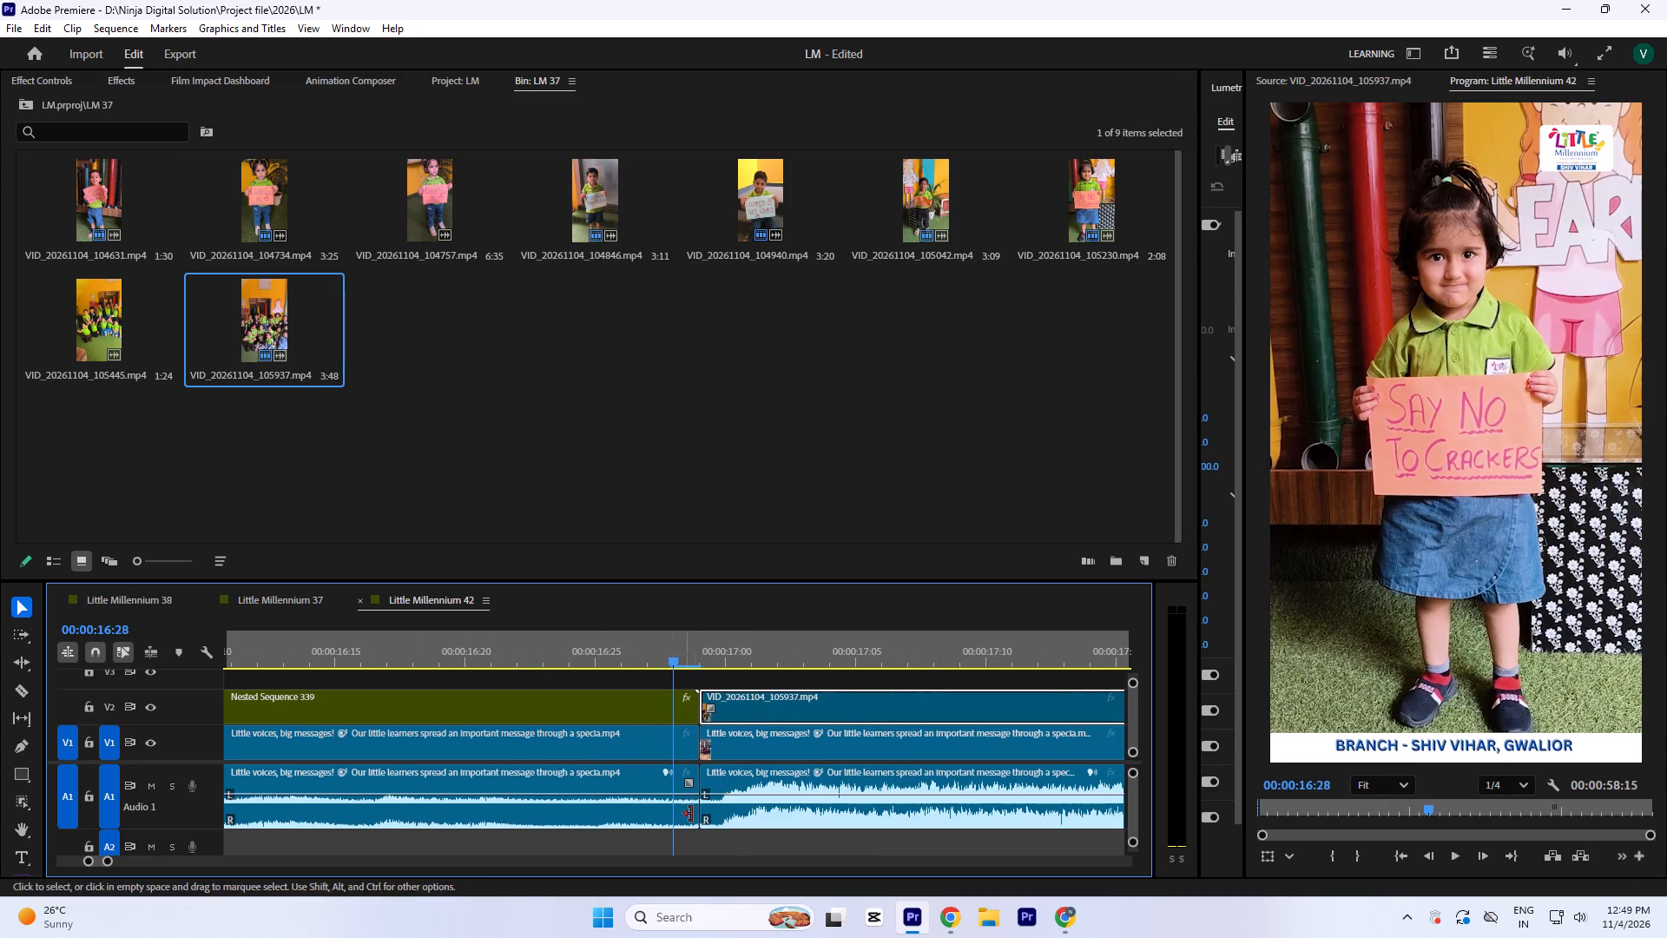
pyautogui.moveTo(728, 840); pyautogui.dragTo(630, 821)
pyautogui.hotkey('shift', 'd')
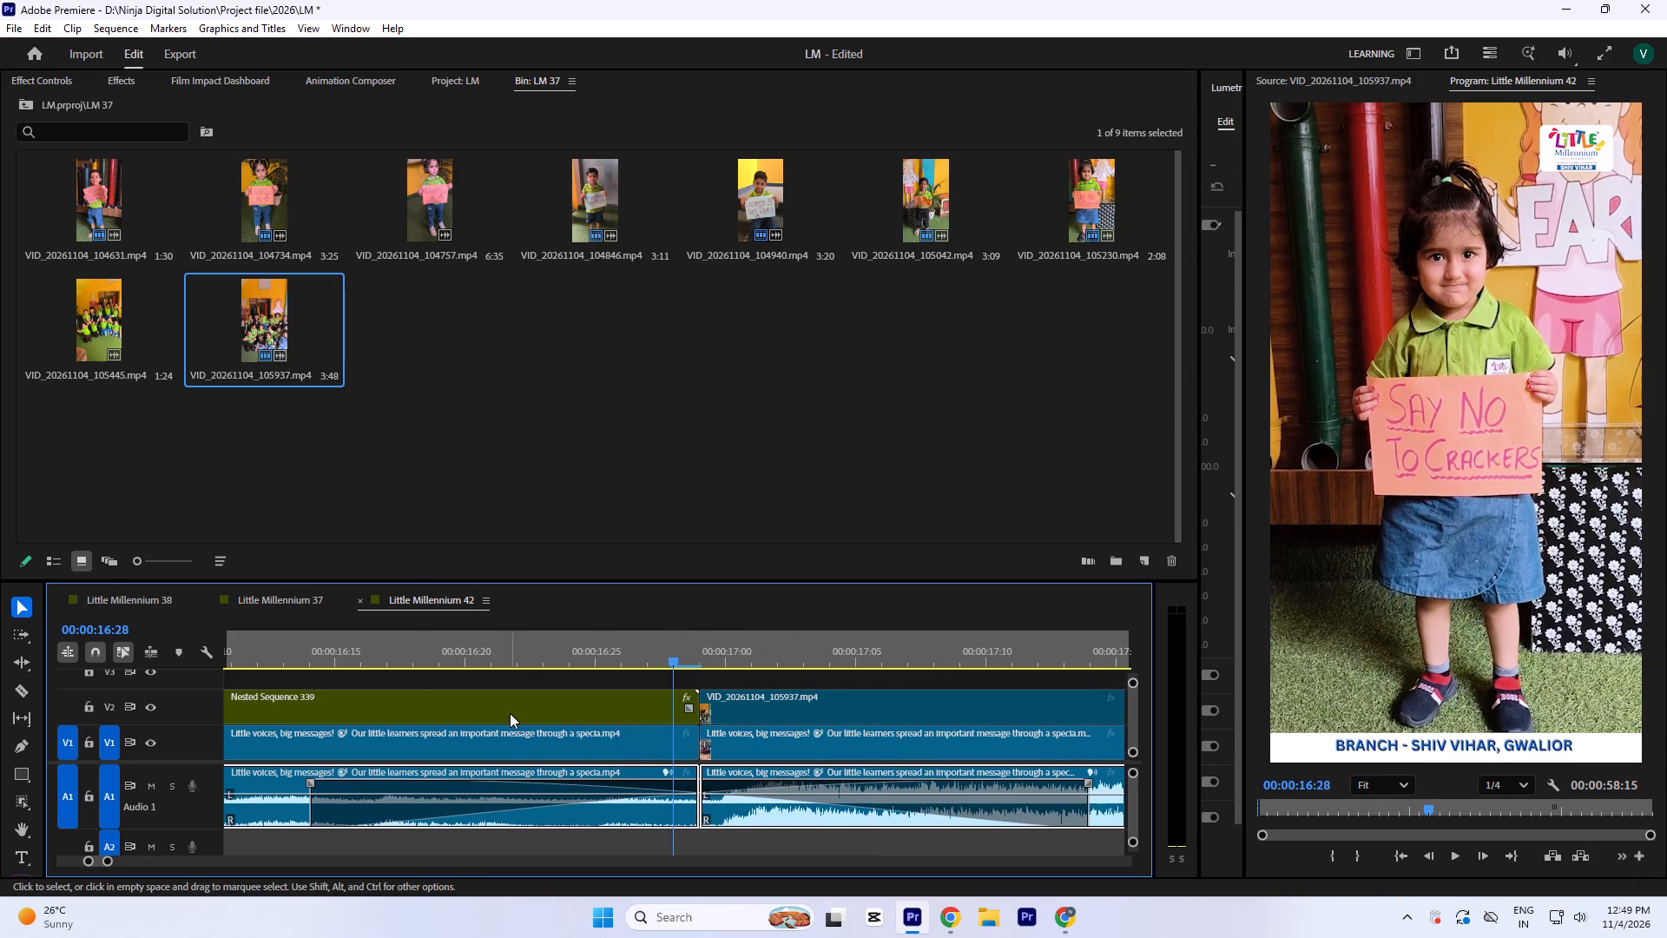
# Play through the audio crossfade into the group clip to check the sound.
pyautogui.press('-')
pyautogui.click(452, 654)
pyautogui.press('-')
pyautogui.press('space')
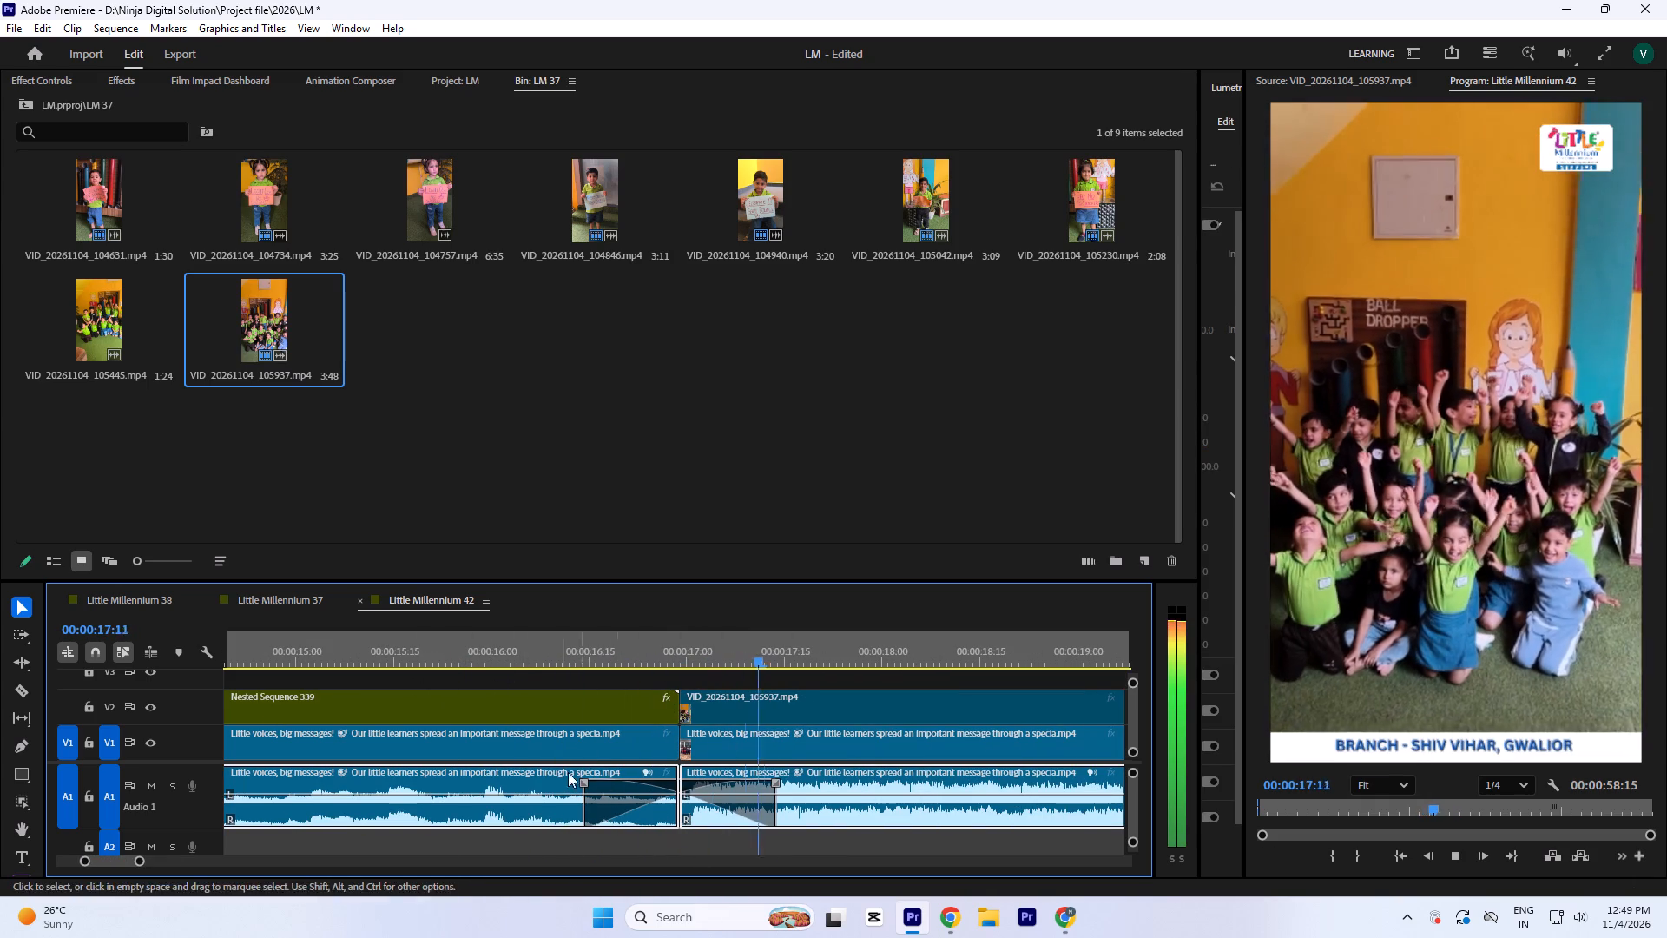
pyautogui.press('space')
pyautogui.press('space')
pyautogui.press('-')
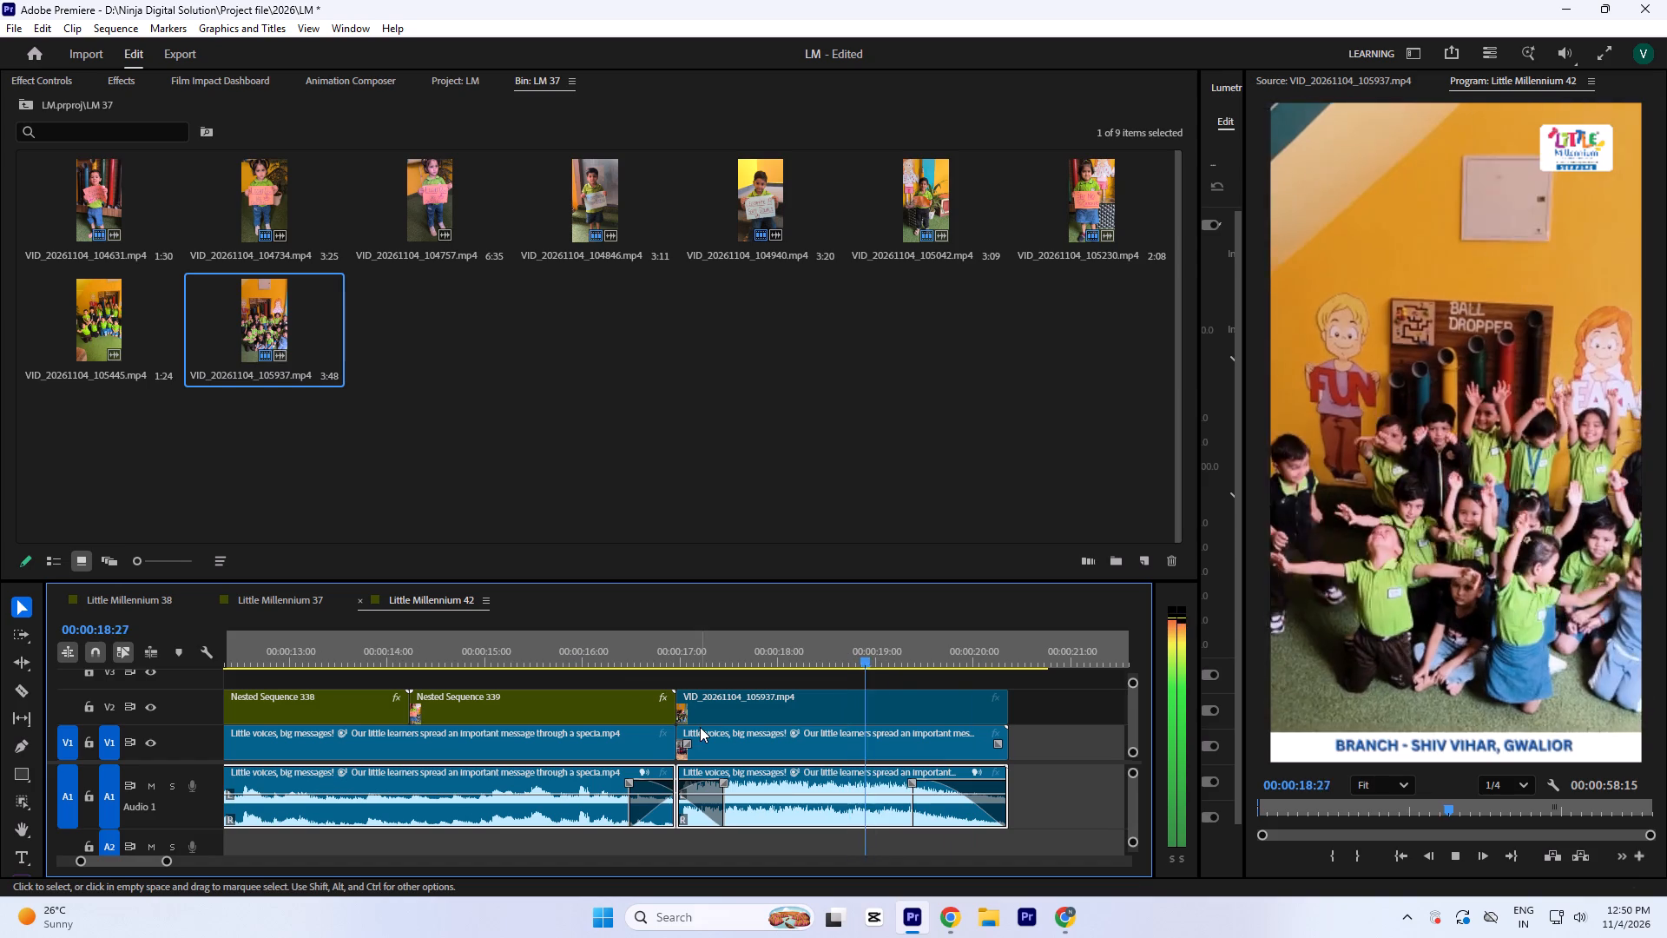
pyautogui.press('space')
pyautogui.press('space')
pyautogui.press('space')
# Review the group clip's ending on V2 and nest the clip under the default name.
pyautogui.click(868, 704)
pyautogui.press('space')
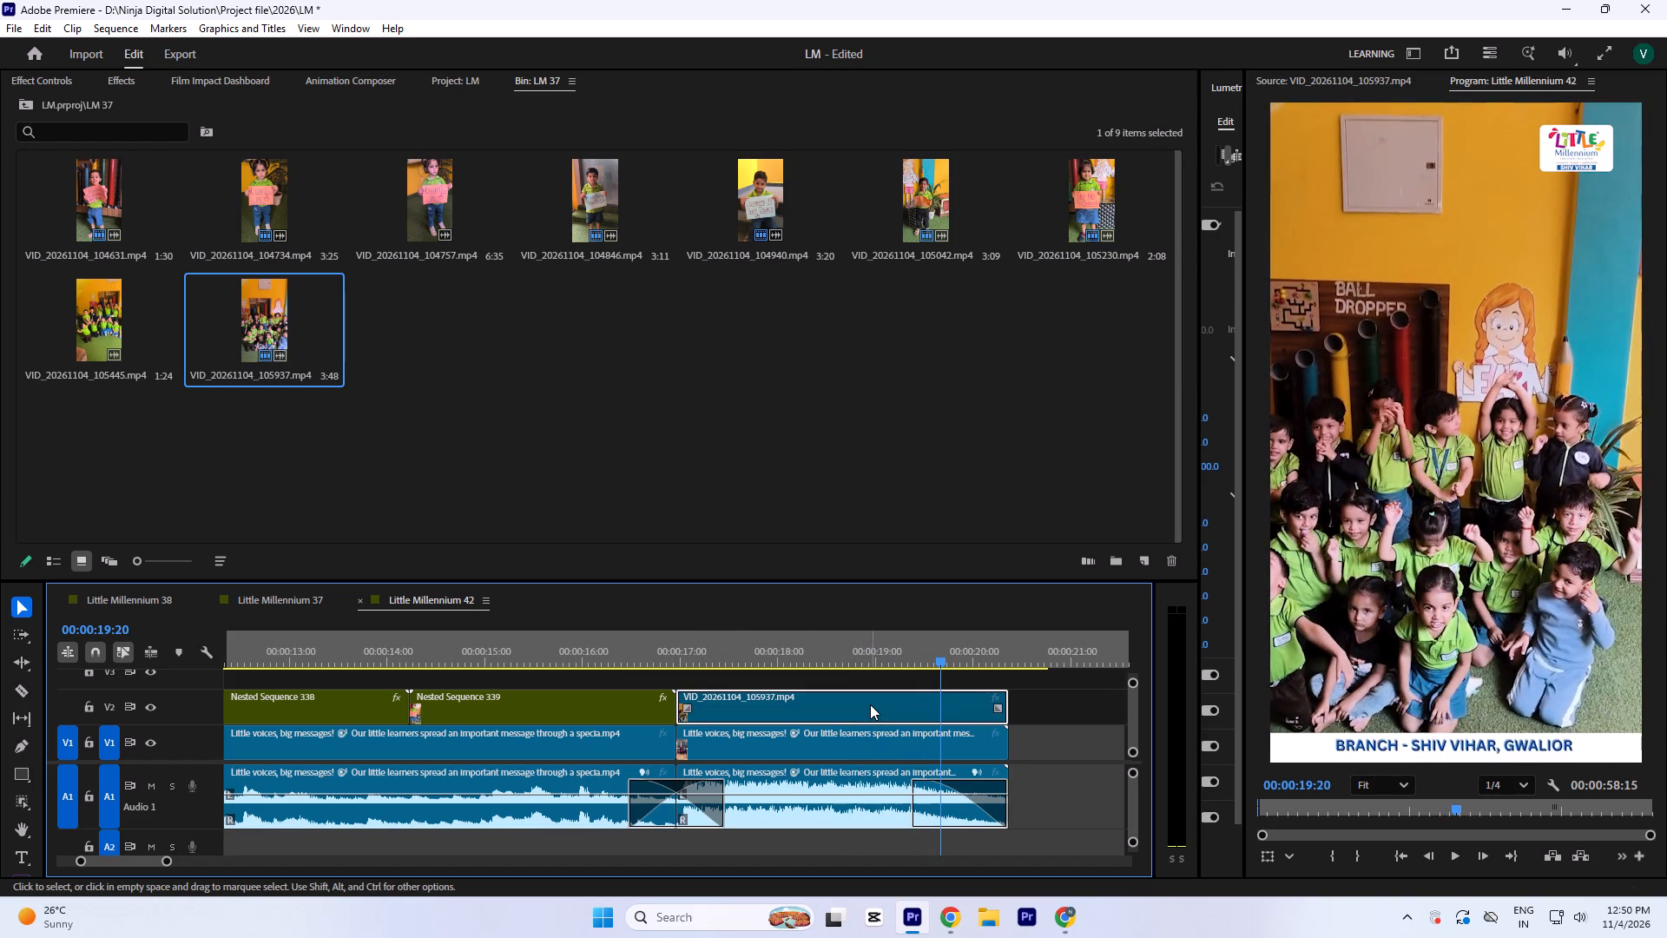
pyautogui.press('space')
pyautogui.press('space')
pyautogui.press('space')
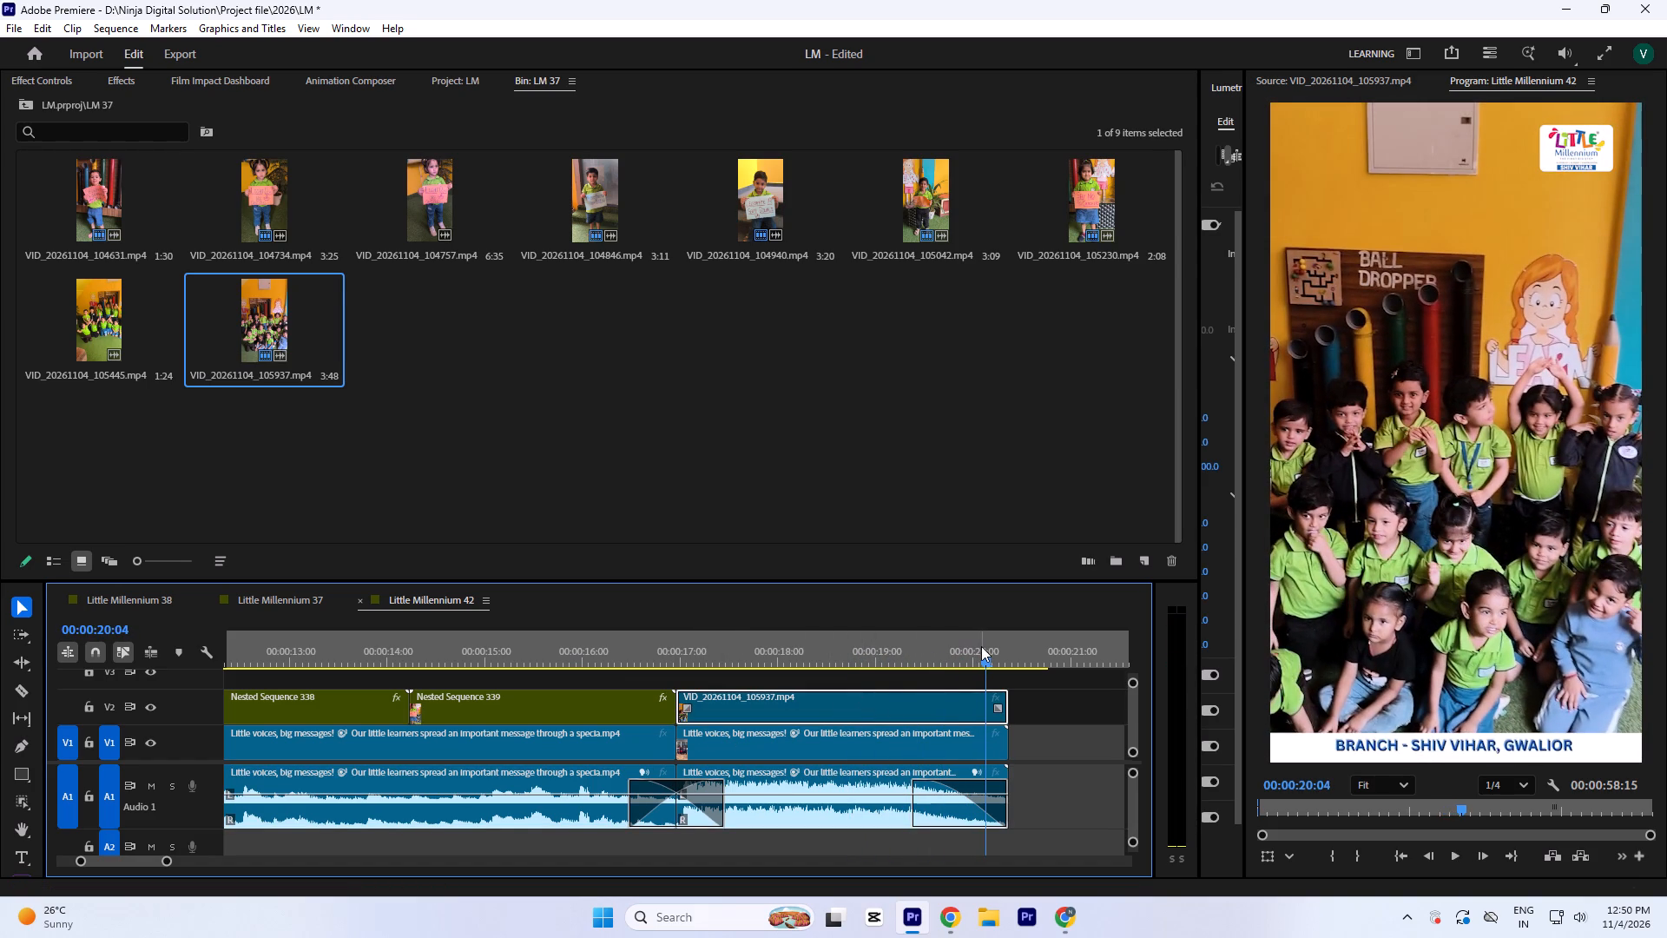
pyautogui.click(682, 654)
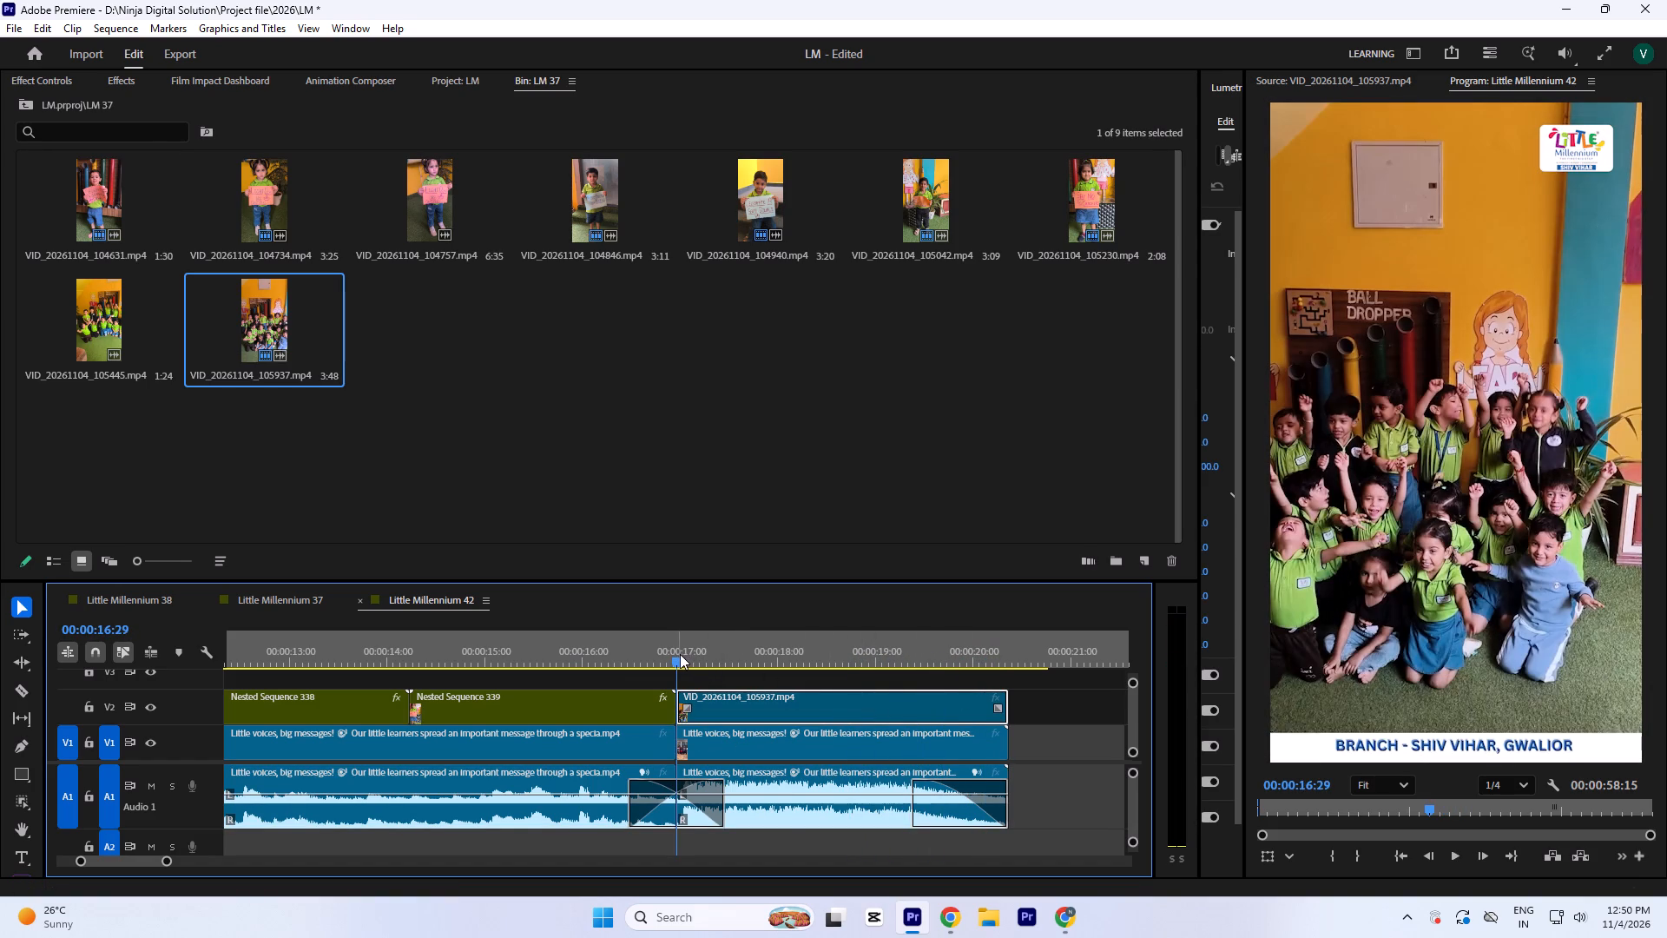
pyautogui.moveTo(761, 655); pyautogui.dragTo(831, 668)
pyautogui.press('n')
pyautogui.press('Return')
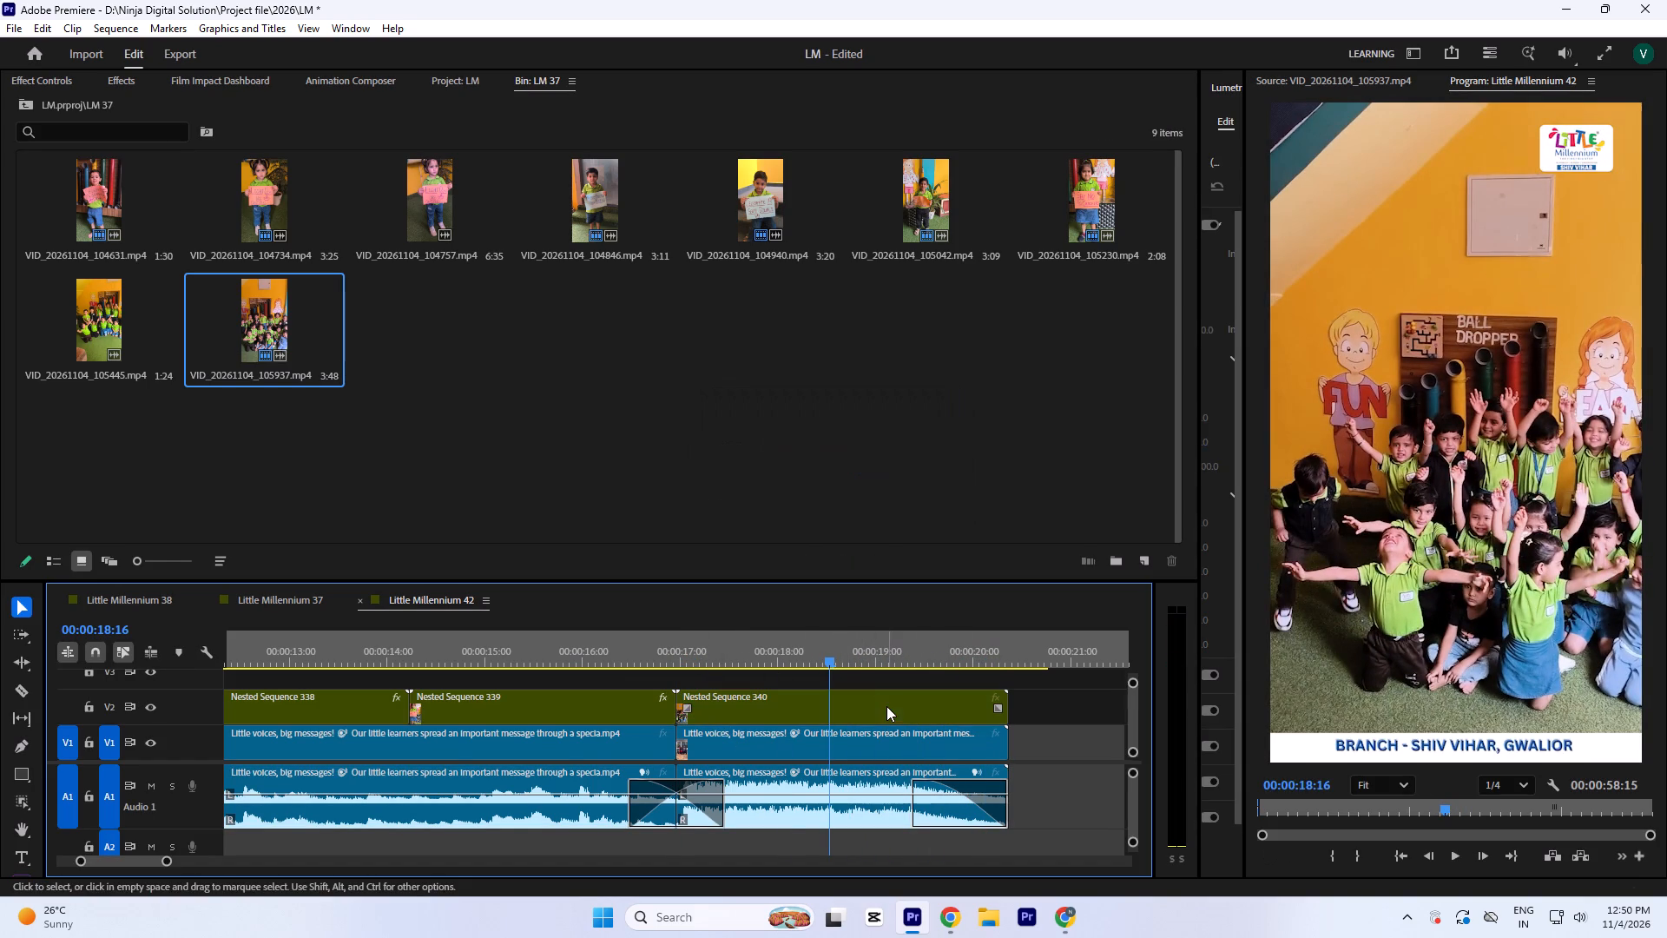
# Apply Warp Stabilizer to the nested group clip with Smoothness set to 10%, and play the stabilized result.
pyautogui.click(886, 706)
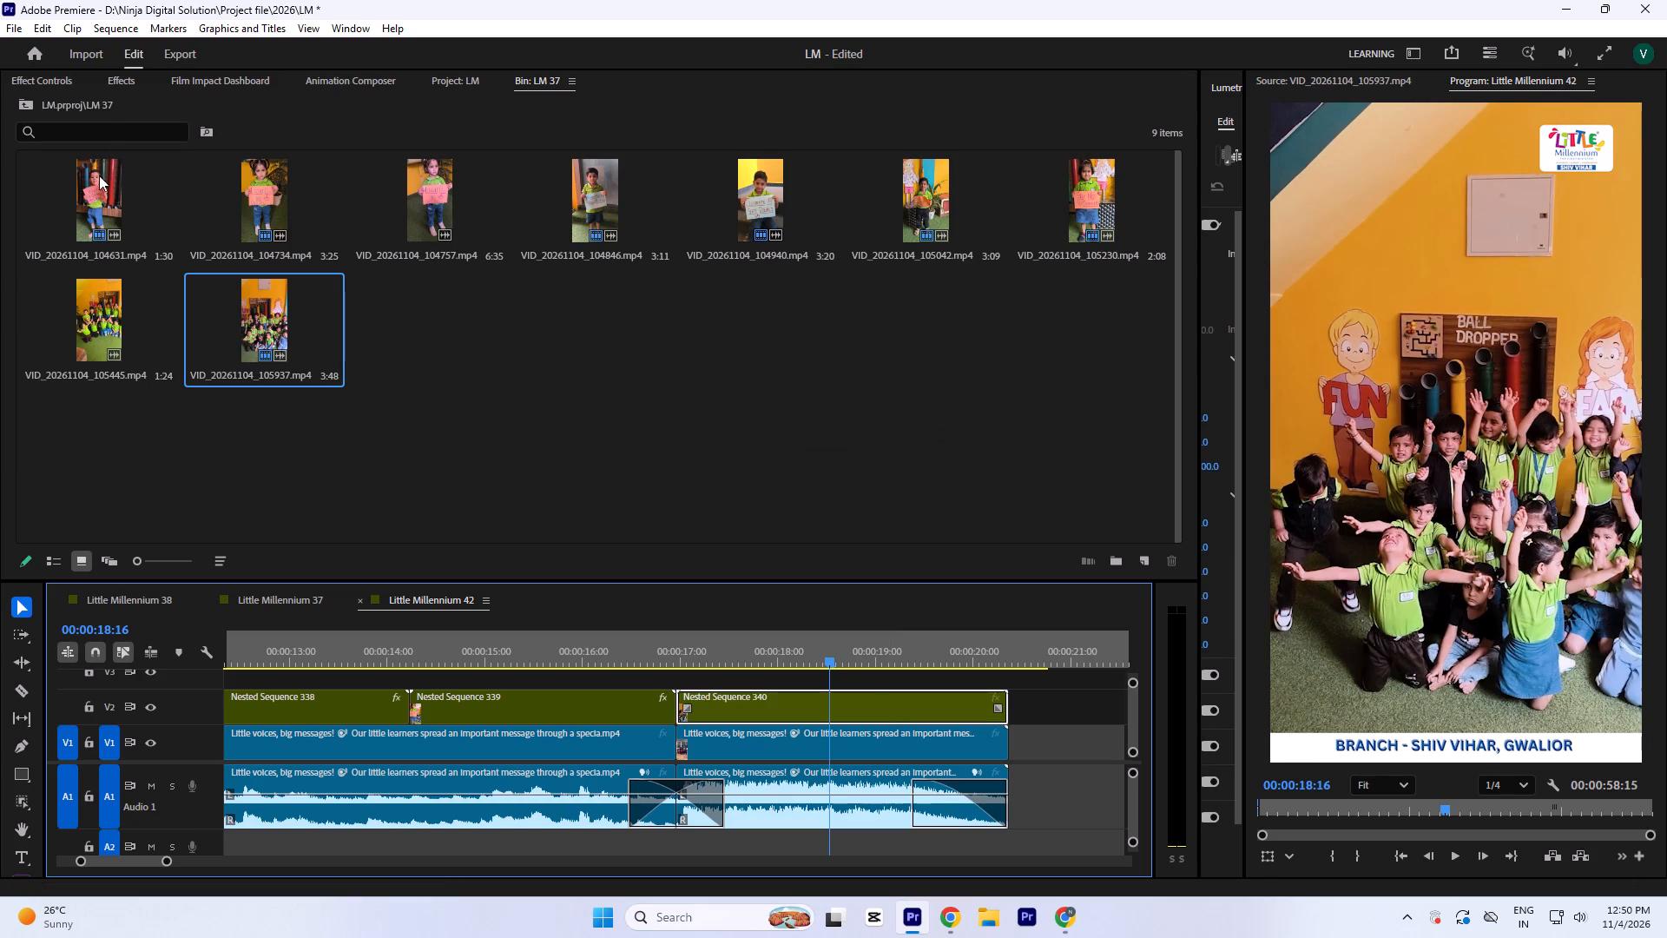
pyautogui.click(110, 79)
pyautogui.doubleClick(112, 375)
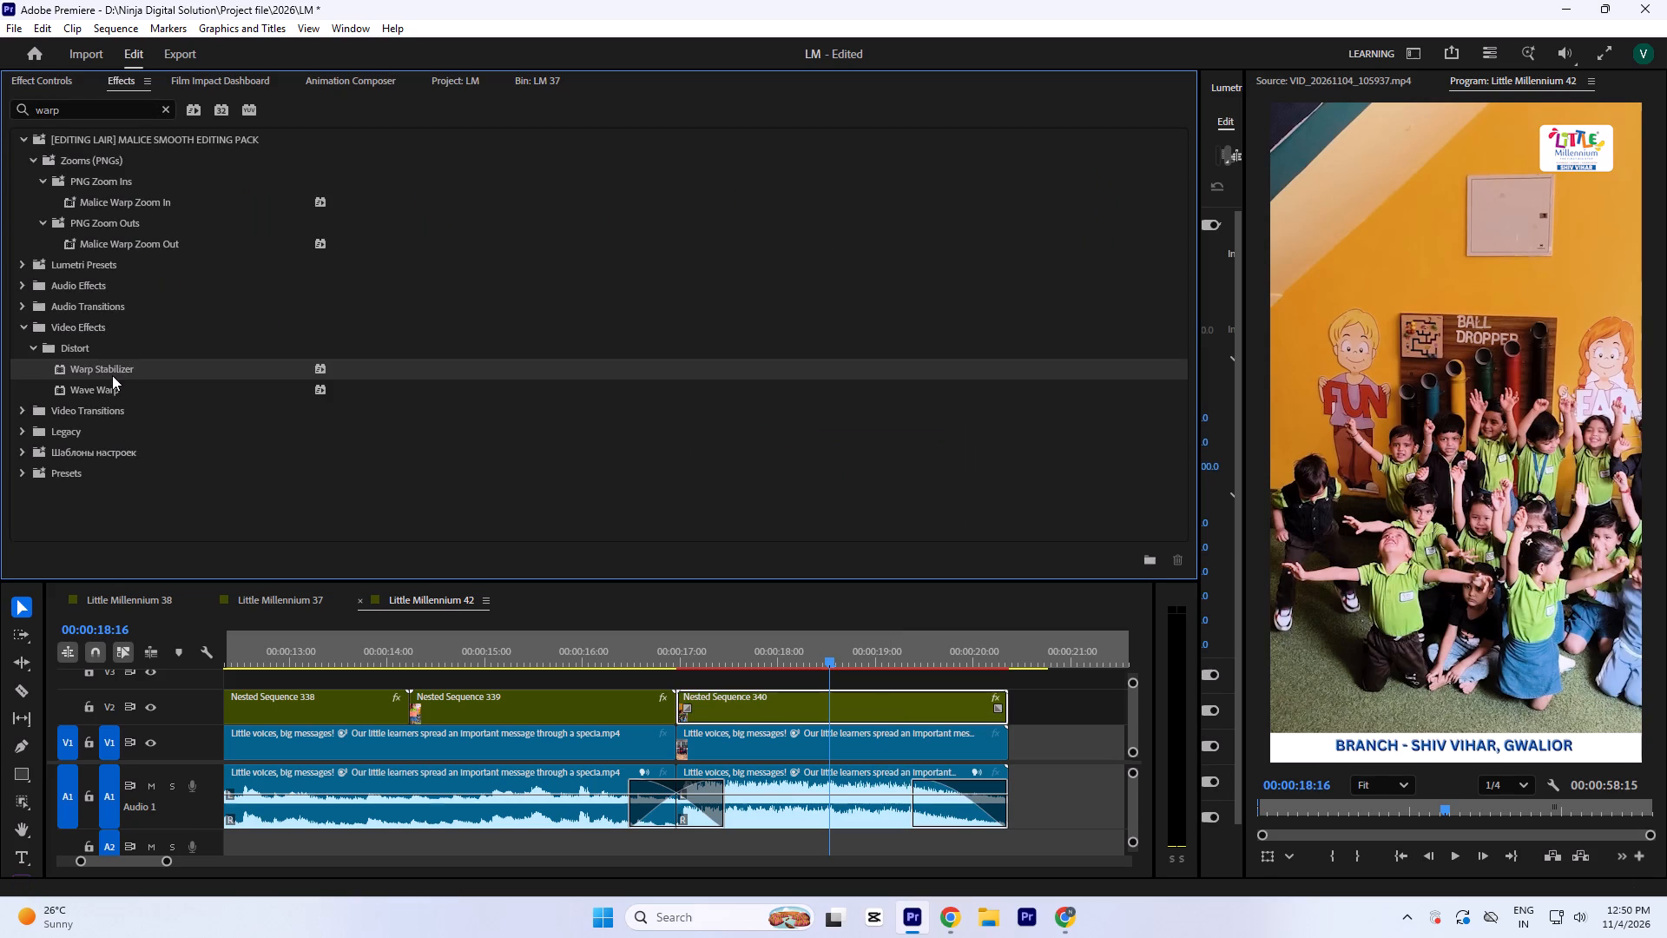
pyautogui.click(55, 81)
pyautogui.scroll(-6, 156, 280)
pyautogui.click(351, 449)
pyautogui.press('1')
pyautogui.press('0')
pyautogui.click(1071, 220)
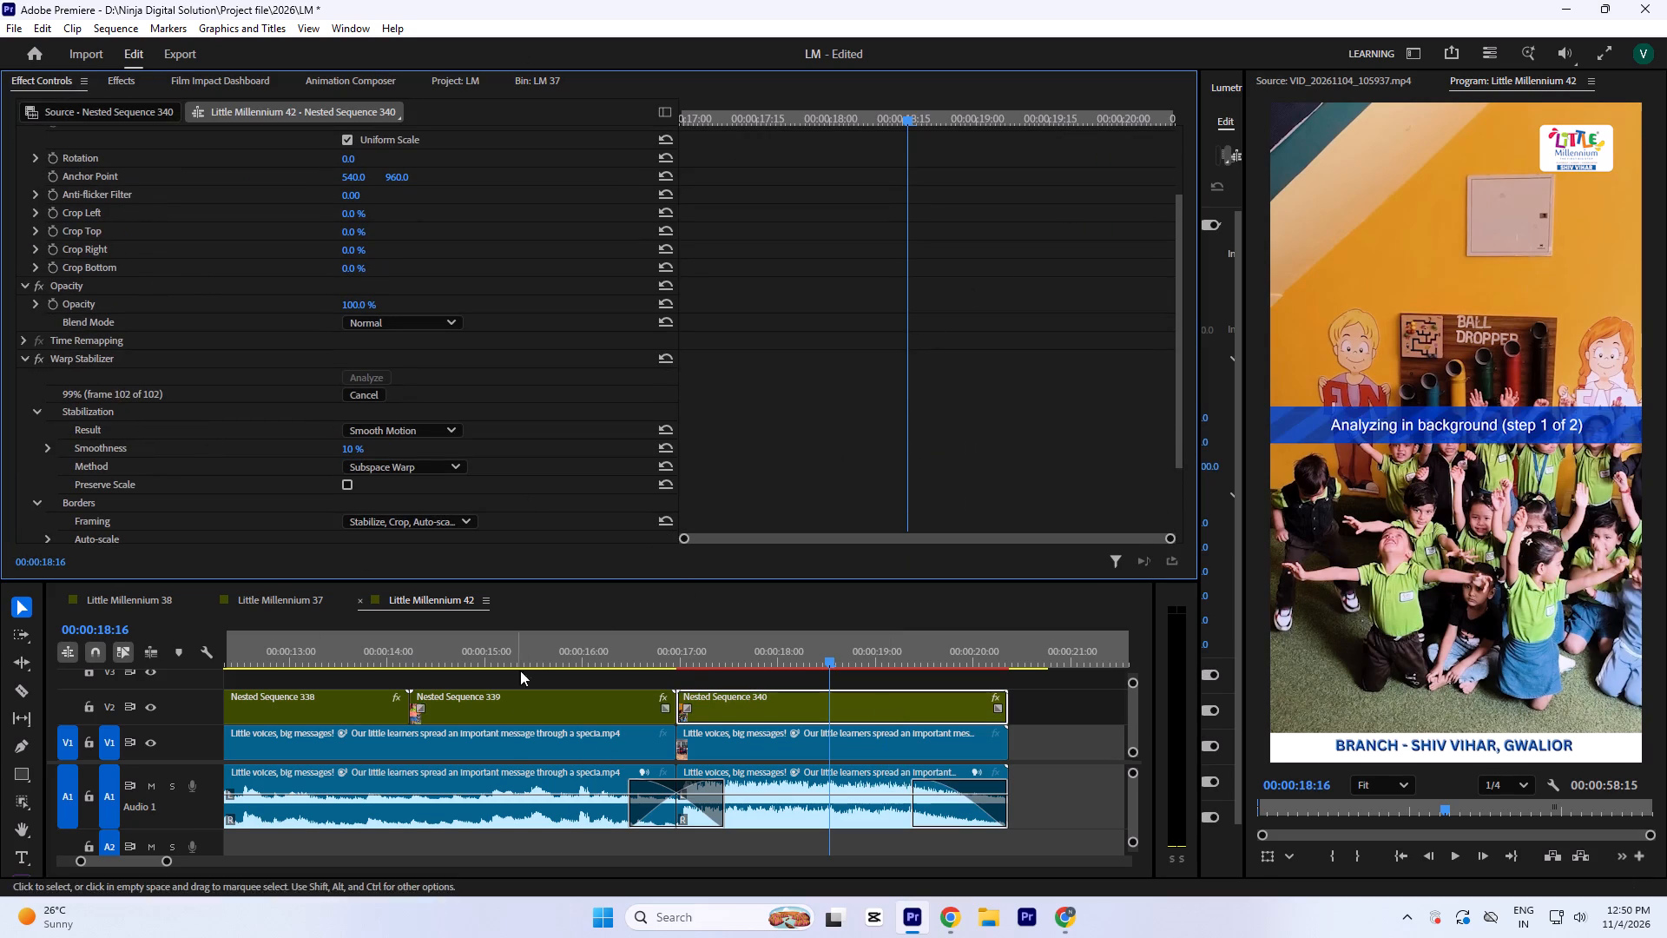
pyautogui.click(643, 651)
pyautogui.press('space')
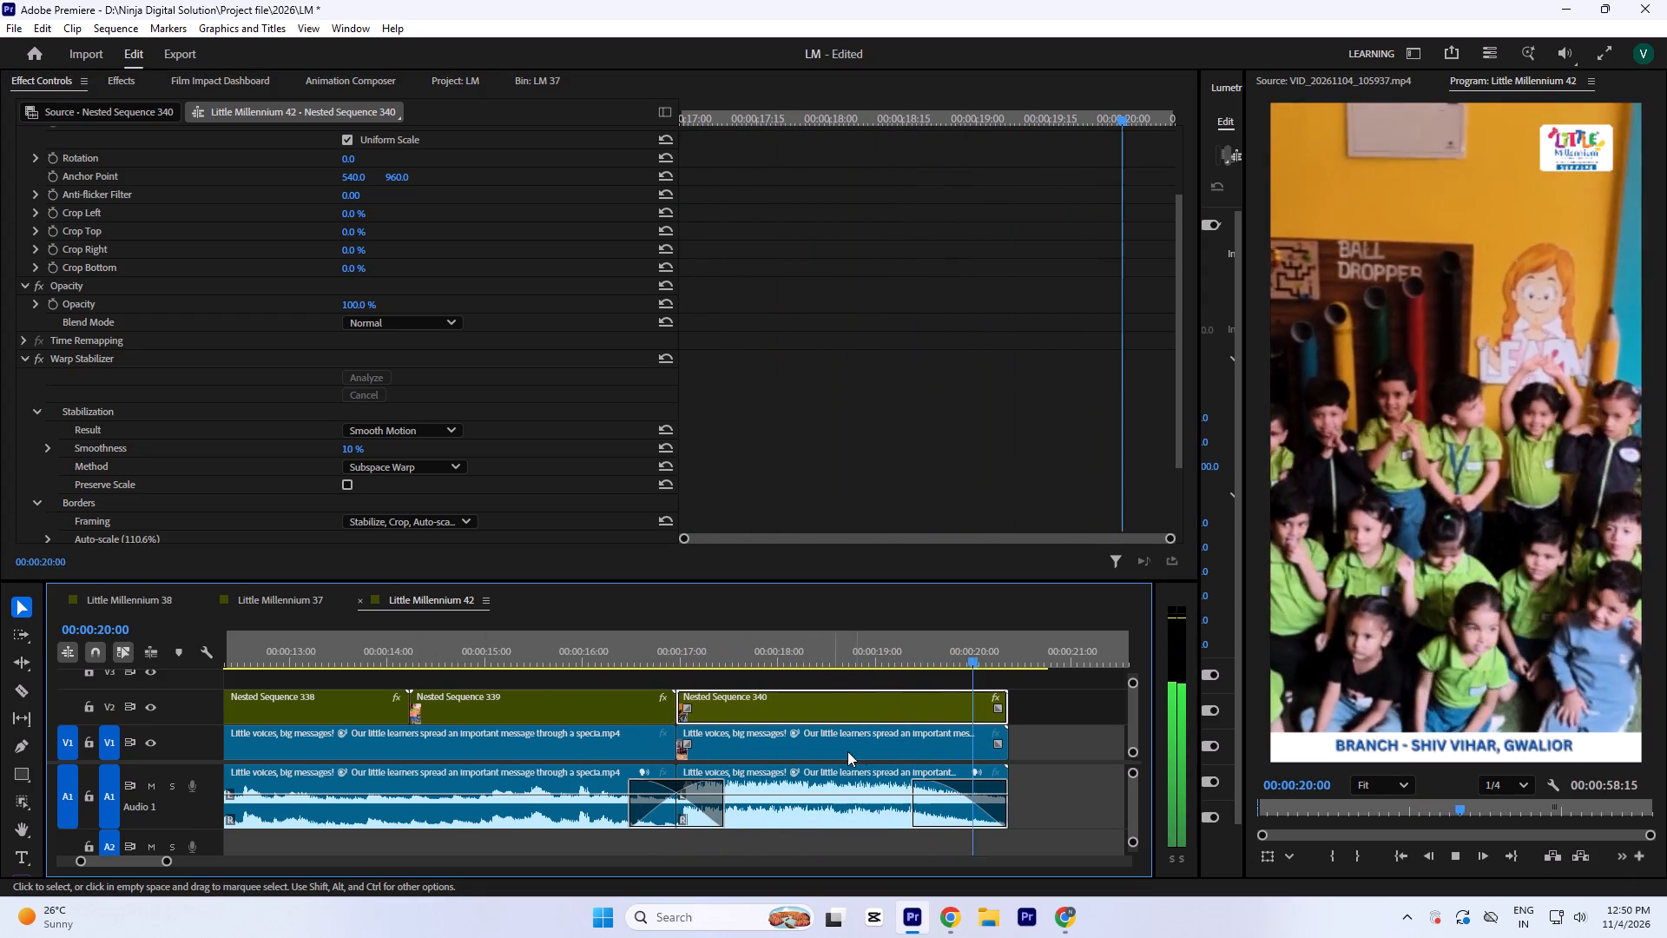
pyautogui.press('space')
# Remove the fade-out transition from the end of the reference audio on A1.
pyautogui.click(979, 668)
pyautogui.press('`')
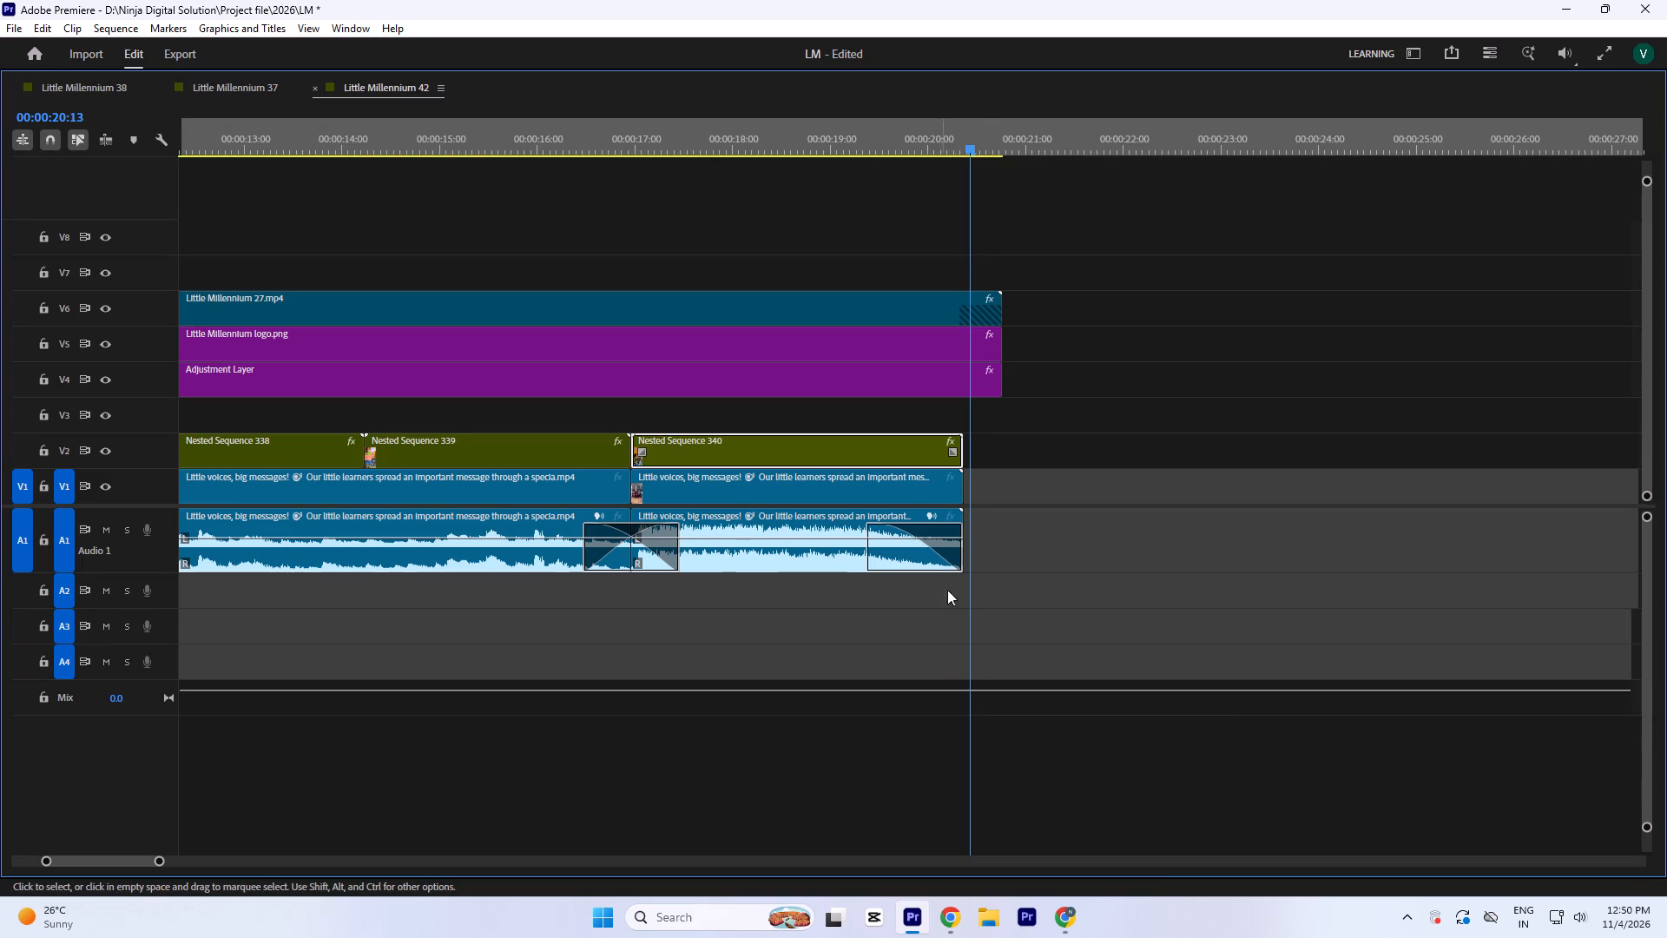
pyautogui.click(955, 552)
pyautogui.click(945, 546)
pyautogui.press('Delete')
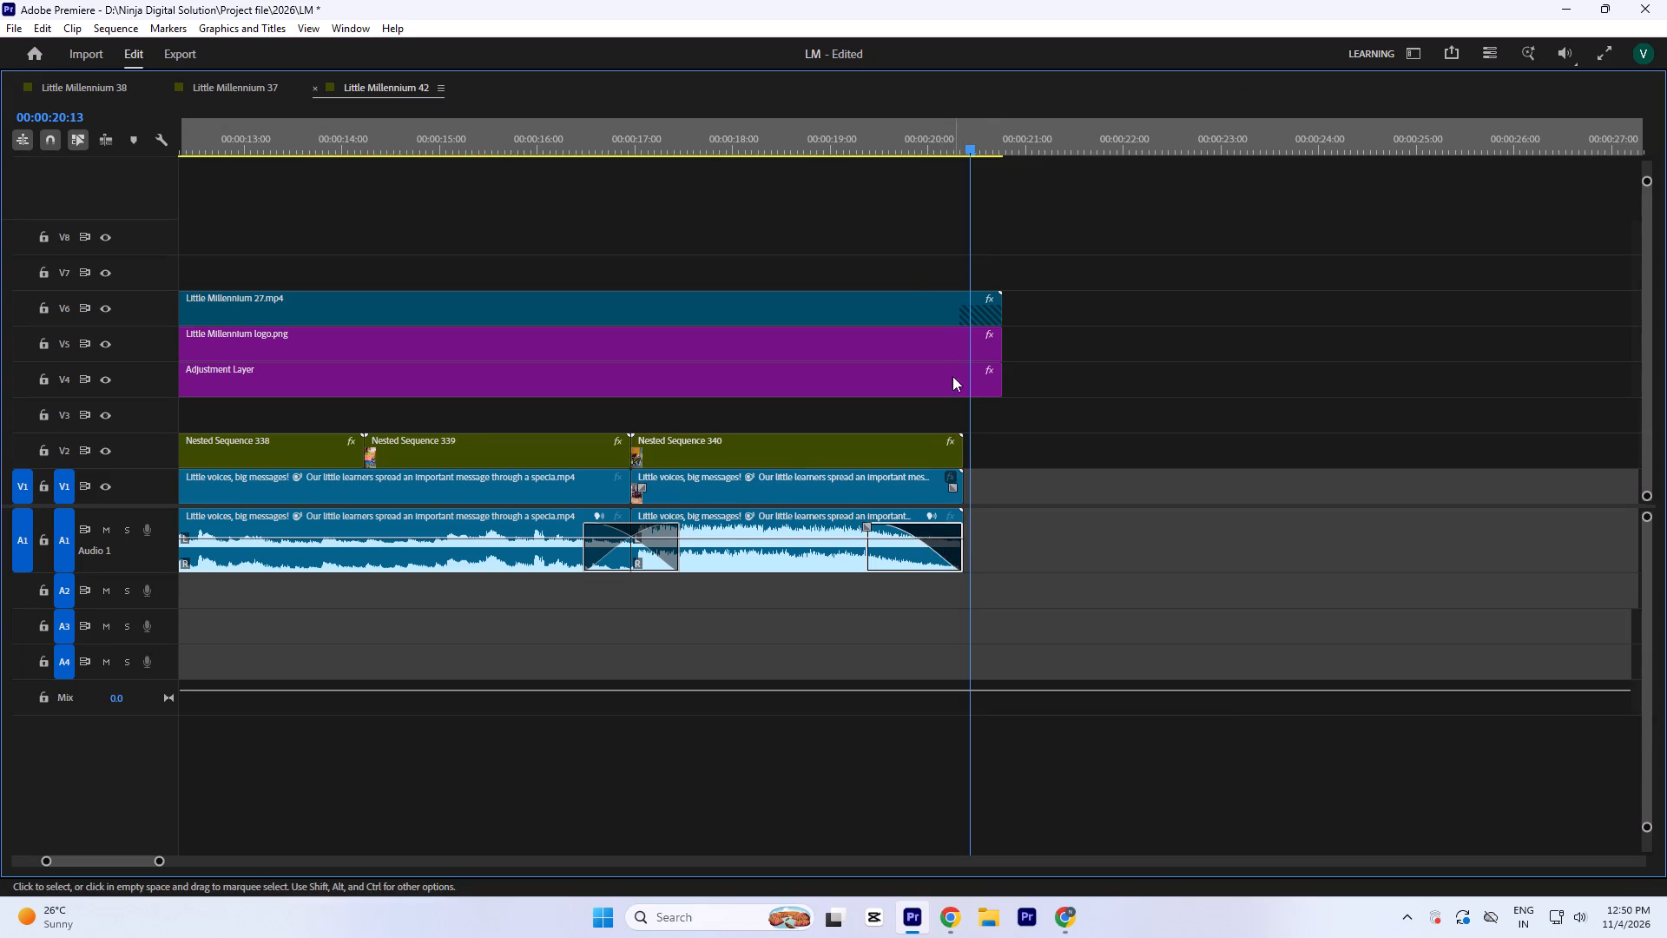
# Trim the V6 overlay video, V5 logo and V4 adjustment layer to end with the group clip at about 00:00:20:10.
pyautogui.moveTo(872, 237); pyautogui.dragTo(1005, 369)
pyautogui.moveTo(1011, 353); pyautogui.dragTo(966, 355)
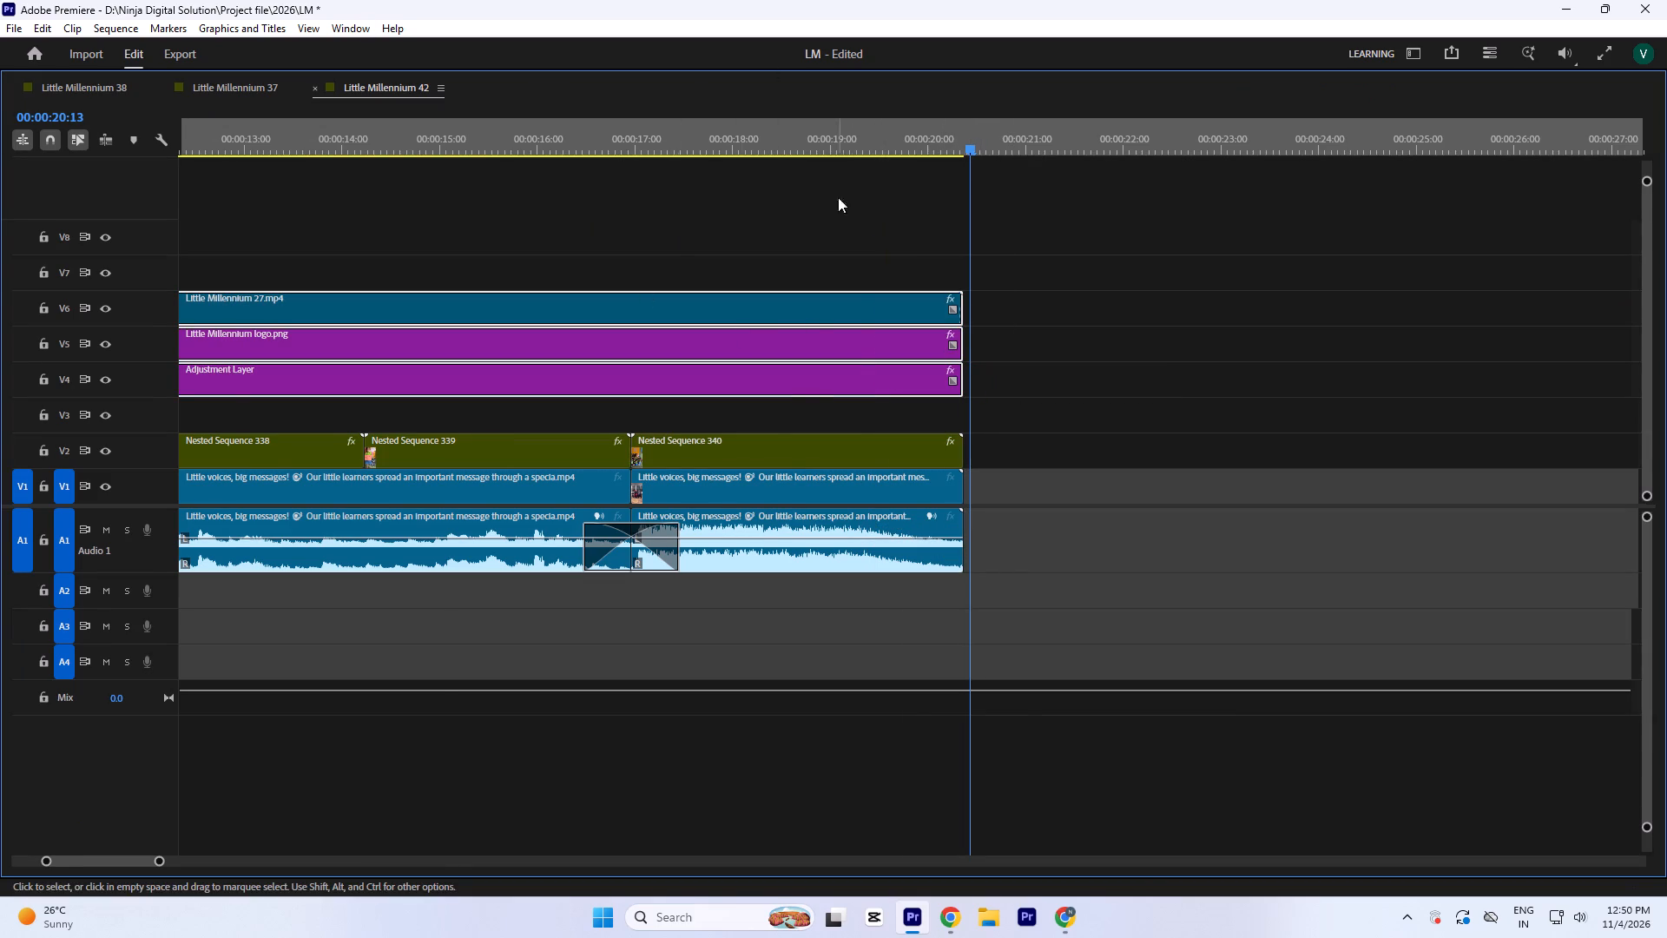
pyautogui.press('=')
pyautogui.press('=')
pyautogui.press('=')
pyautogui.press('=')
pyautogui.click(843, 133)
# Move the LM.jpg end card directly after the group clip on V1, with the Dip to White adjustment layers meeting at that cut.
pyautogui.press('-')
pyautogui.press('-')
pyautogui.press('-')
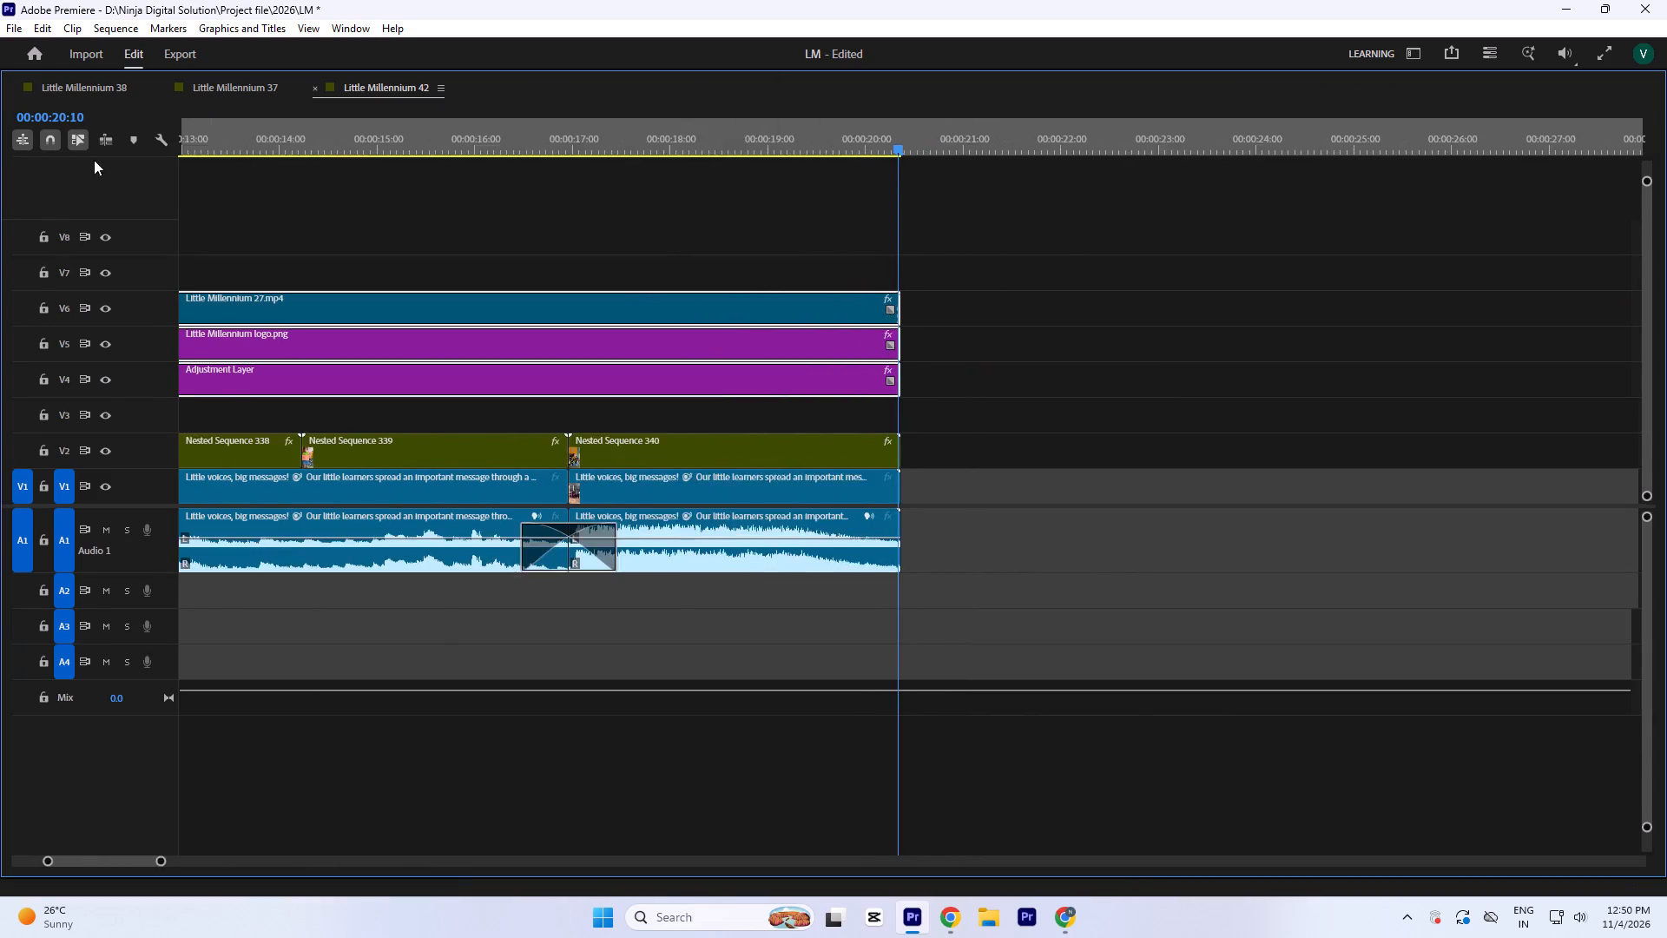
pyautogui.press('-')
pyautogui.press('-')
pyautogui.moveTo(927, 221); pyautogui.dragTo(1071, 443)
pyautogui.moveTo(1074, 456); pyautogui.dragTo(879, 446)
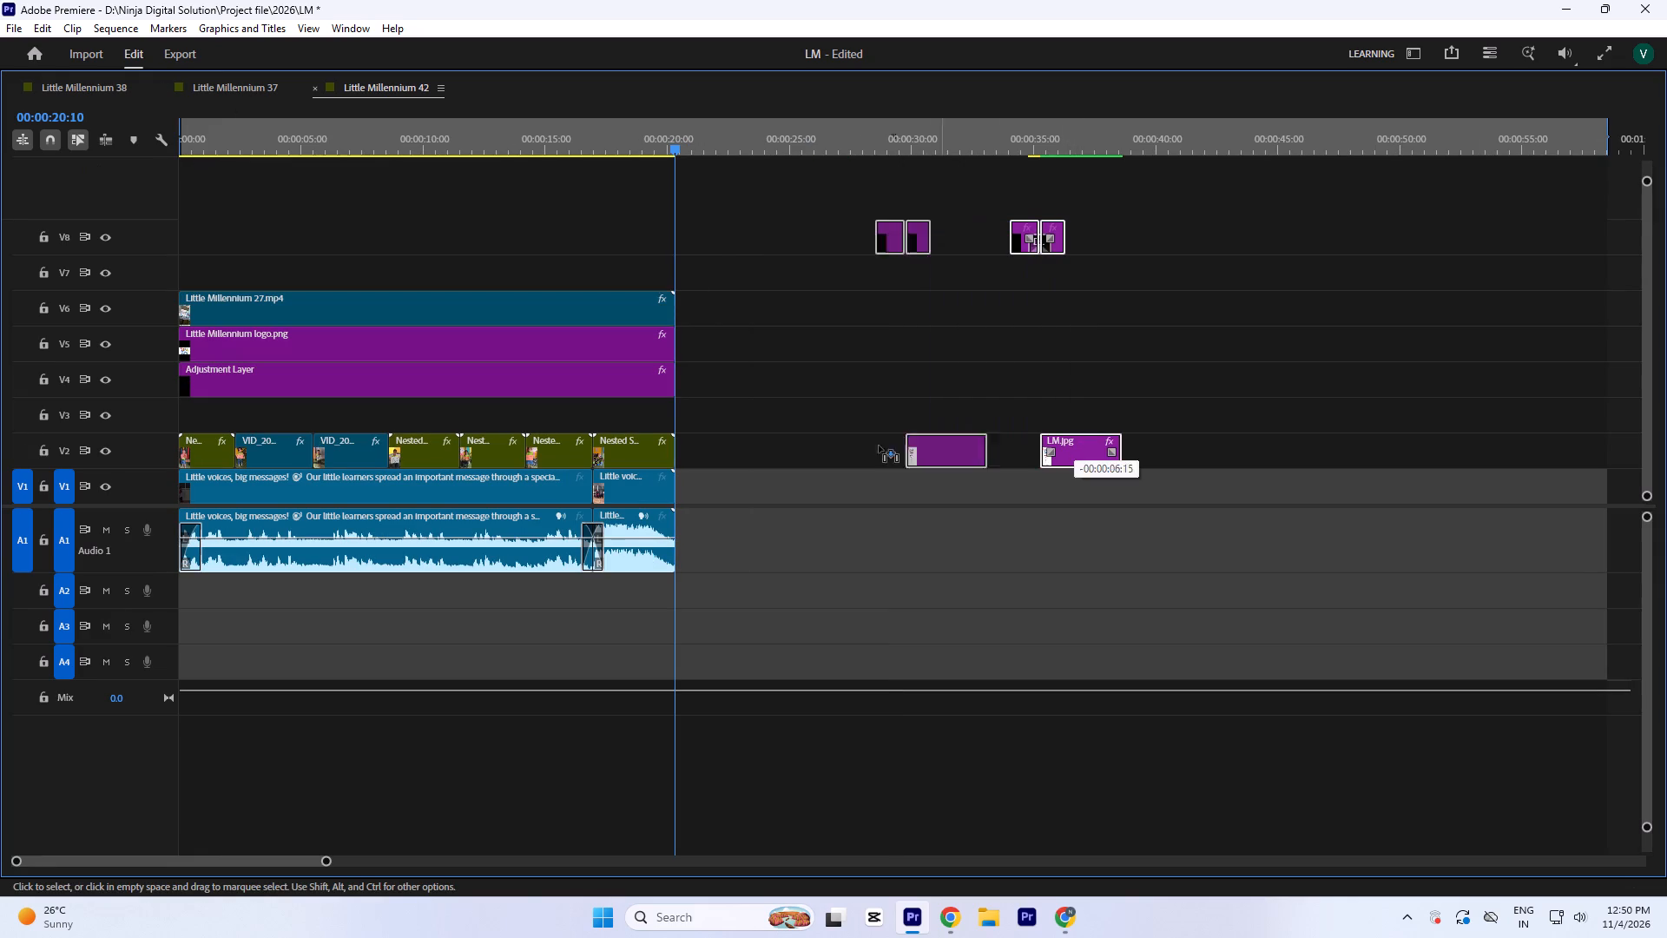
pyautogui.moveTo(879, 446); pyautogui.dragTo(712, 425)
pyautogui.press('=')
pyautogui.press('=')
pyautogui.press('=')
pyautogui.press('=')
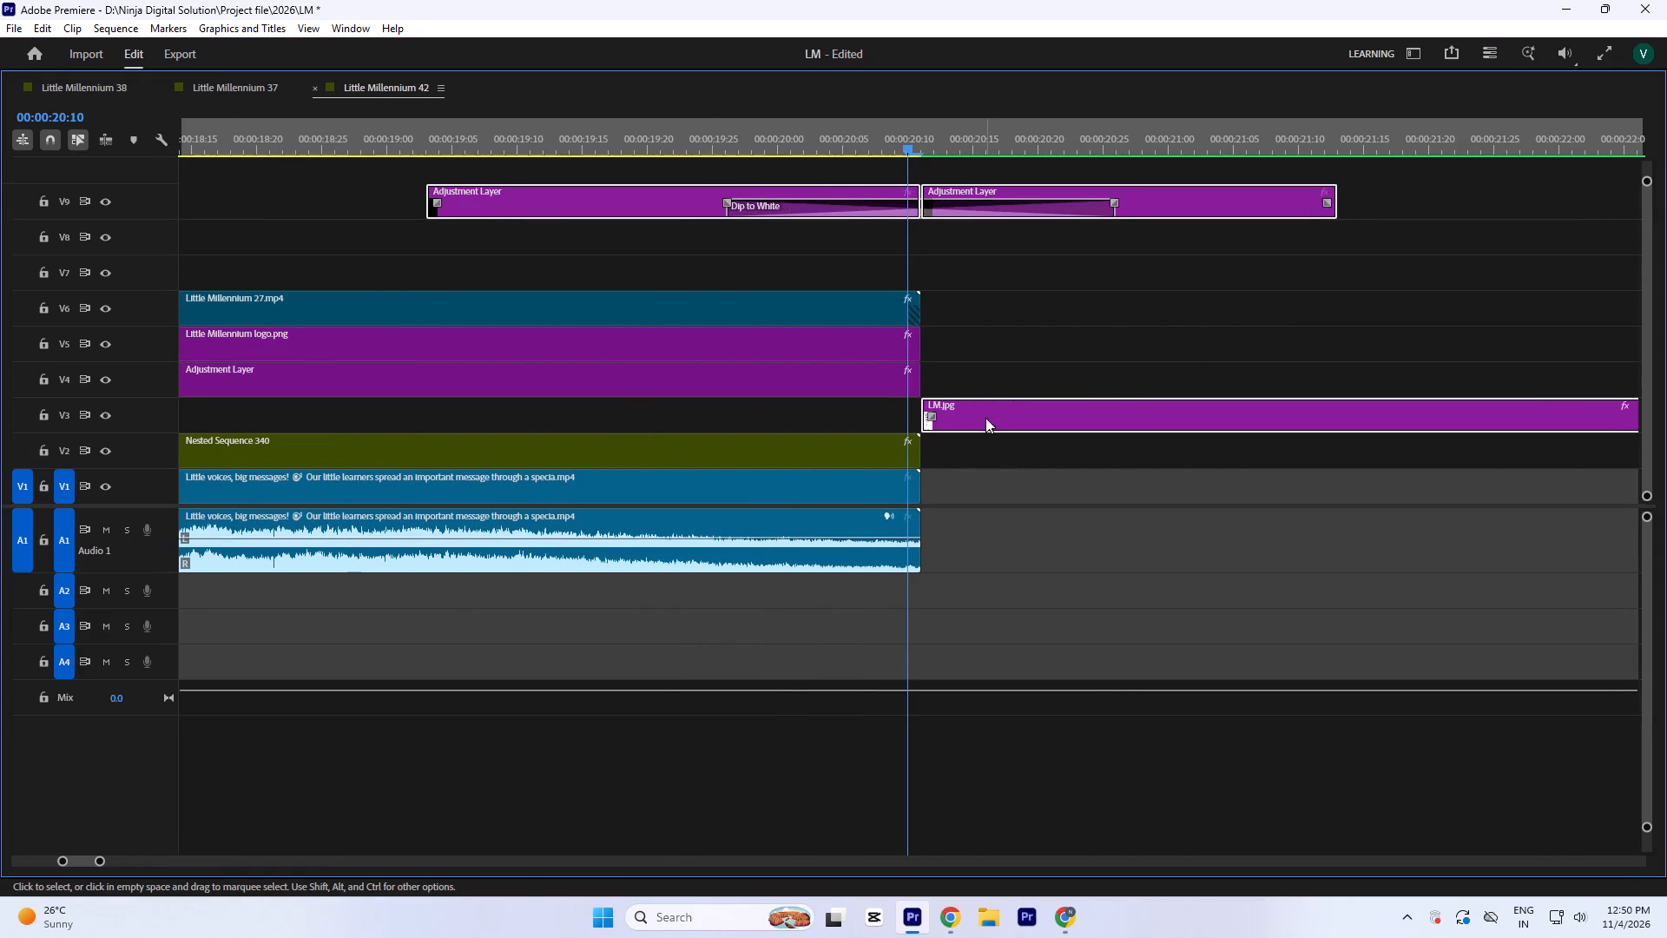
pyautogui.moveTo(985, 418); pyautogui.dragTo(985, 440)
pyautogui.press('=')
pyautogui.press('=')
pyautogui.click(1052, 380)
pyautogui.moveTo(1030, 458); pyautogui.dragTo(1033, 486)
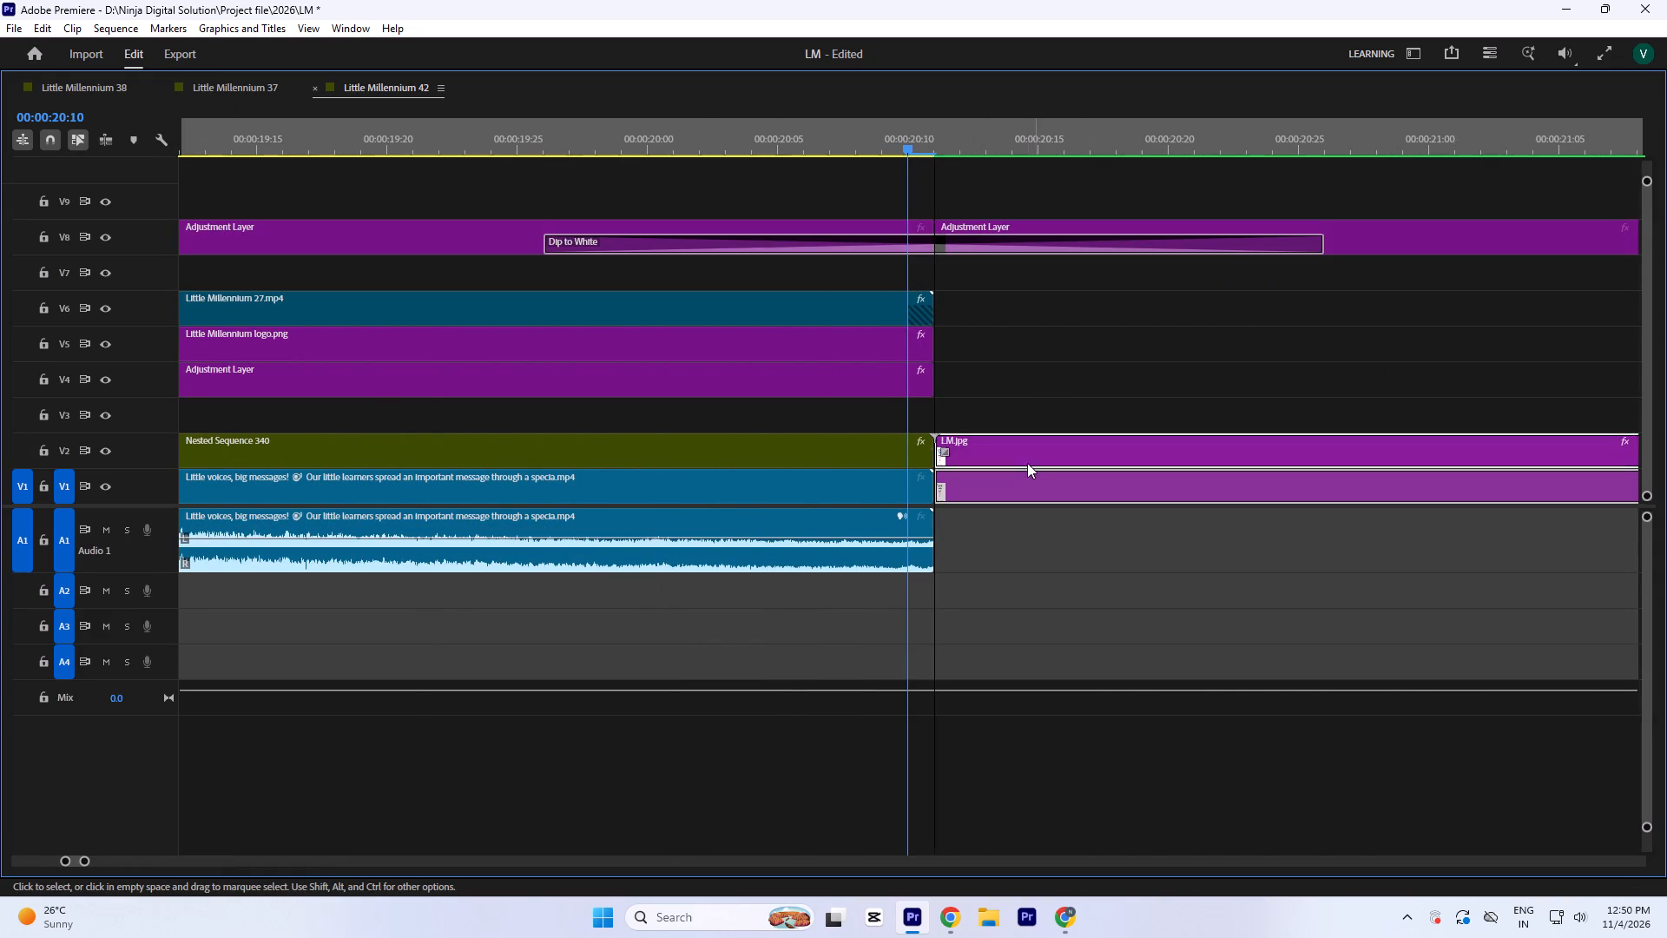
# Move the two adjustment layers carrying the Dip to White down to V7, just above the overlay video.
pyautogui.moveTo(799, 189); pyautogui.dragTo(1031, 242)
pyautogui.moveTo(514, 243); pyautogui.dragTo(512, 261)
pyautogui.press('-')
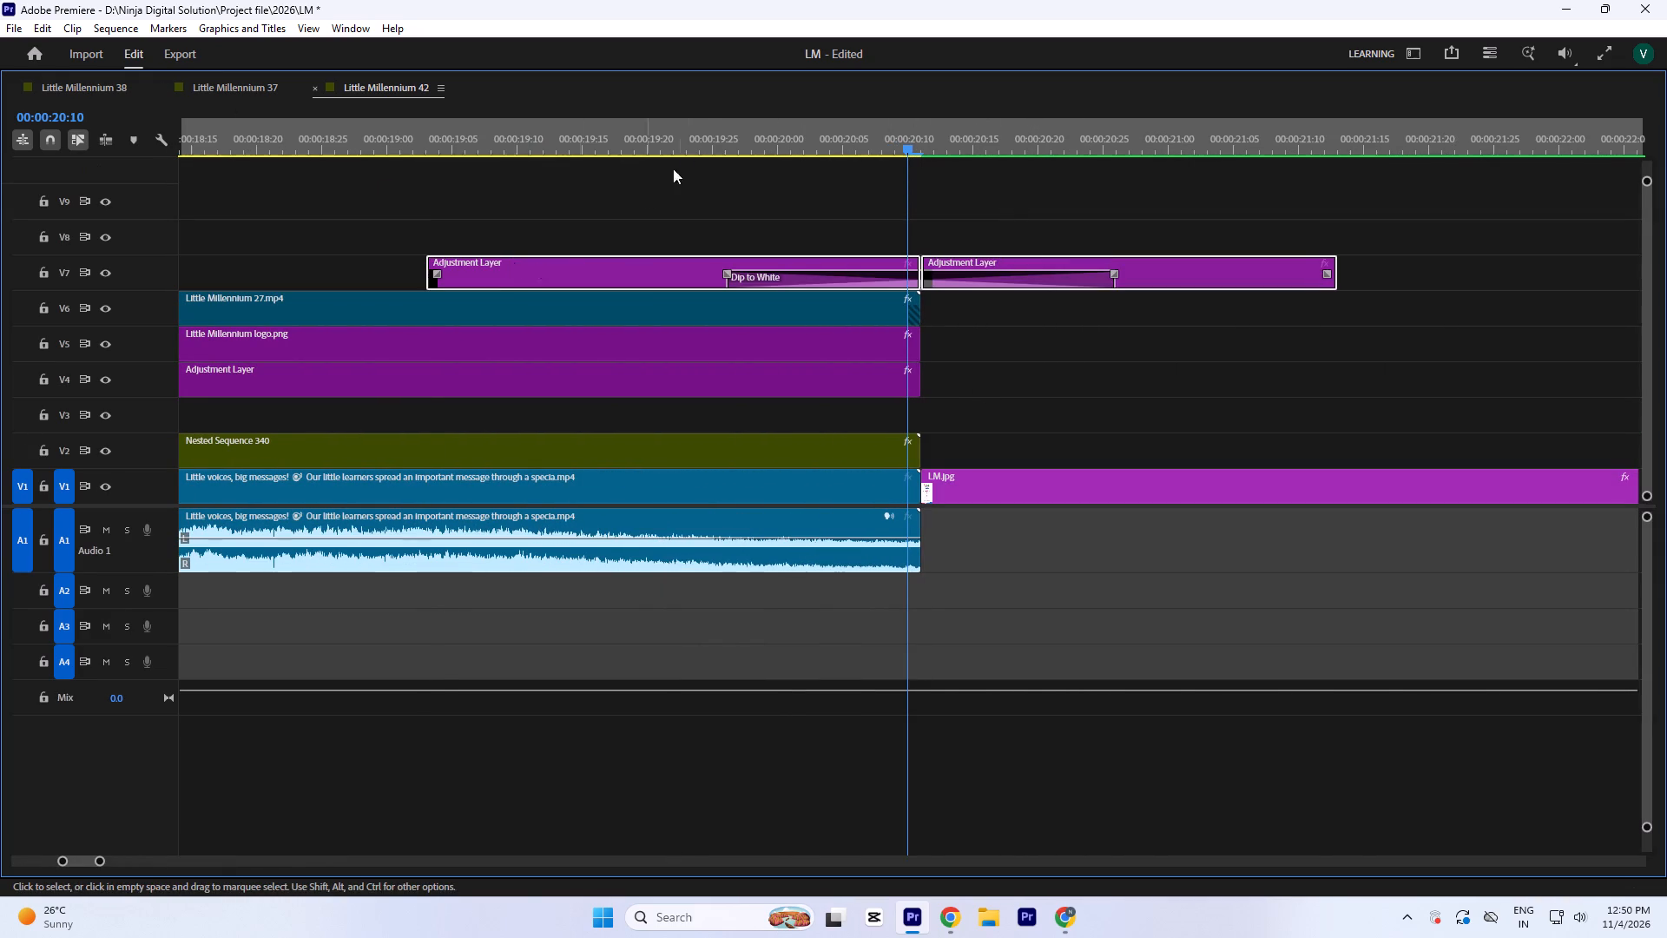
pyautogui.click(632, 98)
pyautogui.click(632, 117)
pyautogui.click(621, 147)
pyautogui.press('`')
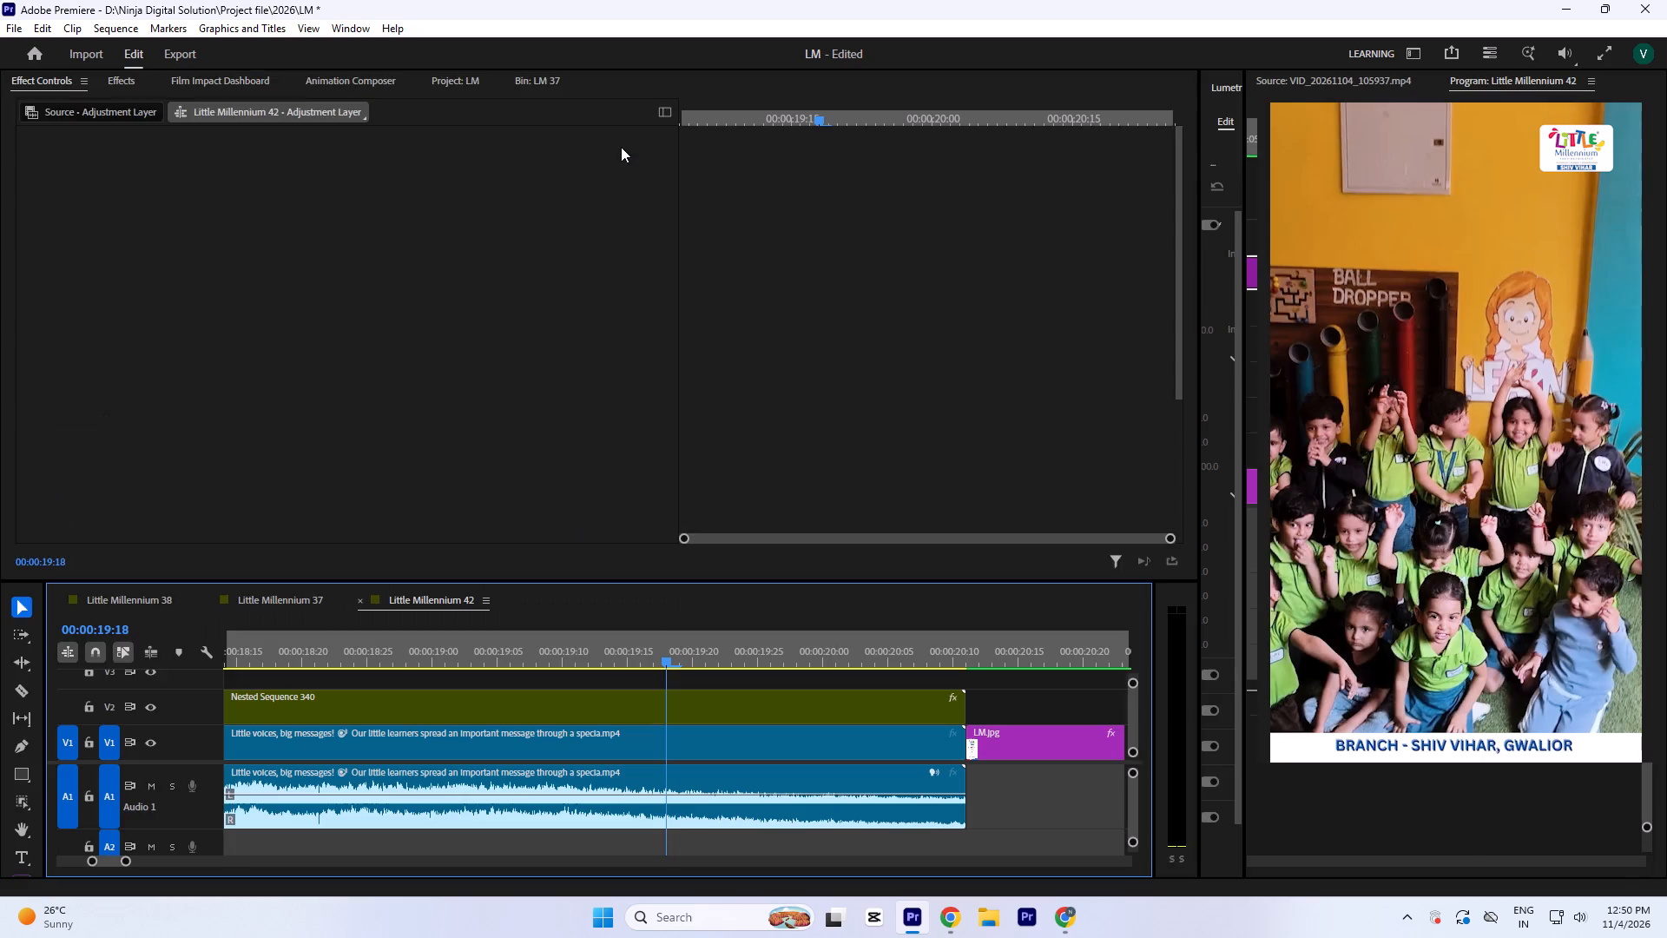
# Save the project.
pyautogui.hotkey('ctrl', 's')
pyautogui.press('-')
pyautogui.press('-')
pyautogui.press('-')
pyautogui.press('-')
pyautogui.press('-')
pyautogui.press('-')
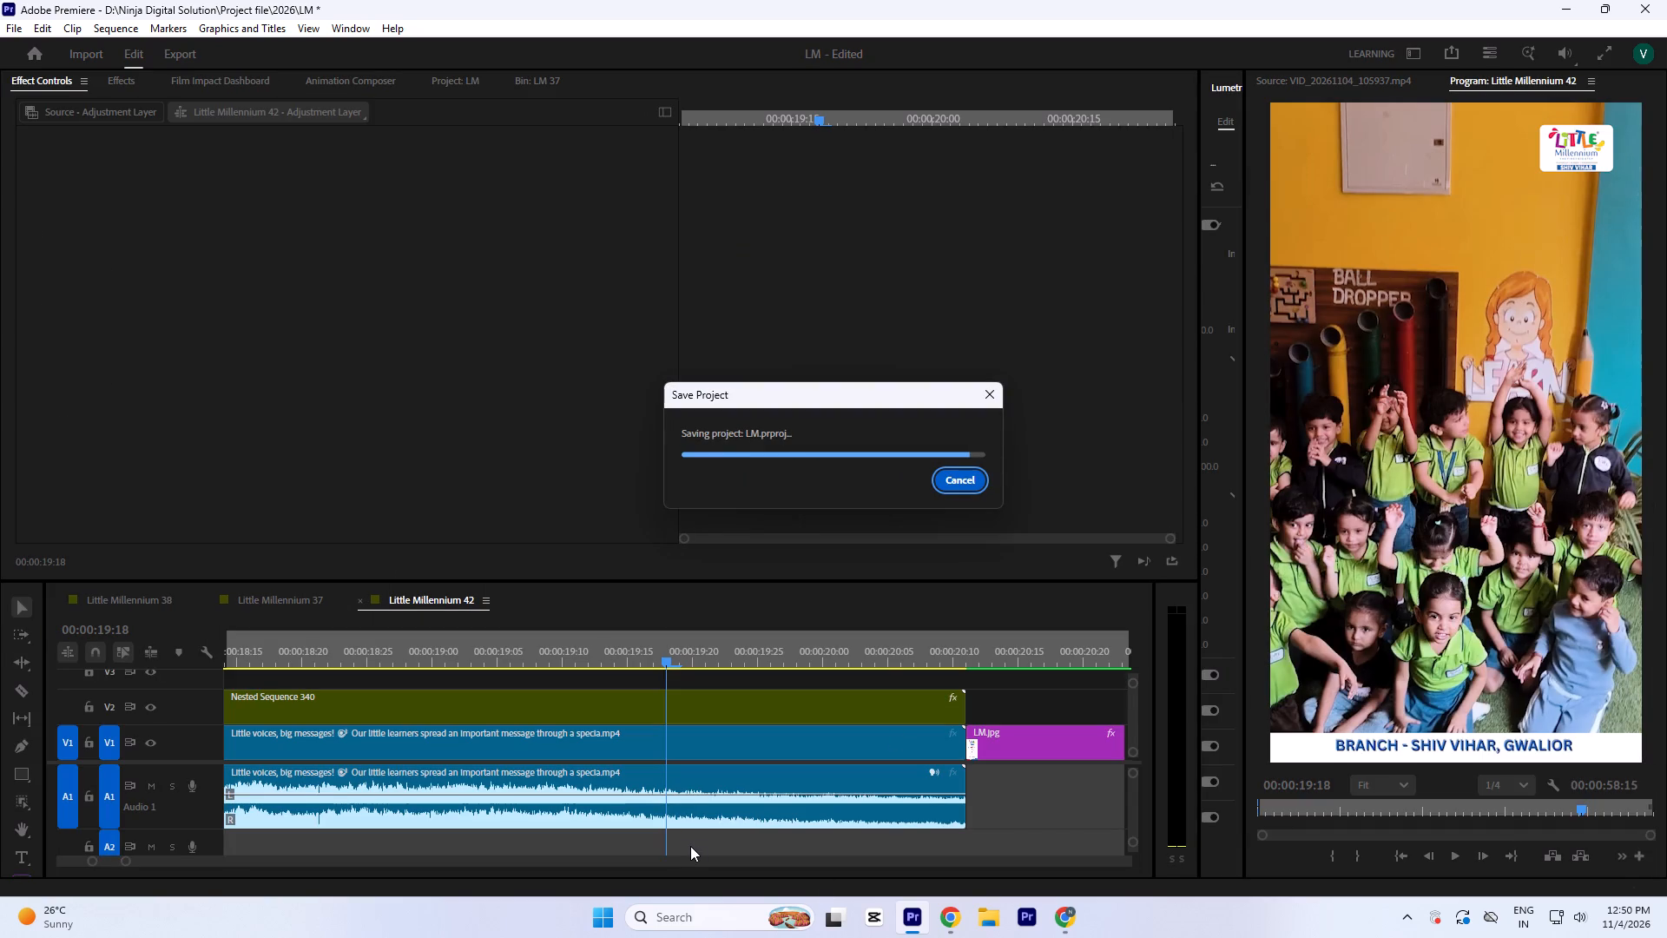
# Play the reel's opening and remove the fade-in transition from the start of the reference audio on A1.
pyautogui.press('Return')
pyautogui.press('-')
pyautogui.press('-')
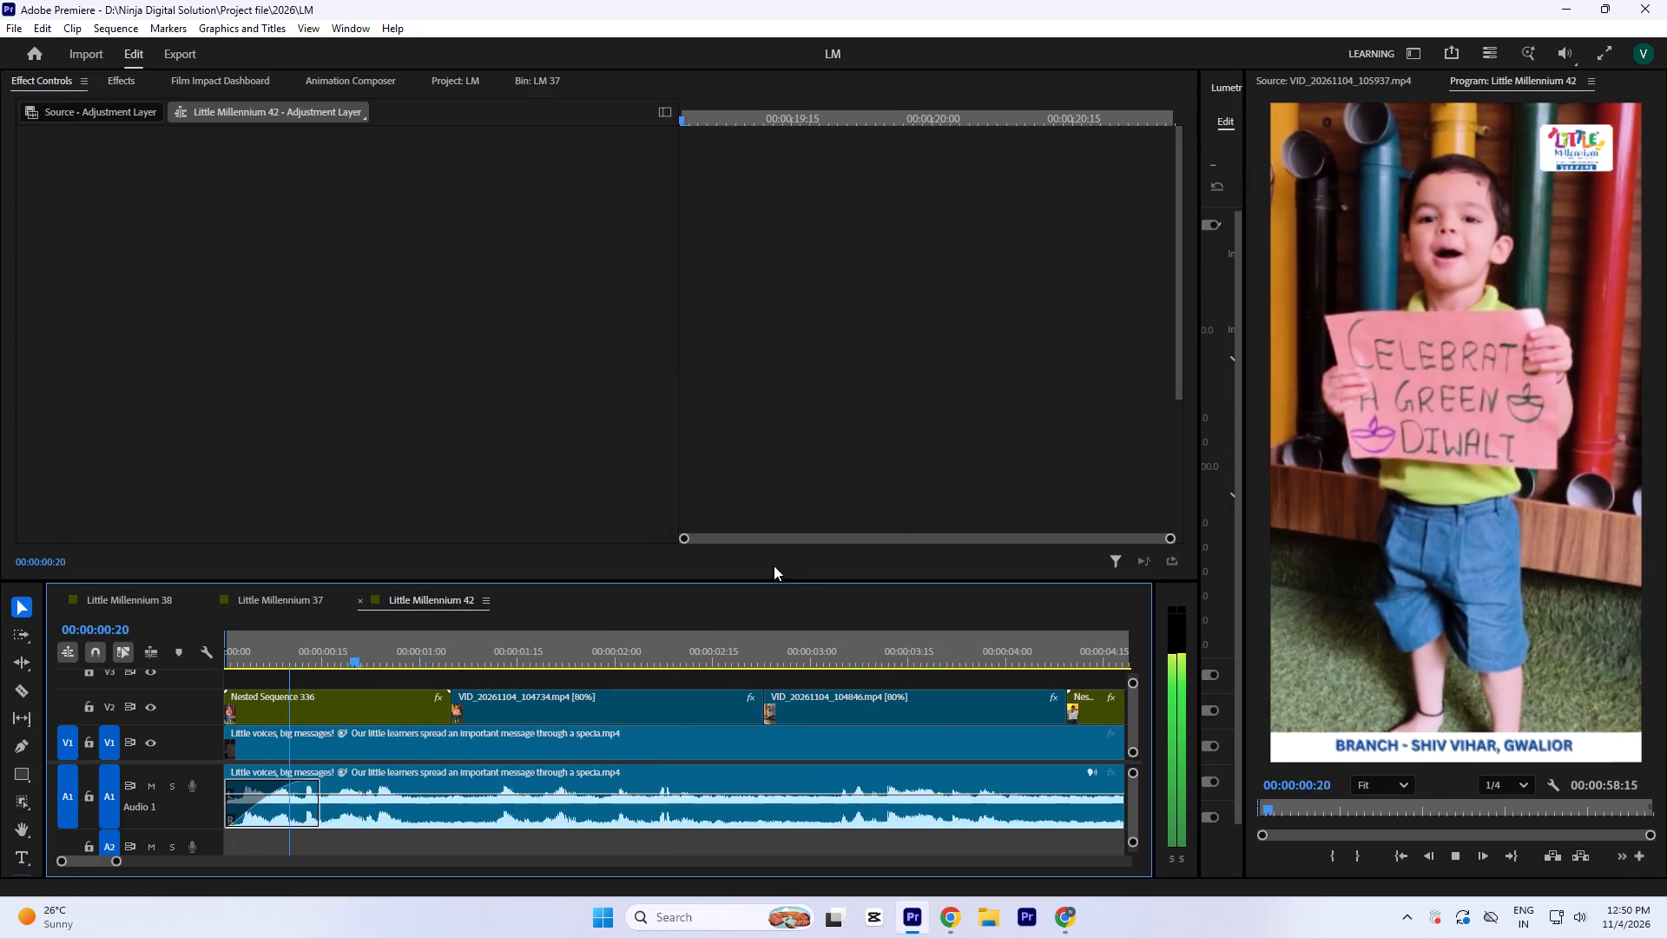
pyautogui.press('-')
pyautogui.press('space')
pyautogui.click(241, 783)
pyautogui.press('Delete')
# Play the reel from the beginning through the placard clips to check picture and sound.
pyautogui.press('Return')
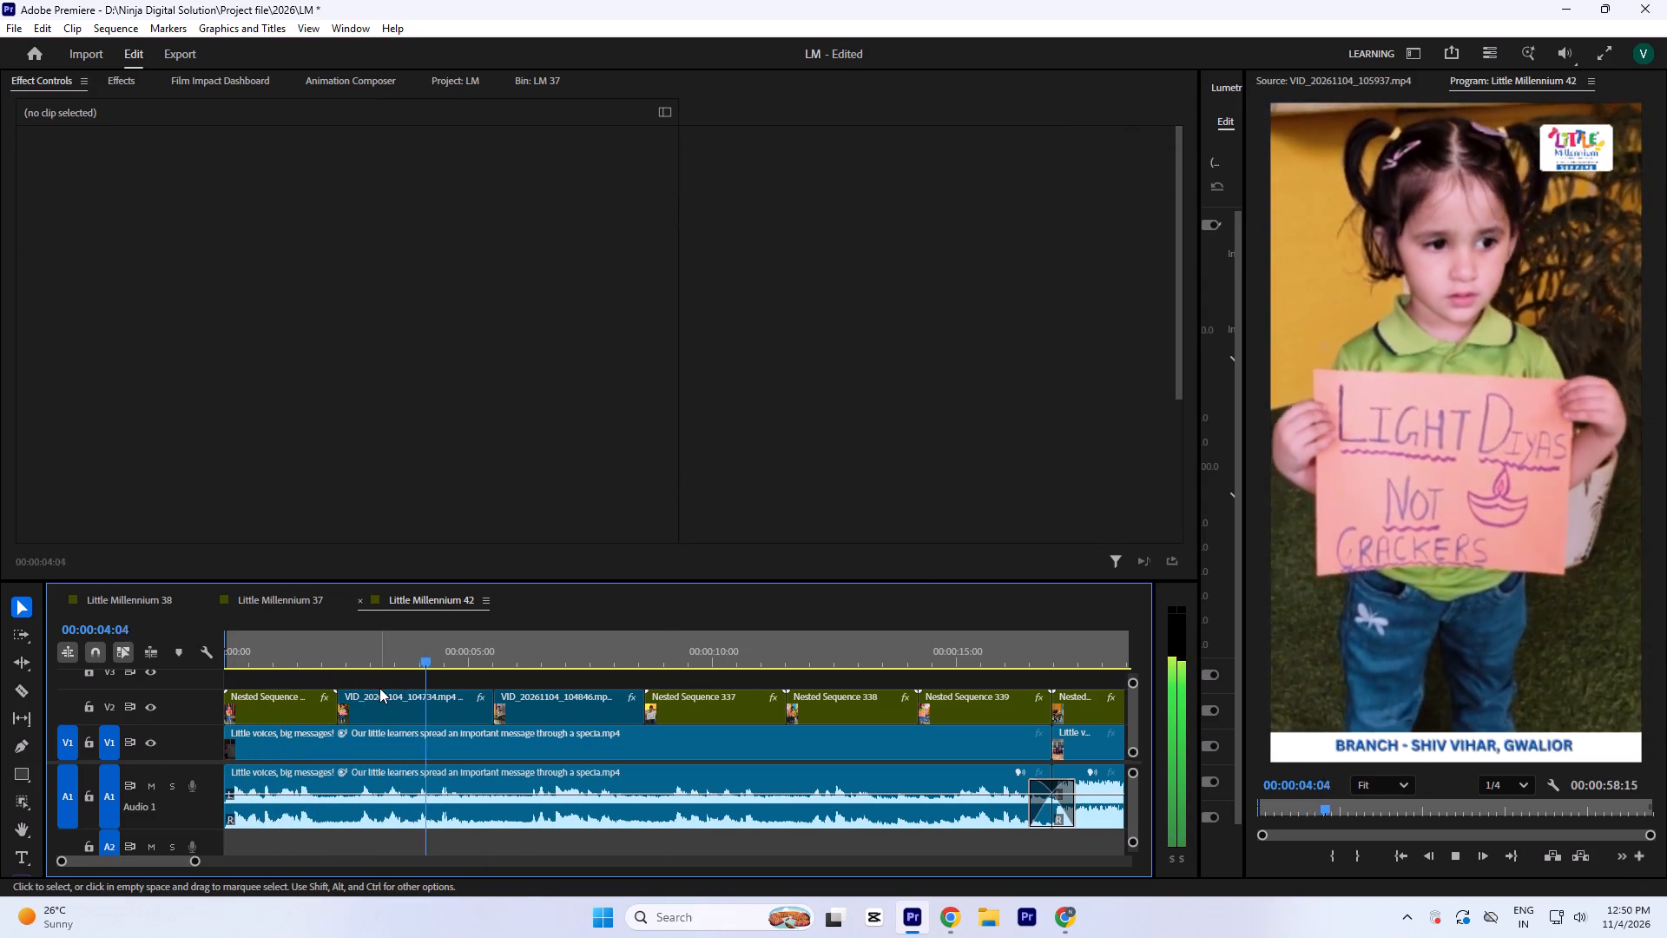
pyautogui.press('`')
pyautogui.press('`')
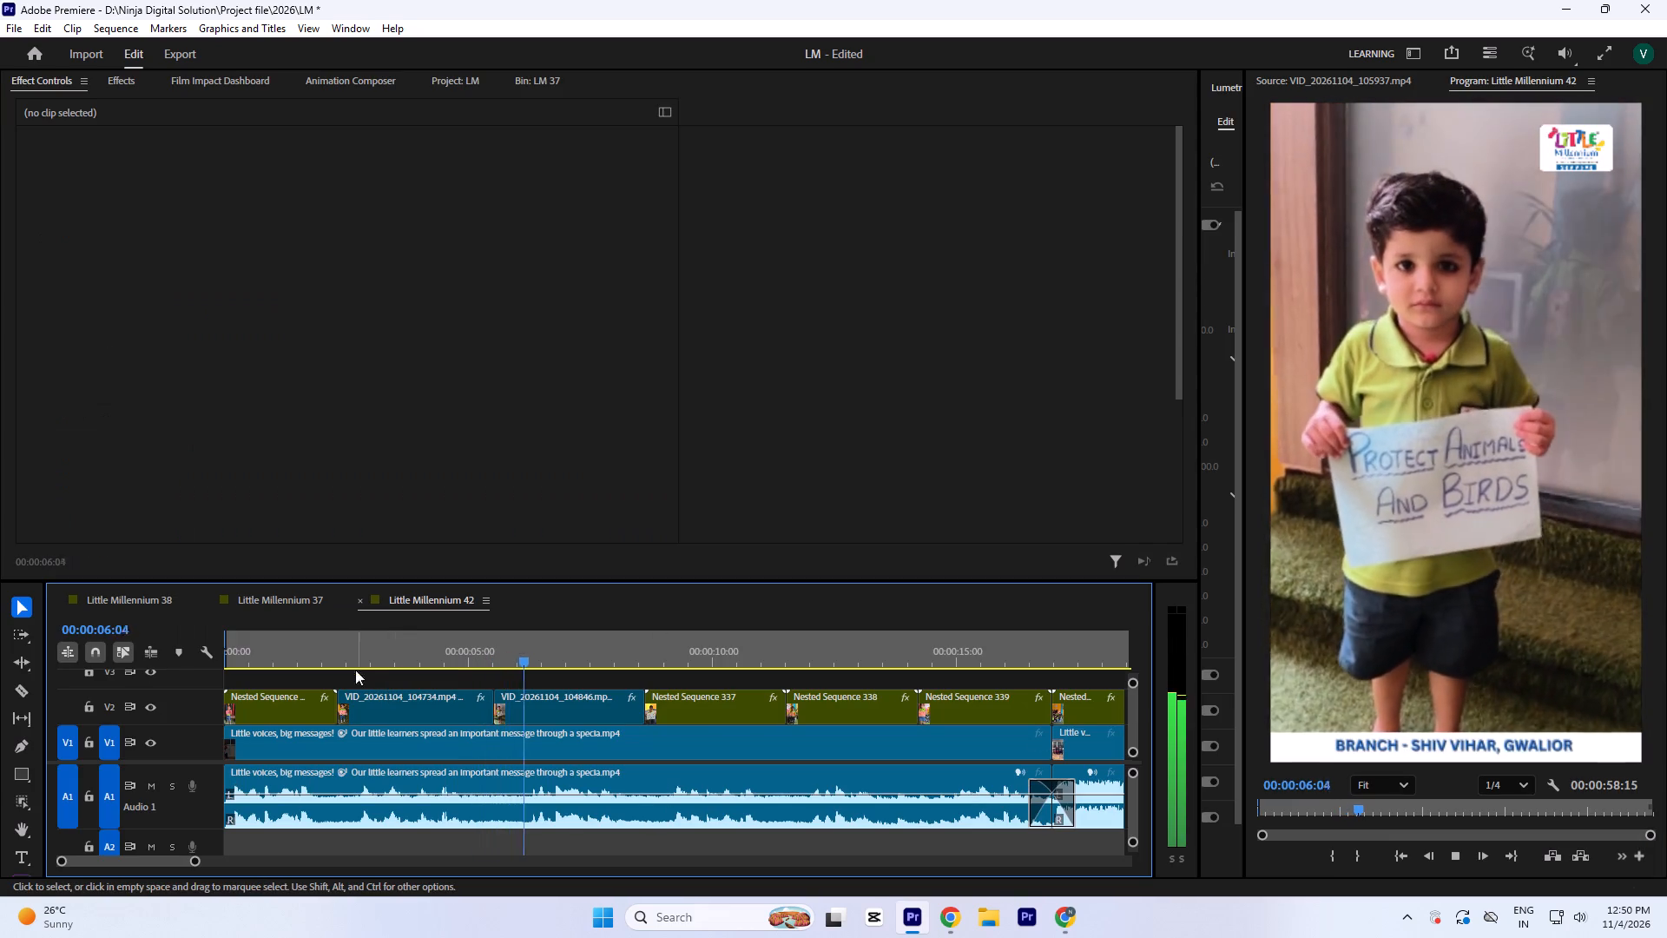
pyautogui.press('-')
pyautogui.press('-')
pyautogui.press('=')
pyautogui.press('=')
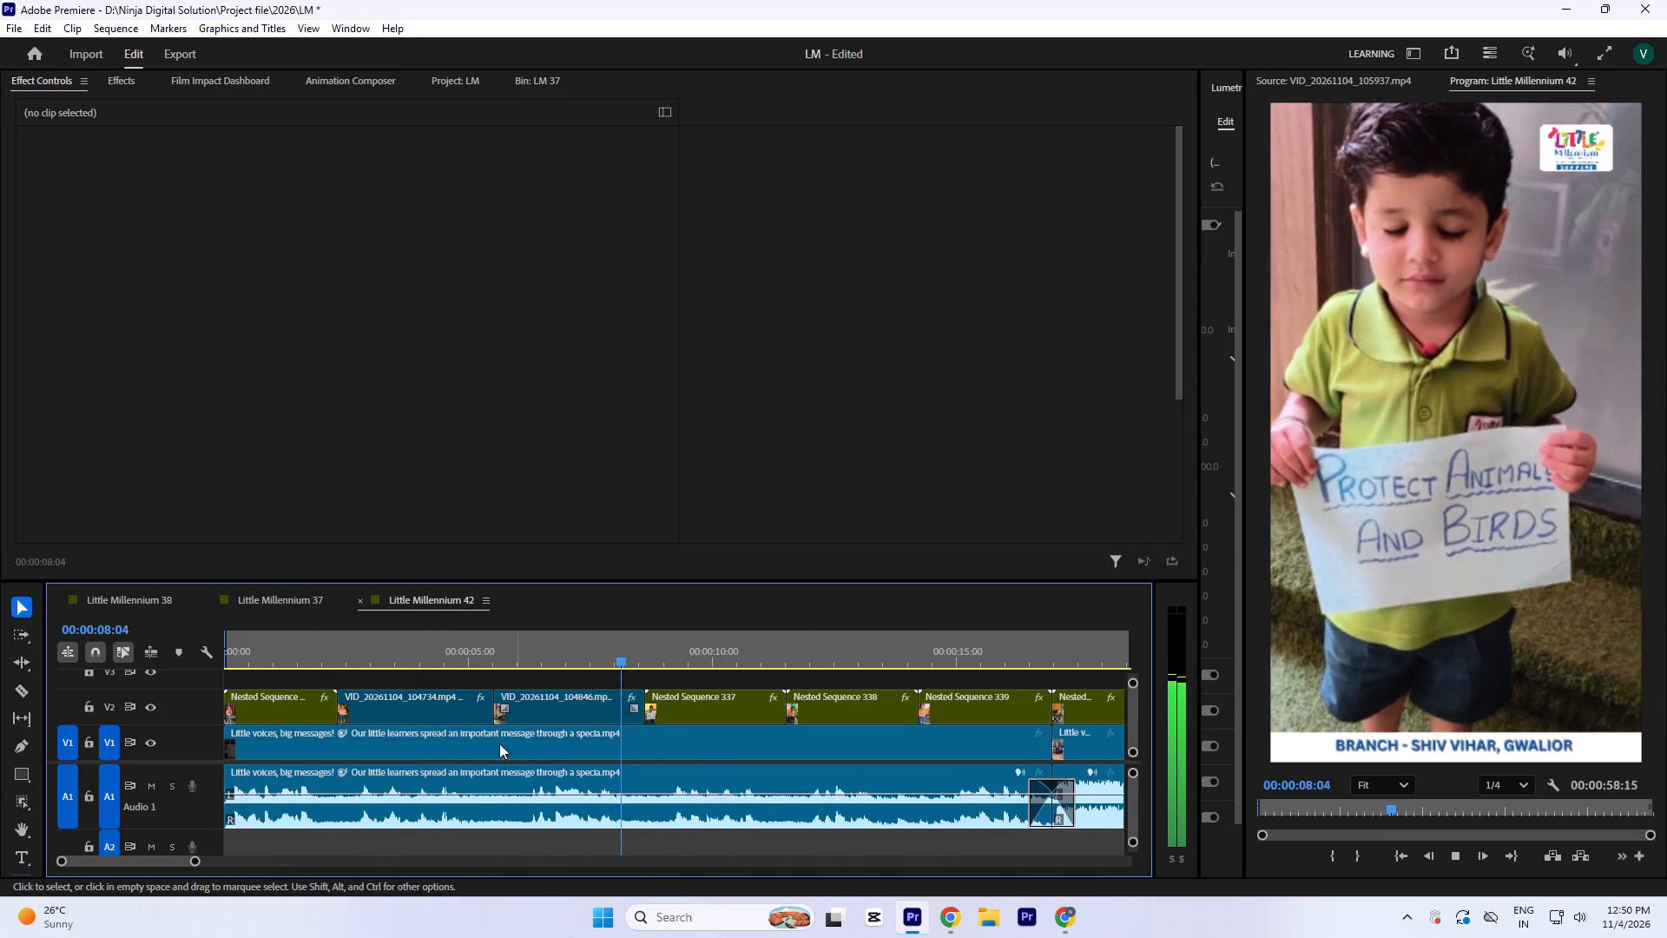
pyautogui.press('-')
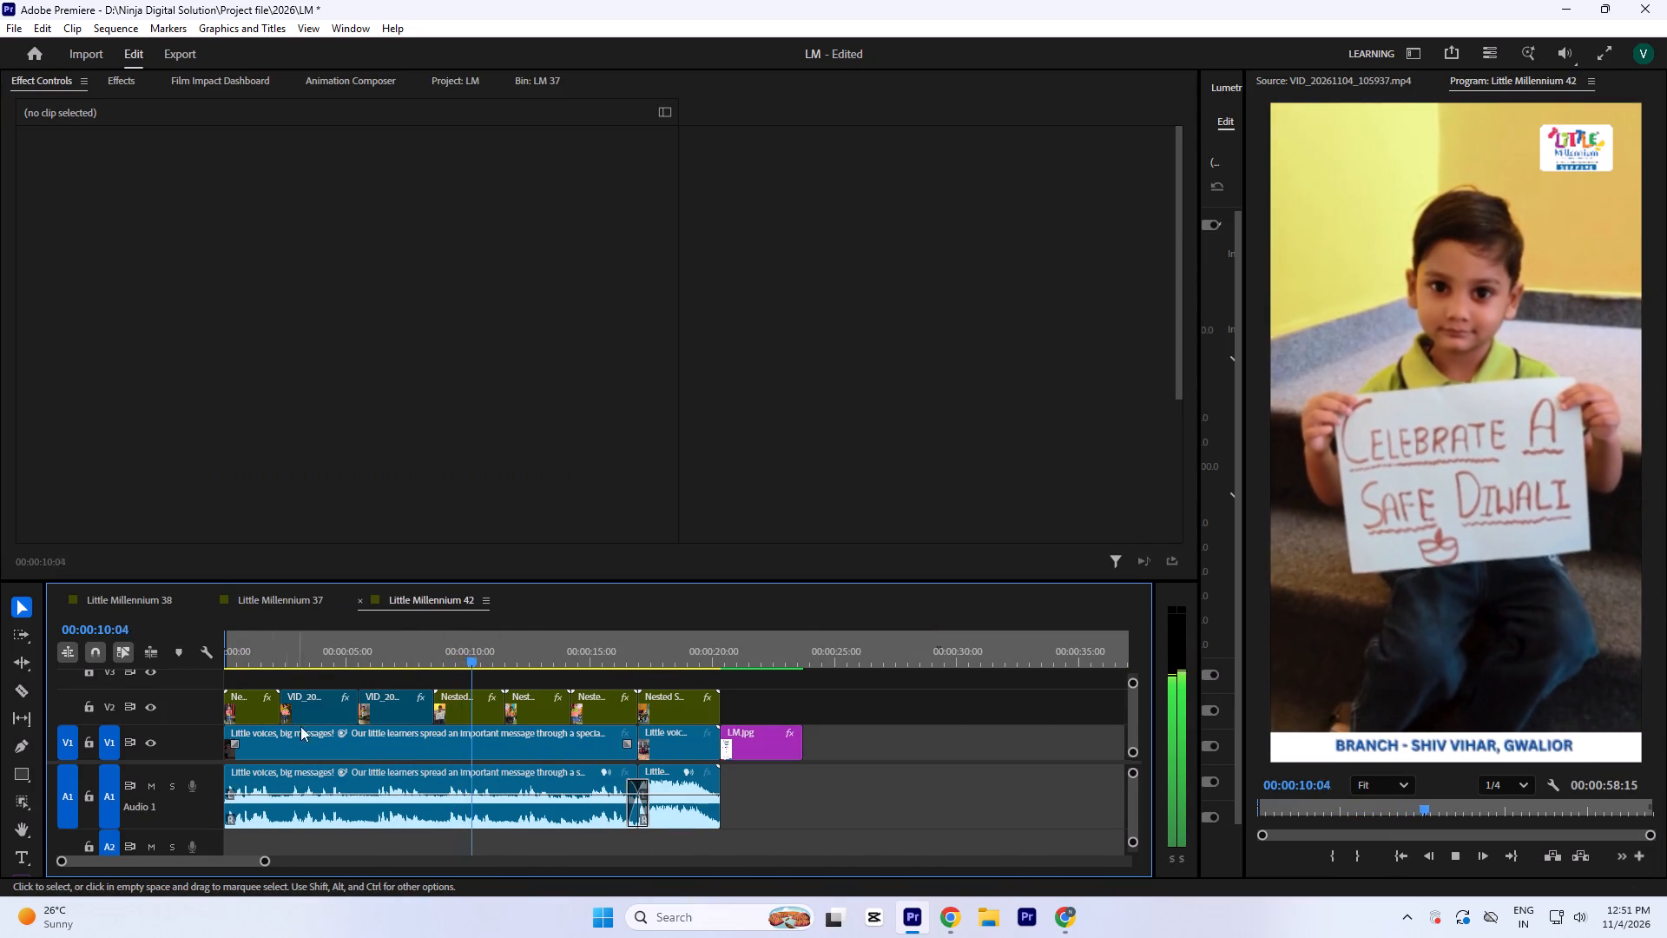
pyautogui.press('=')
pyautogui.press('-')
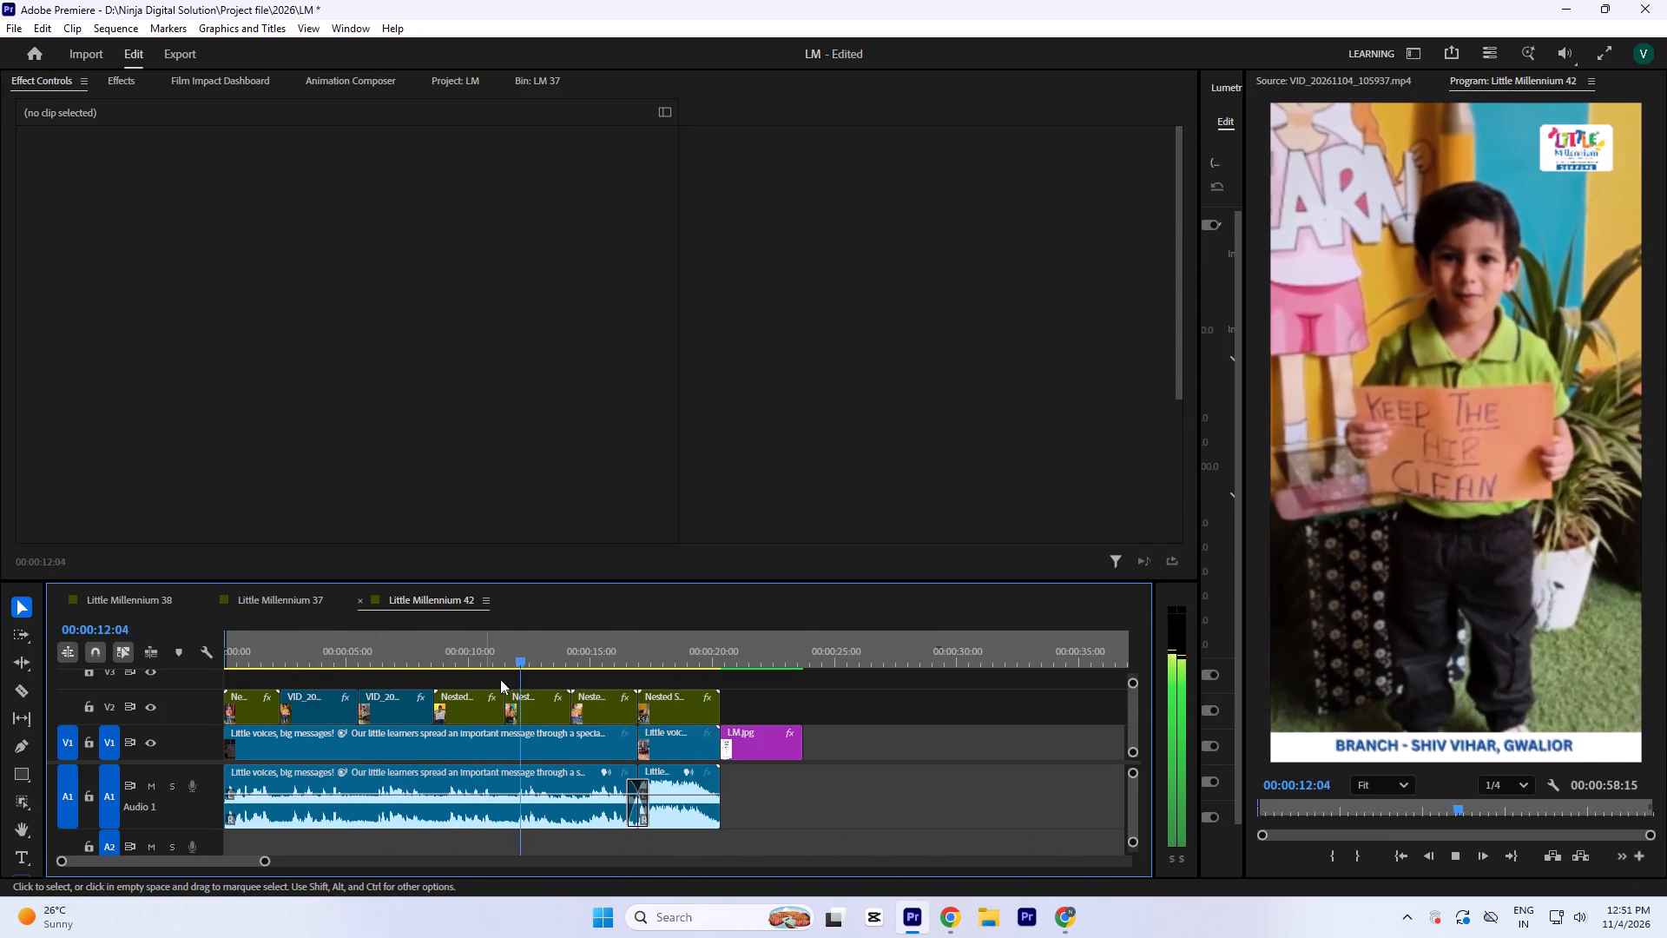
# Adjust the gain of the first reference audio part on A1 by 3 dB.
pyautogui.click(482, 806)
pyautogui.press('g')
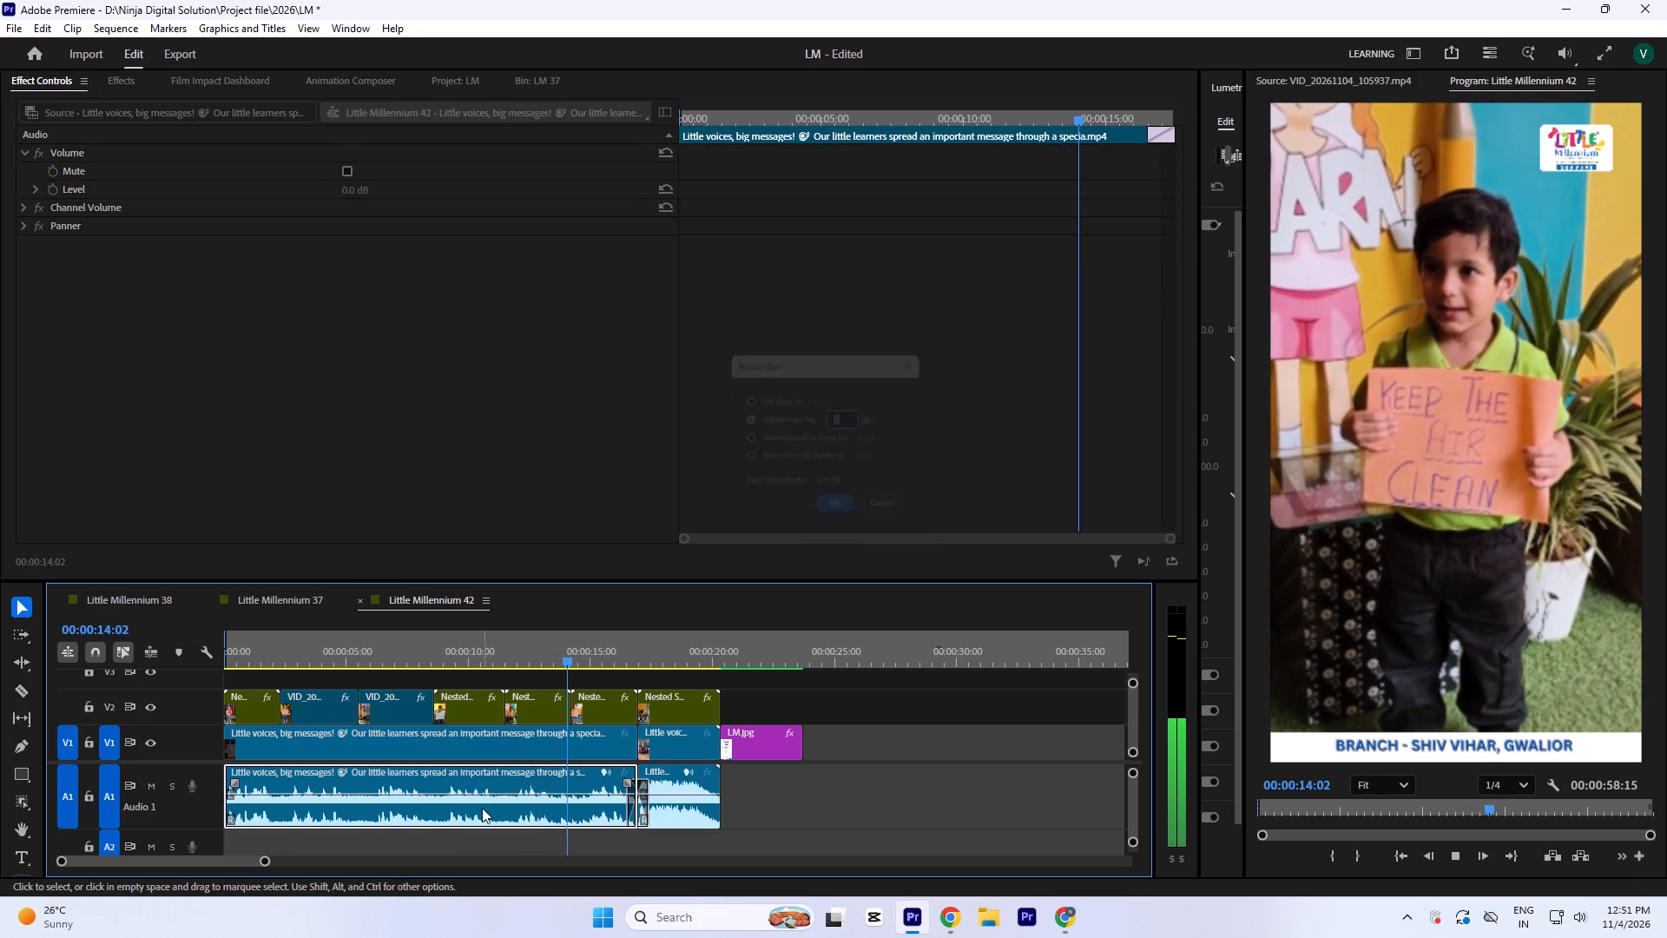
pyautogui.press('3')
pyautogui.press('Return')
# Play the whole reel from the start into the end card to check the louder audio and the transition.
pyautogui.press('Return')
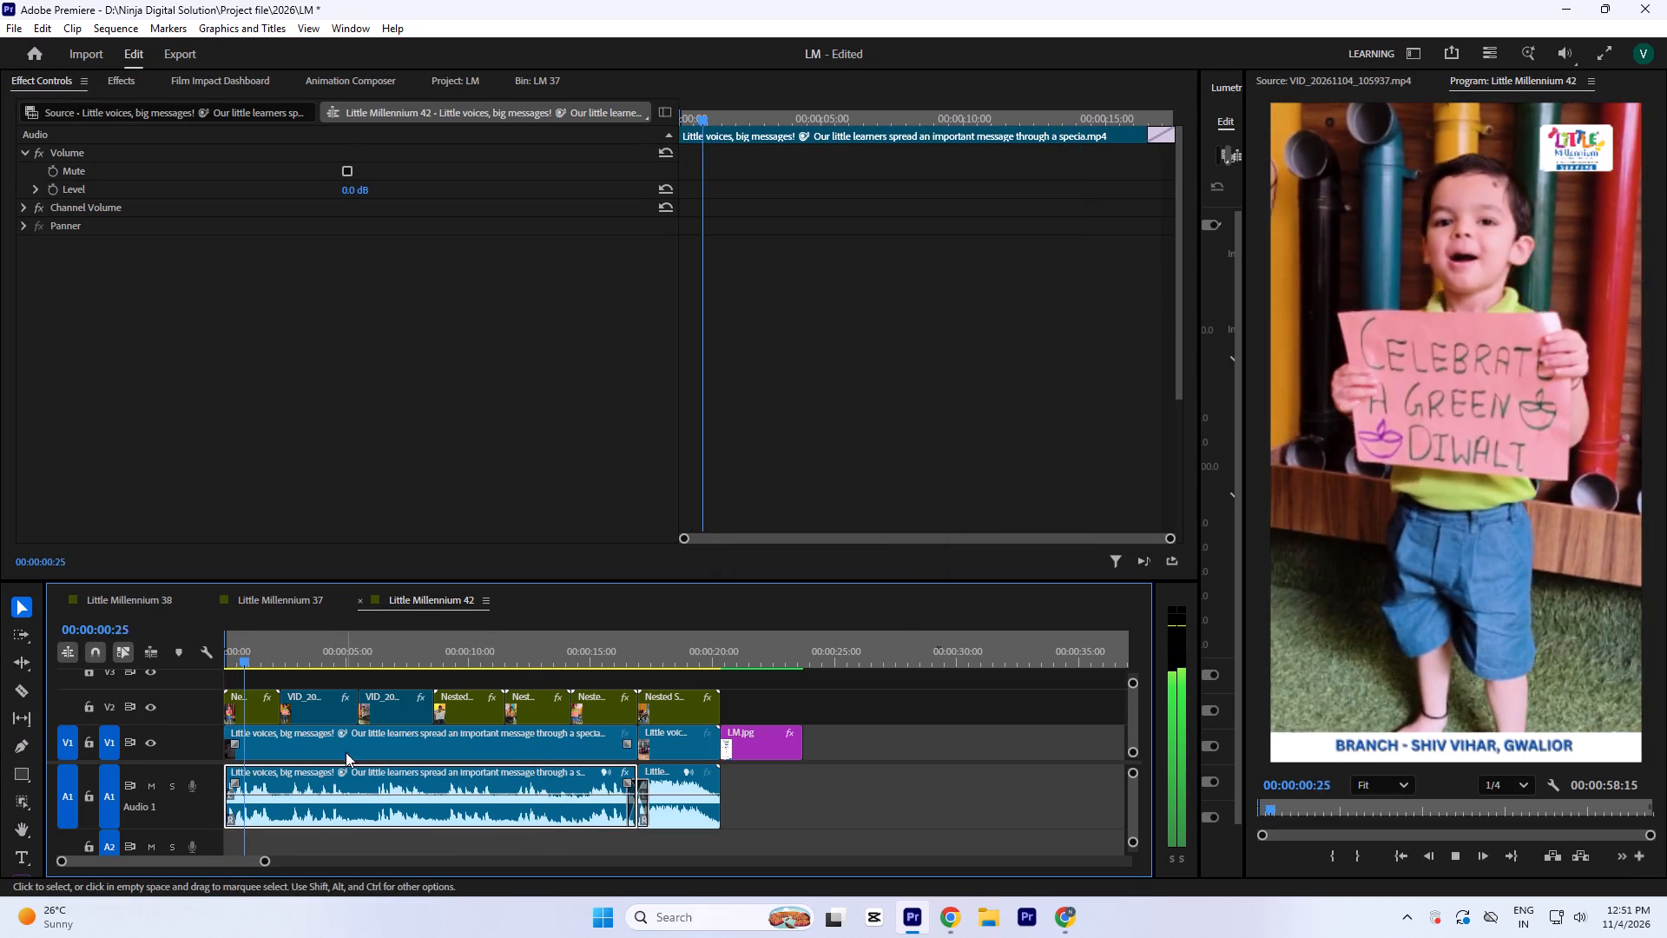
pyautogui.press('=')
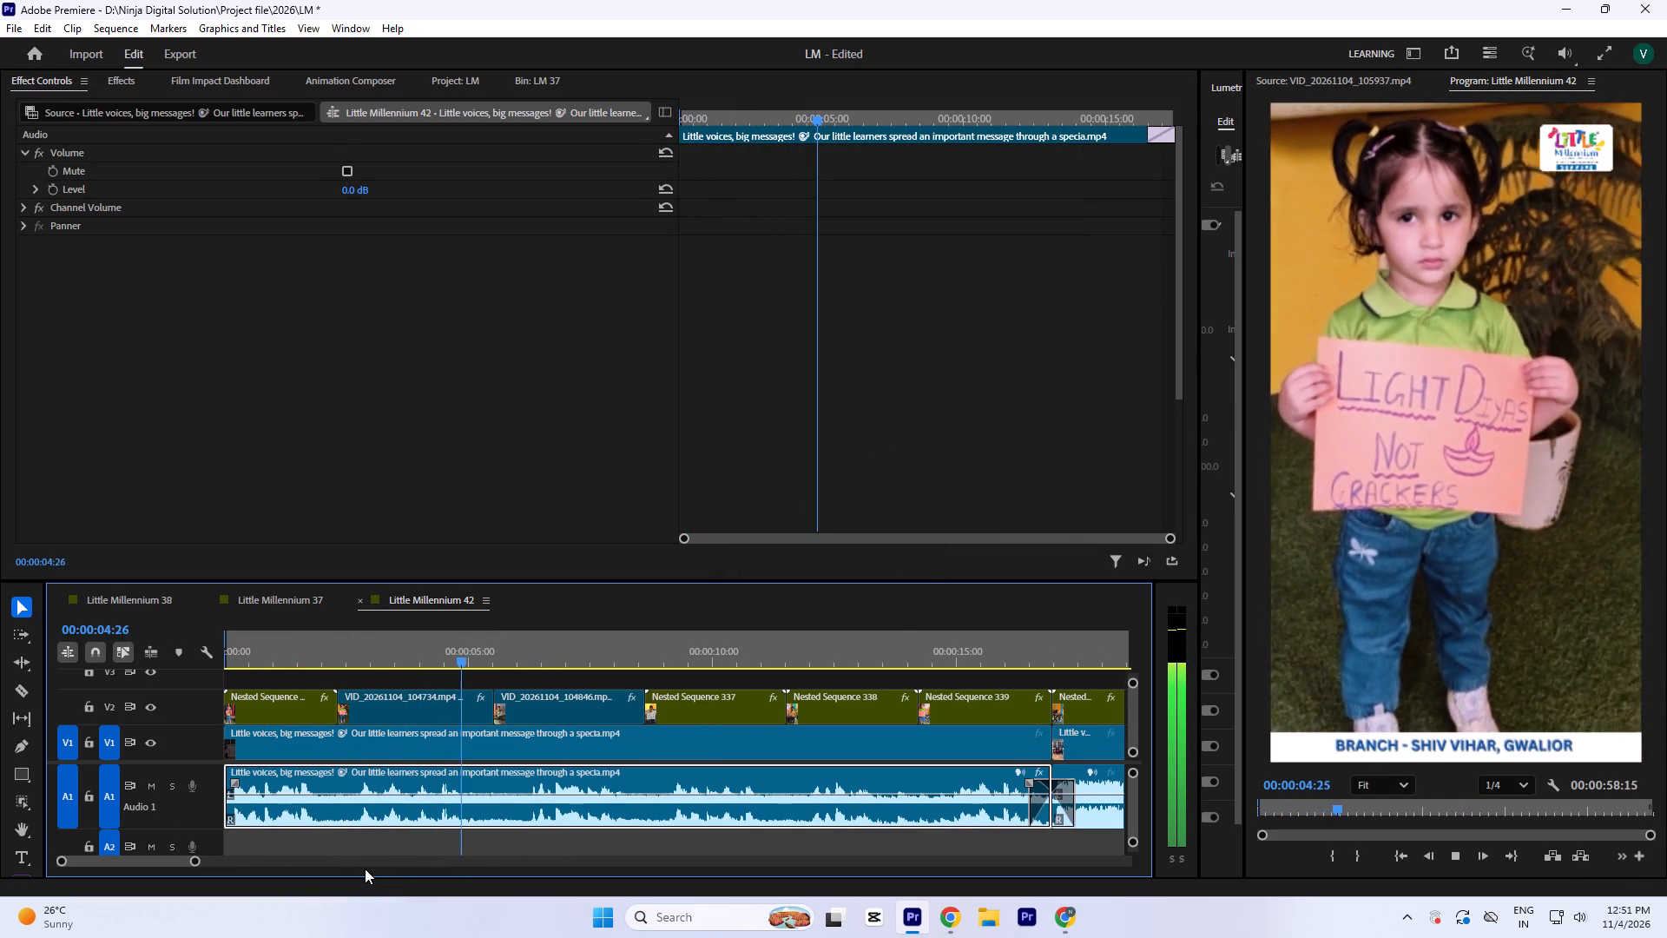
pyautogui.press('-')
pyautogui.press('=')
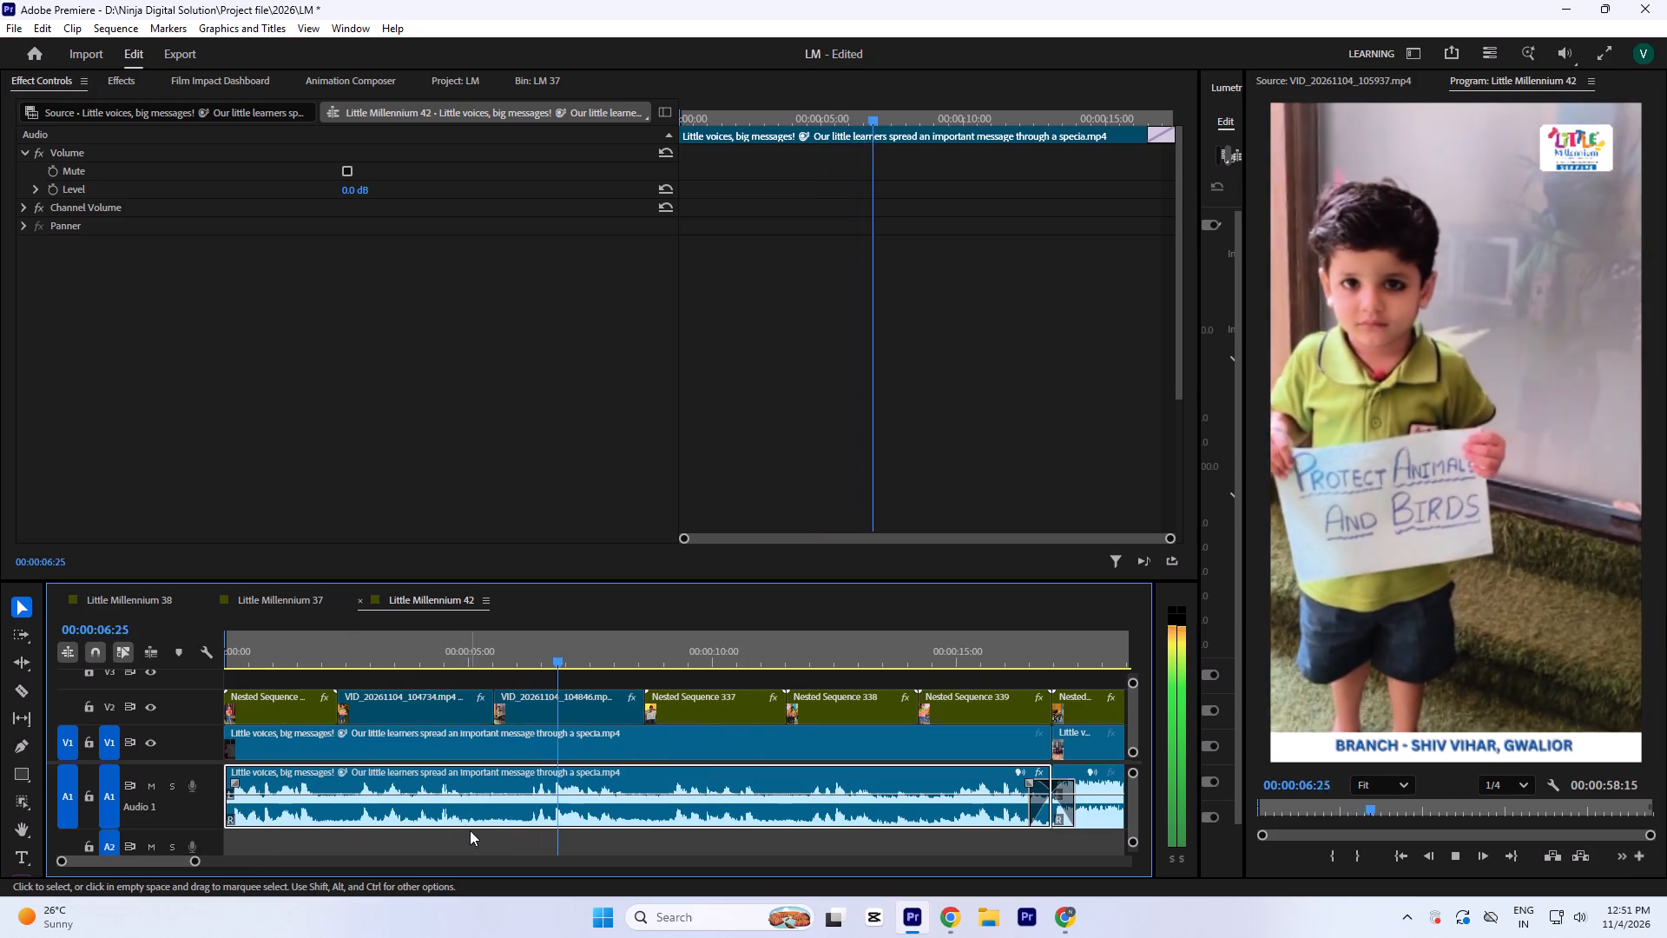
pyautogui.press('-')
pyautogui.press('=')
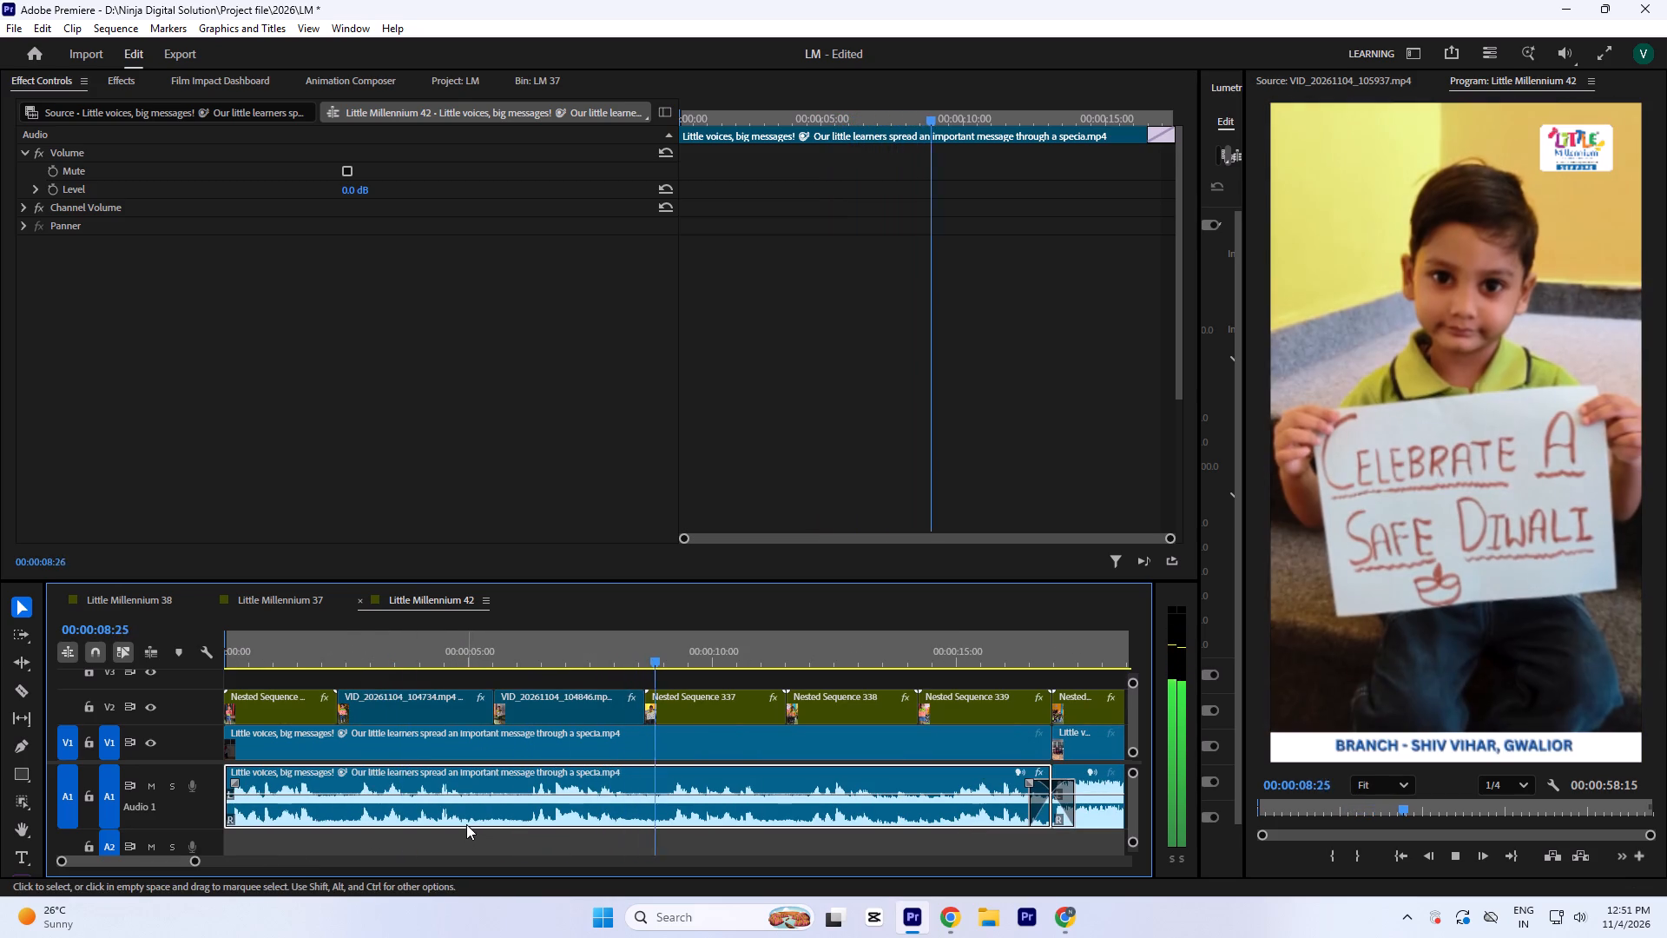
pyautogui.press('-')
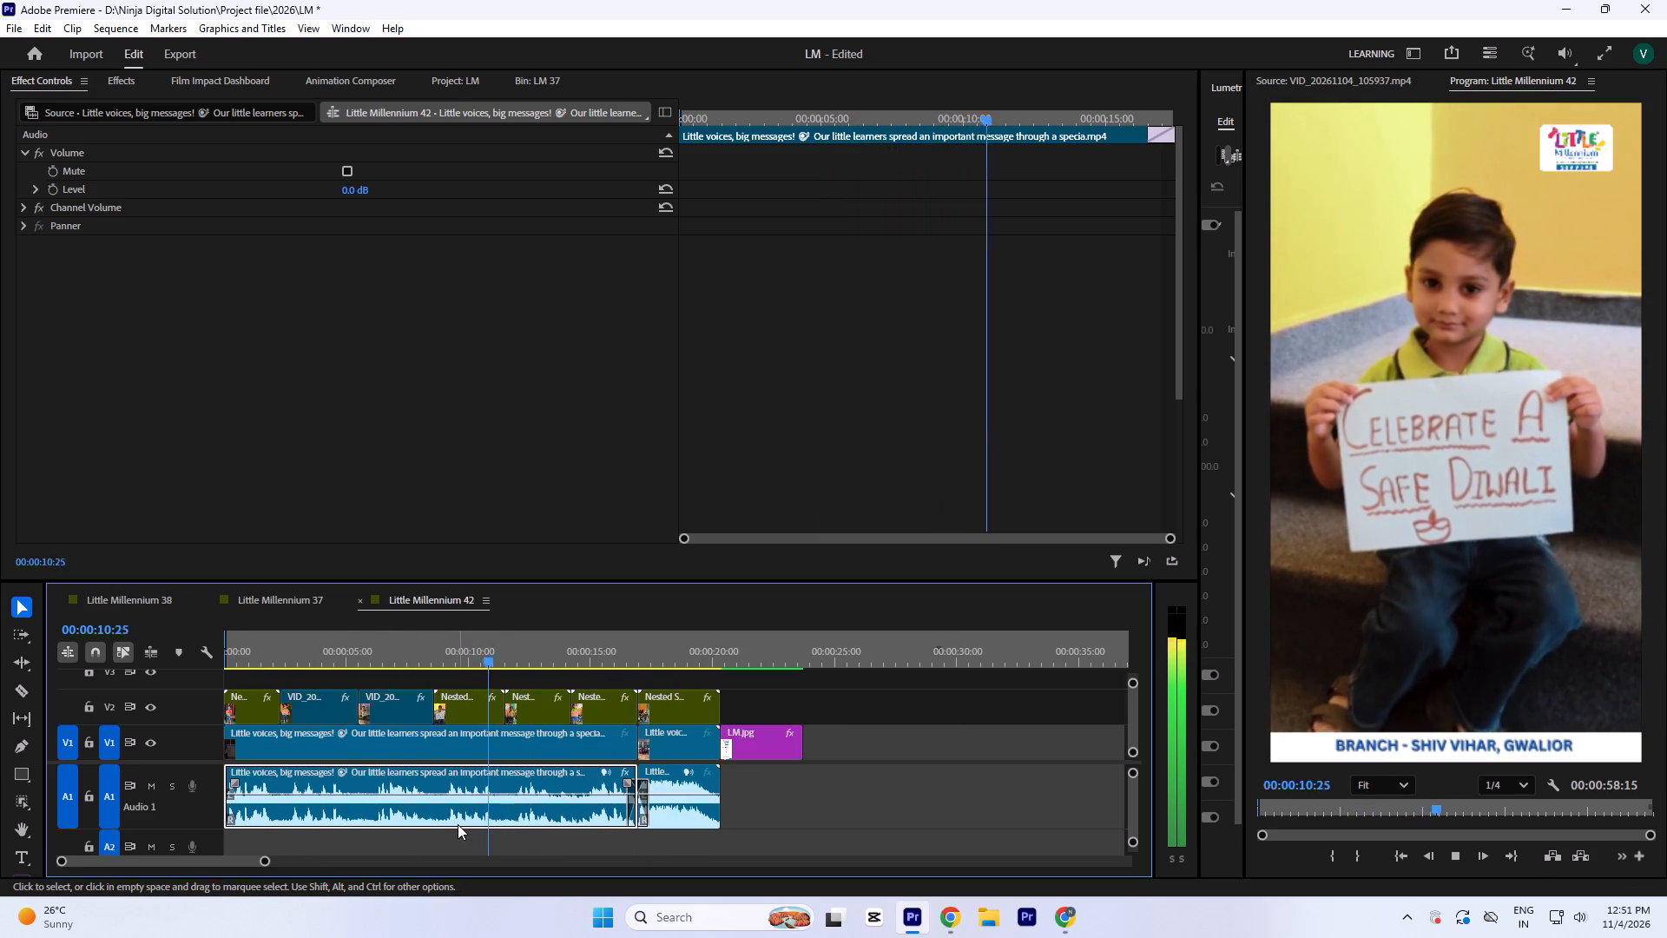
pyautogui.press('=')
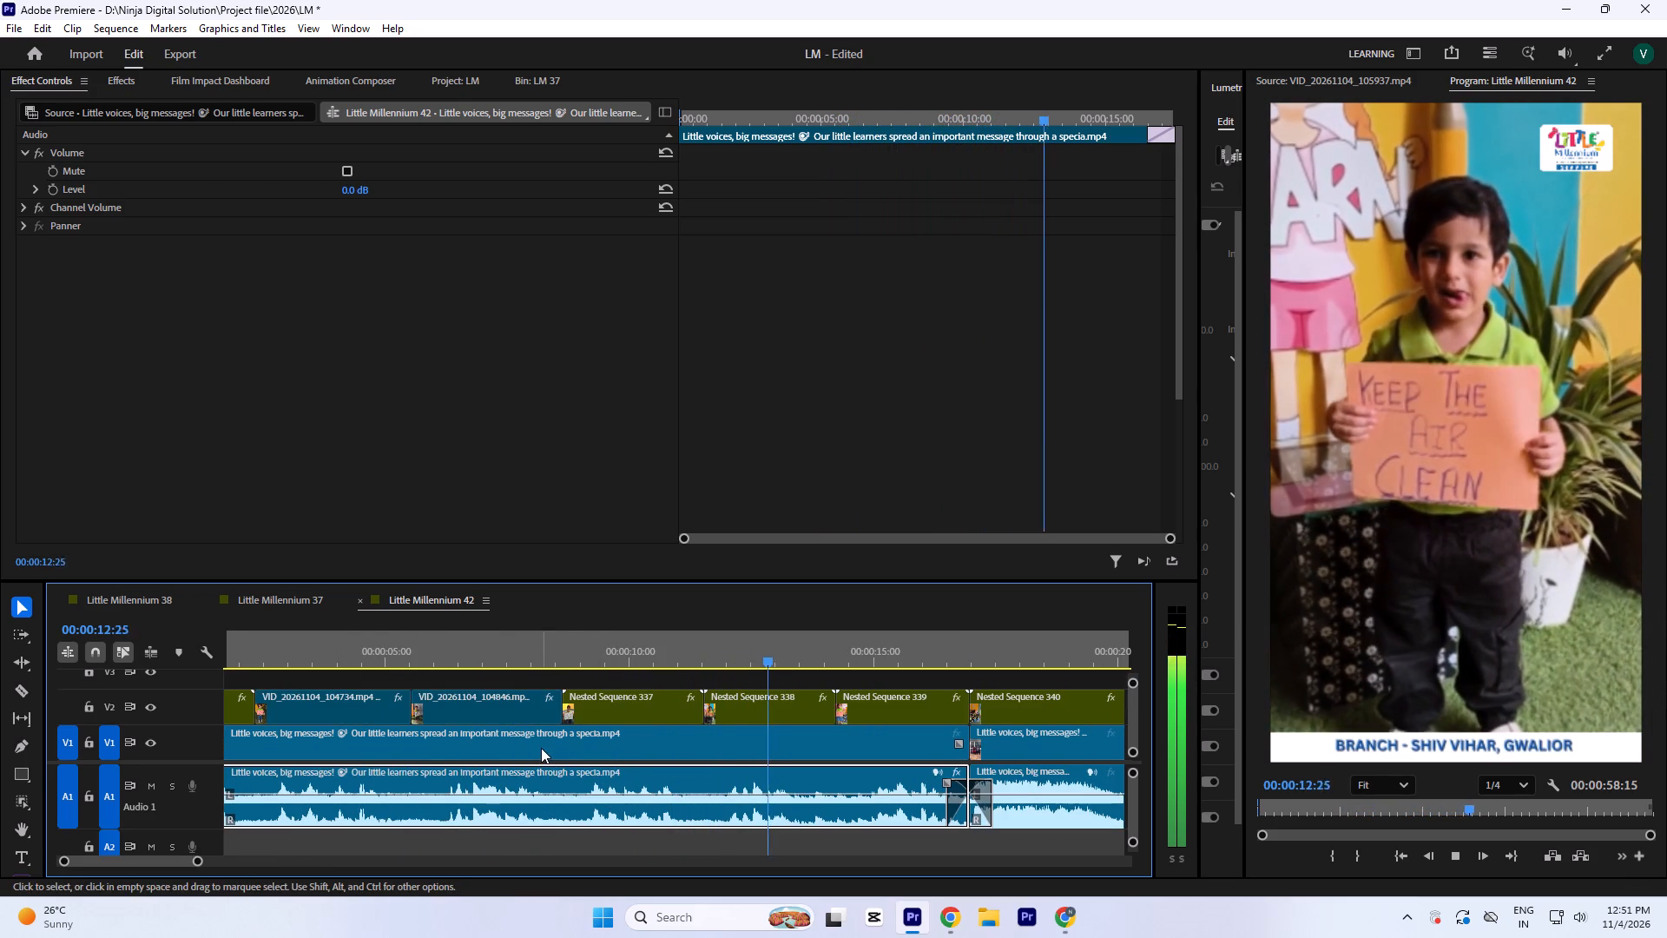
pyautogui.click(741, 703)
pyautogui.scroll(-5, 818, 423)
pyautogui.press('-')
pyautogui.press('=')
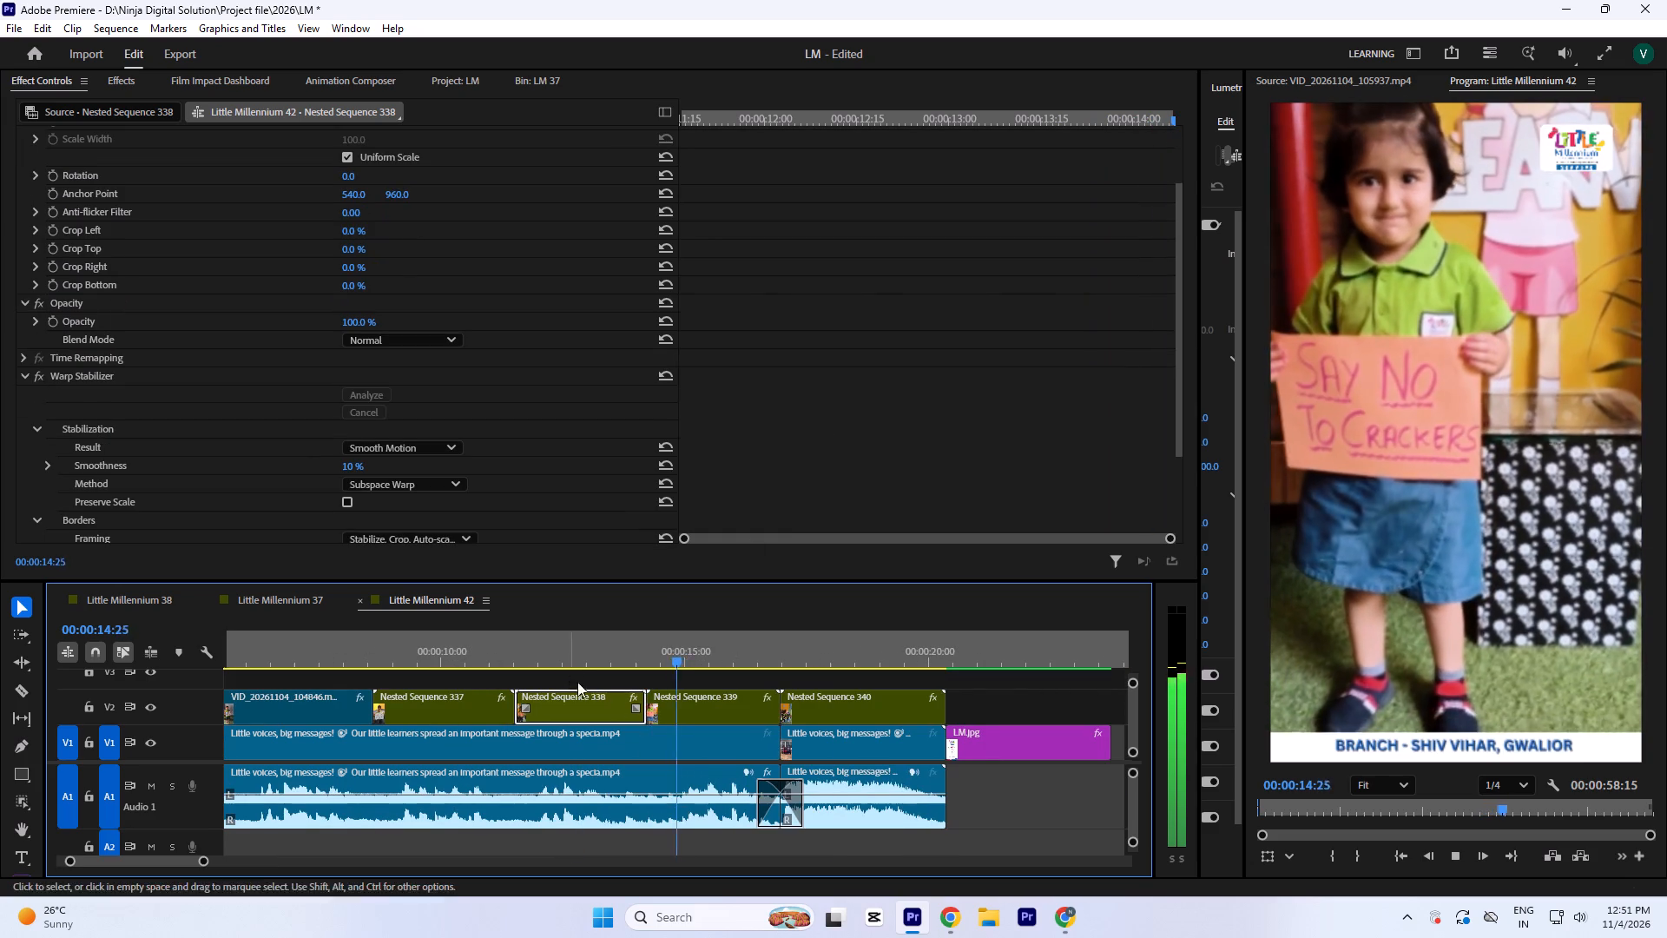
pyautogui.click(731, 705)
pyautogui.press('-')
pyautogui.press('=')
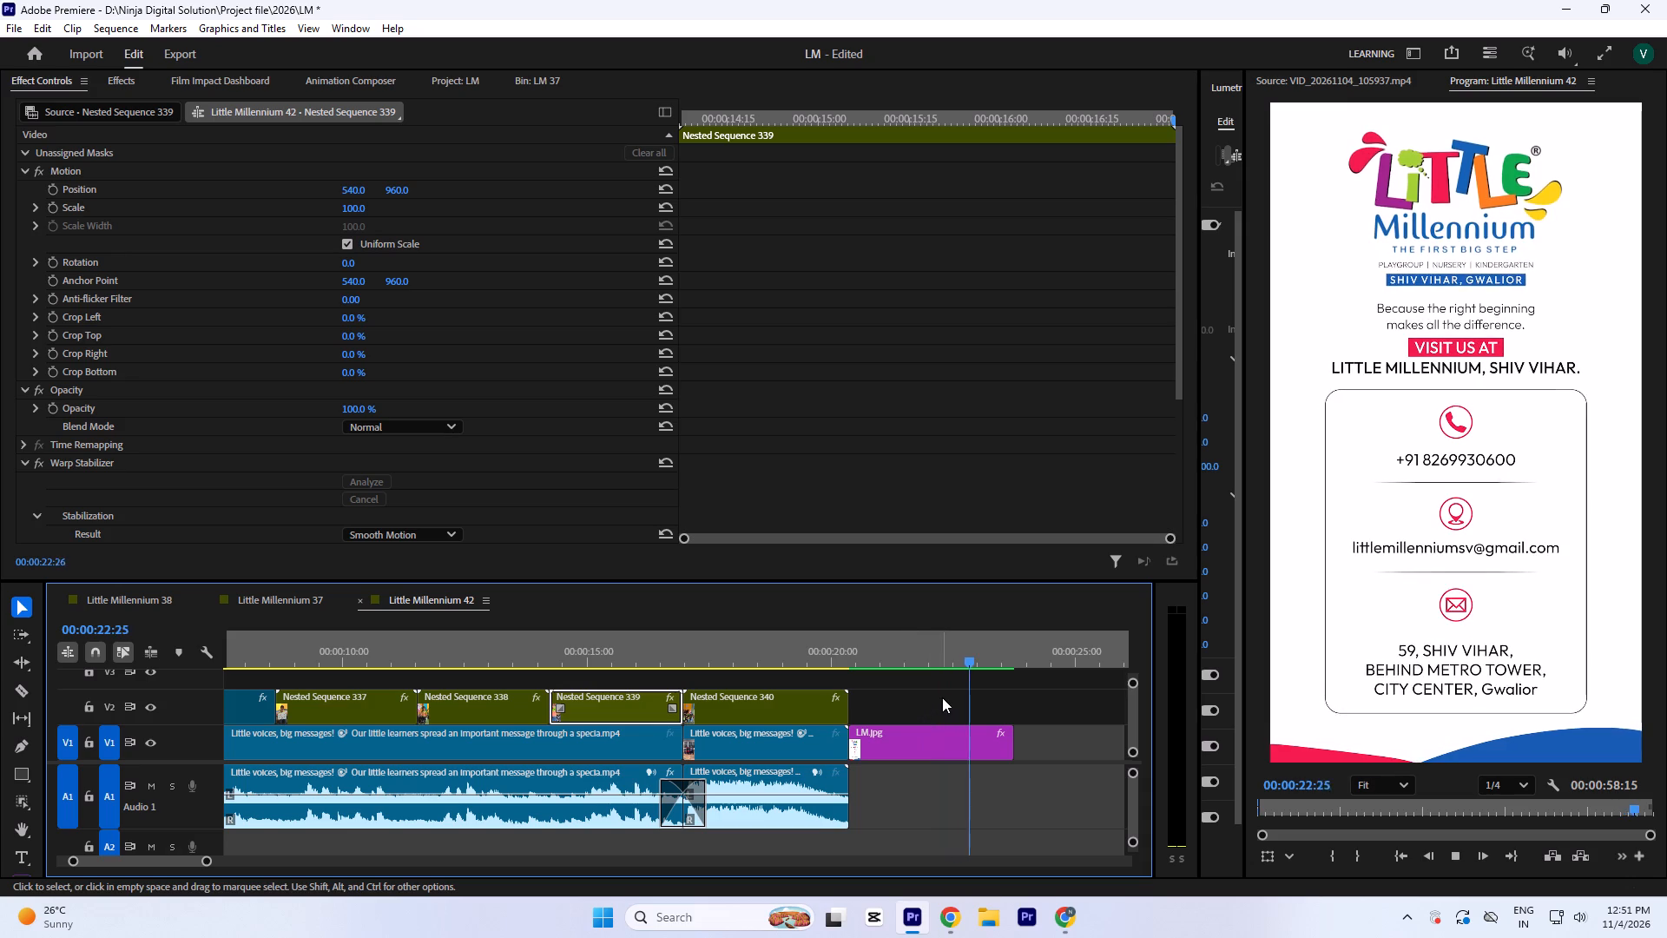
pyautogui.press('space')
# Set the sequence's Out point at the end card's end, at 00:00:23:21, and save the project.
pyautogui.press('=')
pyautogui.press('=')
pyautogui.press('=')
pyautogui.press('=')
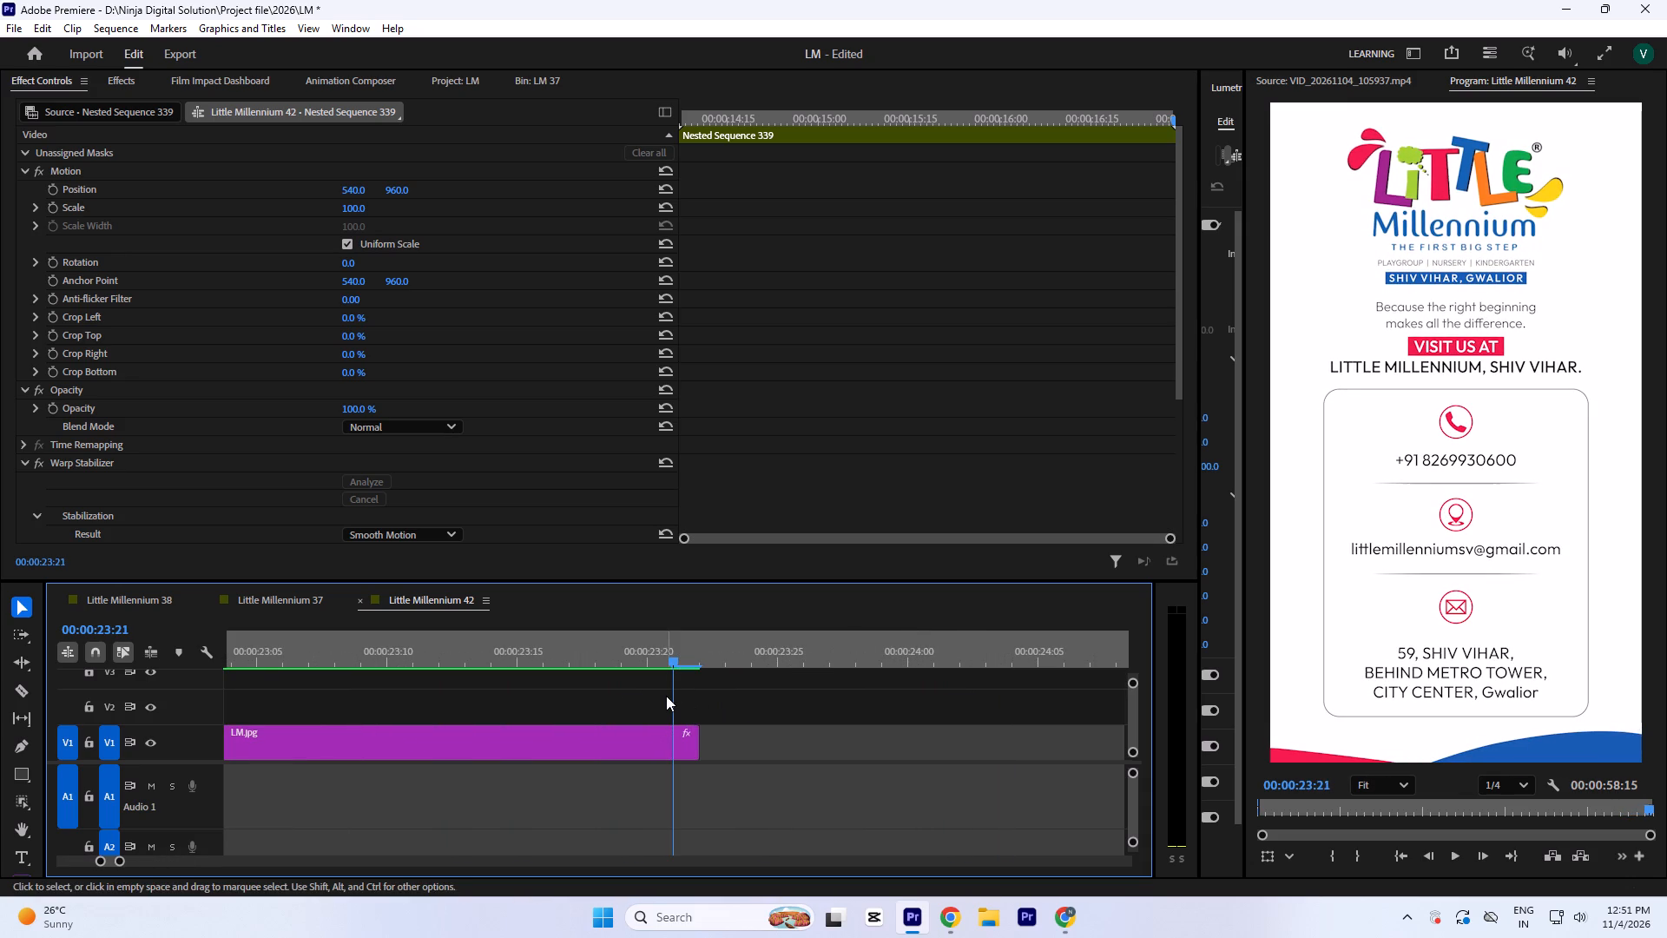
pyautogui.press('o')
pyautogui.hotkey('ctrl', 's')
# Switch to File Explorer and search the Downloads folder for "diwali in" to find Diwali instrumental music.
pyautogui.click(986, 895)
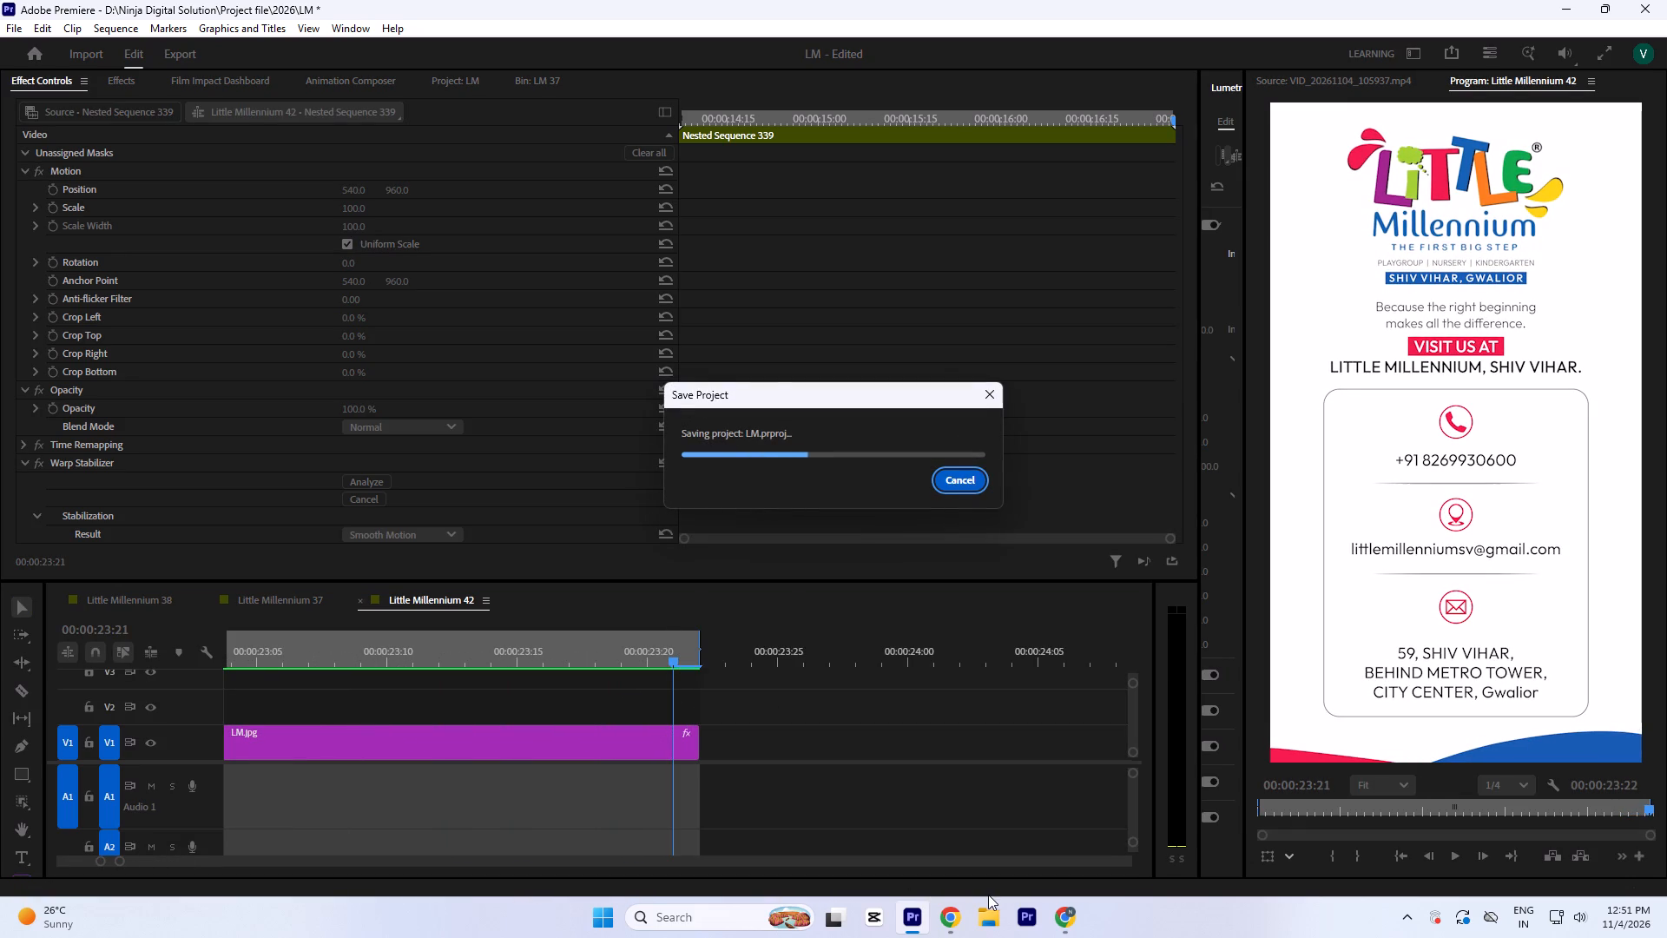
pyautogui.click(985, 907)
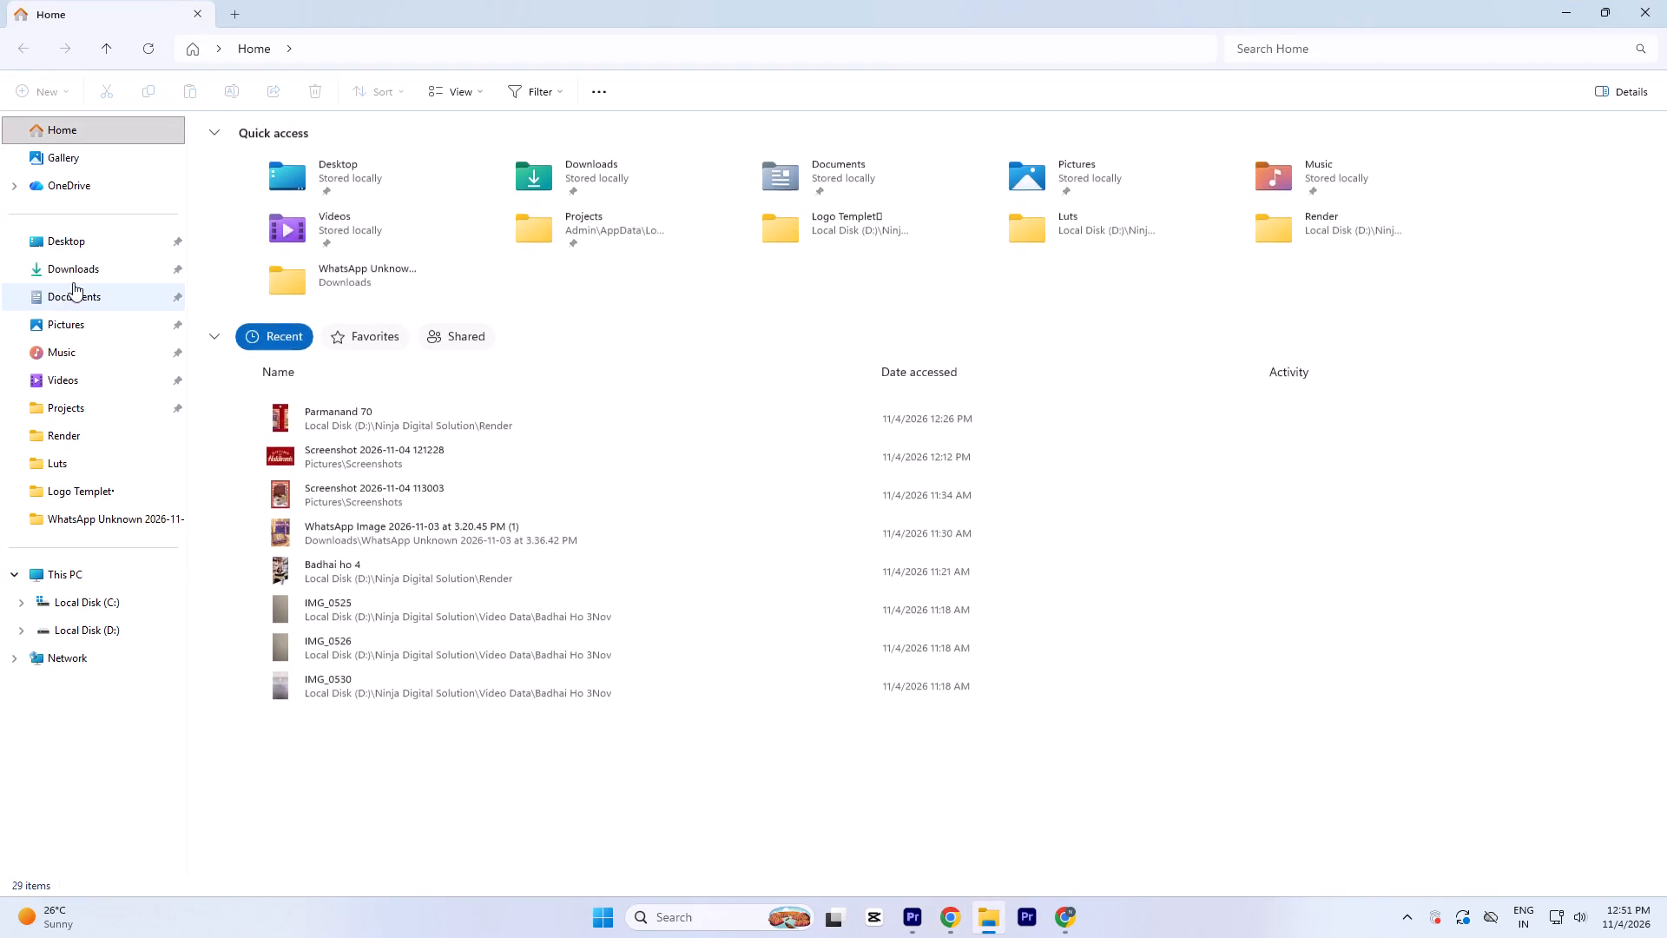
pyautogui.click(75, 279)
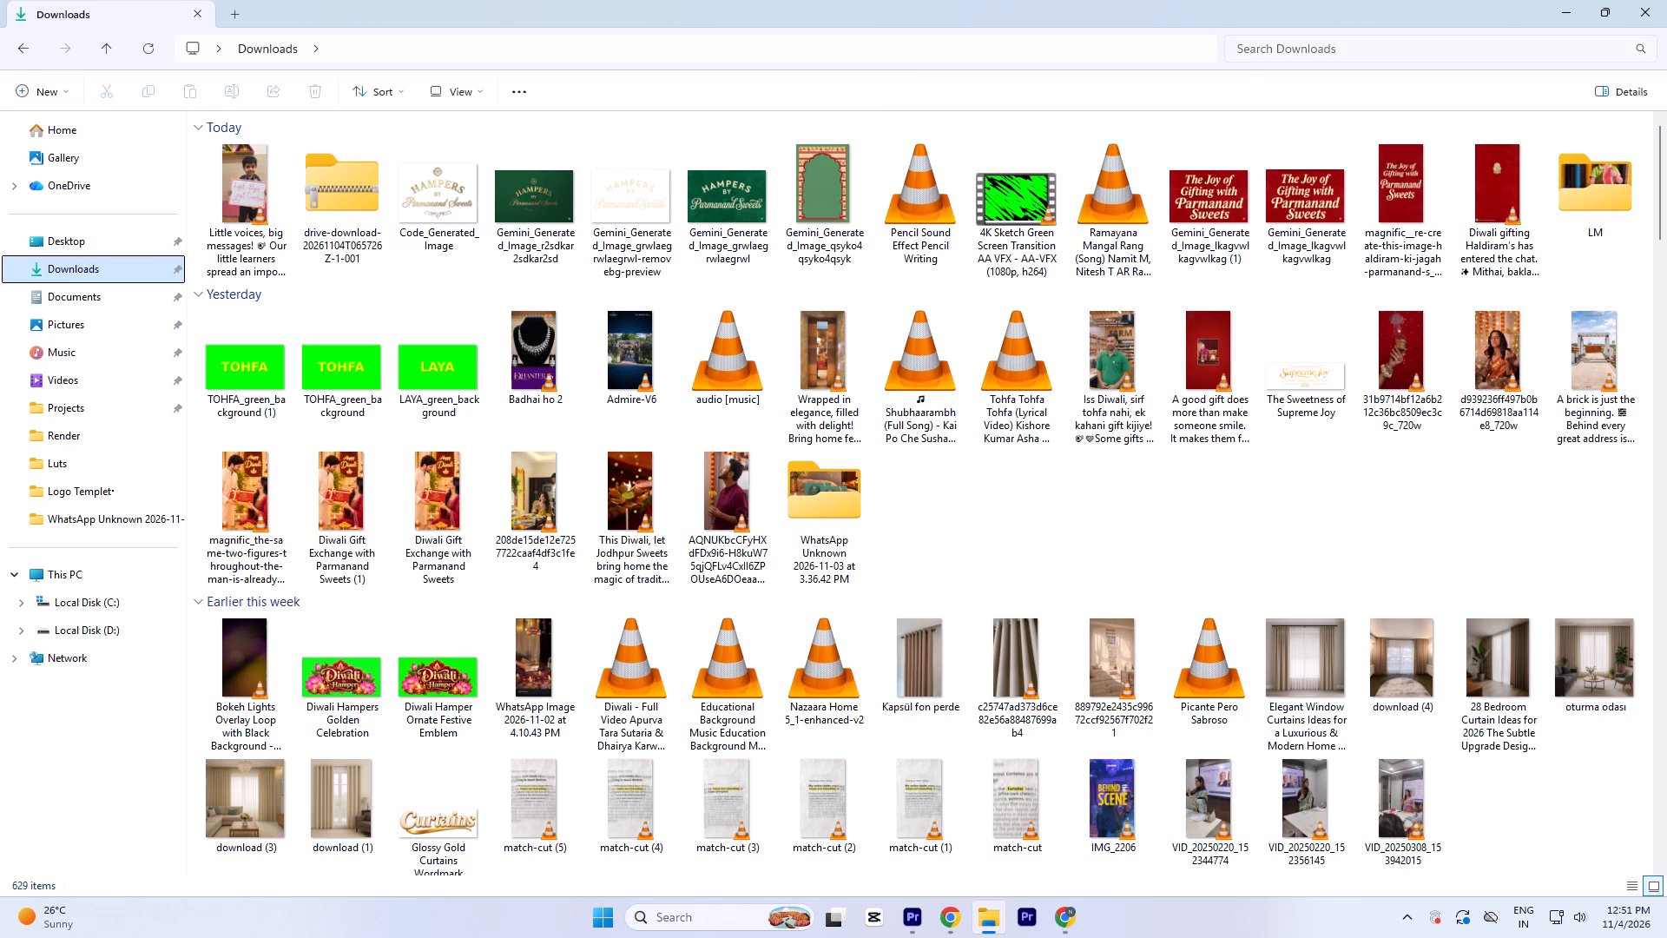
pyautogui.click(1251, 42)
pyautogui.write('diwali')
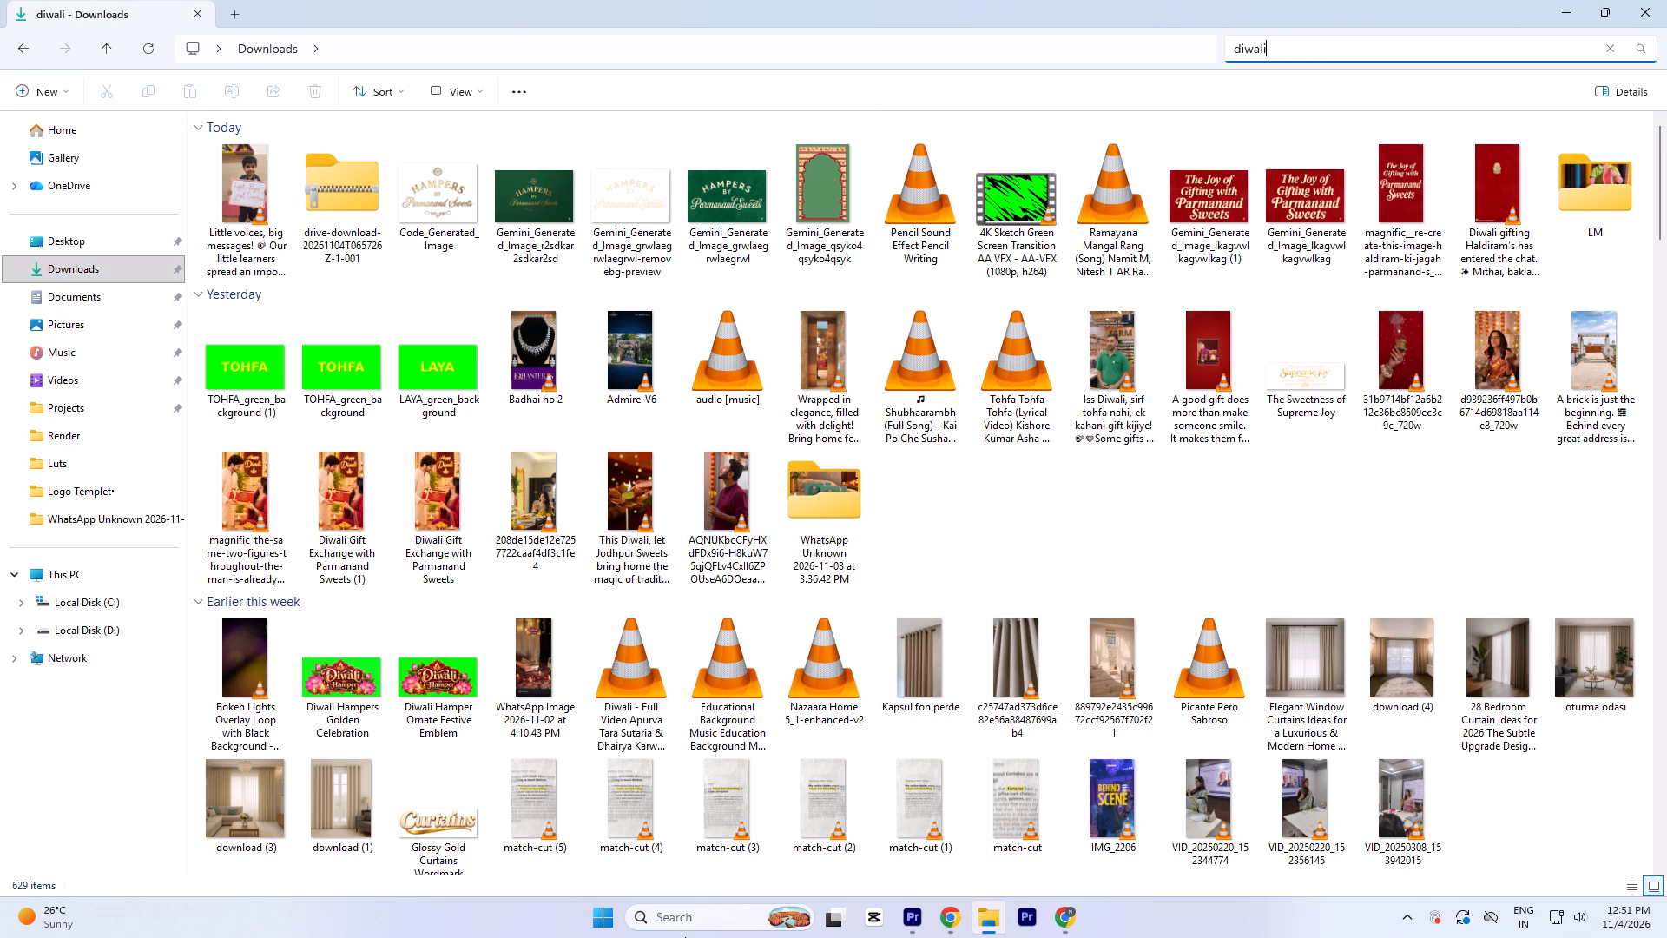
pyautogui.write('in')
pyautogui.press('BackSpace')
pyautogui.press('BackSpace')
pyautogui.press('space')
pyautogui.write('in')
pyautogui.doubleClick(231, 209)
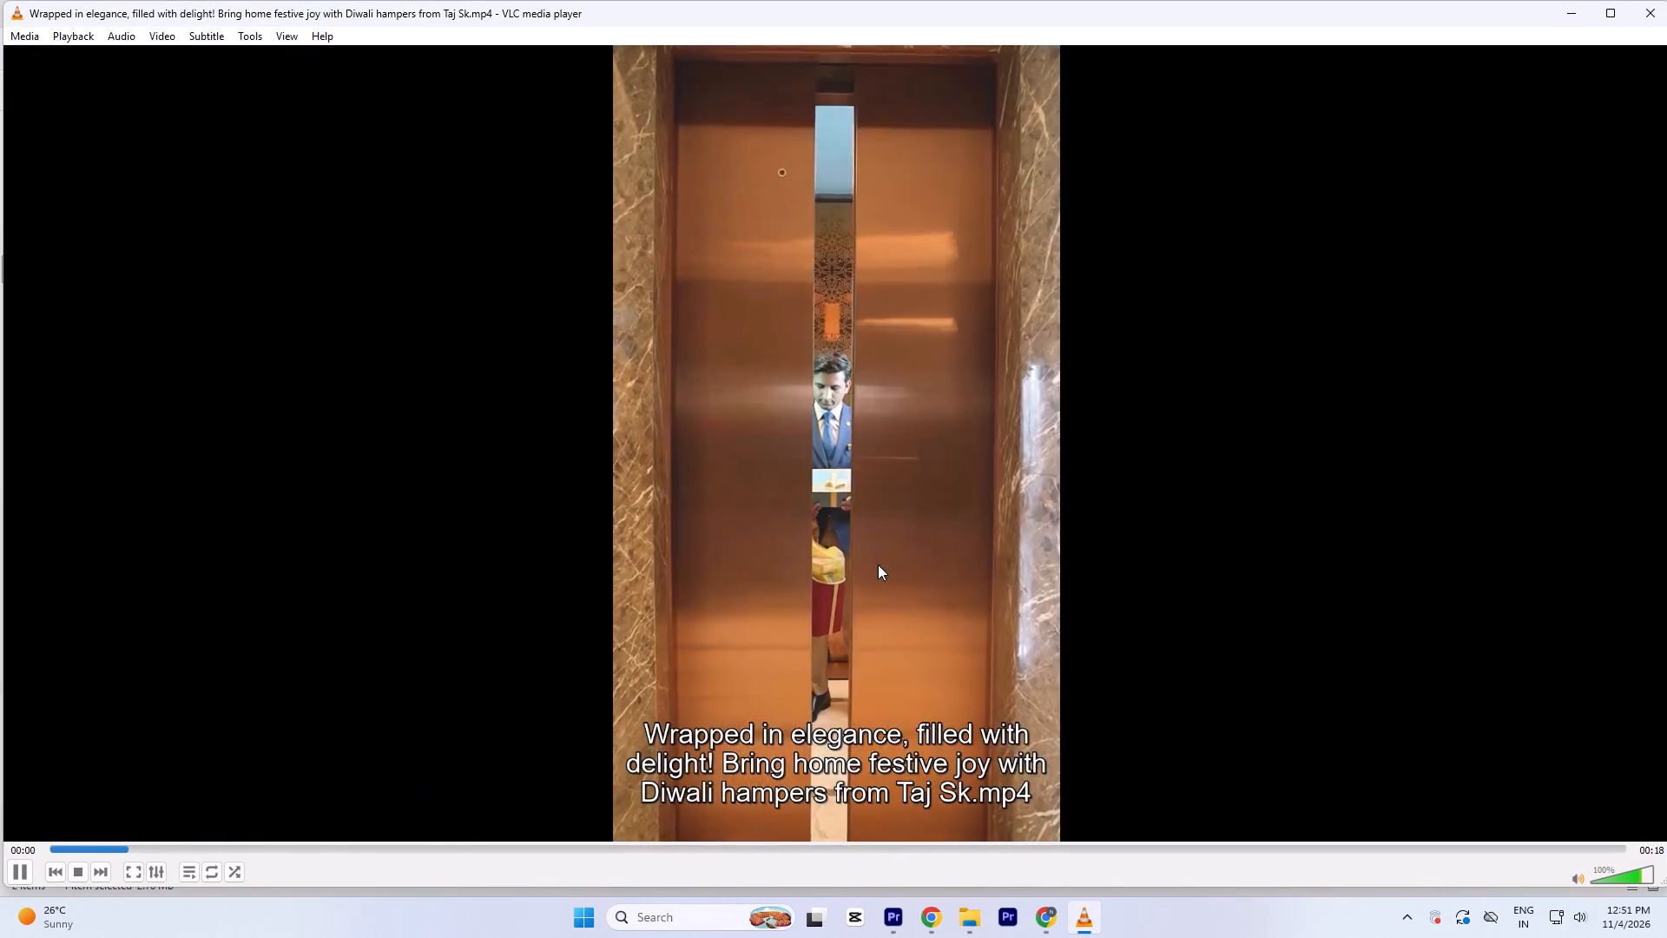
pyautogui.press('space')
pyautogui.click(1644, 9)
# Open the Indian Instrumental Music Happy Diwali track in VLC and listen to several passages up to about 01:18.
pyautogui.doubleClick(288, 391)
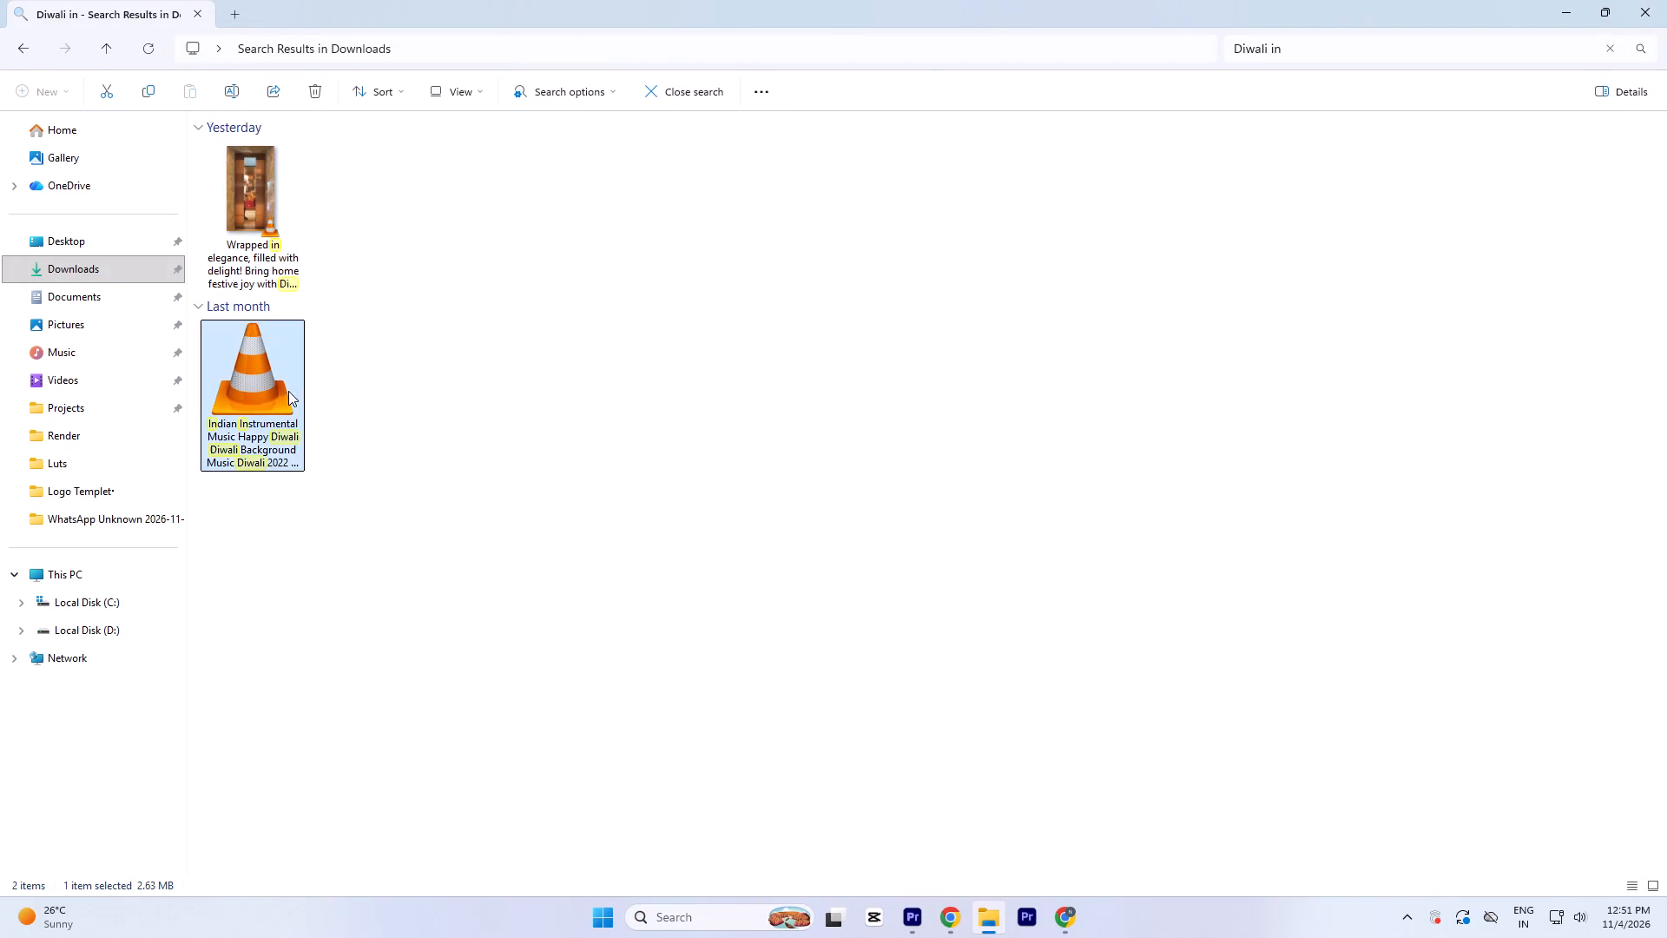
pyautogui.click(136, 879)
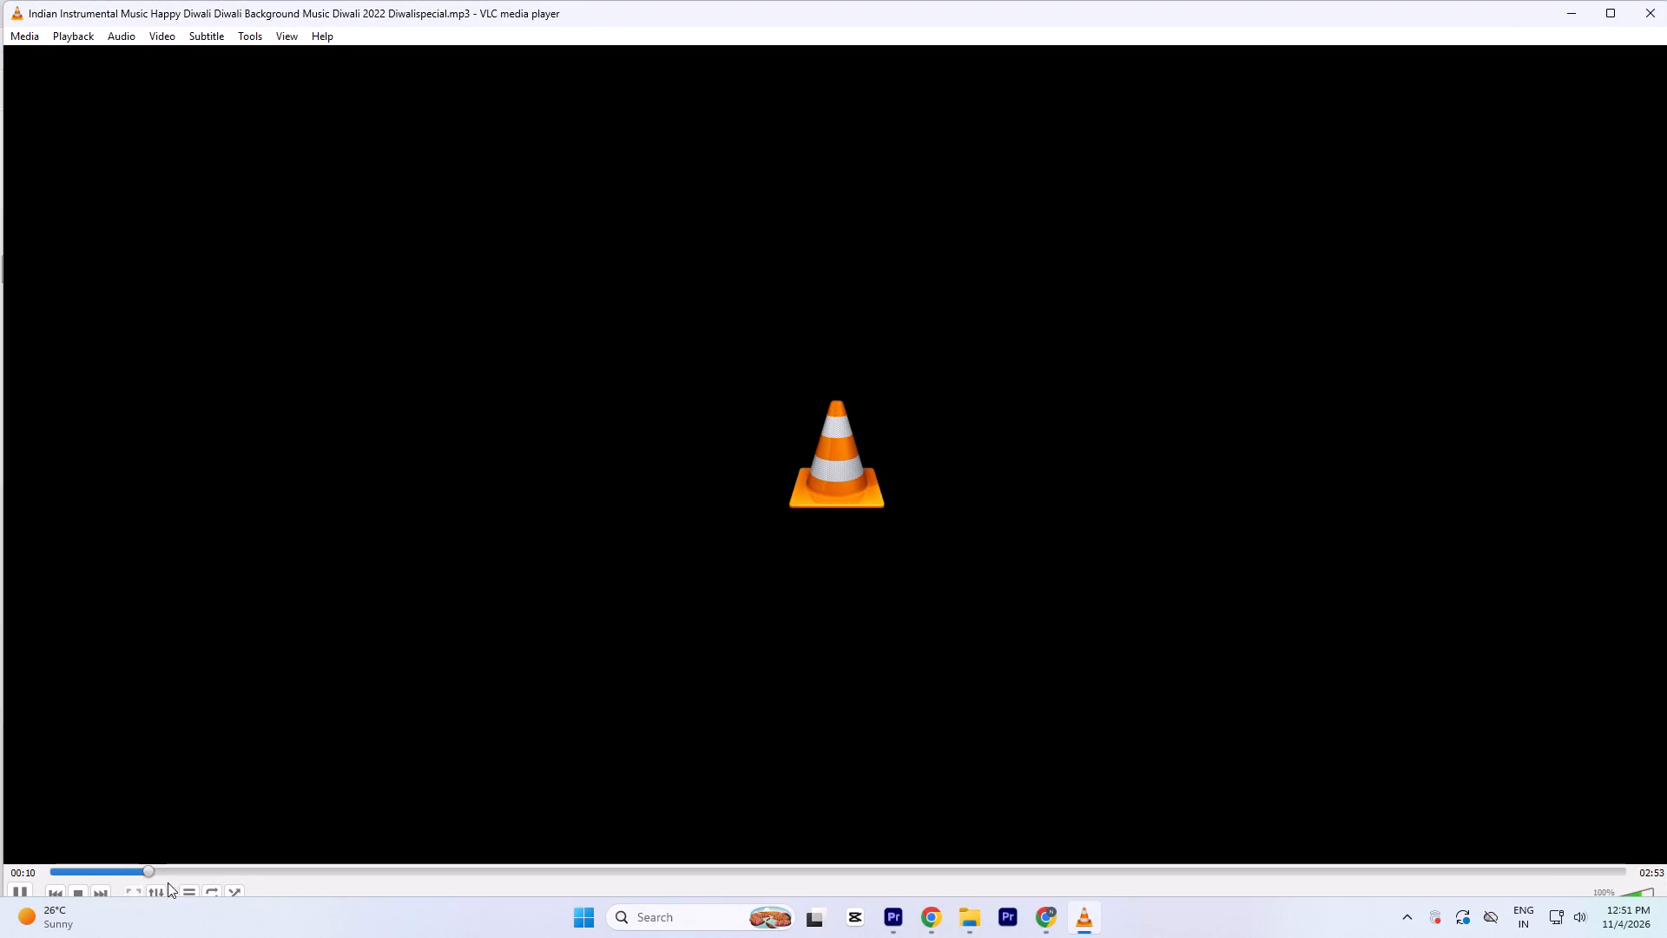
pyautogui.click(233, 868)
pyautogui.click(392, 873)
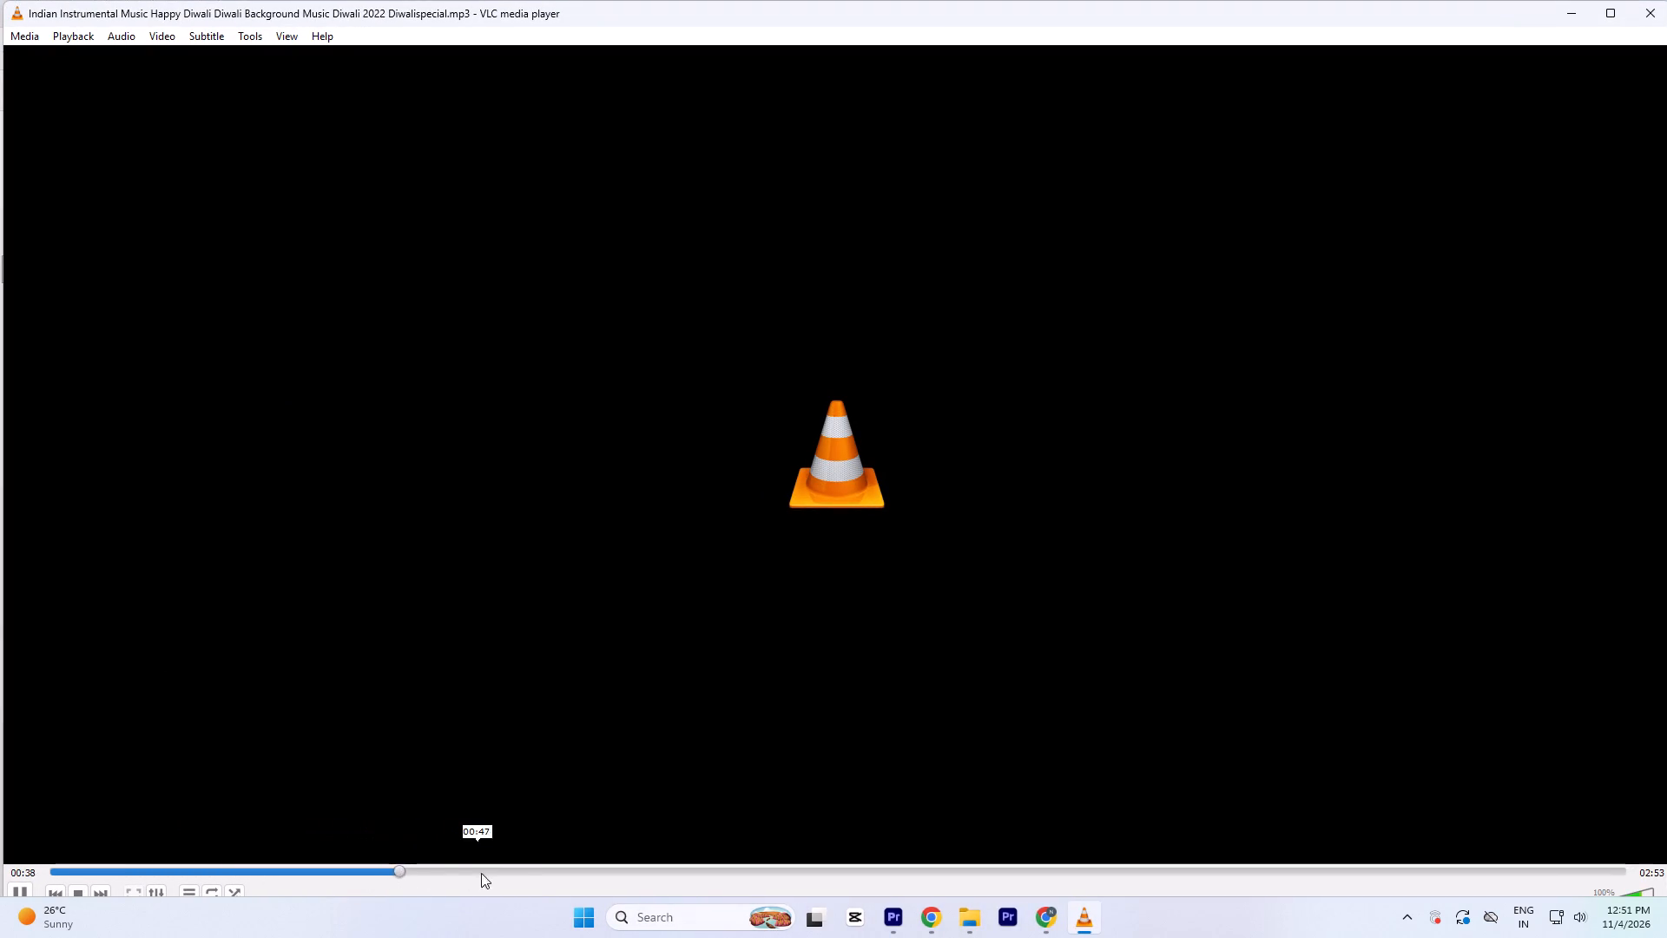
pyautogui.moveTo(488, 874); pyautogui.dragTo(535, 874)
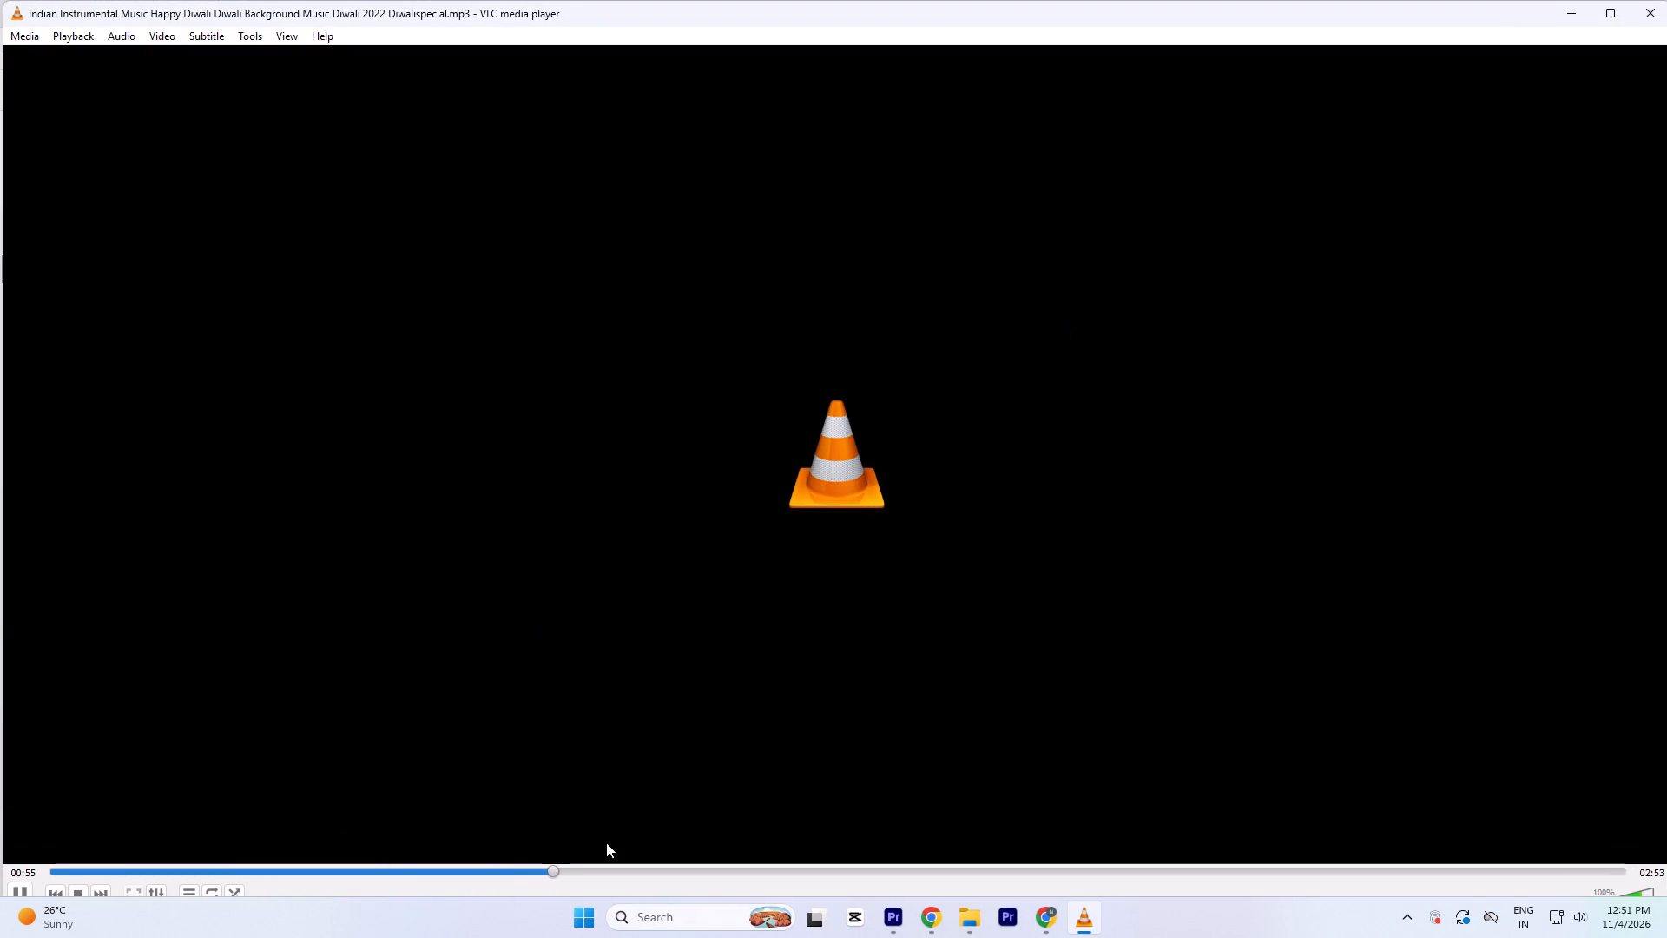
pyautogui.moveTo(623, 872); pyautogui.dragTo(649, 872)
pyautogui.click(767, 867)
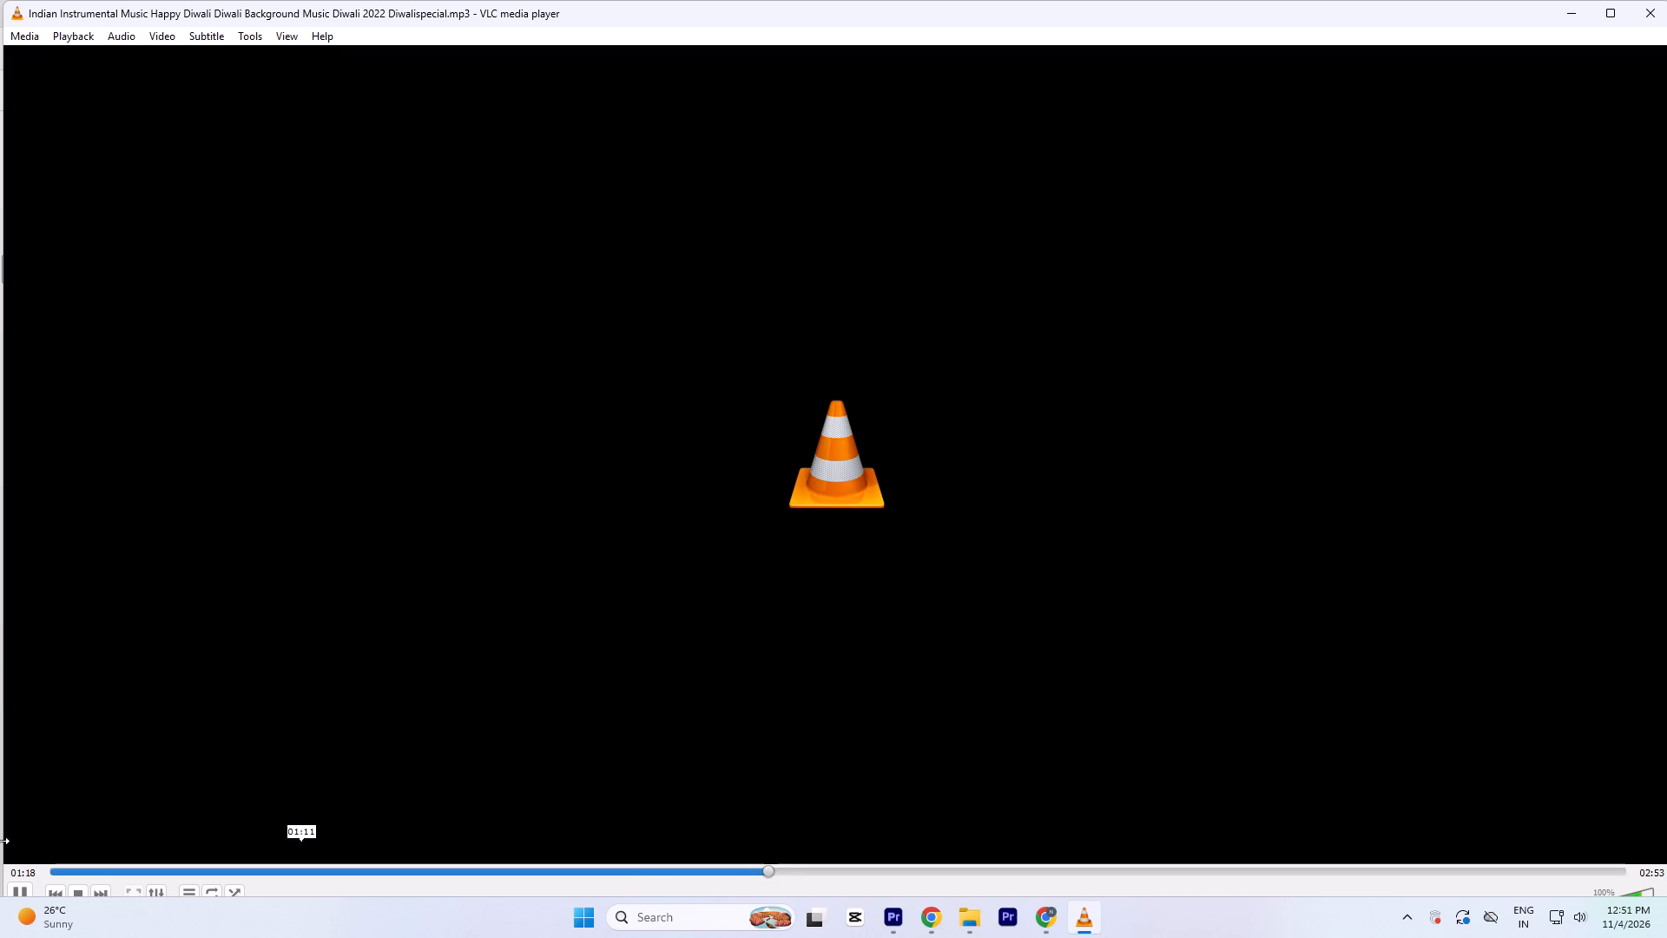